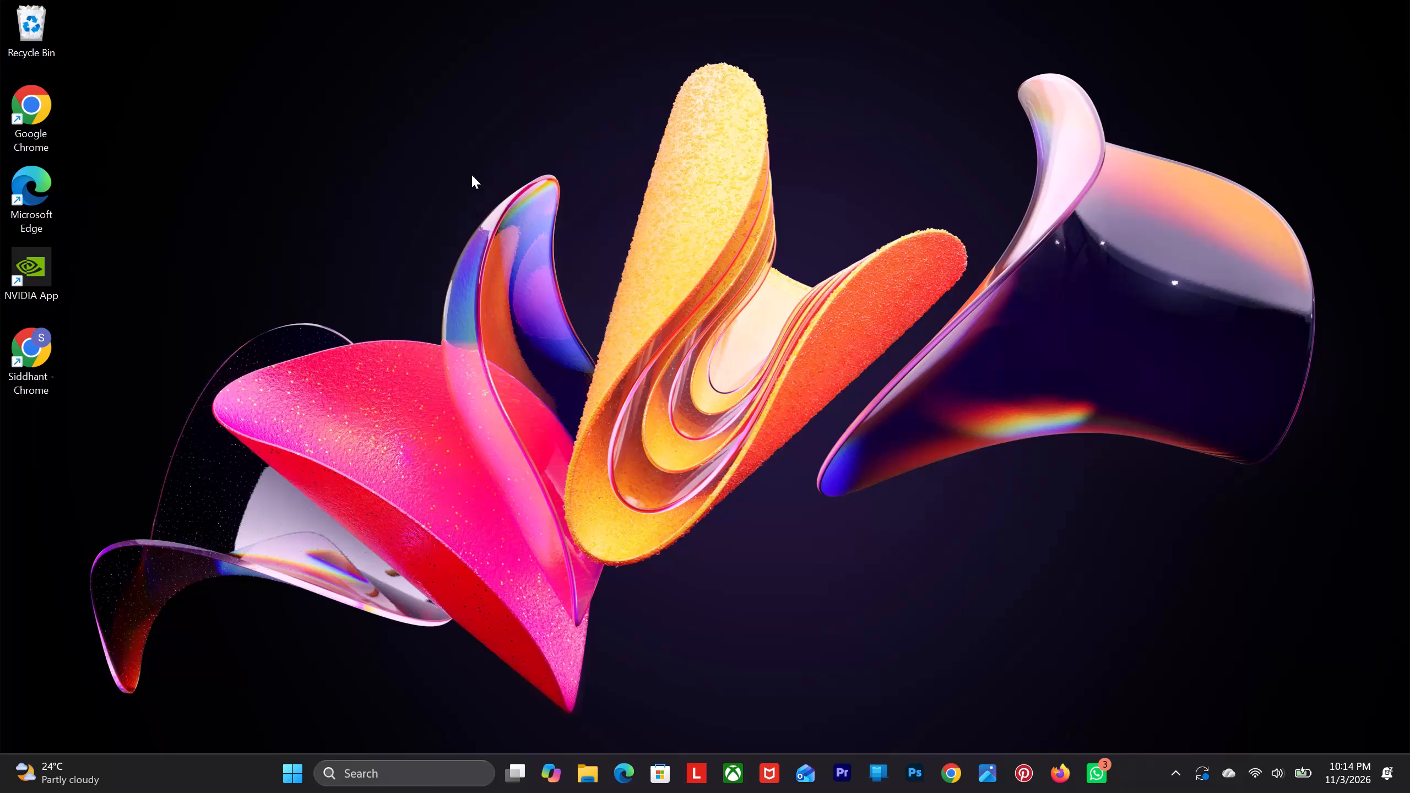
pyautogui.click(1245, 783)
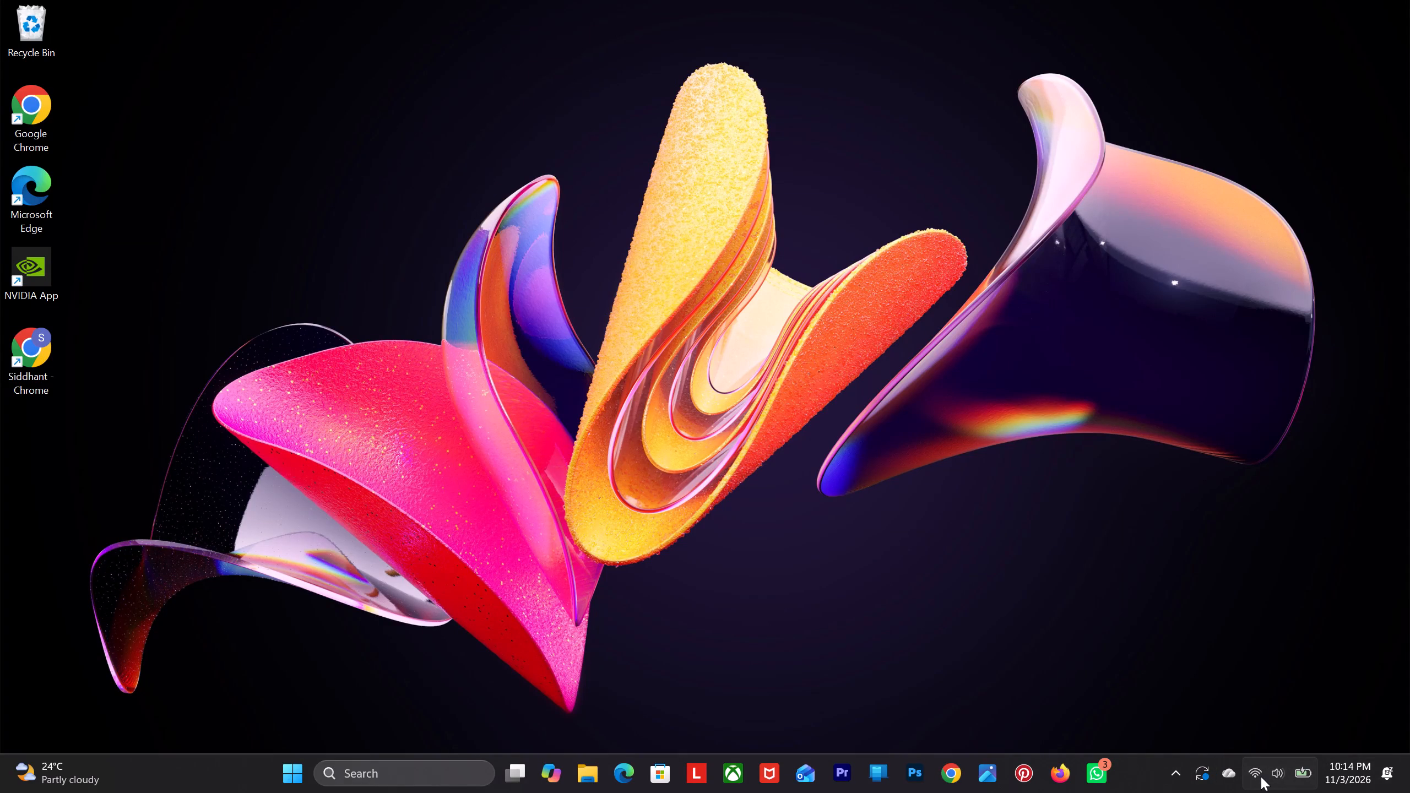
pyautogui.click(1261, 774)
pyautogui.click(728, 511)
# Refresh the Windows desktop twice.
pyautogui.rightClick(362, 390)
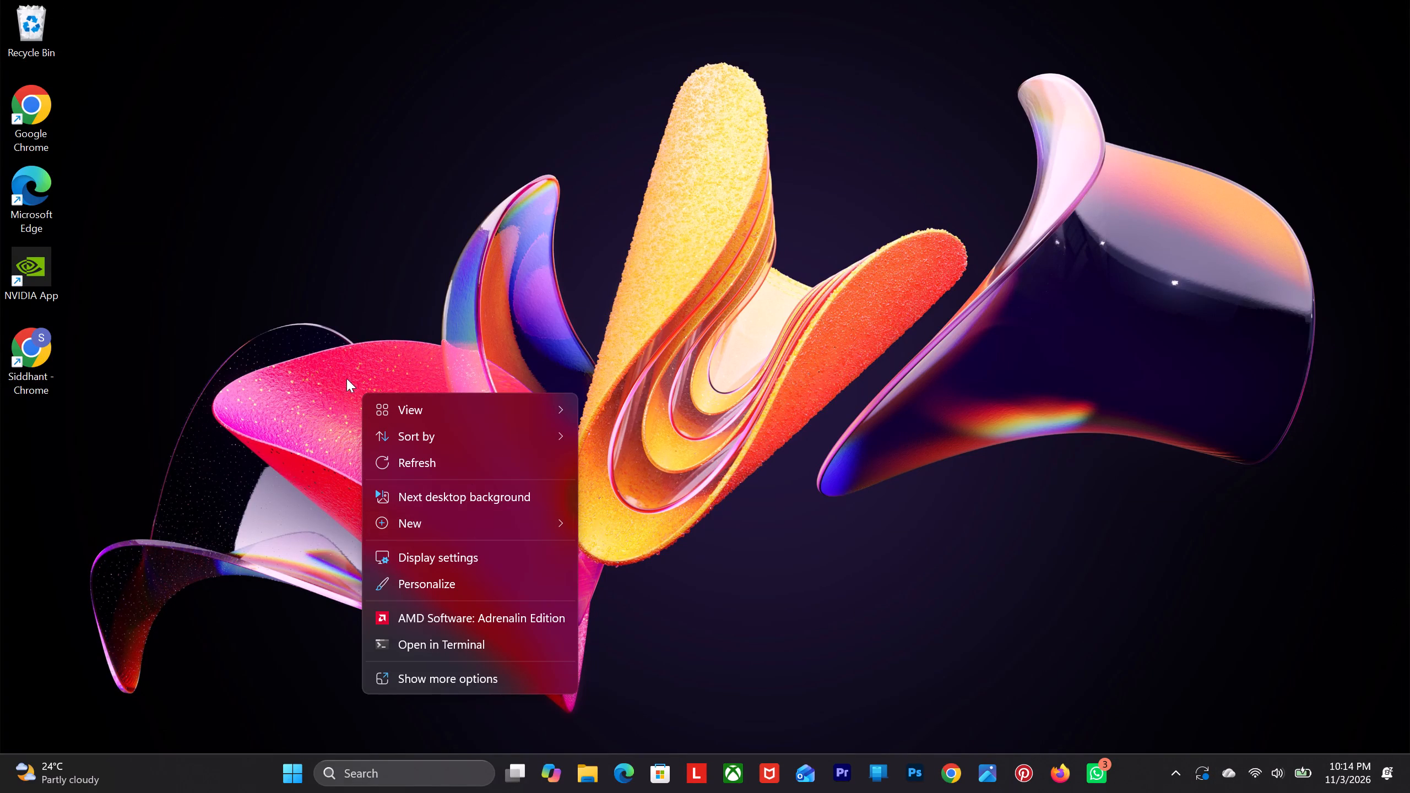
pyautogui.click(401, 472)
pyautogui.rightClick(561, 333)
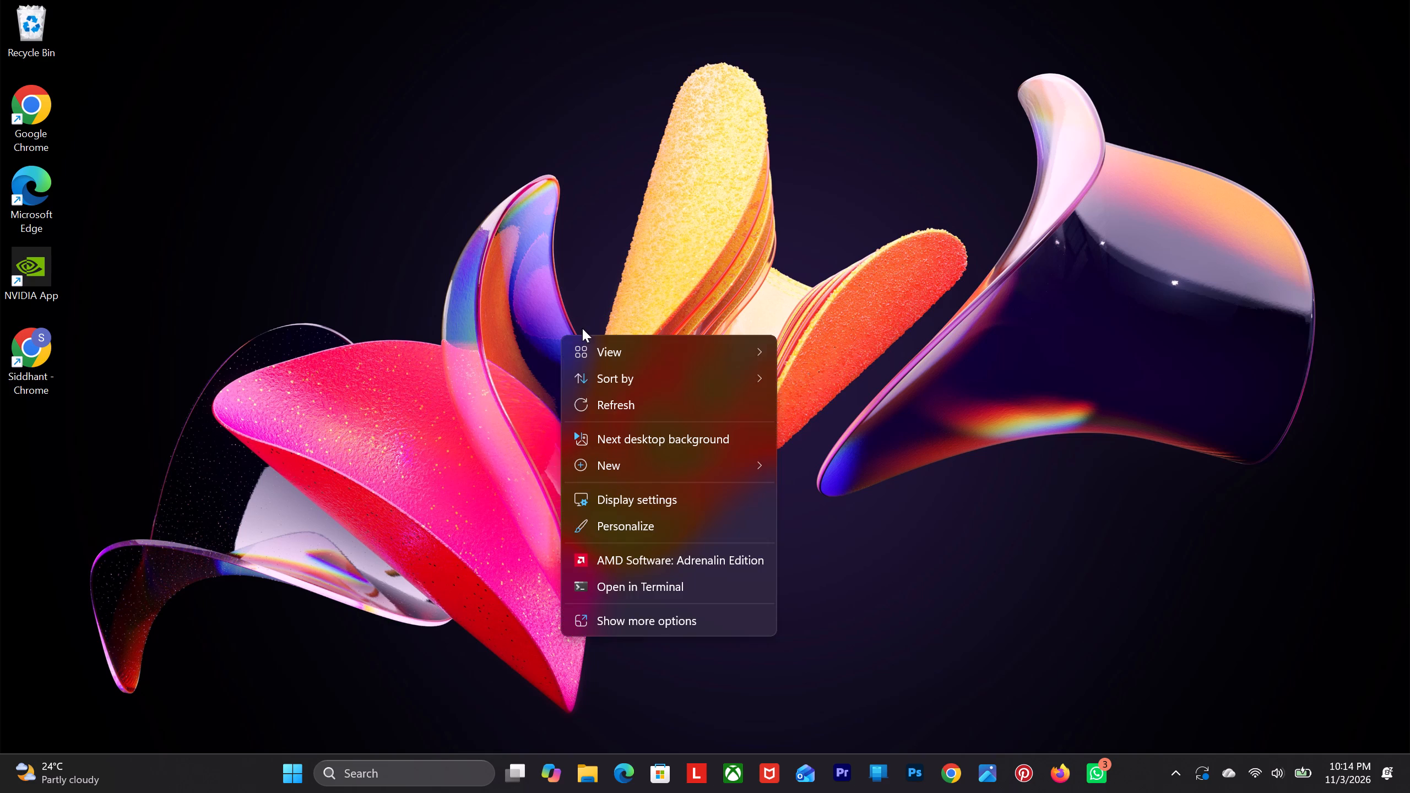
pyautogui.click(594, 401)
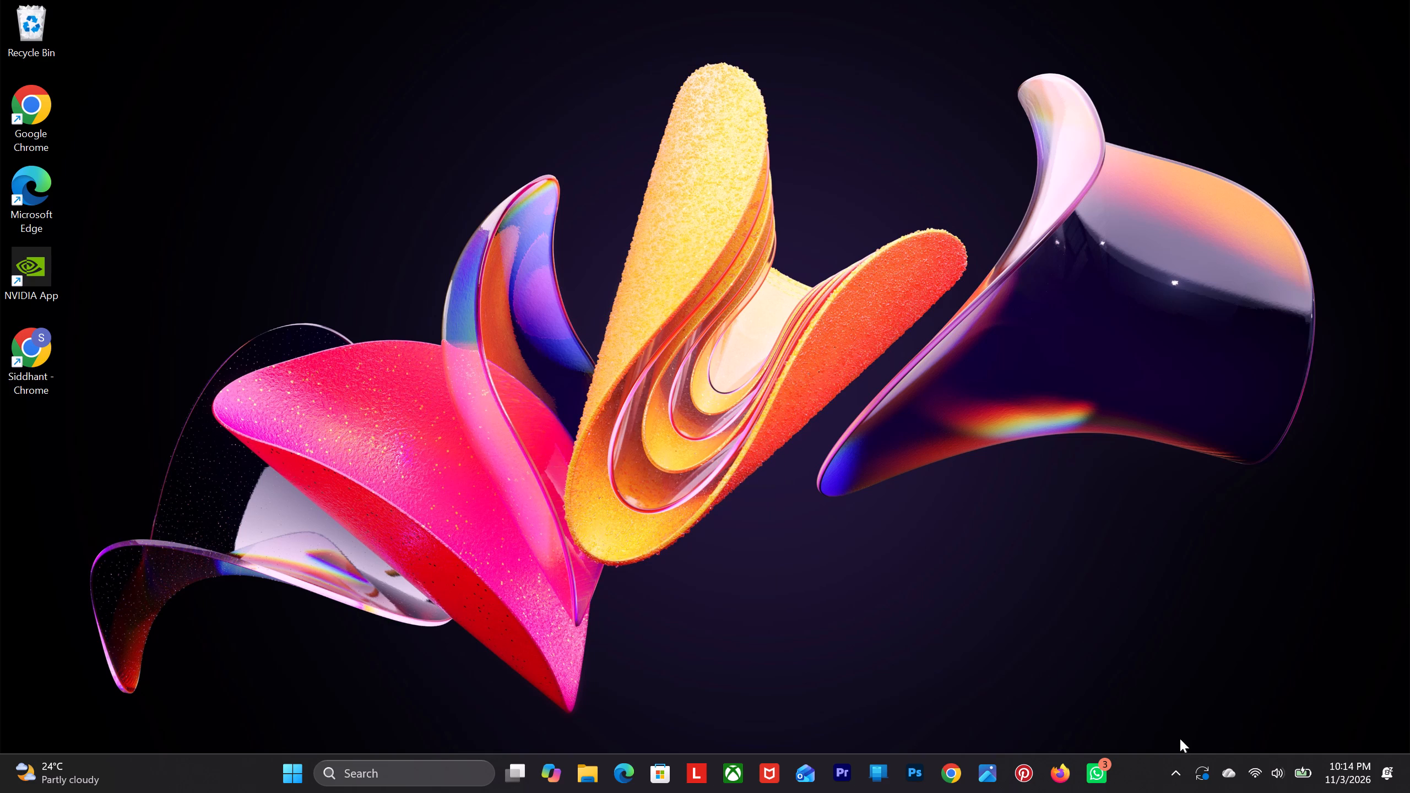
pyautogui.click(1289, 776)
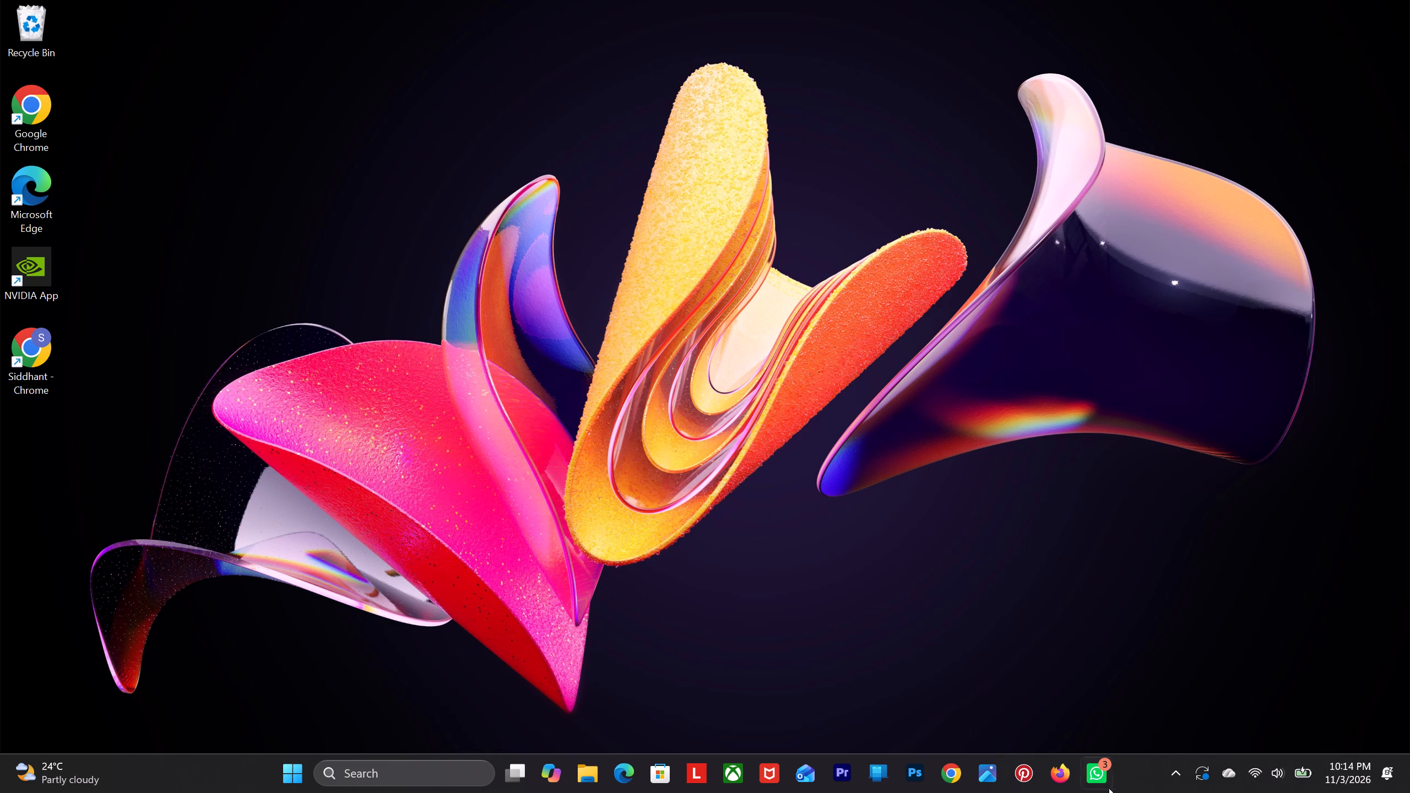
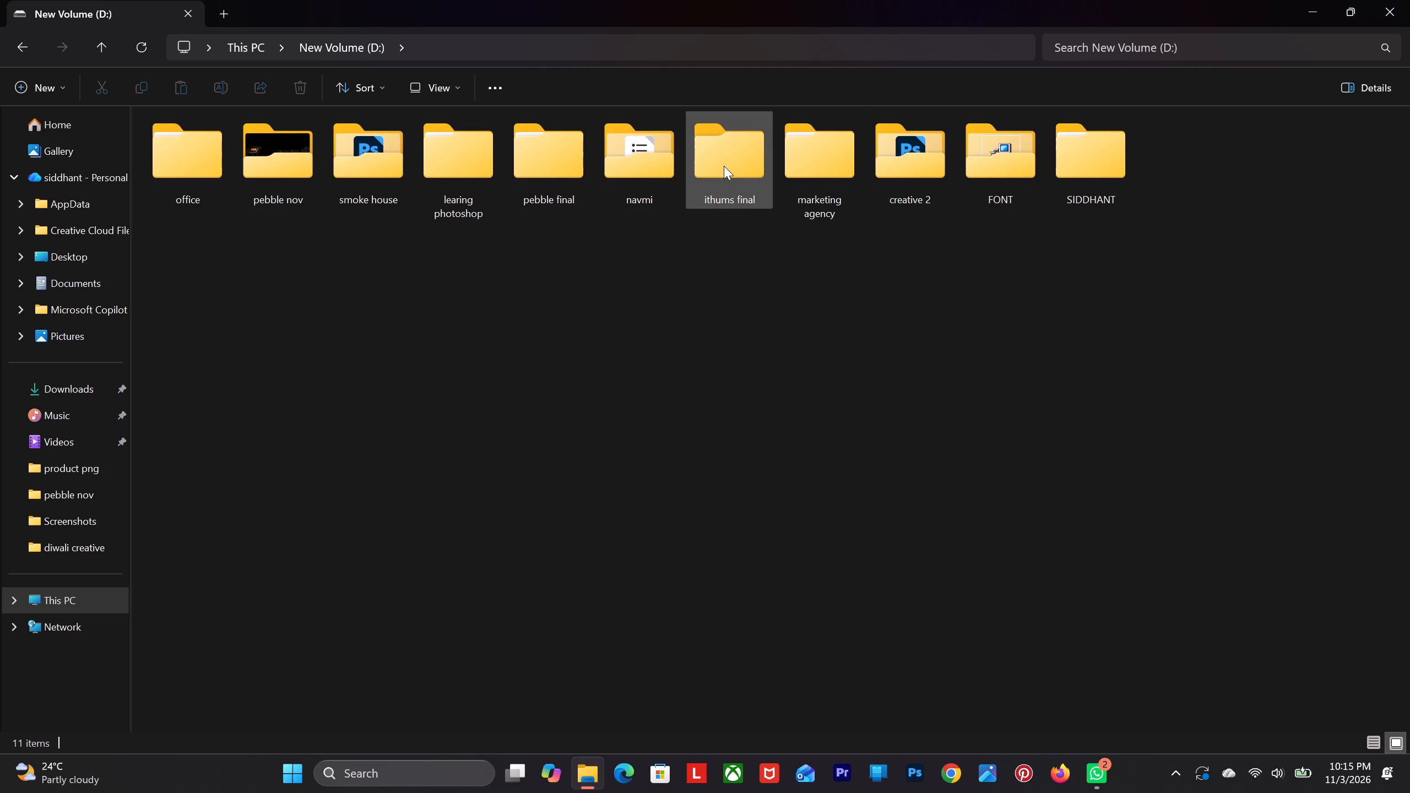
# Open the Untitled-1 Photoshop document from the creative 1 folder inside pebble nov on New Volume (D:).
pyautogui.doubleClick(705, 165)
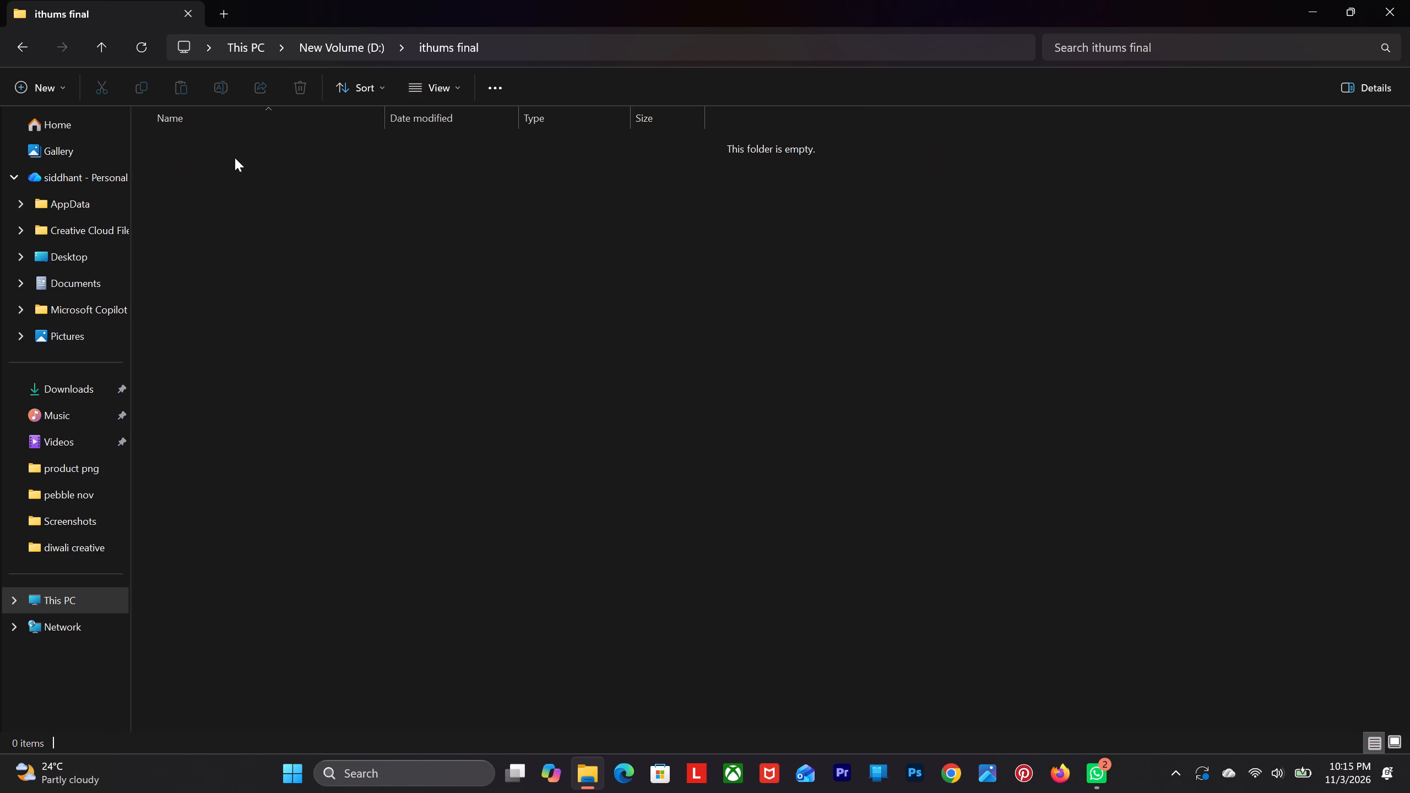
pyautogui.click(13, 52)
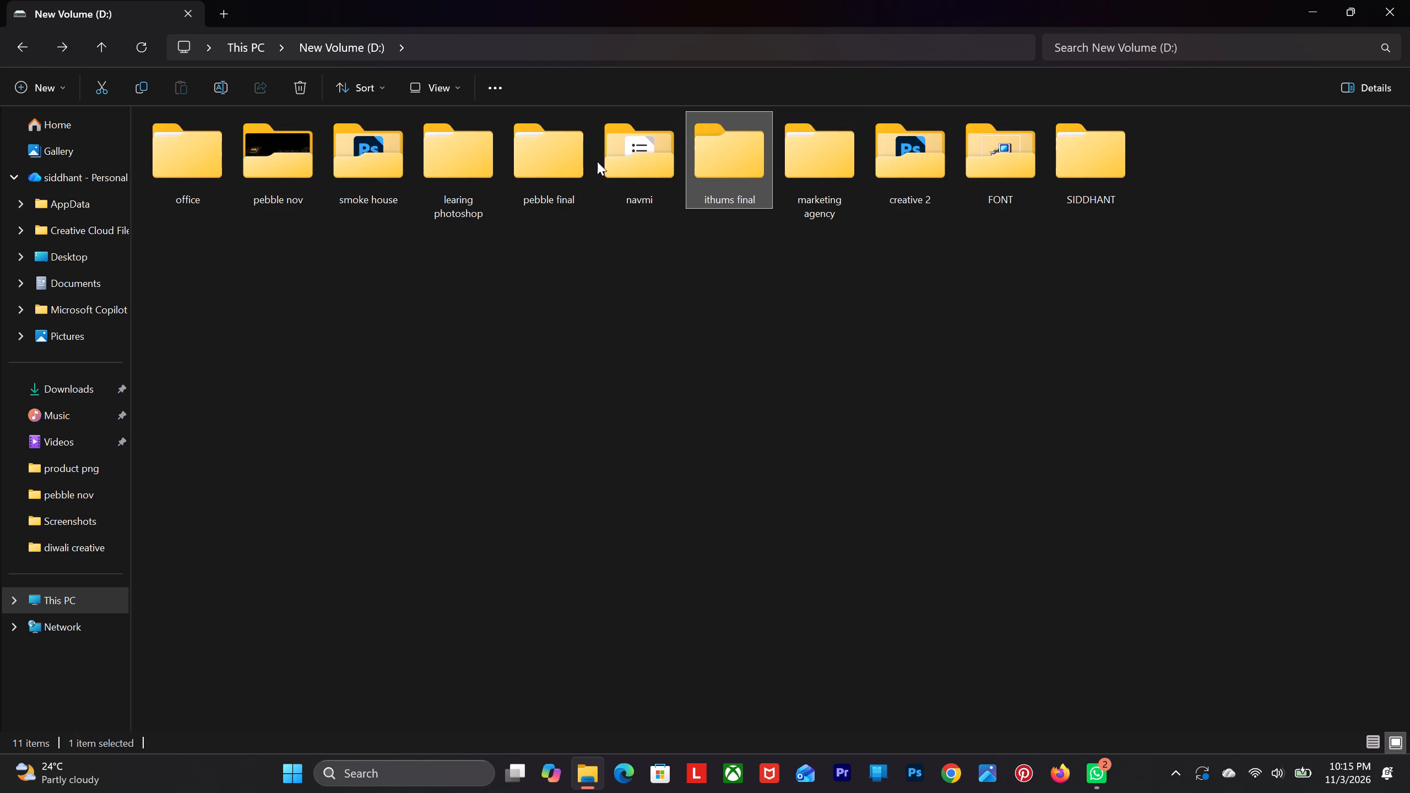
pyautogui.doubleClick(275, 182)
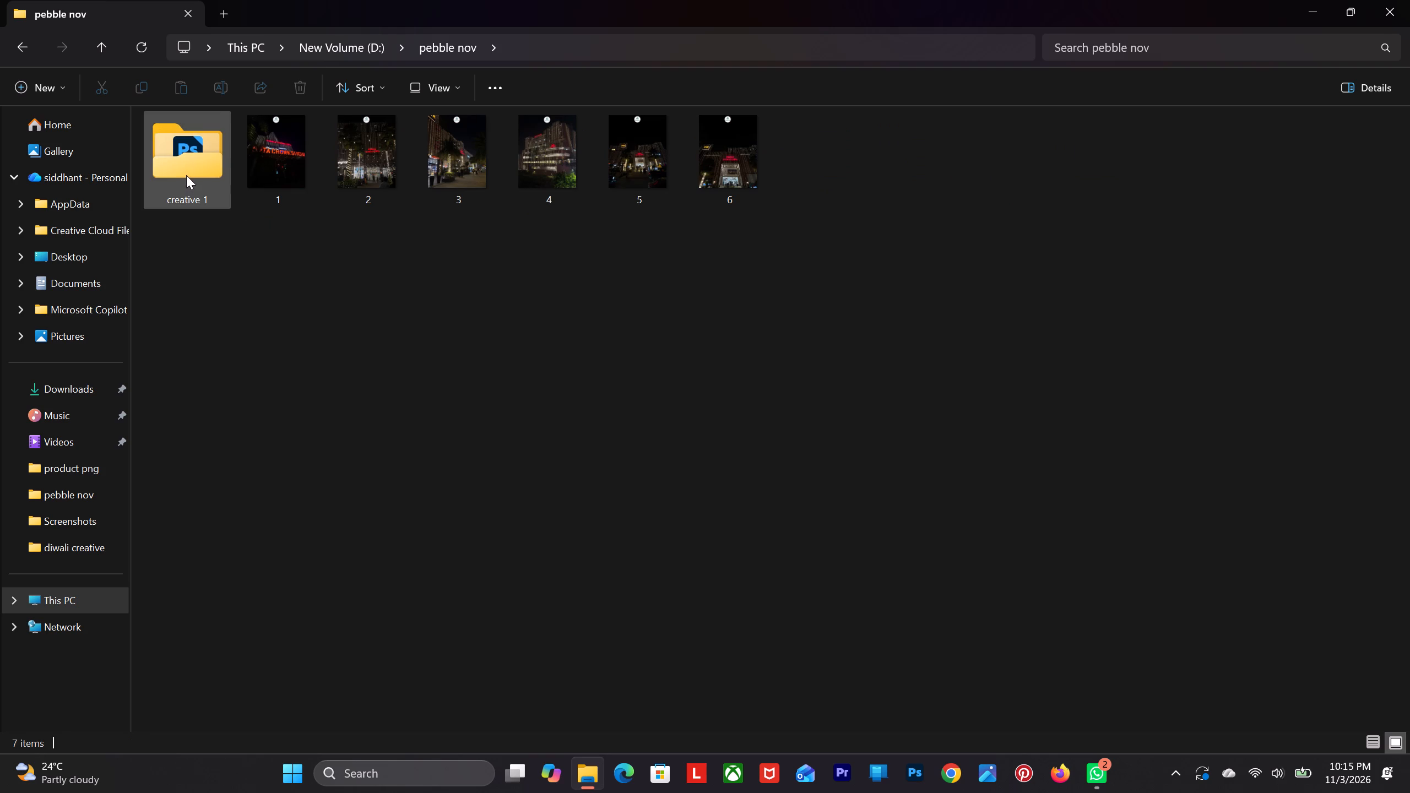
pyautogui.doubleClick(187, 175)
pyautogui.doubleClick(209, 151)
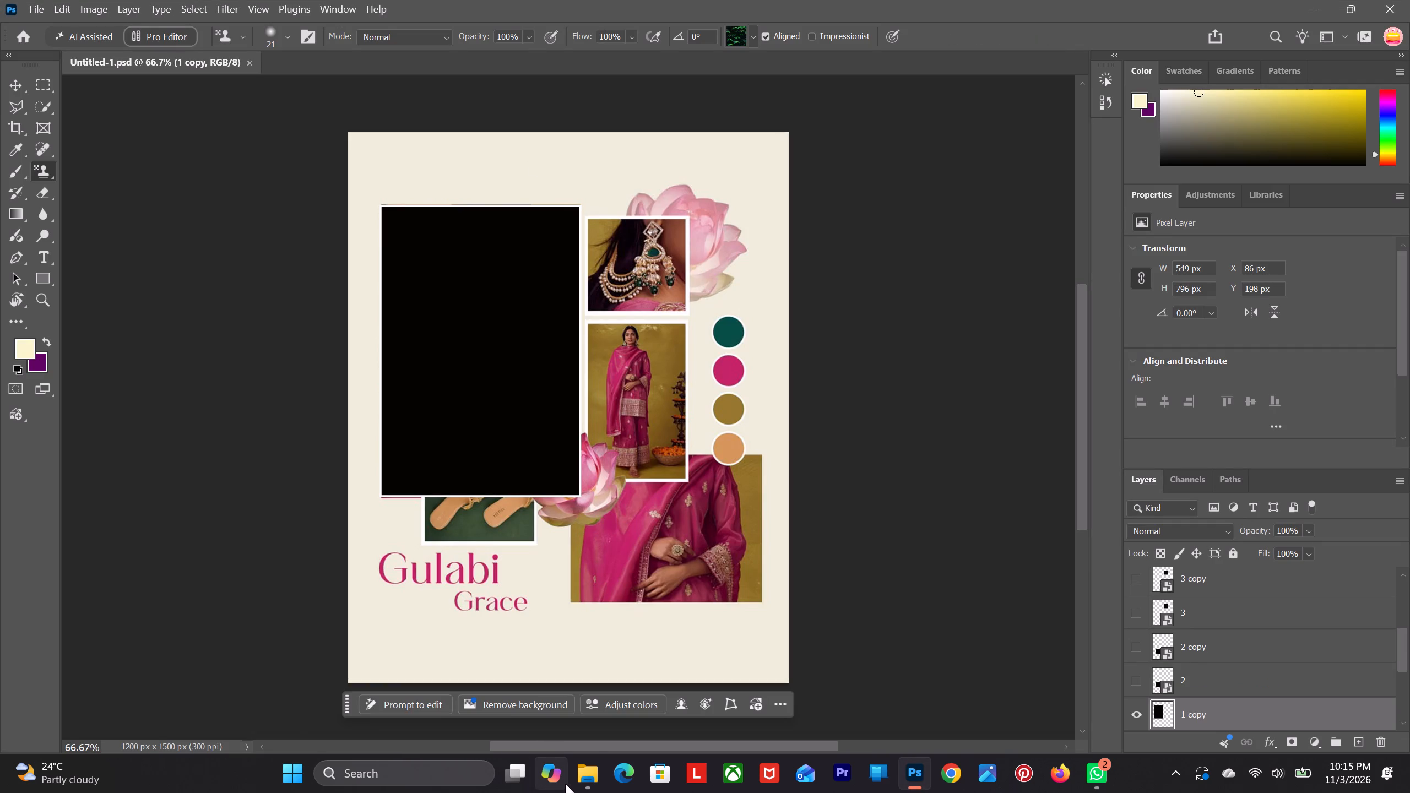
# Switch back to the File Explorer window with the creative 1 folder.
pyautogui.click(581, 775)
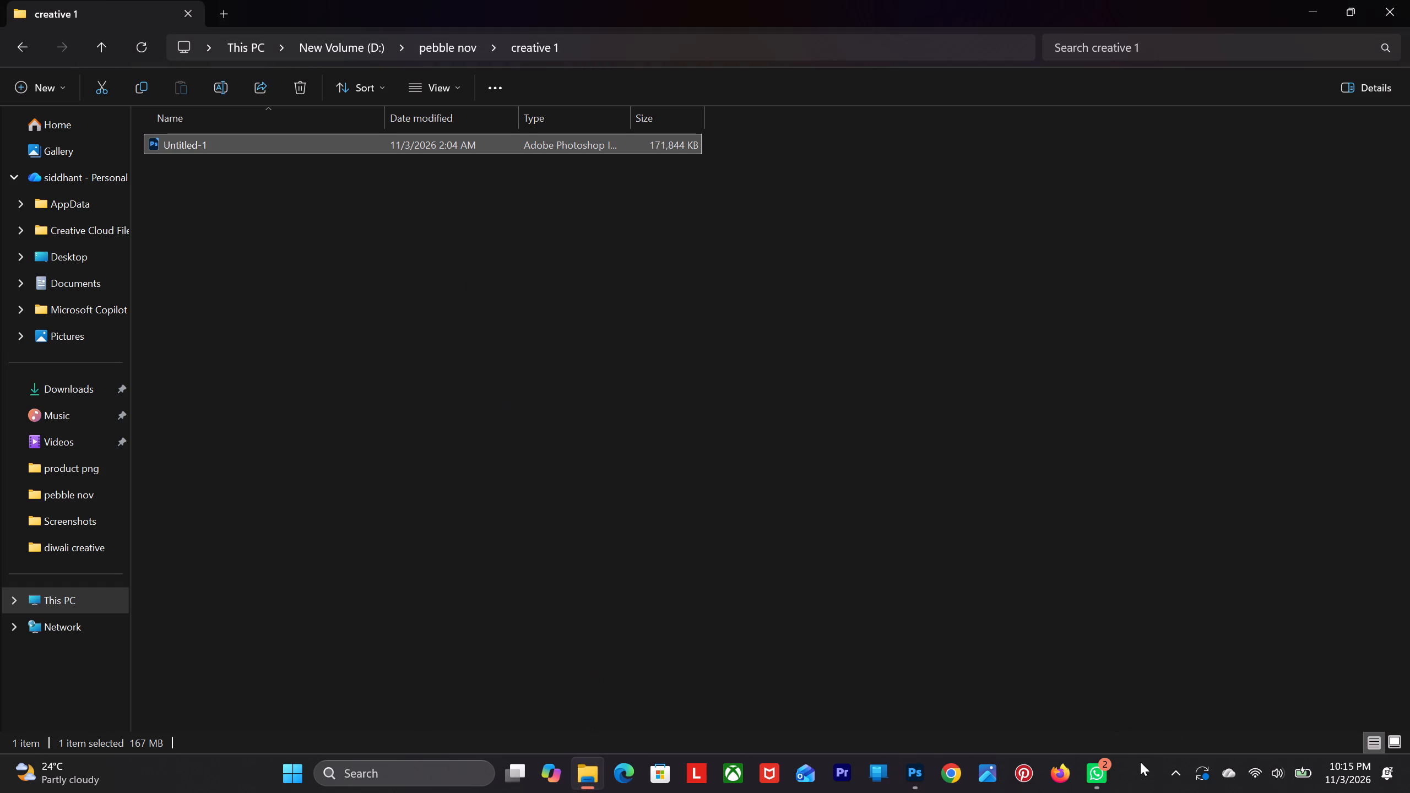
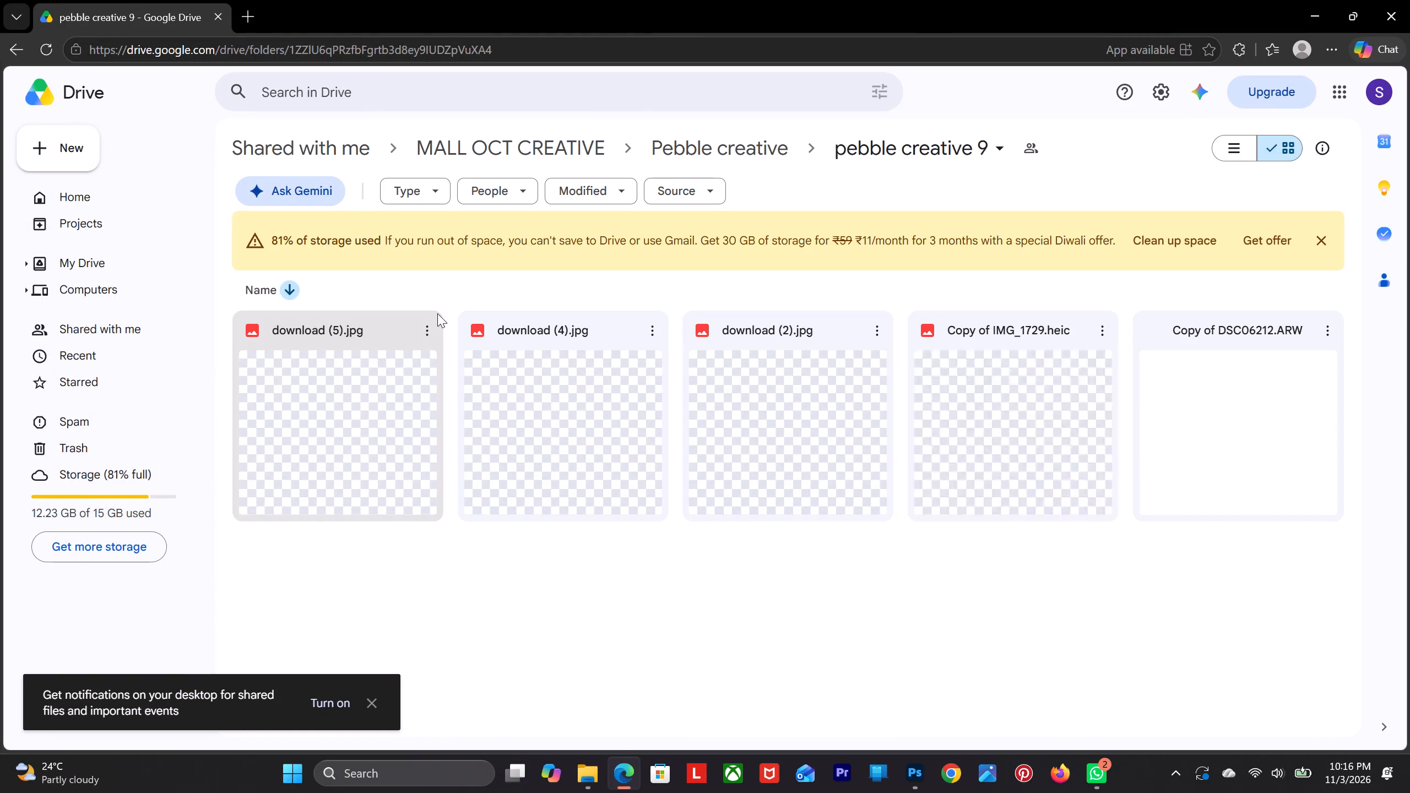
# Download download (5).jpg, download (4).jpg, Copy of IMG_1729.heic and download (2).jpg from the pebble creative 9 Drive folder.
pyautogui.click(426, 321)
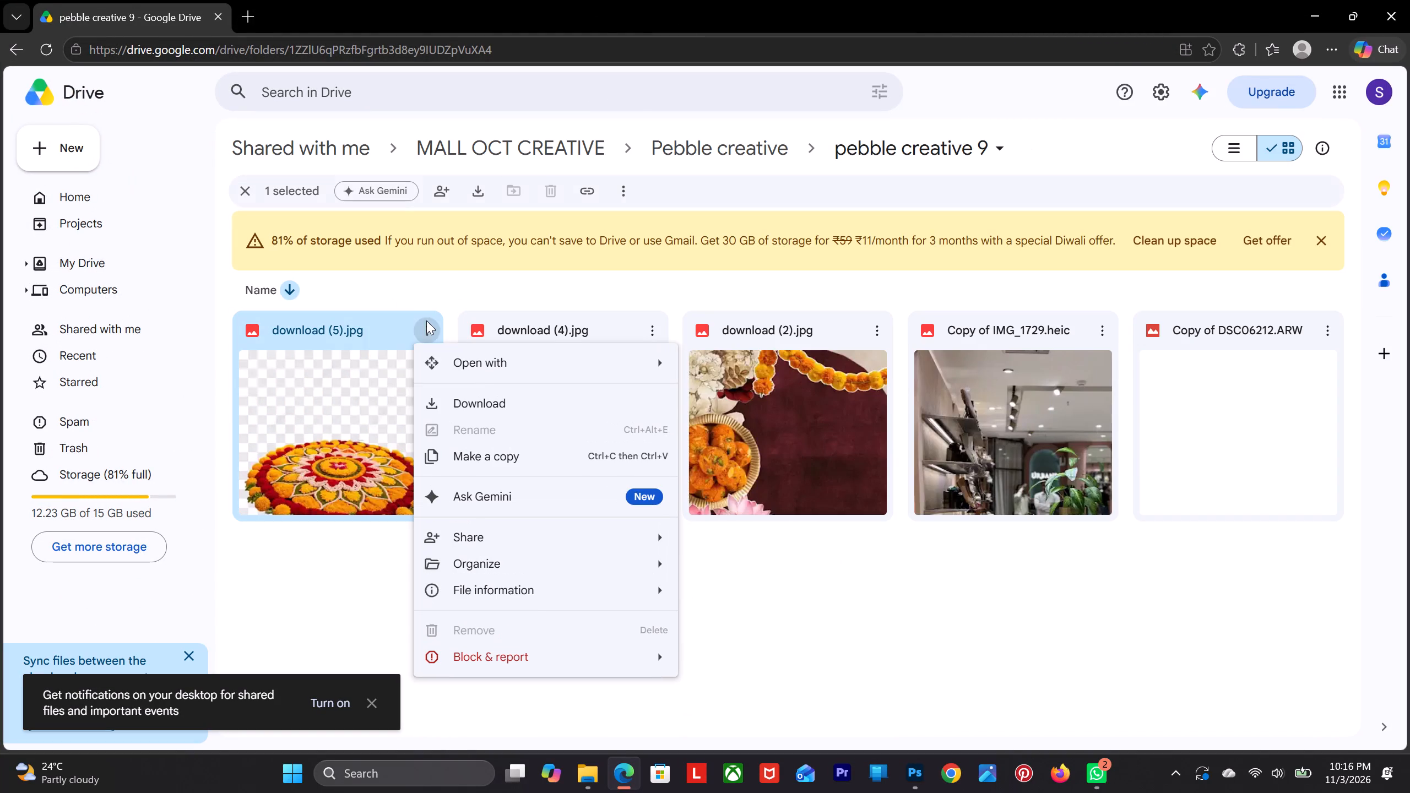
pyautogui.click(485, 397)
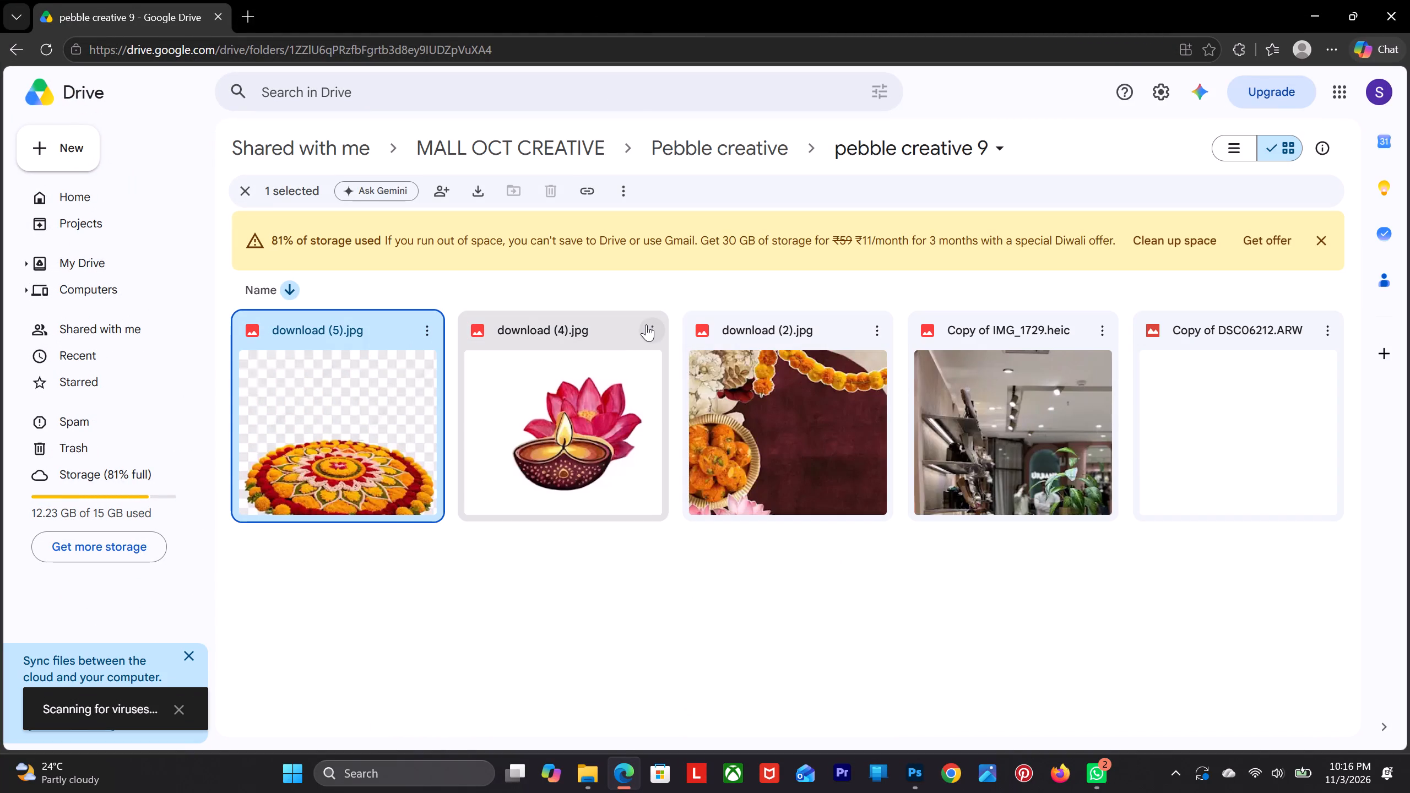
pyautogui.click(653, 324)
pyautogui.click(667, 409)
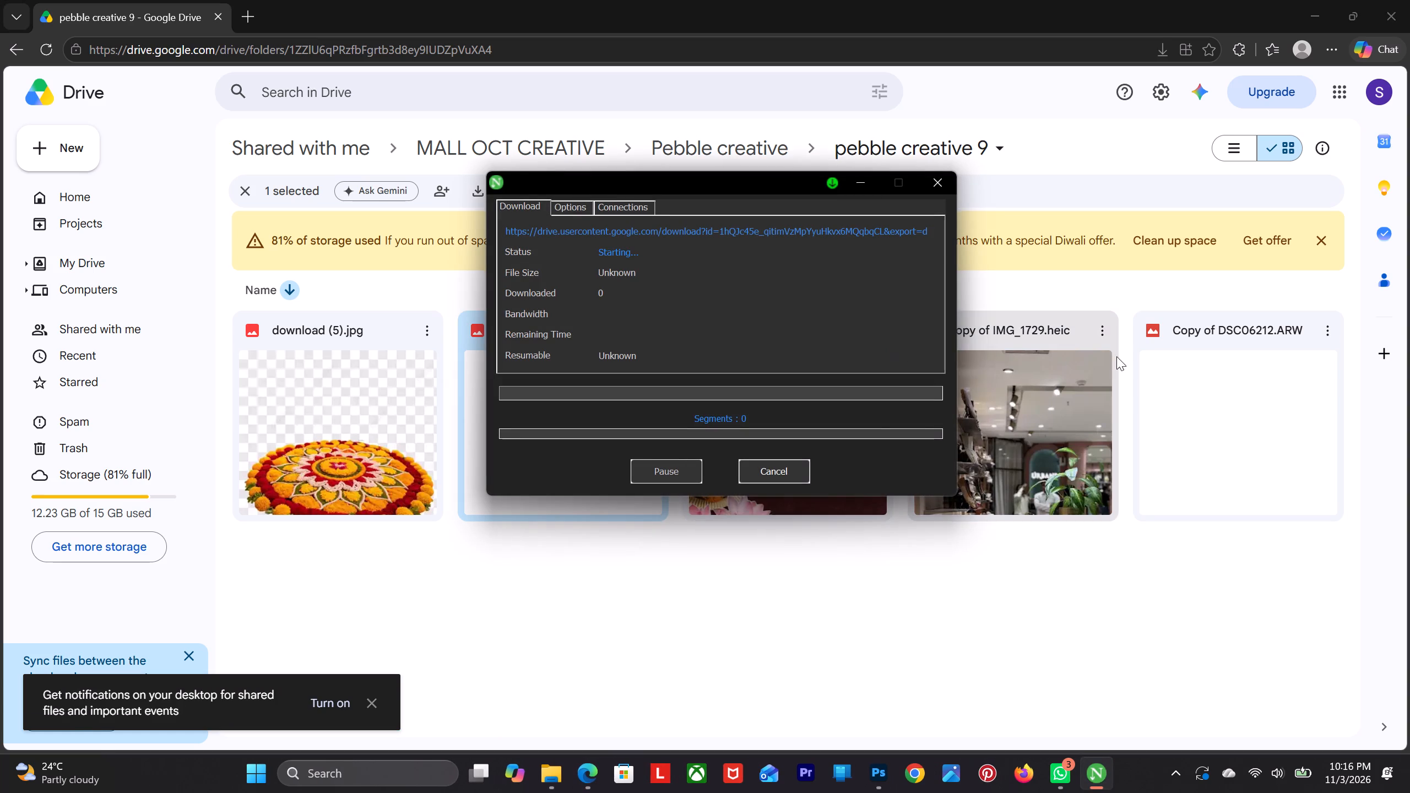
pyautogui.click(1104, 334)
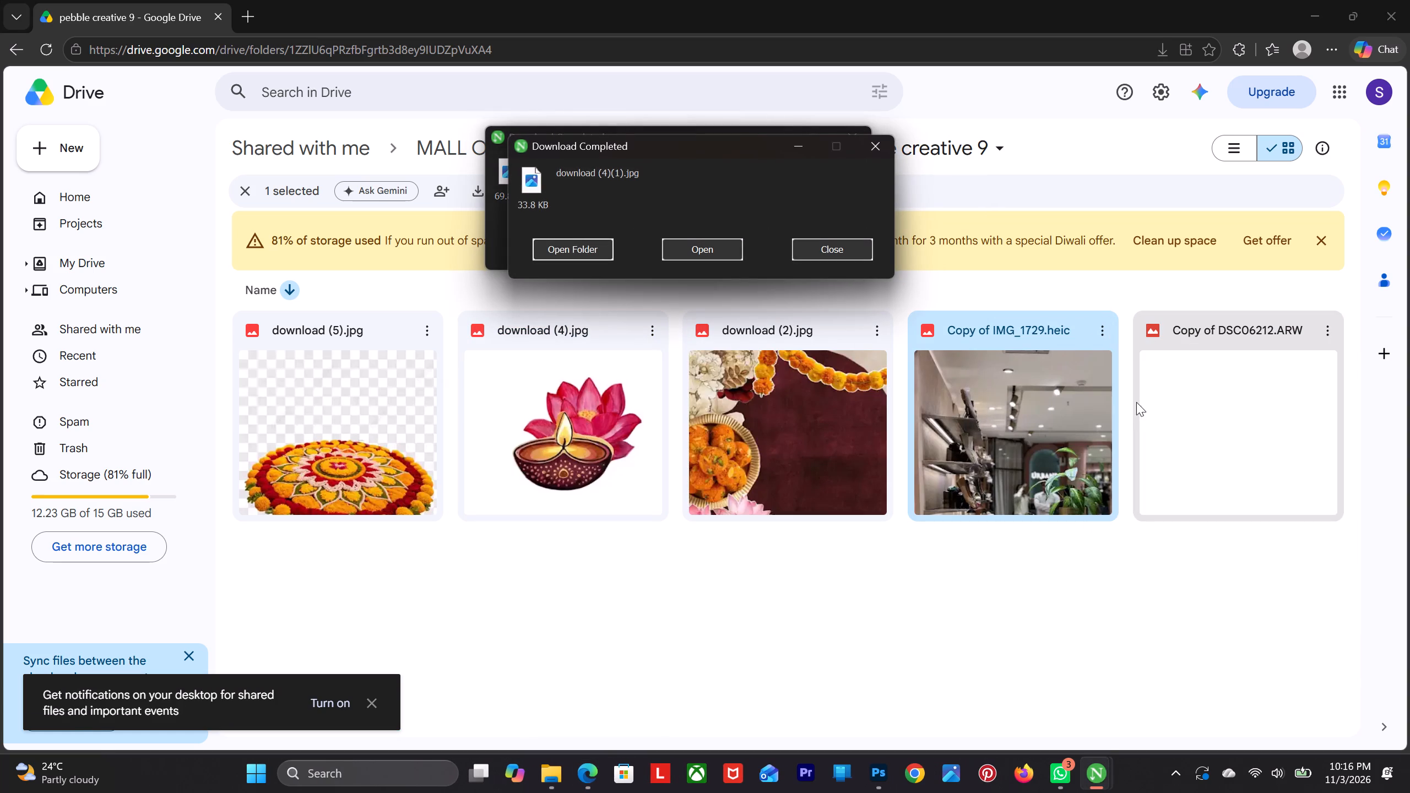
pyautogui.click(1102, 336)
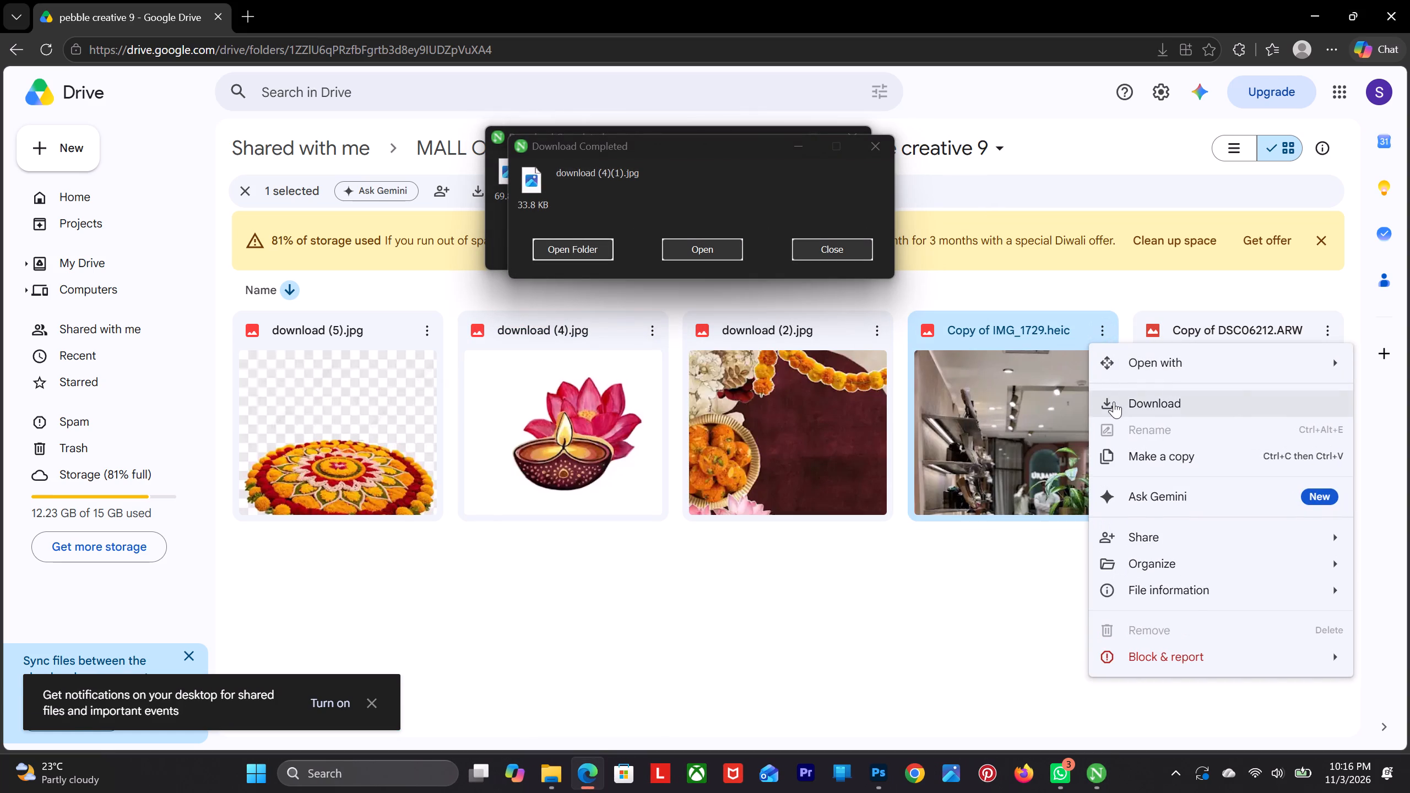
pyautogui.click(1114, 401)
pyautogui.click(887, 328)
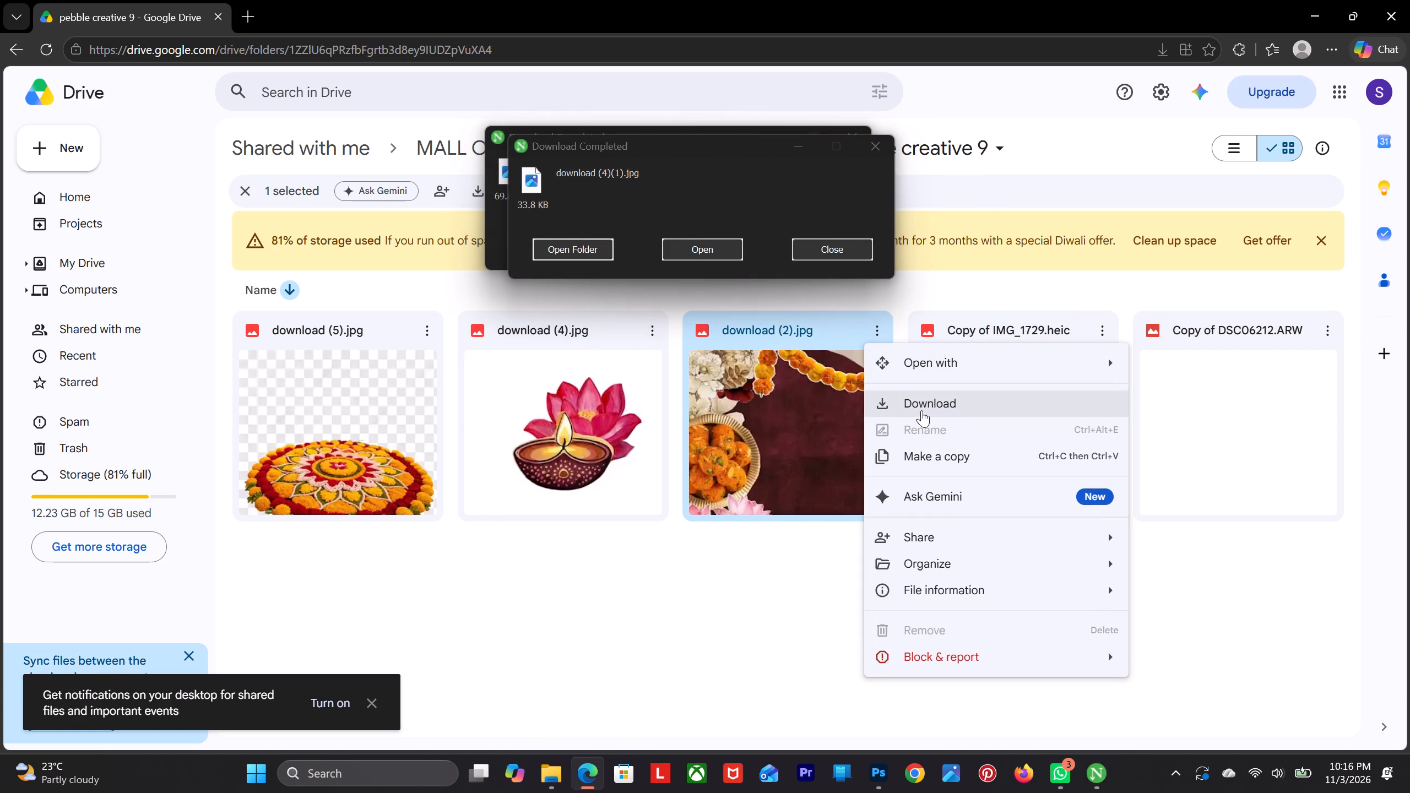
pyautogui.click(921, 410)
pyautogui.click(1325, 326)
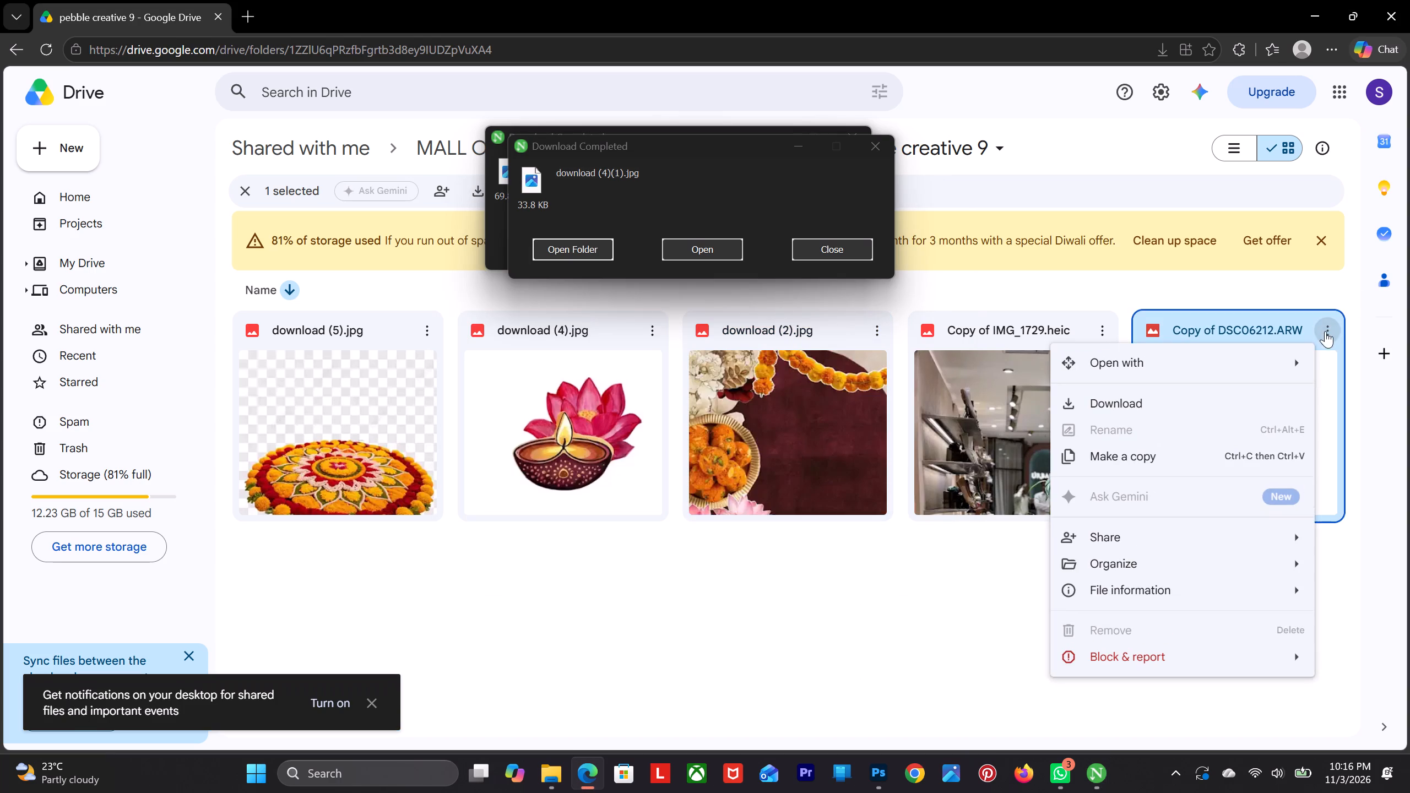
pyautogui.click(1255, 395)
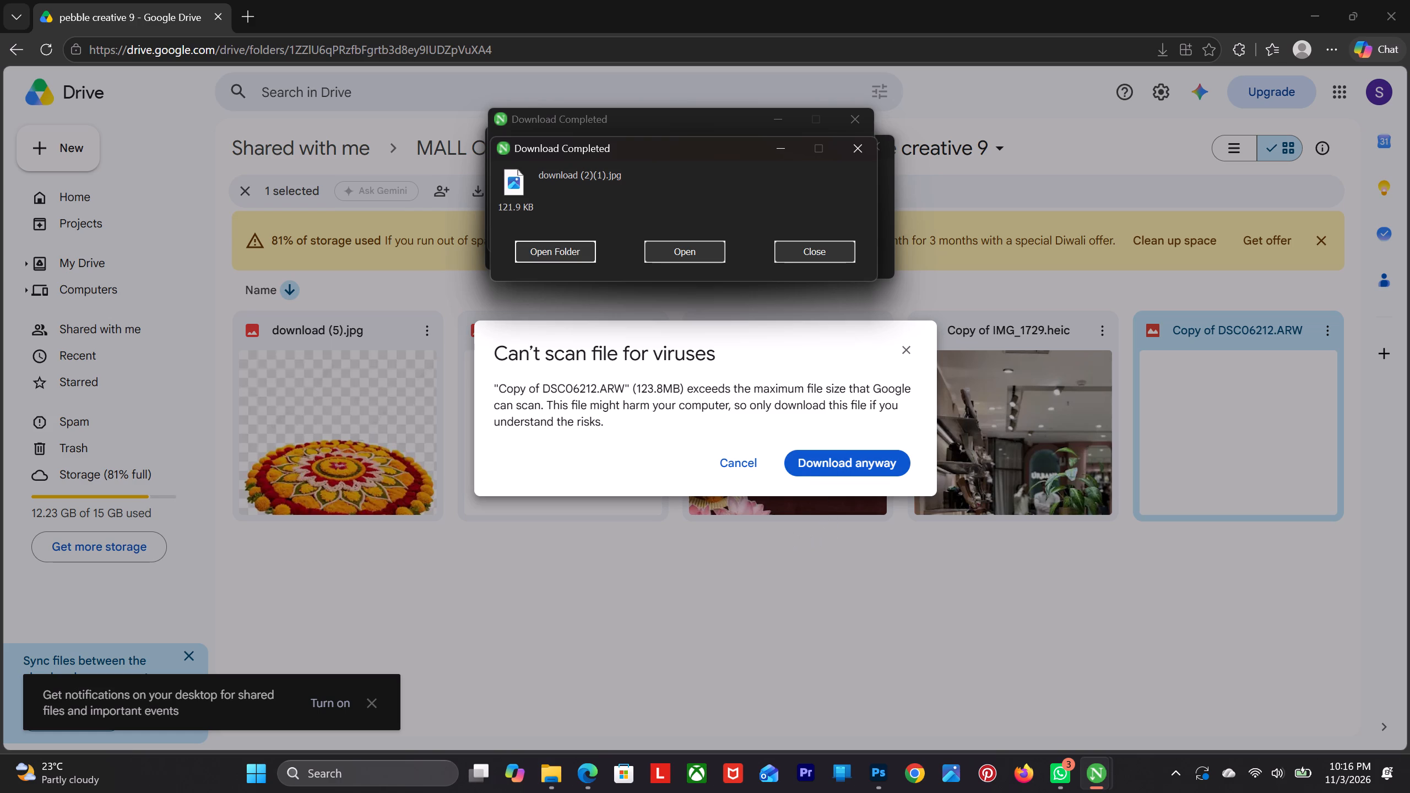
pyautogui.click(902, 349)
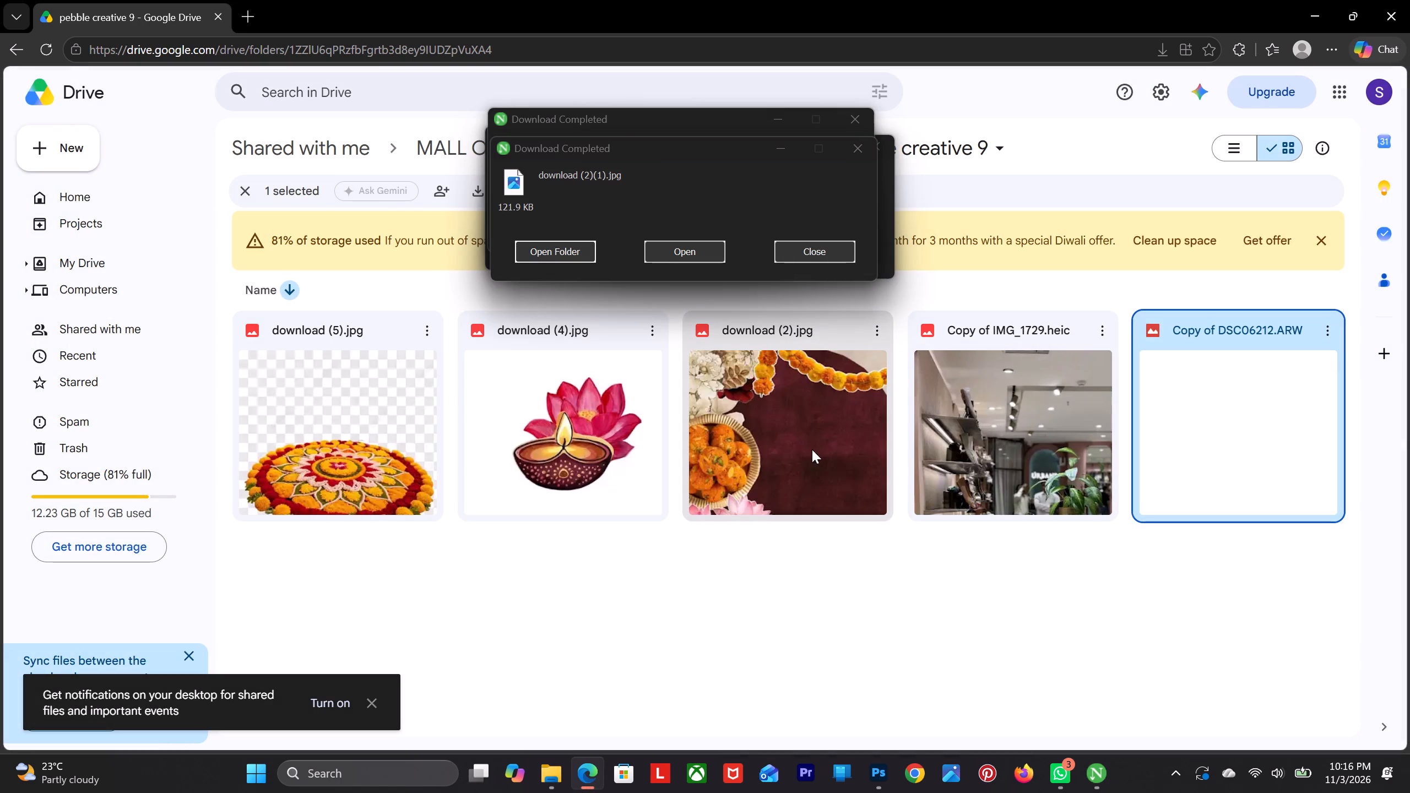
# Open download (2).jpg in the Drive preview to view the full maroon festive background image.
pyautogui.doubleClick(754, 489)
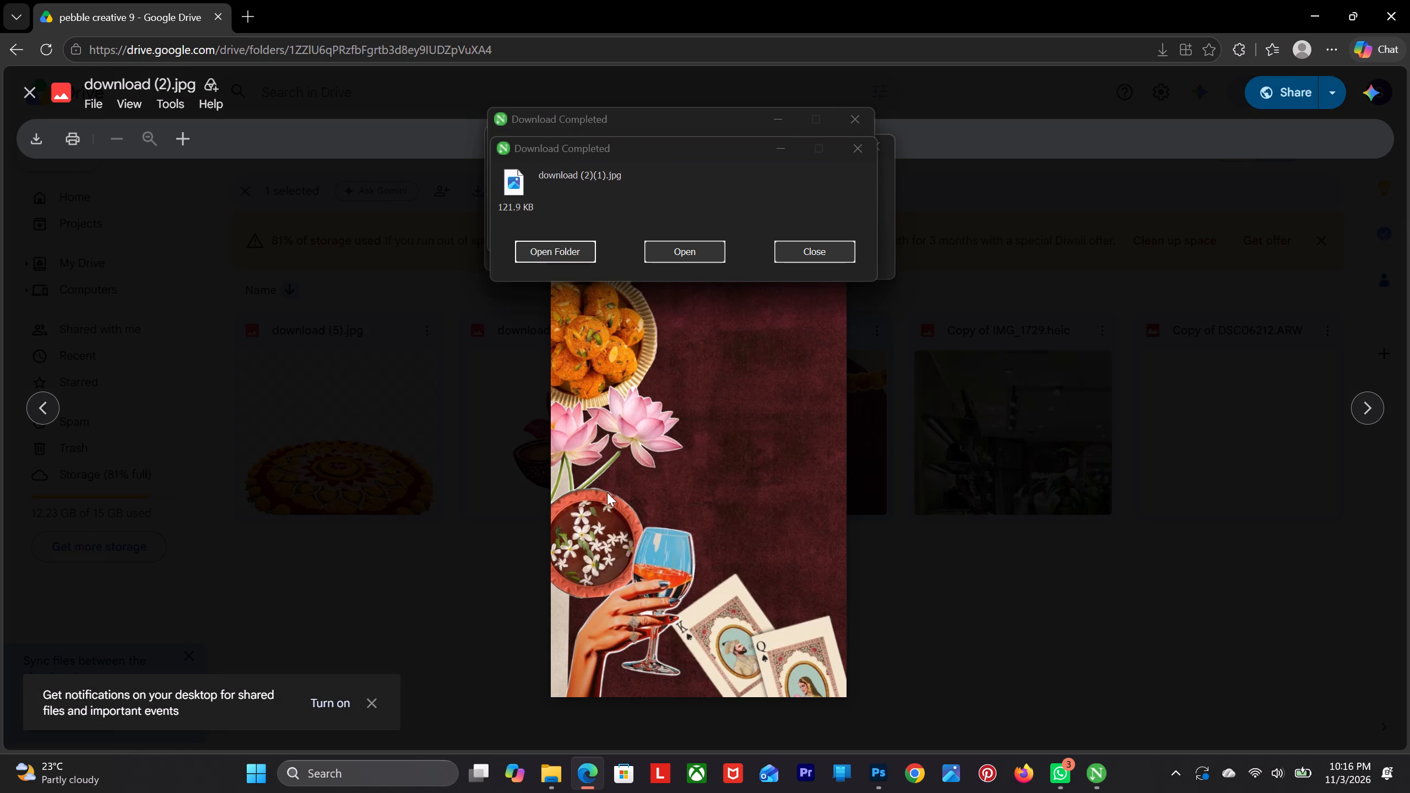
# Dismiss all the download-completed windows covering the download (2).jpg preview.
pyautogui.click(854, 150)
pyautogui.click(850, 118)
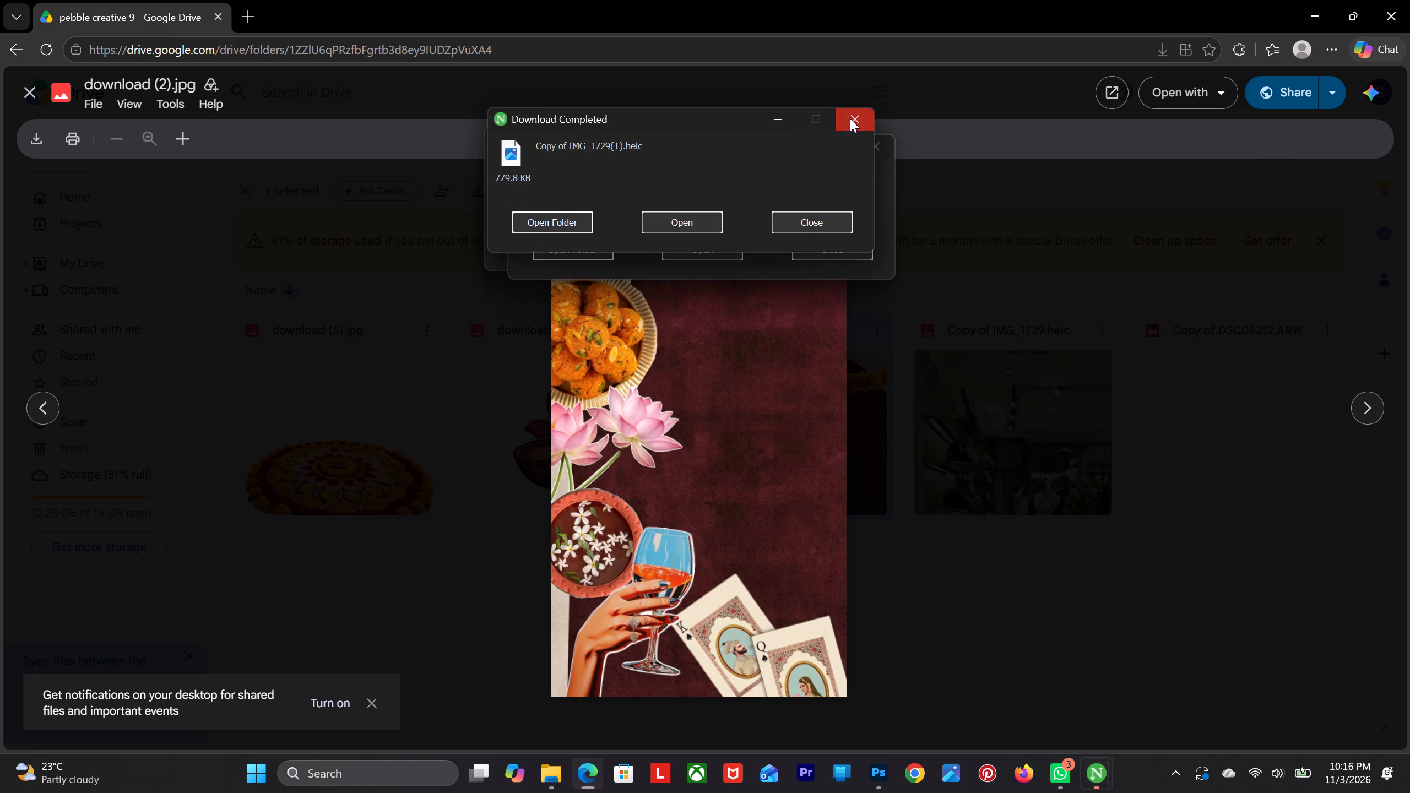
pyautogui.click(858, 141)
pyautogui.click(854, 134)
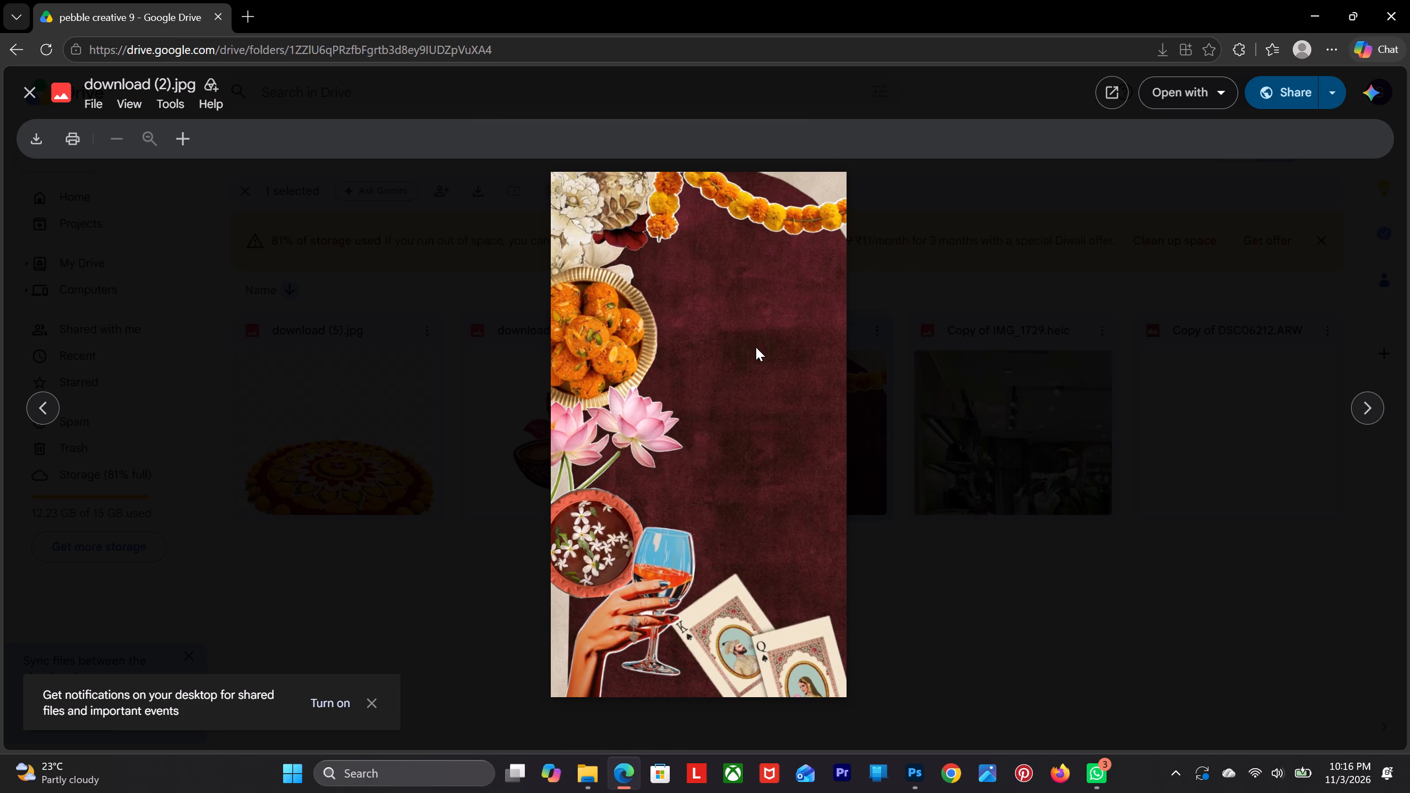
# Close the download (2).jpg preview and select download (5).jpg in the pebble creative 9 folder.
pyautogui.moveTo(742, 378); pyautogui.dragTo(732, 398)
pyautogui.moveTo(657, 414); pyautogui.dragTo(705, 427)
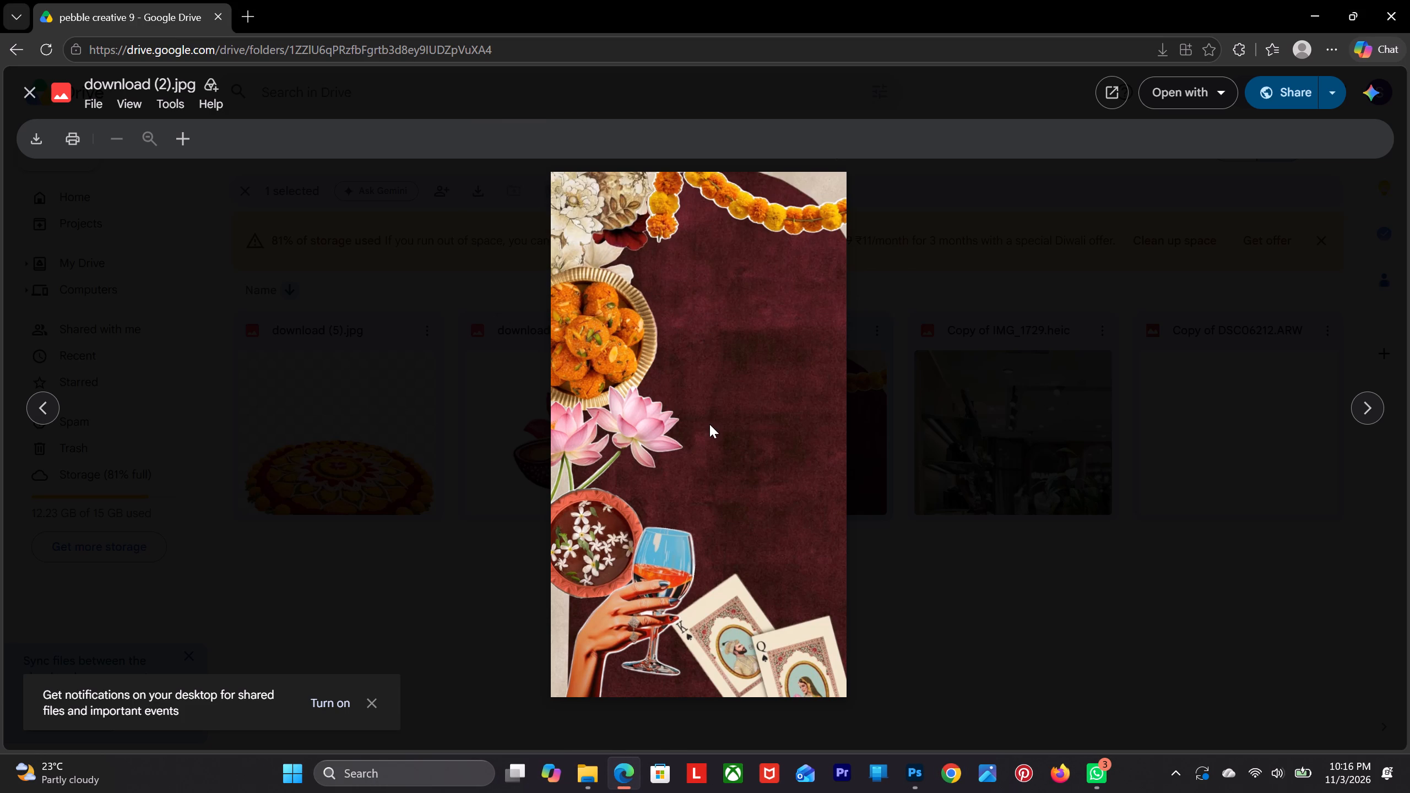
pyautogui.click(708, 434)
pyautogui.click(967, 596)
pyautogui.click(296, 487)
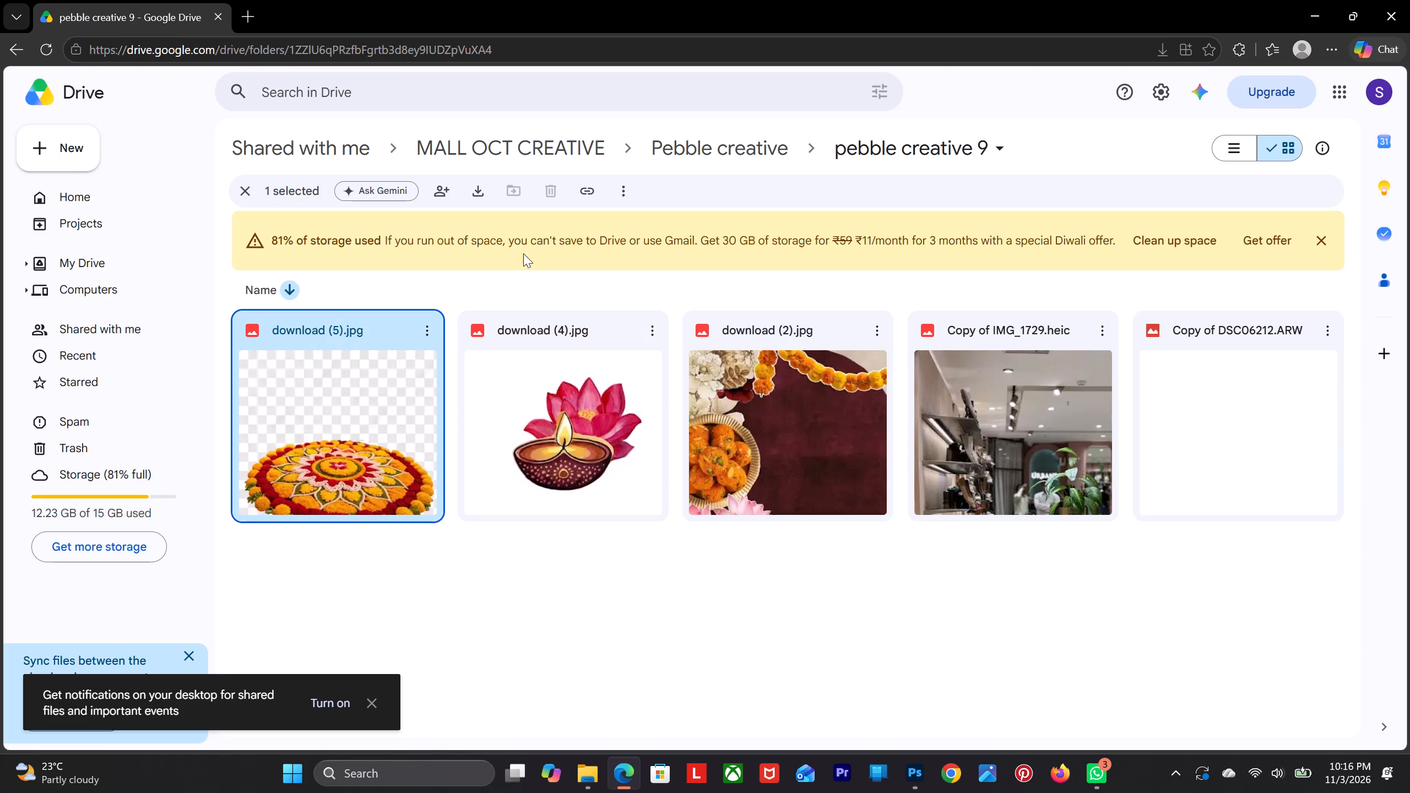
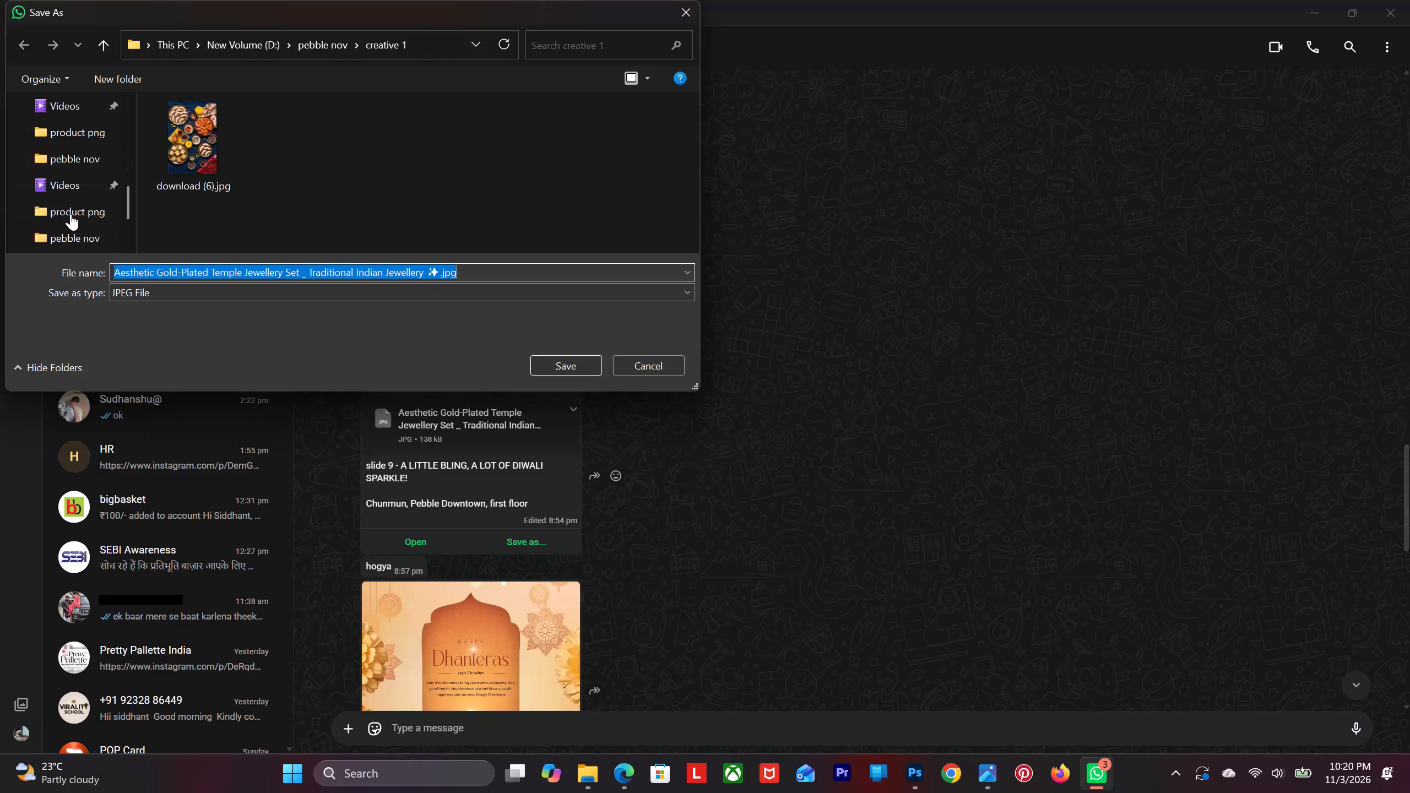
# Save the Aesthetic Gold-Plated Temple Jewellery Set JPEG from the chat into the creative 1 folder inside pebble nov.
pyautogui.click(71, 208)
pyautogui.doubleClick(71, 208)
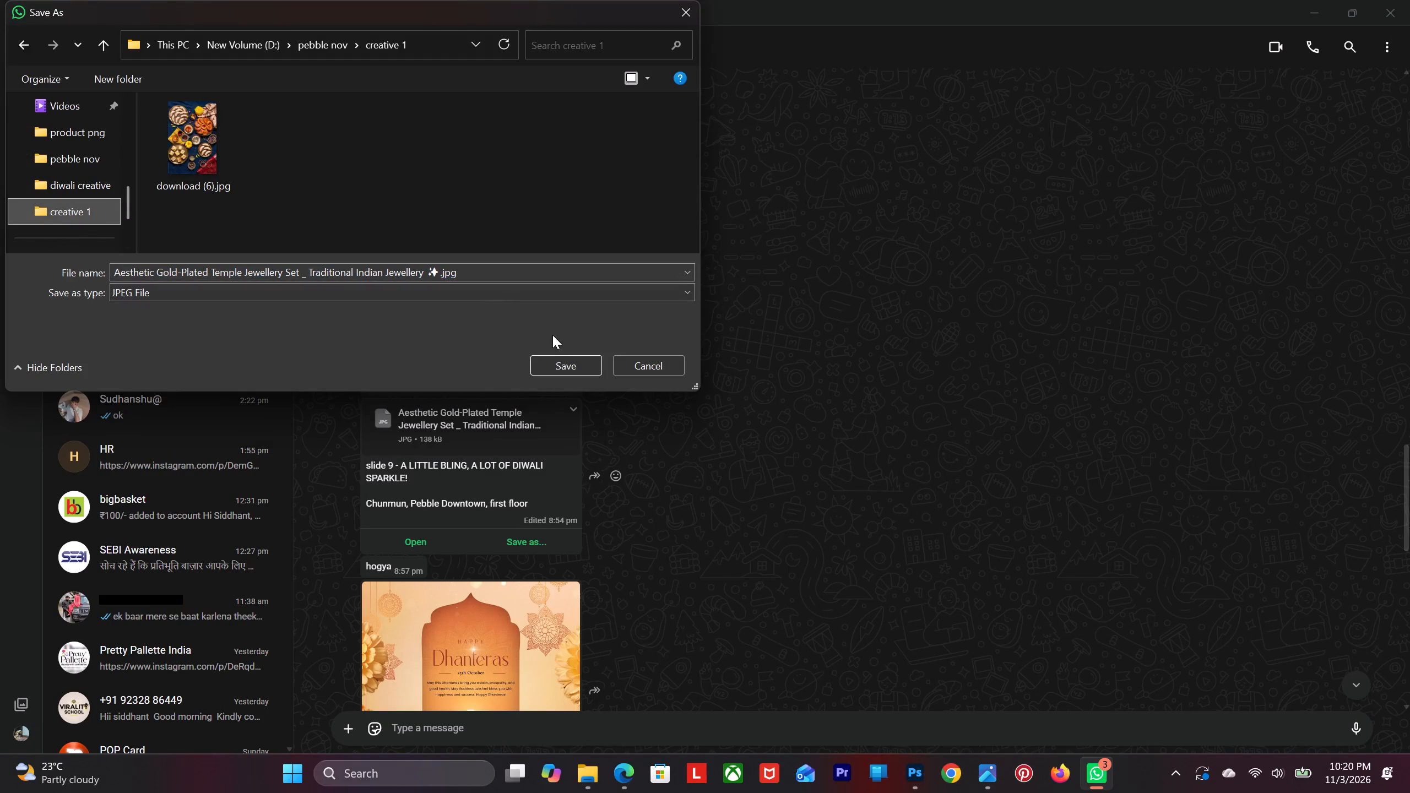
pyautogui.click(571, 377)
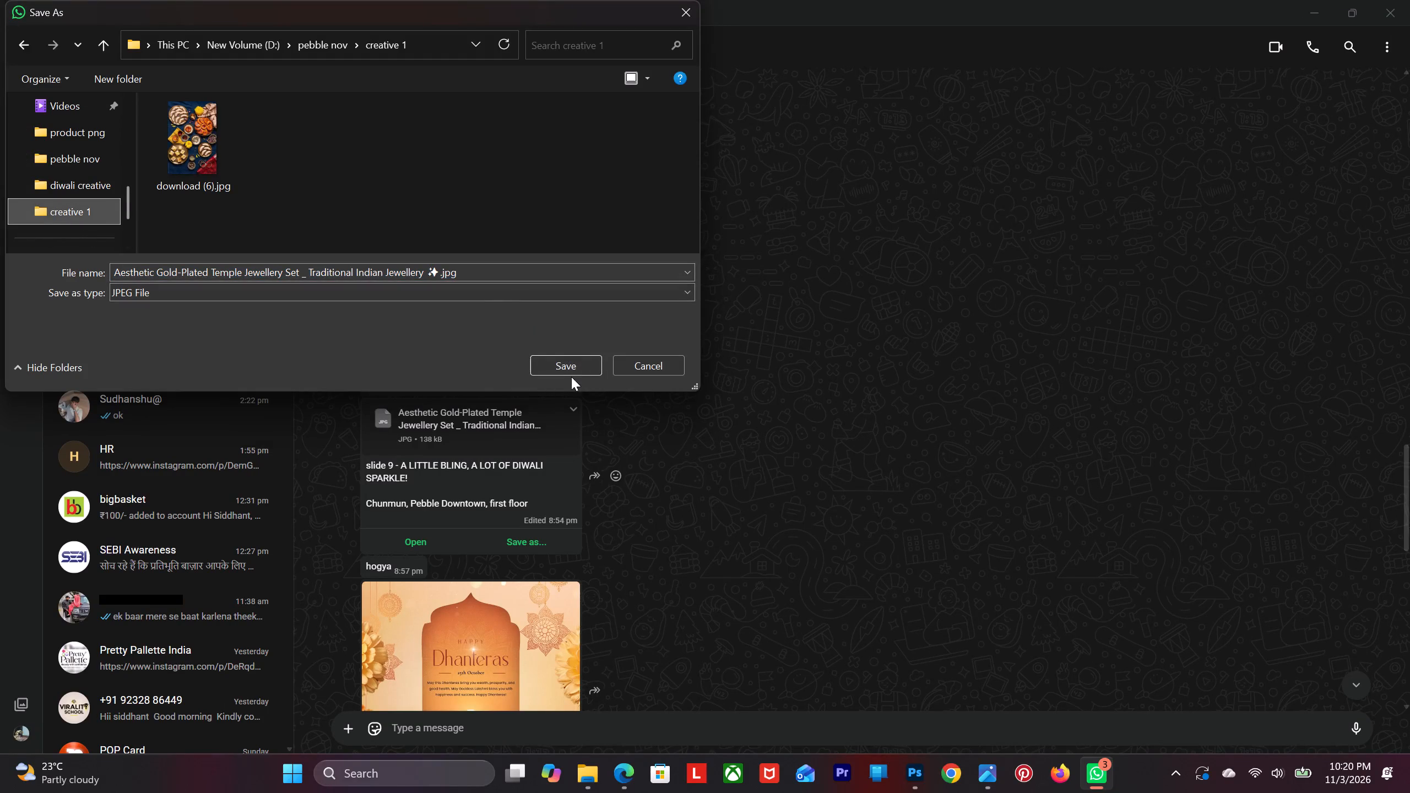
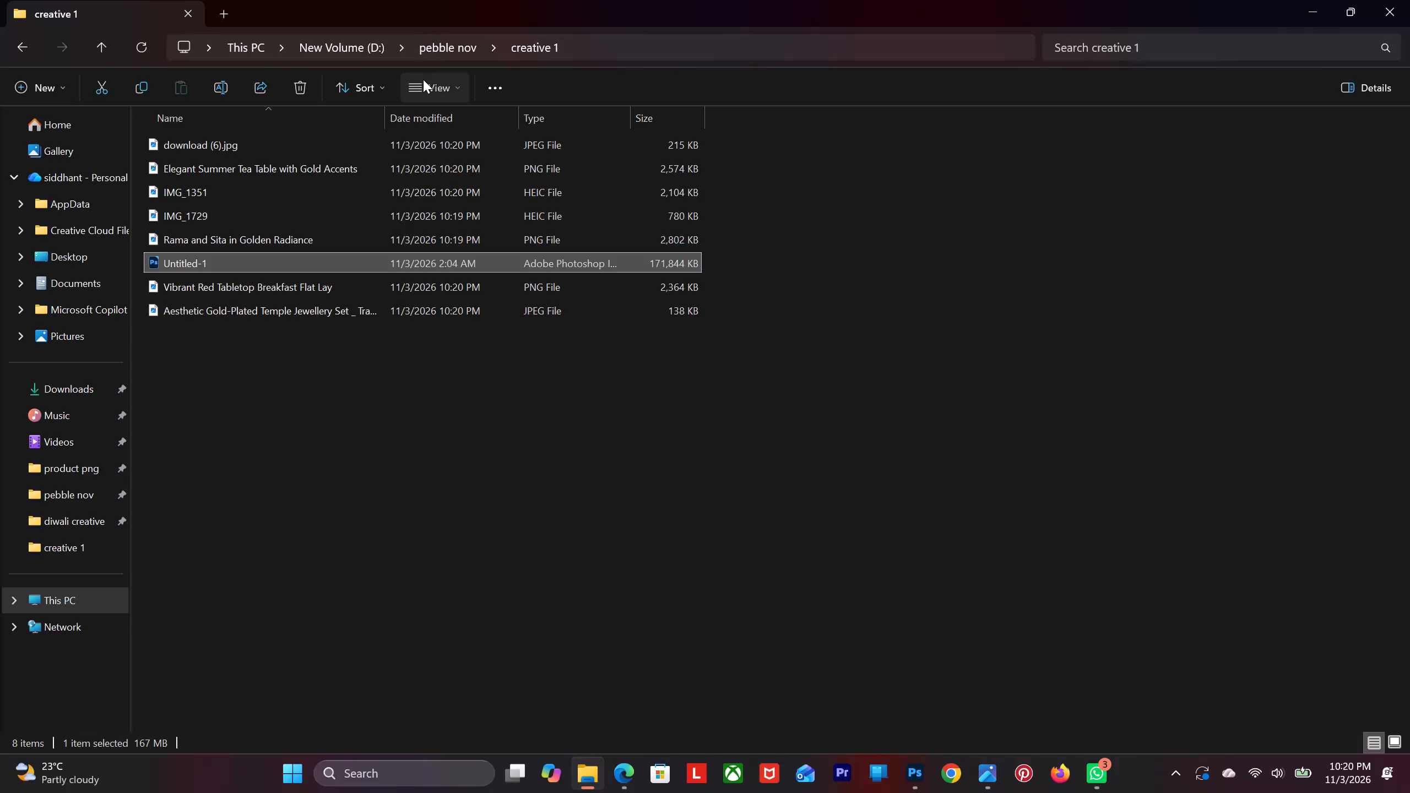
# Display the creative 1 folder's files as large thumbnails and select the Rama and Sita in Golden Radiance image.
pyautogui.click(460, 128)
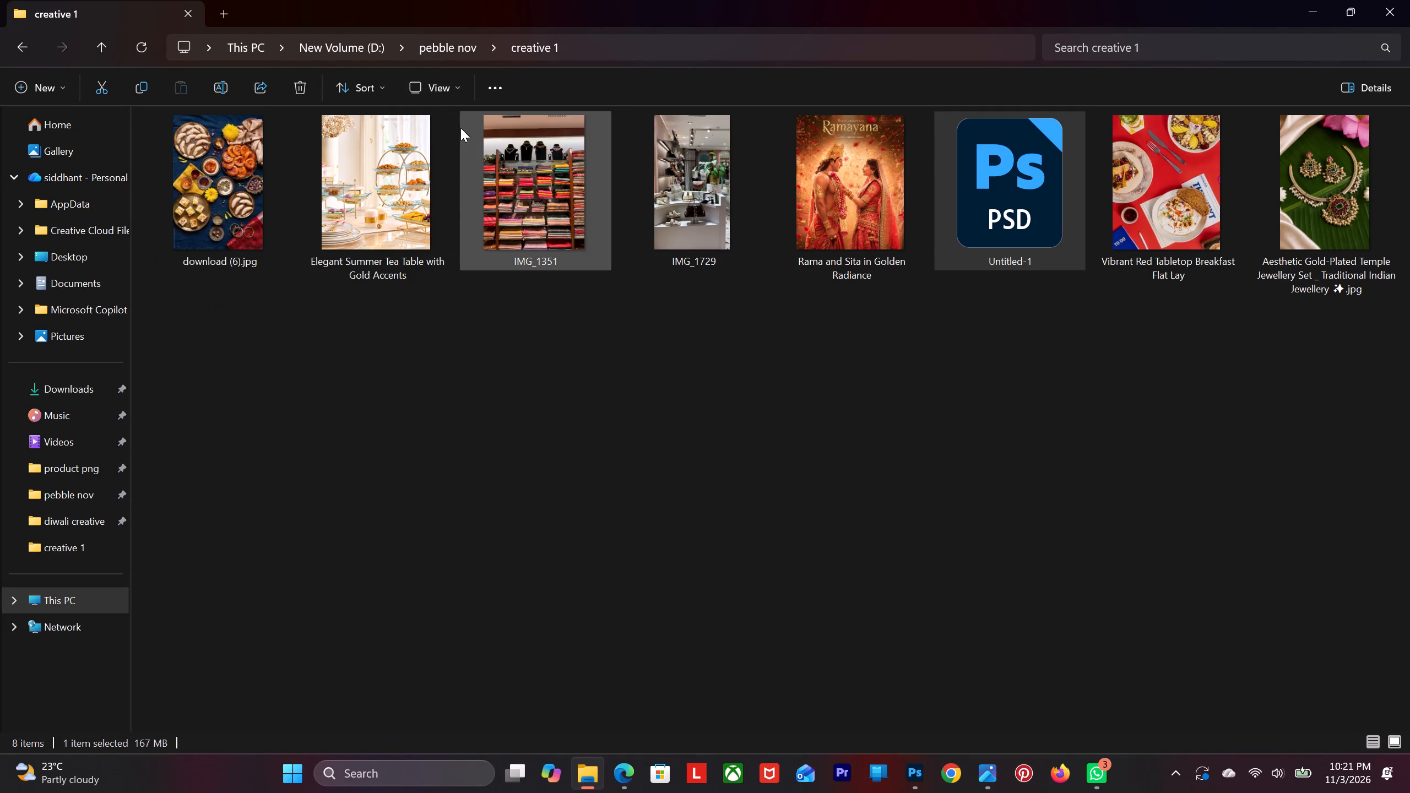
pyautogui.click(879, 202)
# Switch to Photoshop and bring up the blank document named 1.
pyautogui.click(904, 775)
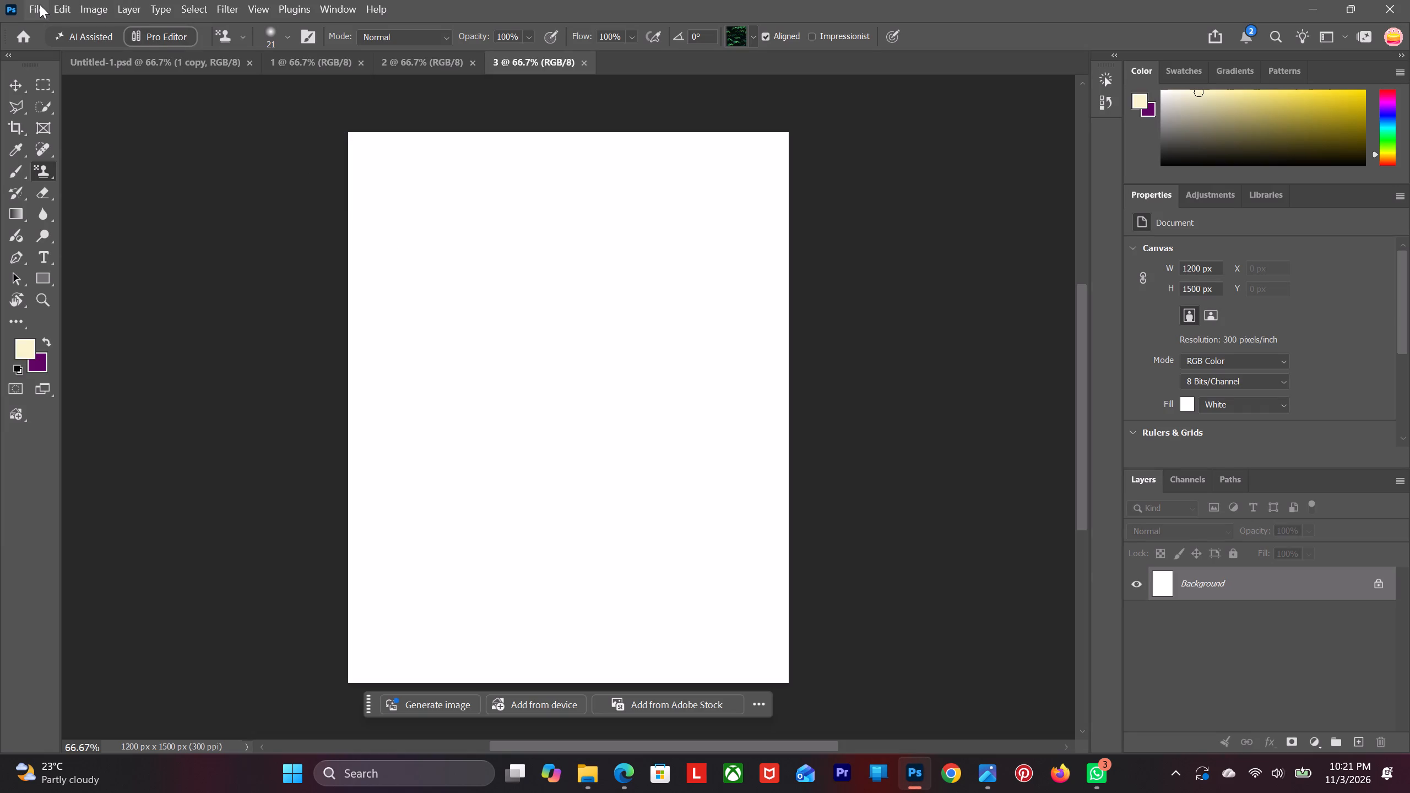
pyautogui.click(296, 72)
pyautogui.click(37, 10)
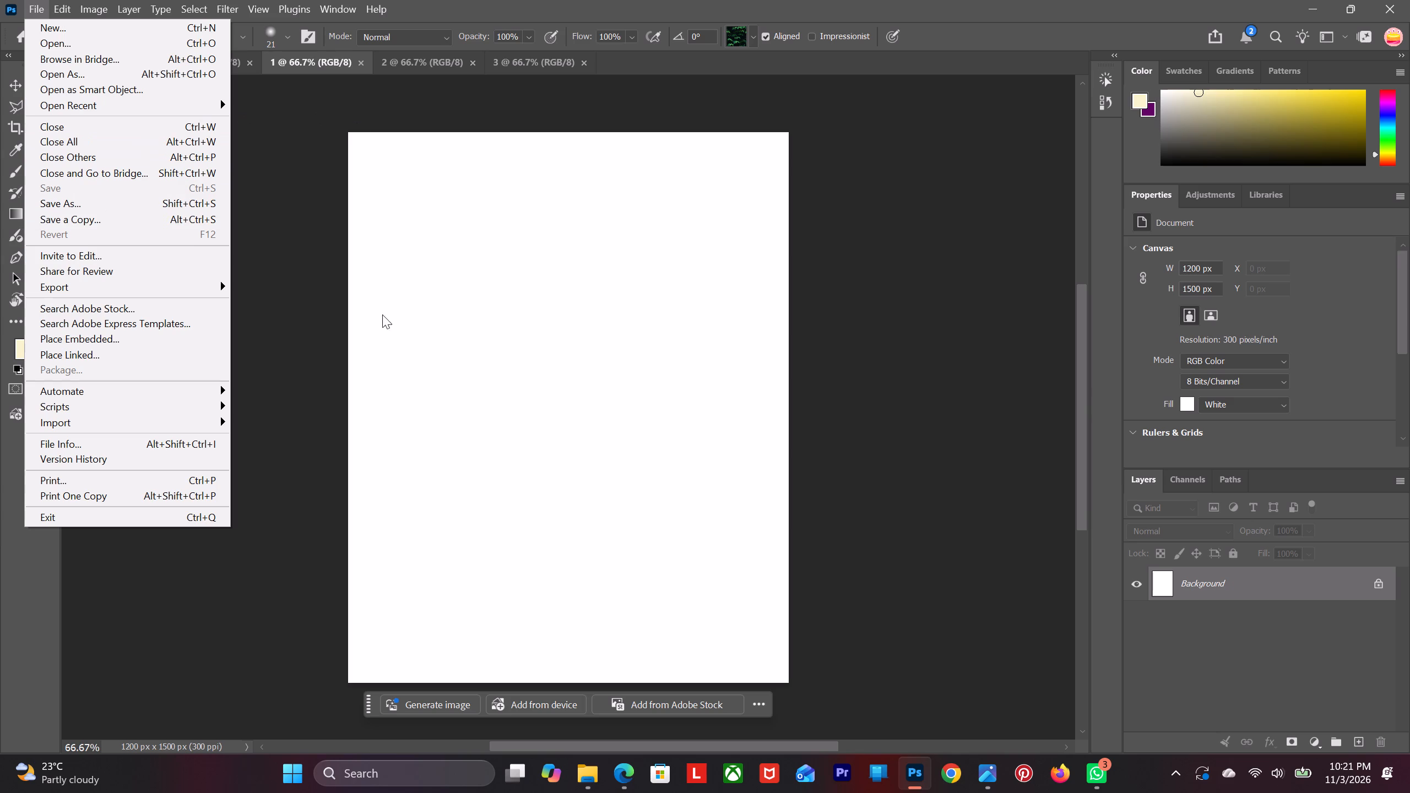
# Return to the creative 1 folder in File Explorer.
pyautogui.click(599, 789)
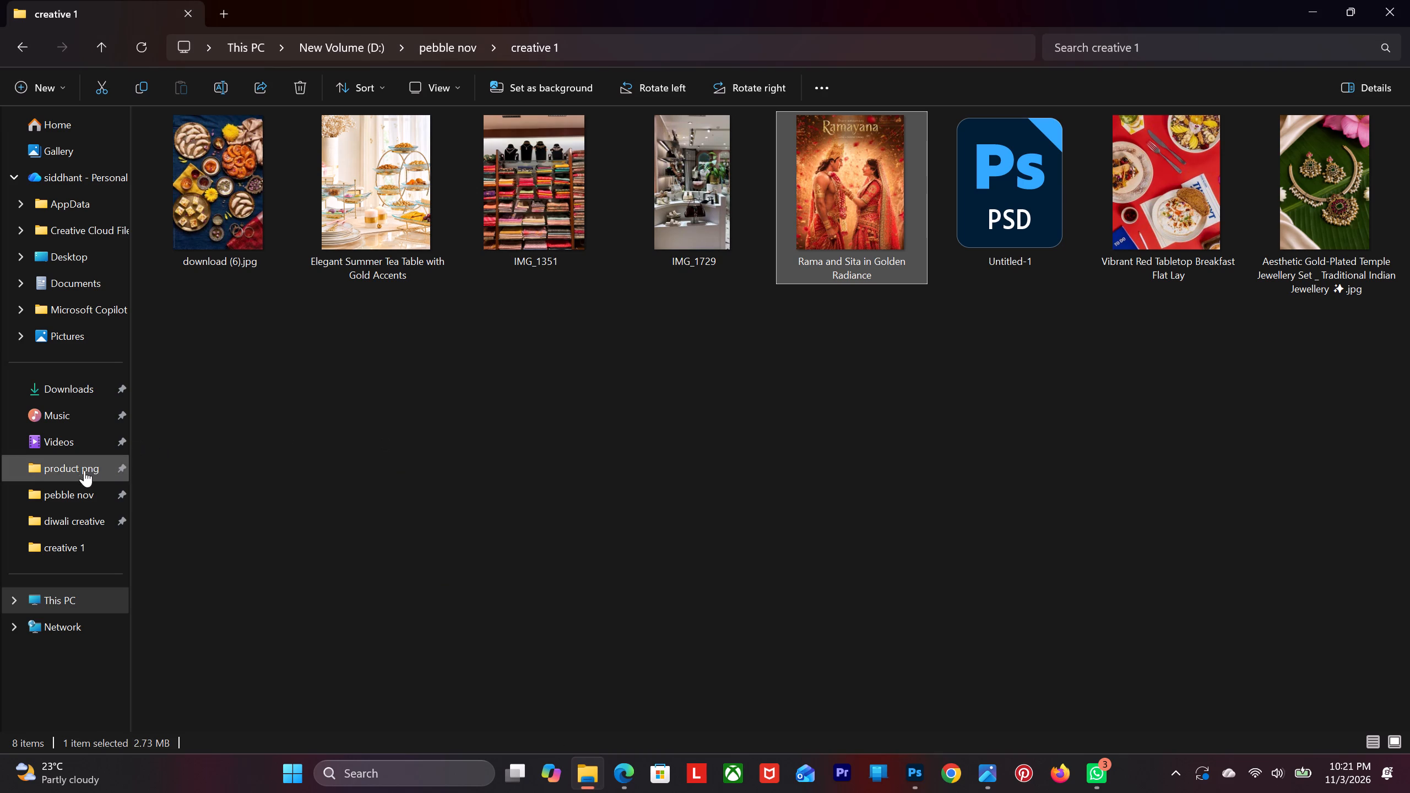
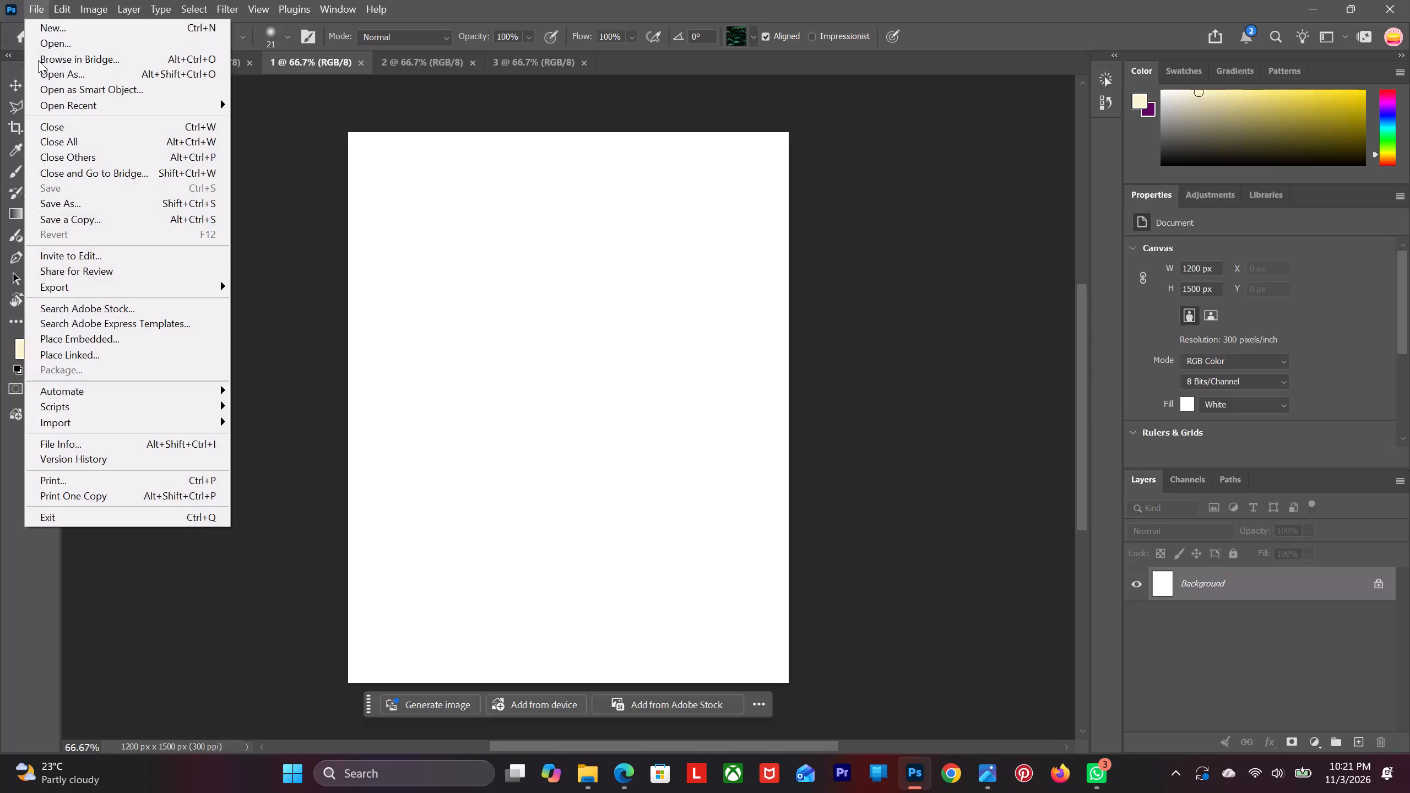
# Place the Rama and Sita in Golden Radiance image from the creative 1 folder as an embedded layer covering document 1's canvas.
pyautogui.click(112, 332)
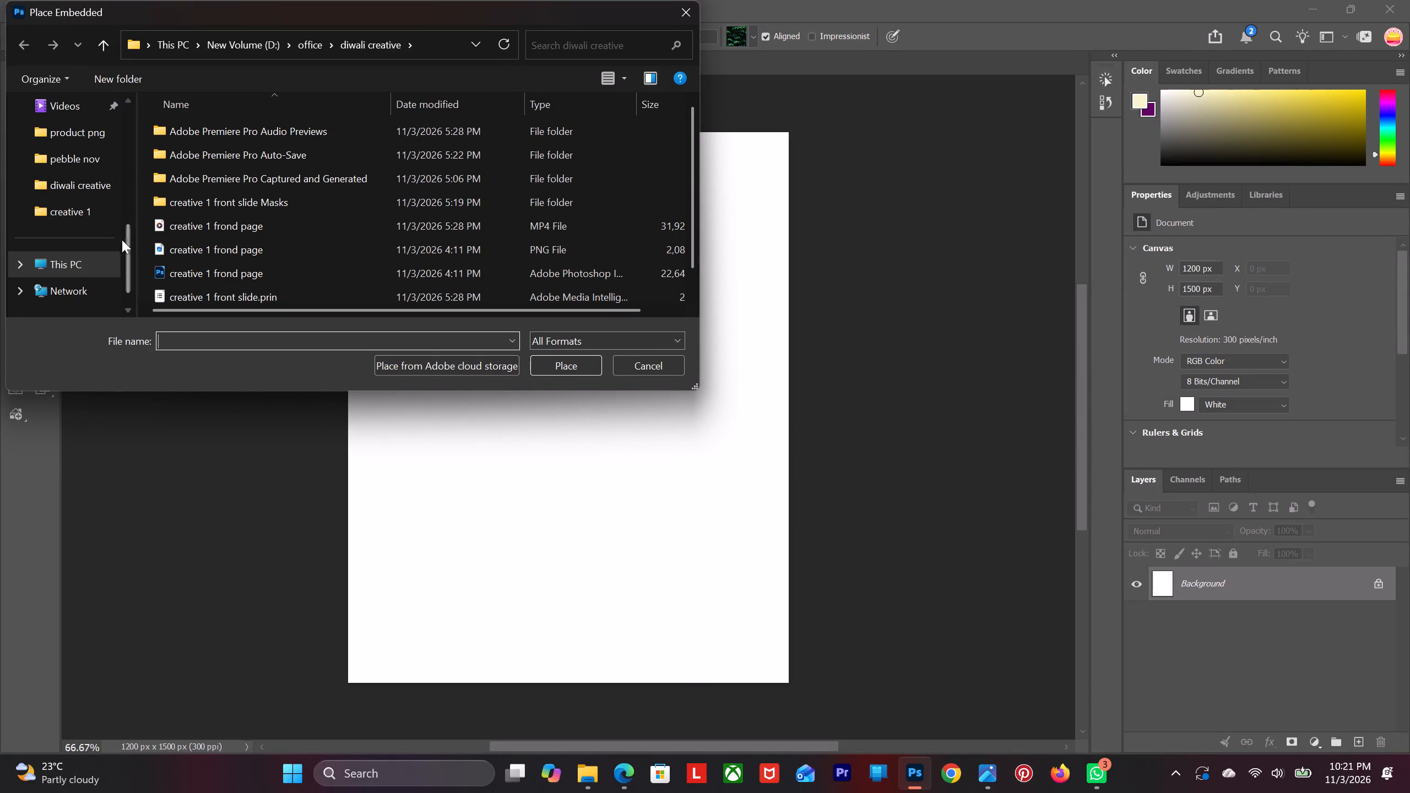
pyautogui.click(95, 222)
pyautogui.click(612, 154)
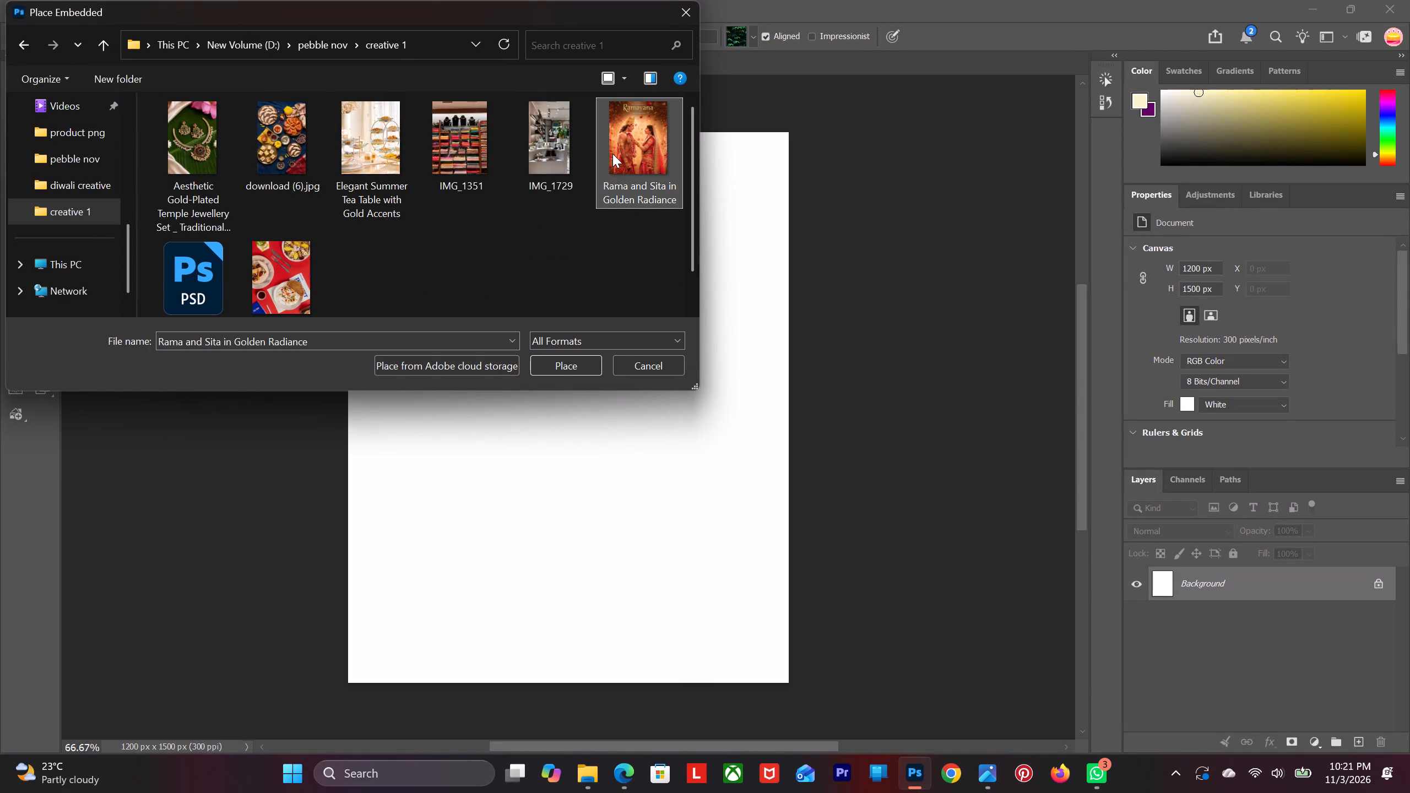
pyautogui.click(556, 371)
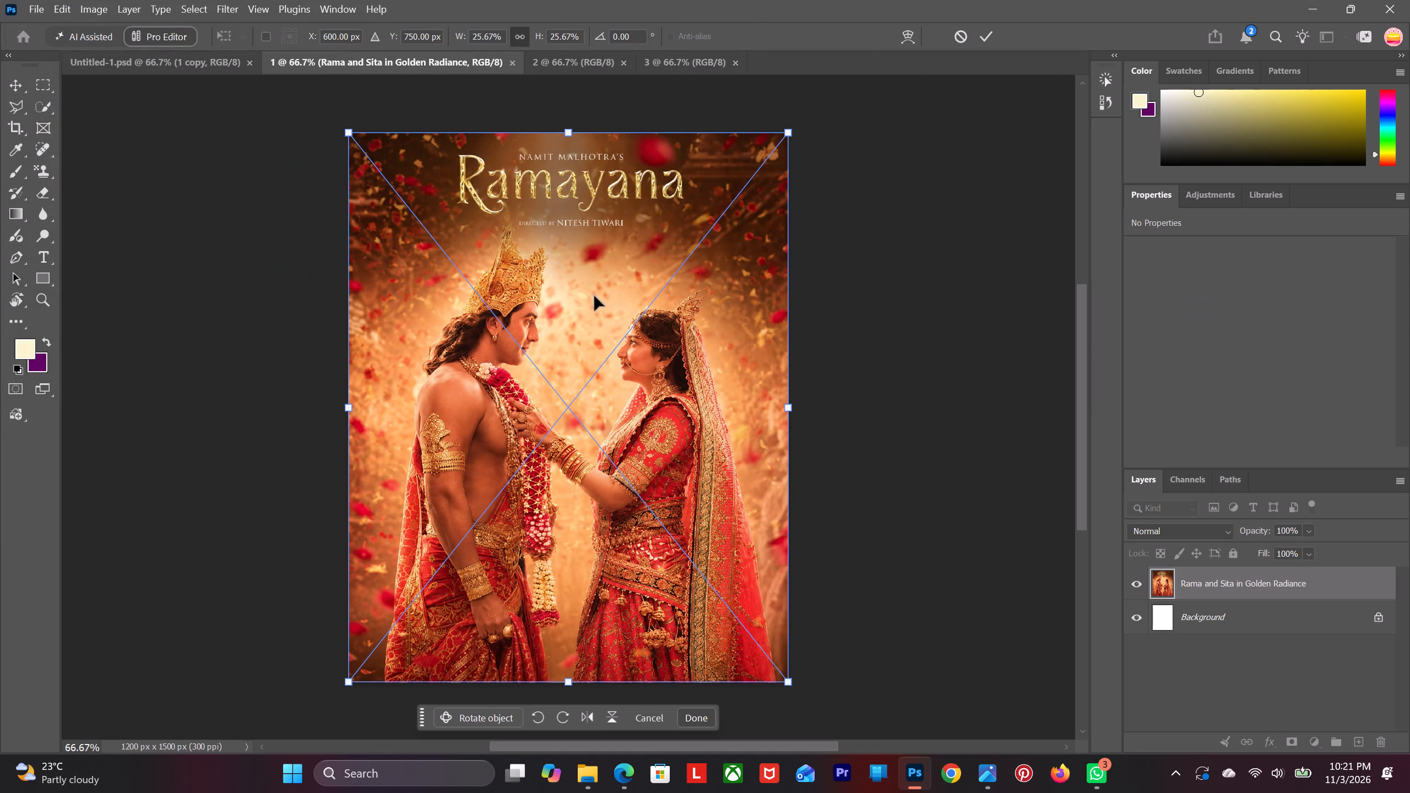
pyautogui.click(15, 74)
pyautogui.click(115, 188)
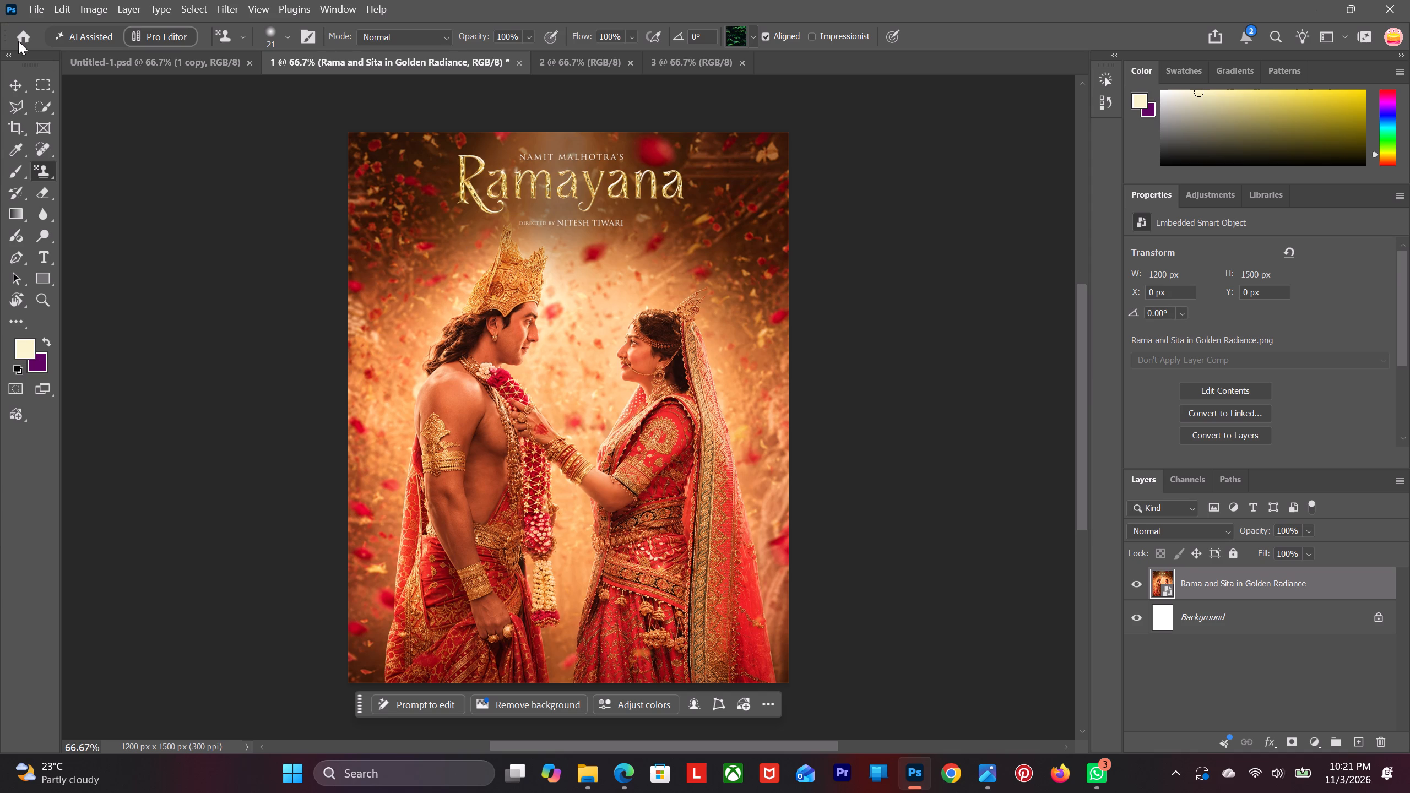
pyautogui.click(18, 88)
pyautogui.click(153, 157)
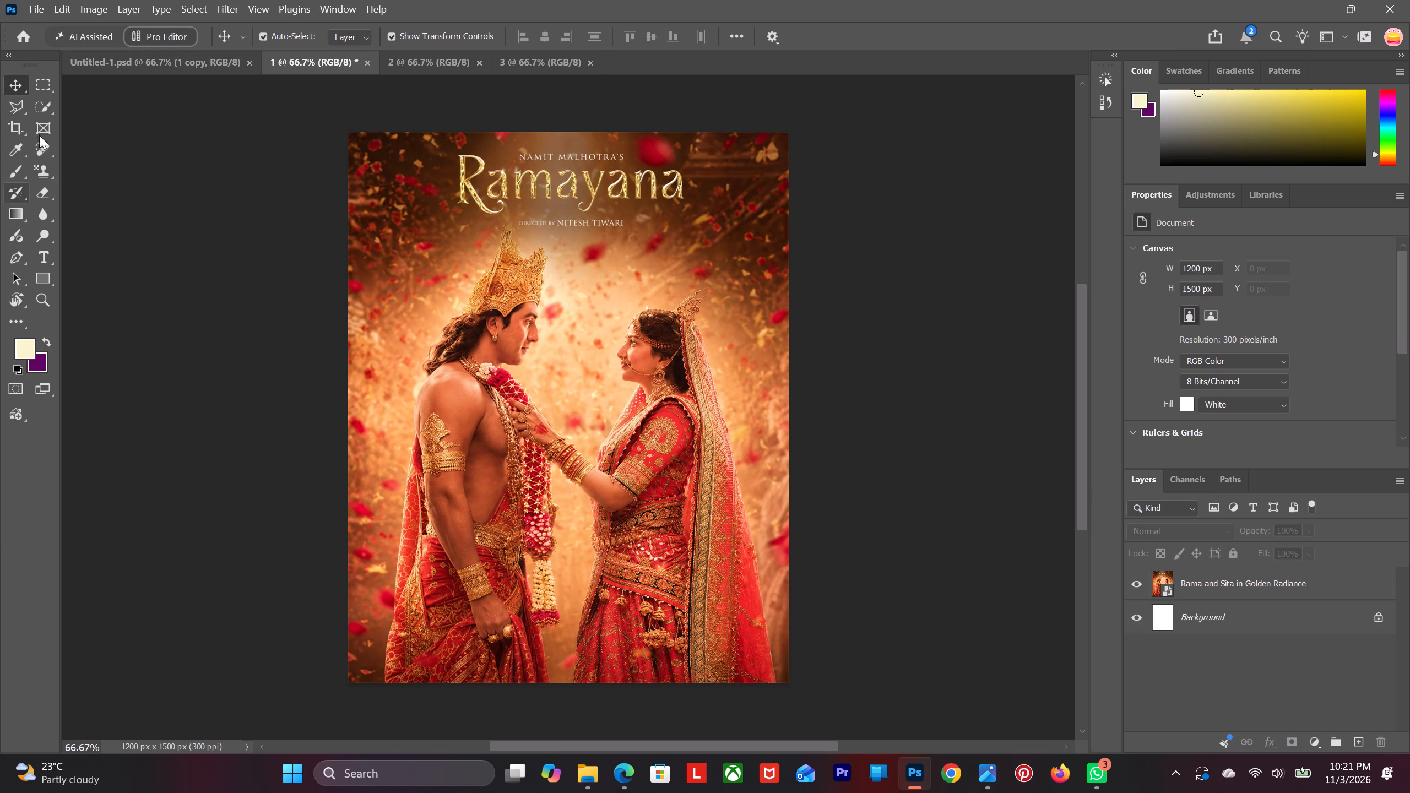
# Find the pebble logo image in the Downloads folder and place it as an embedded layer above the Rama and Sita image.
pyautogui.click(39, 13)
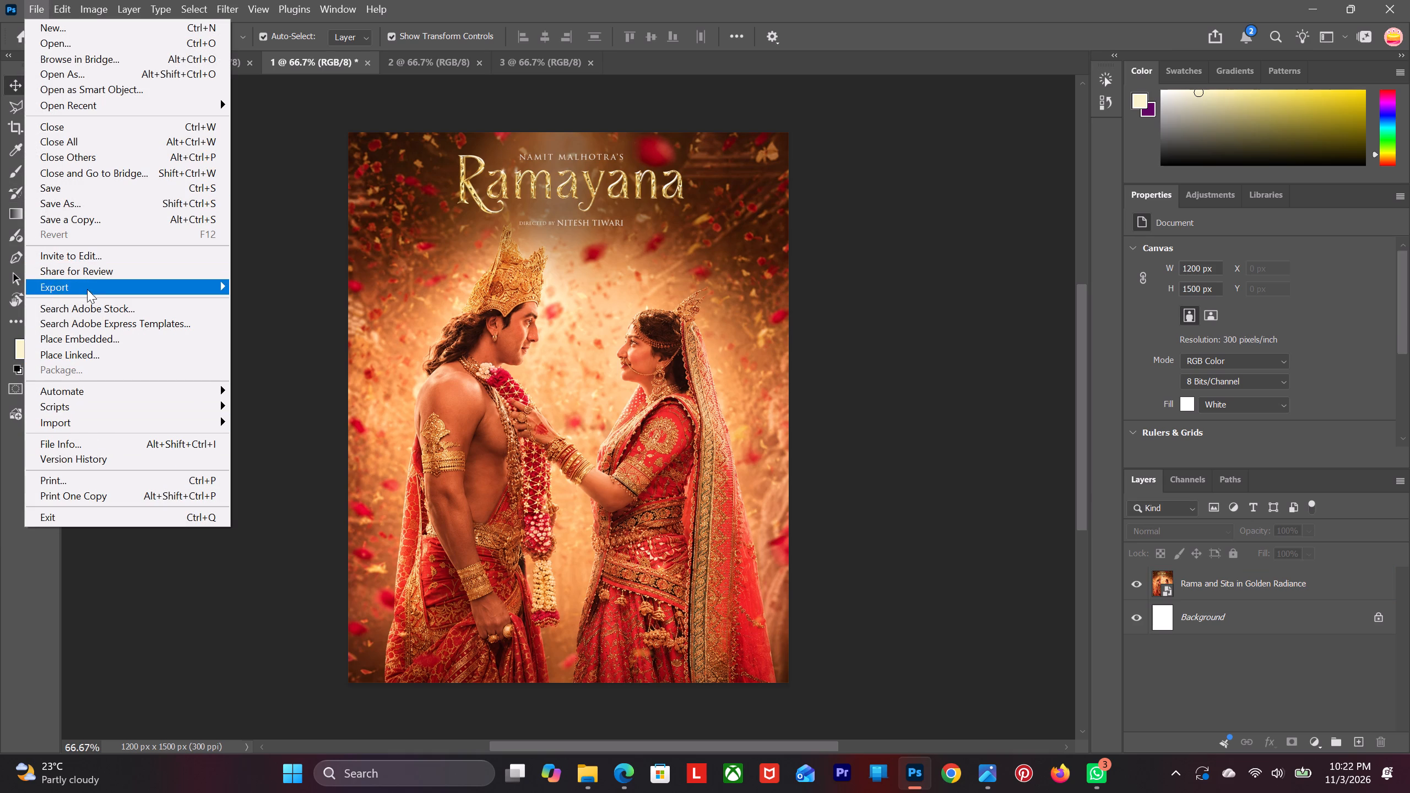
pyautogui.click(103, 342)
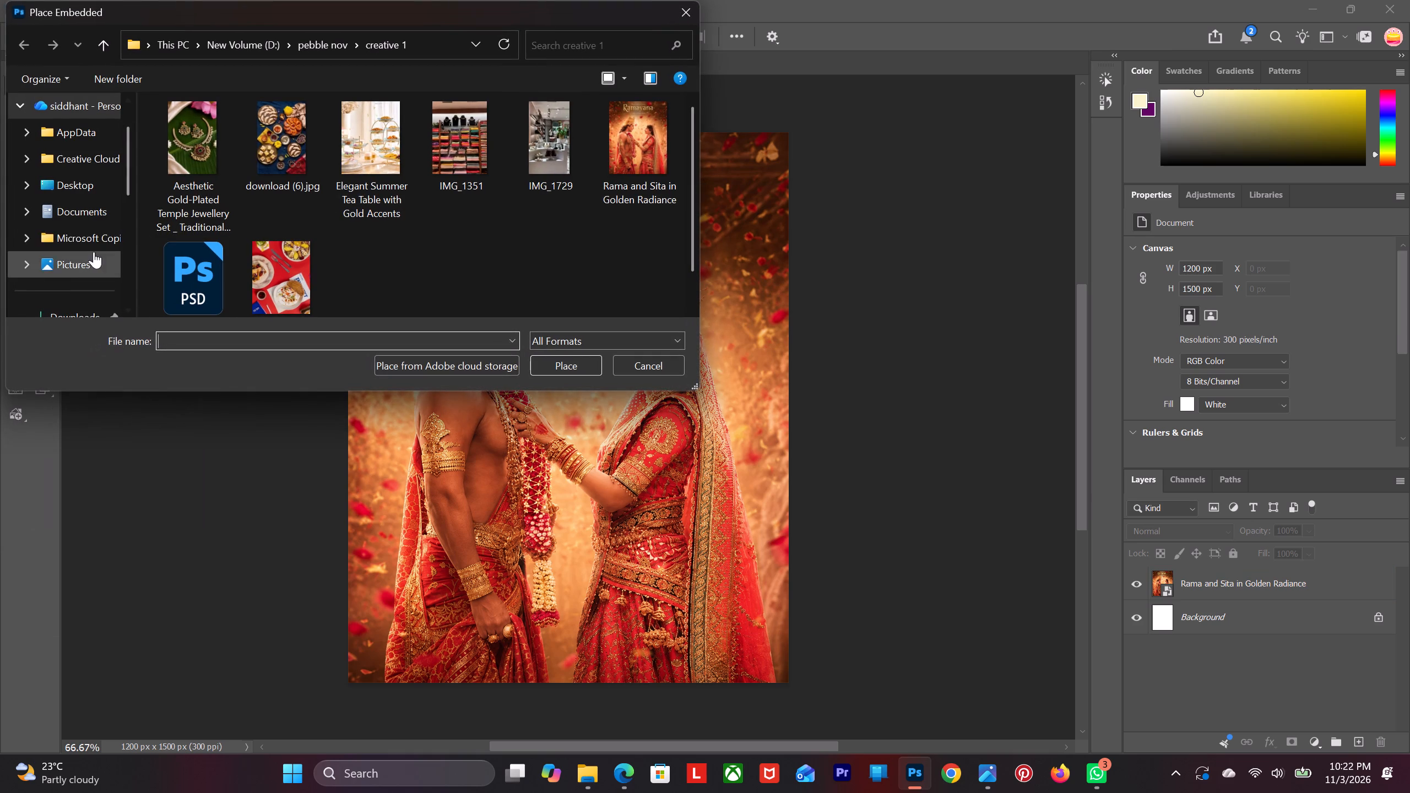
pyautogui.scroll(-2, 61, 155)
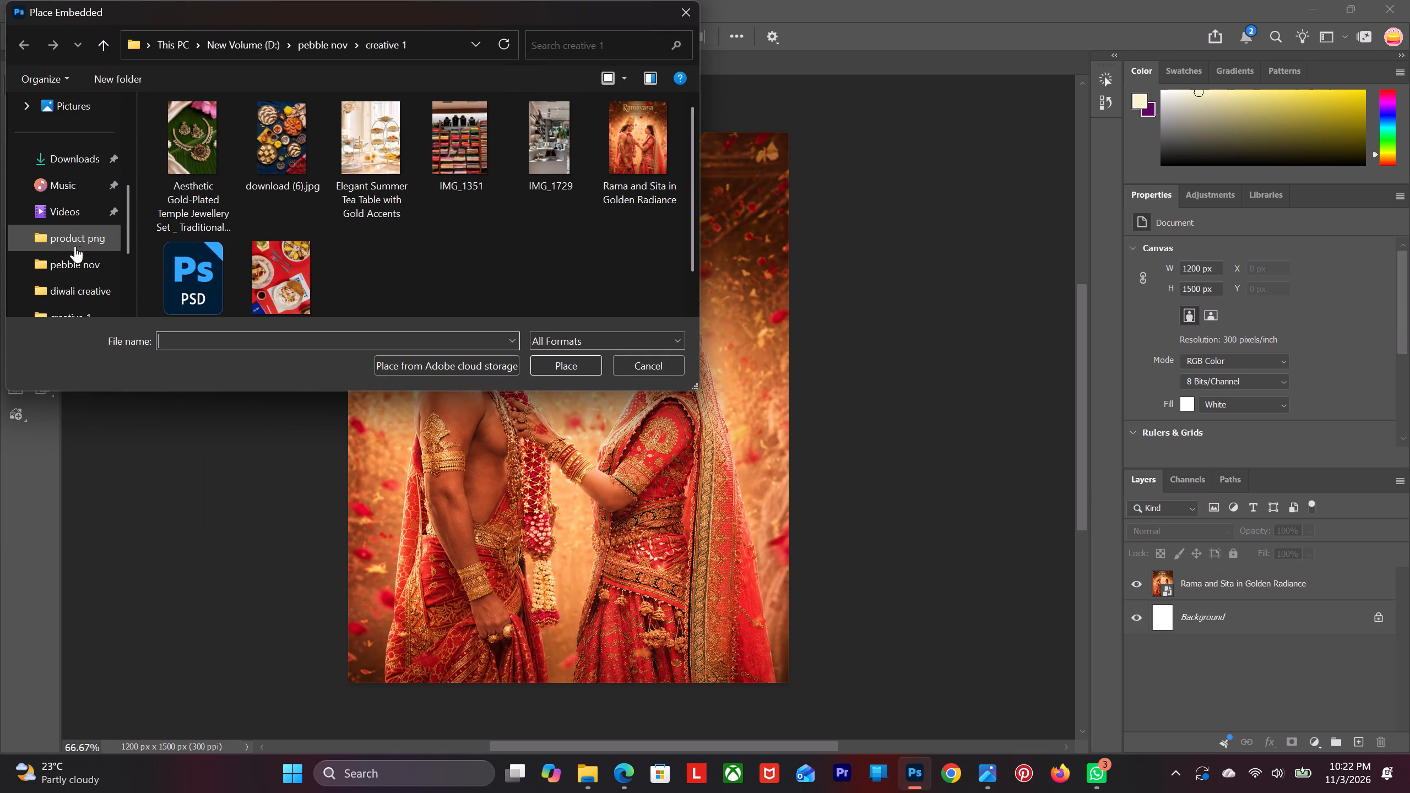
pyautogui.click(71, 149)
pyautogui.scroll(-15, 255, 182)
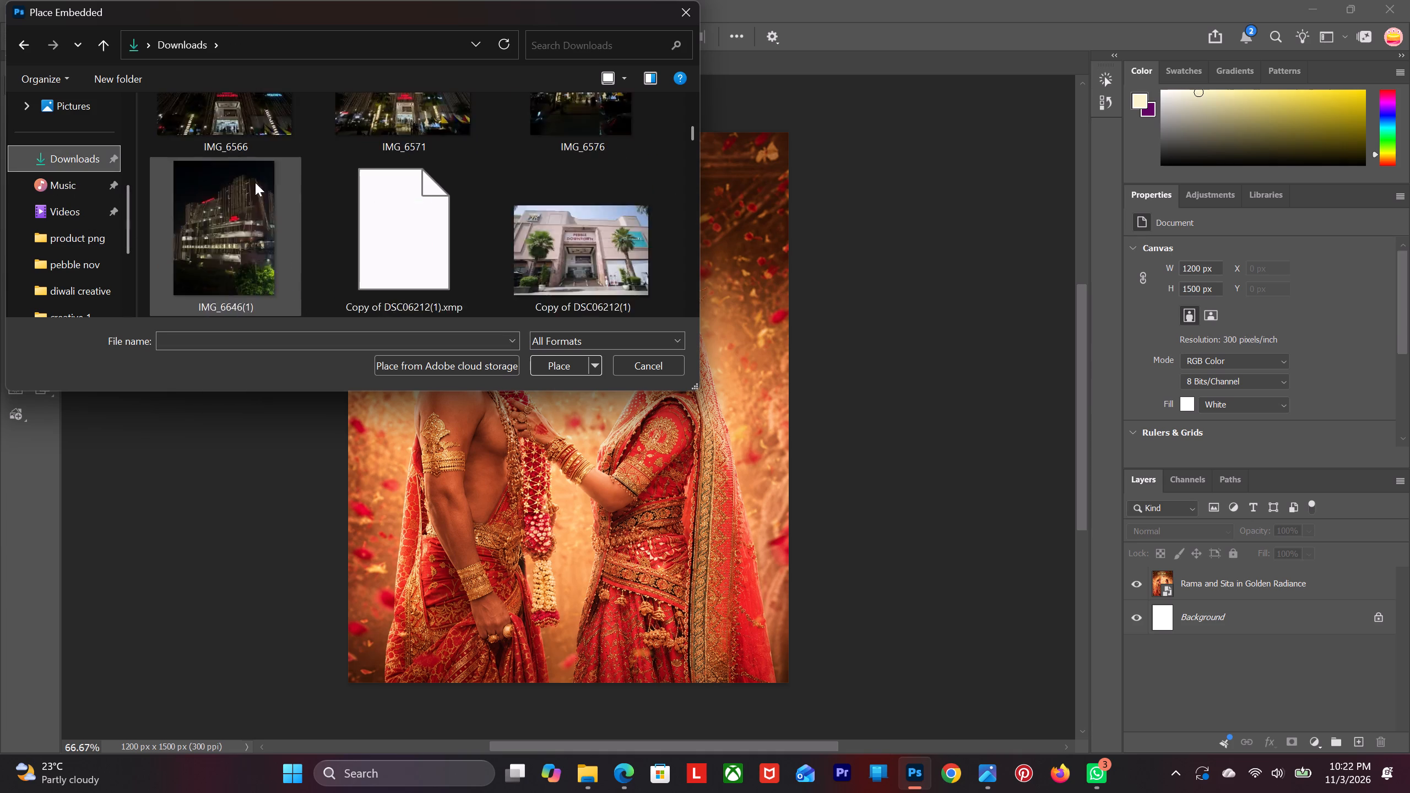
pyautogui.scroll(-20, 255, 182)
pyautogui.scroll(-12, 255, 182)
pyautogui.scroll(-16, 252, 184)
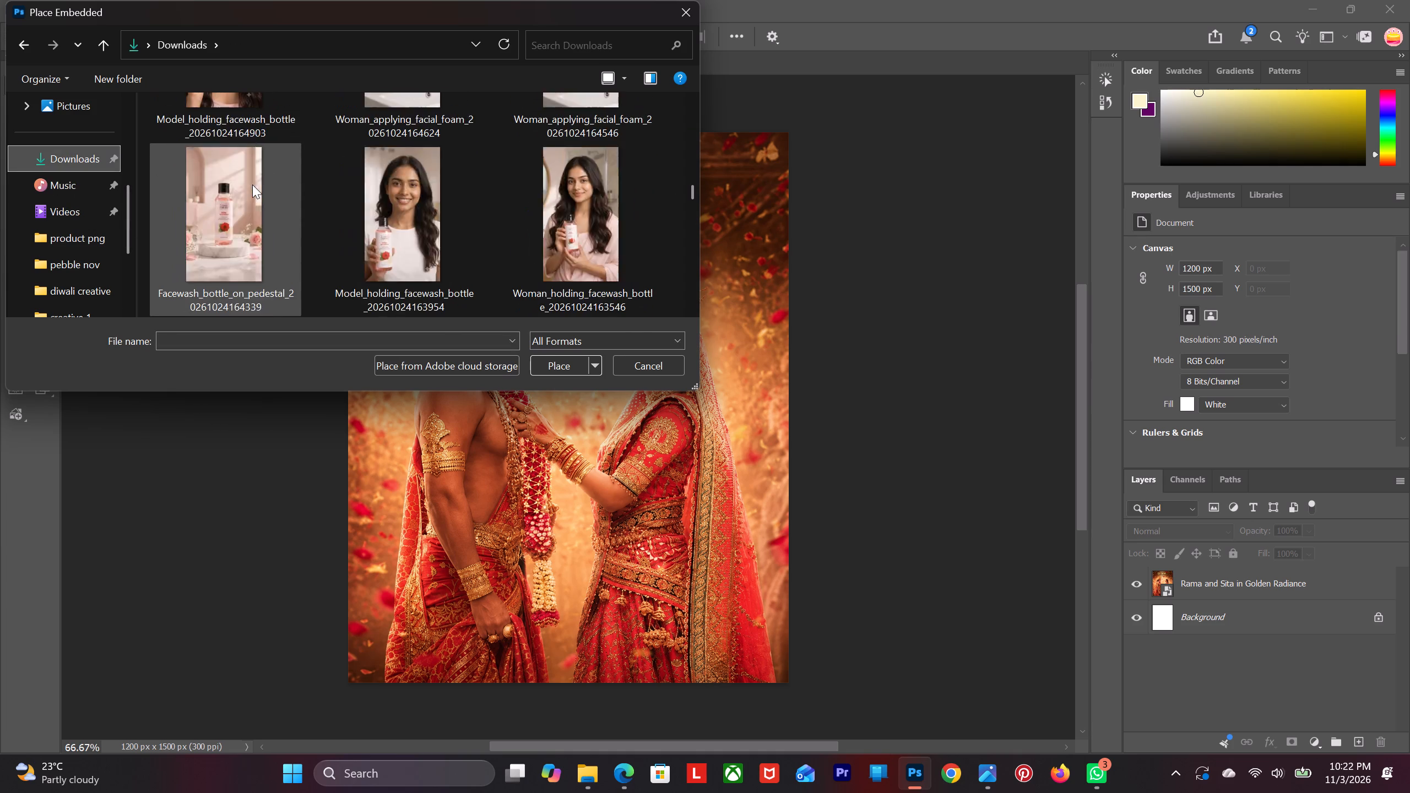
pyautogui.scroll(-14, 252, 184)
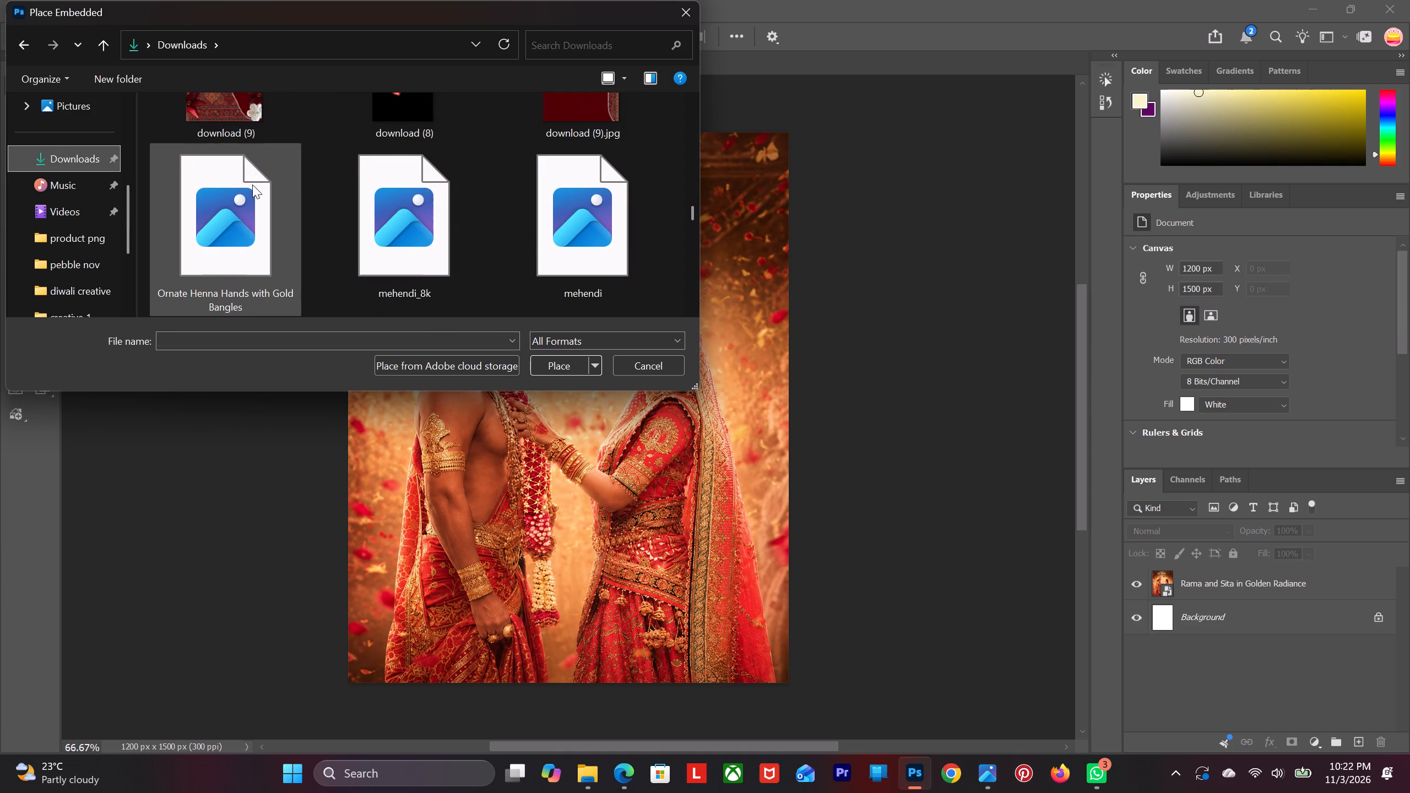
pyautogui.scroll(5, 252, 184)
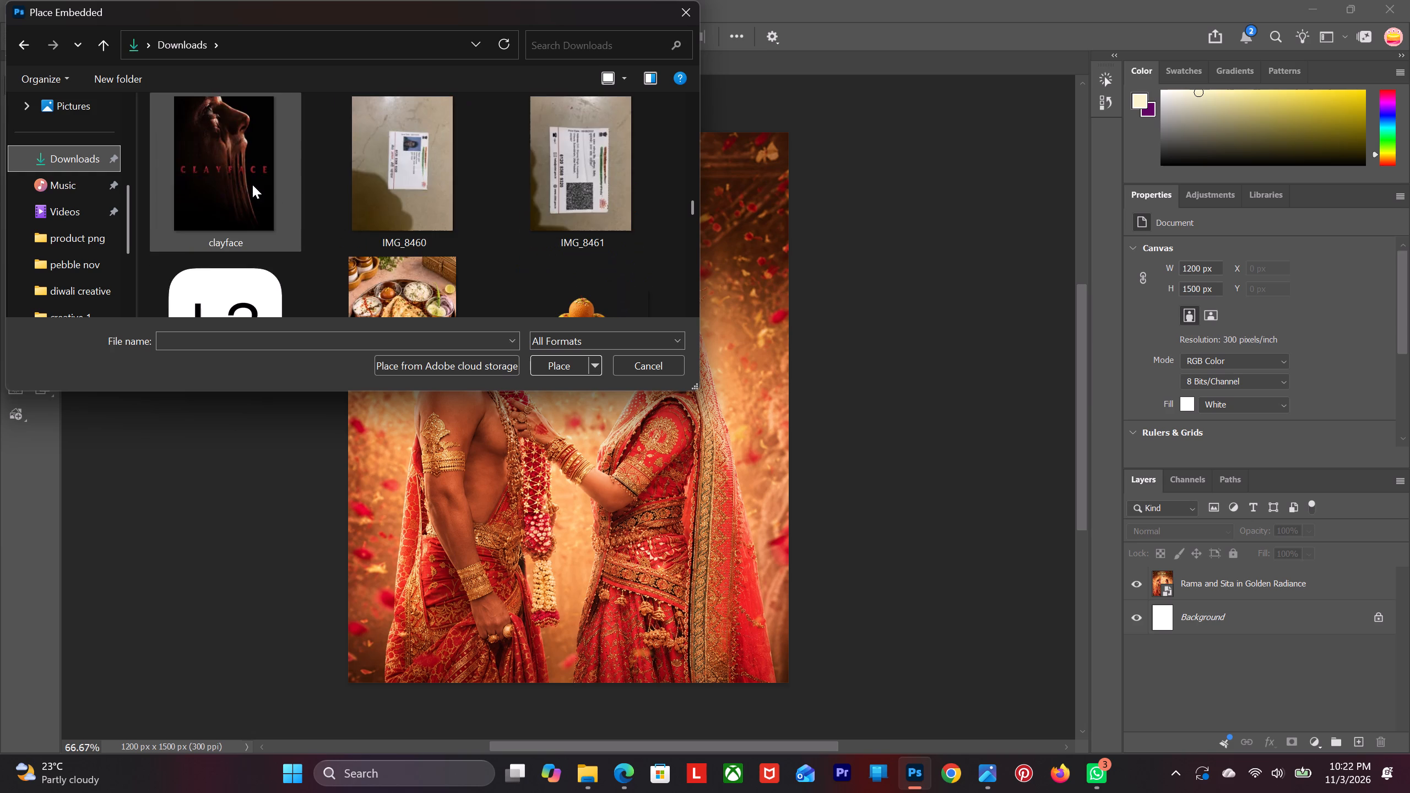
pyautogui.scroll(-9, 252, 184)
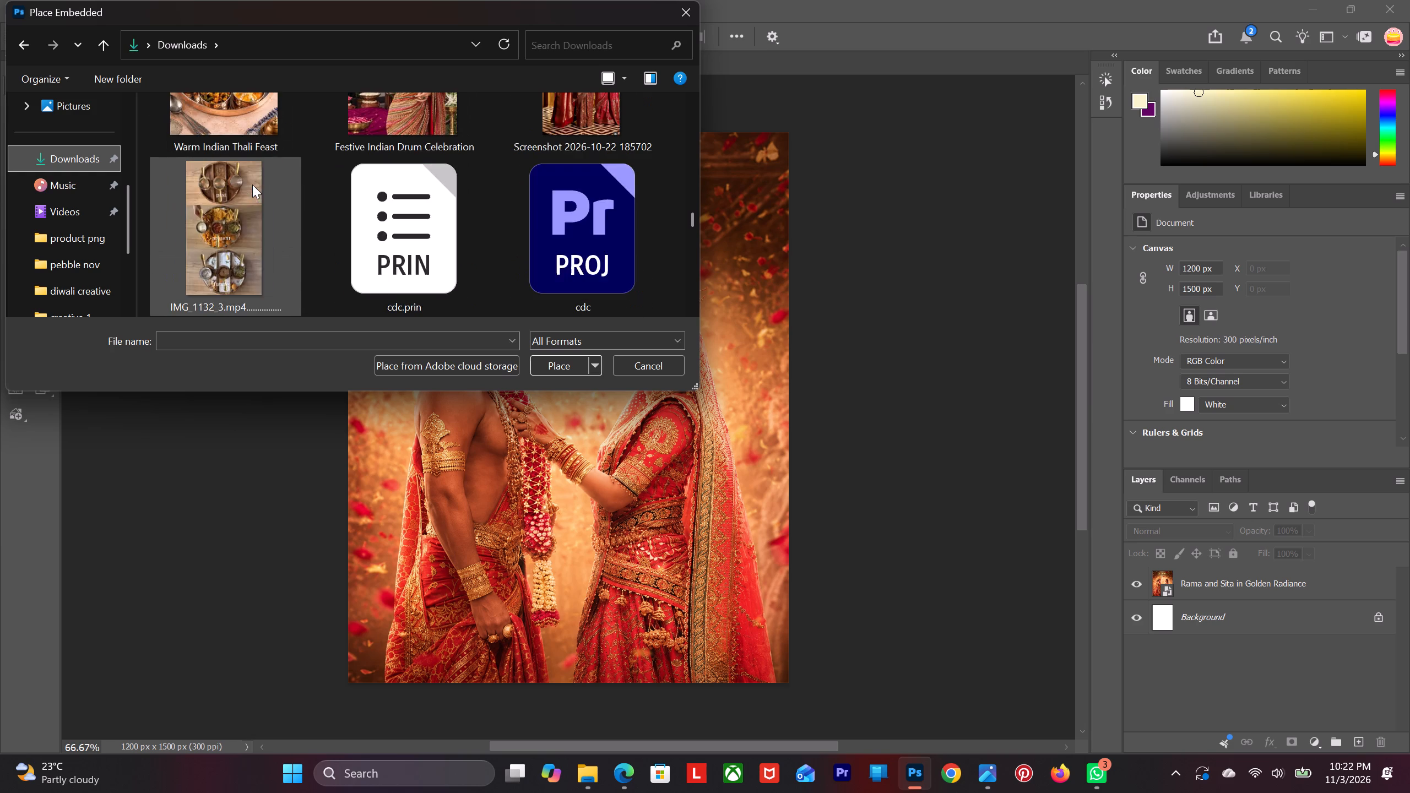
pyautogui.scroll(-6, 252, 184)
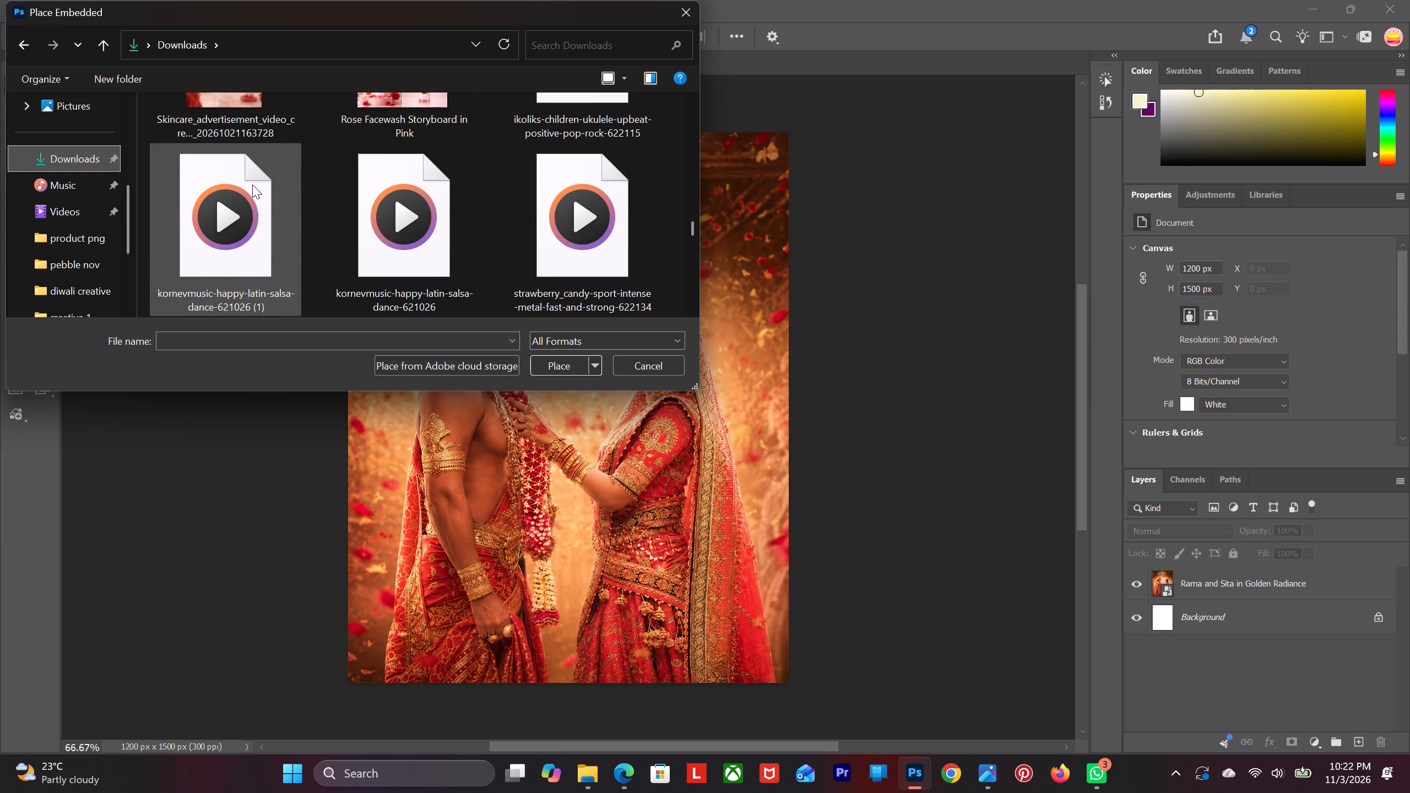
pyautogui.scroll(-7, 252, 184)
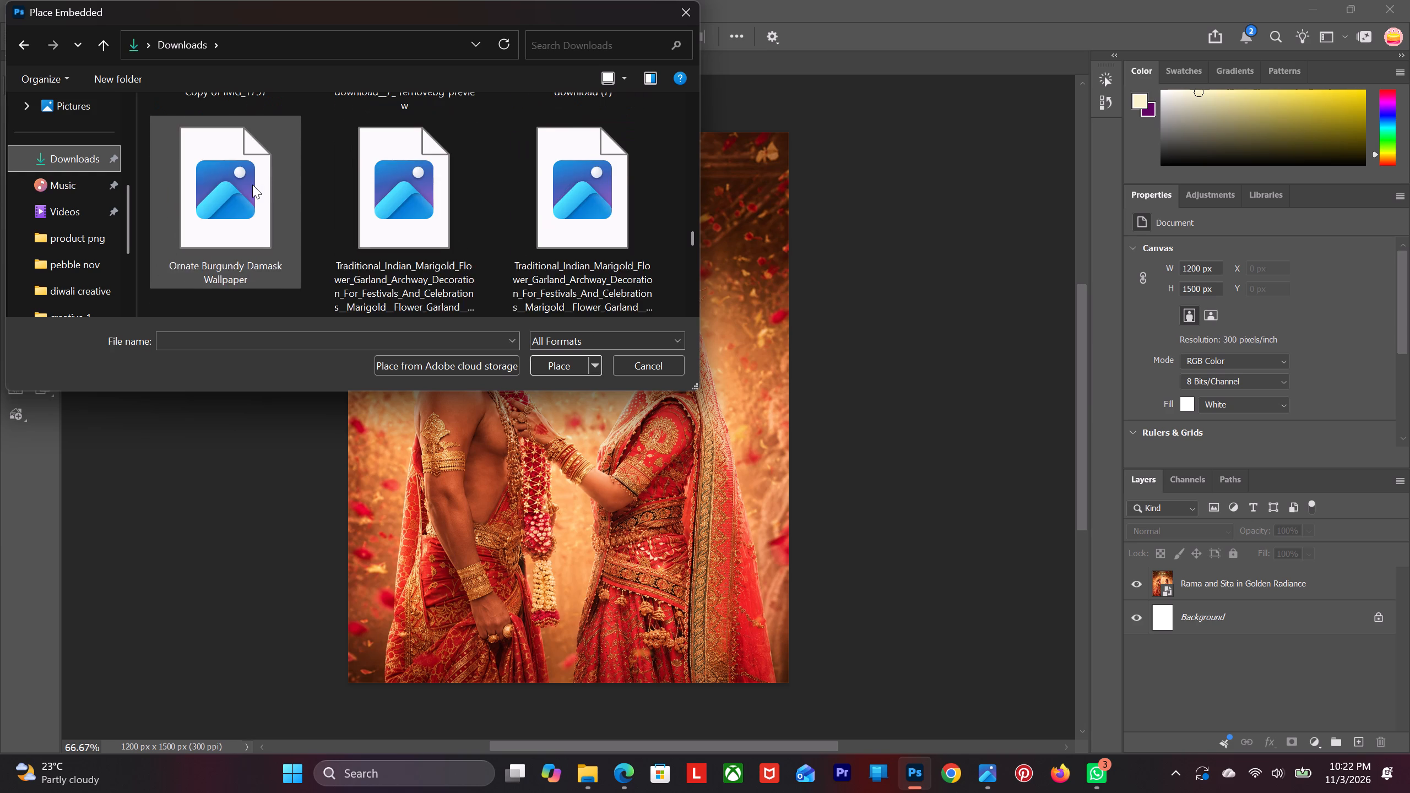
pyautogui.scroll(-6, 252, 184)
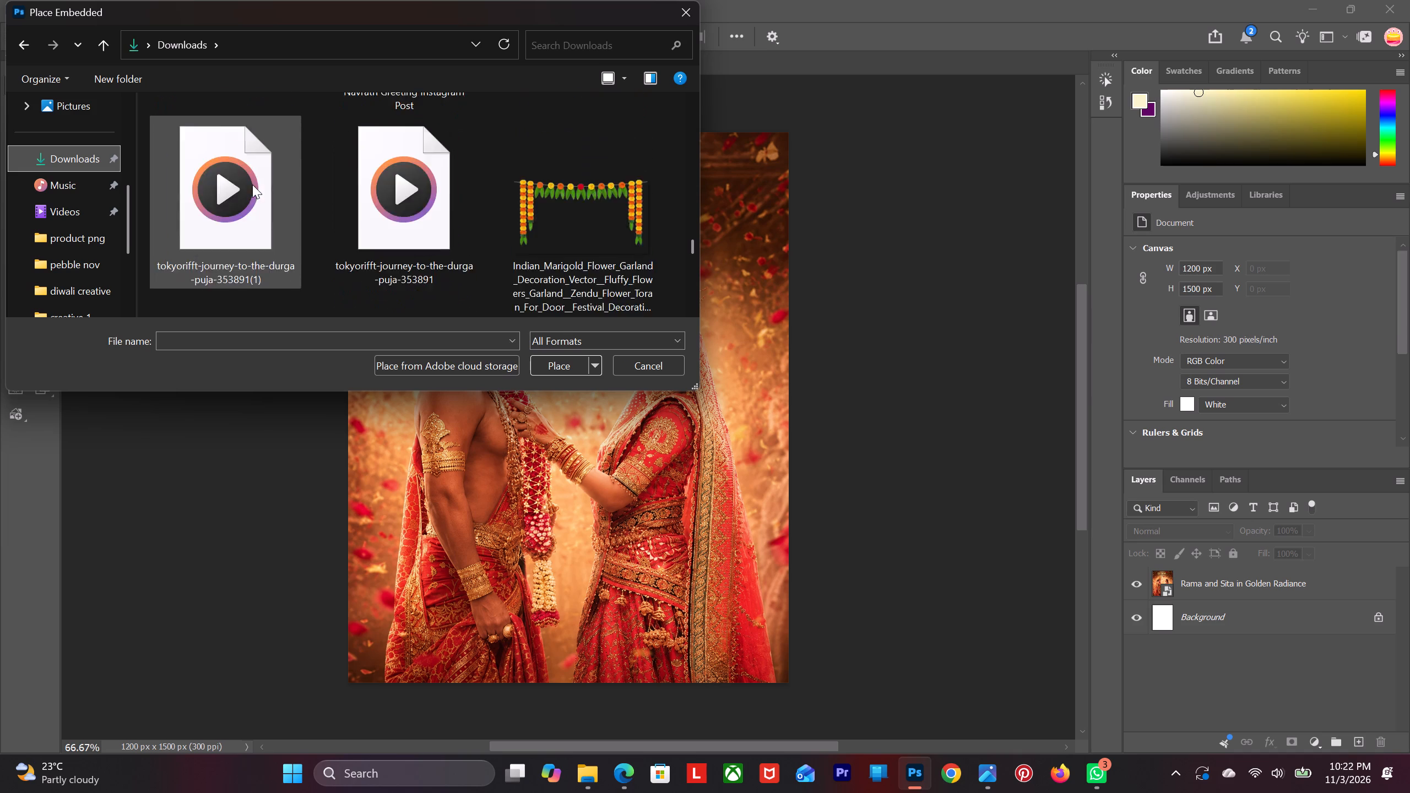
pyautogui.scroll(-14, 252, 184)
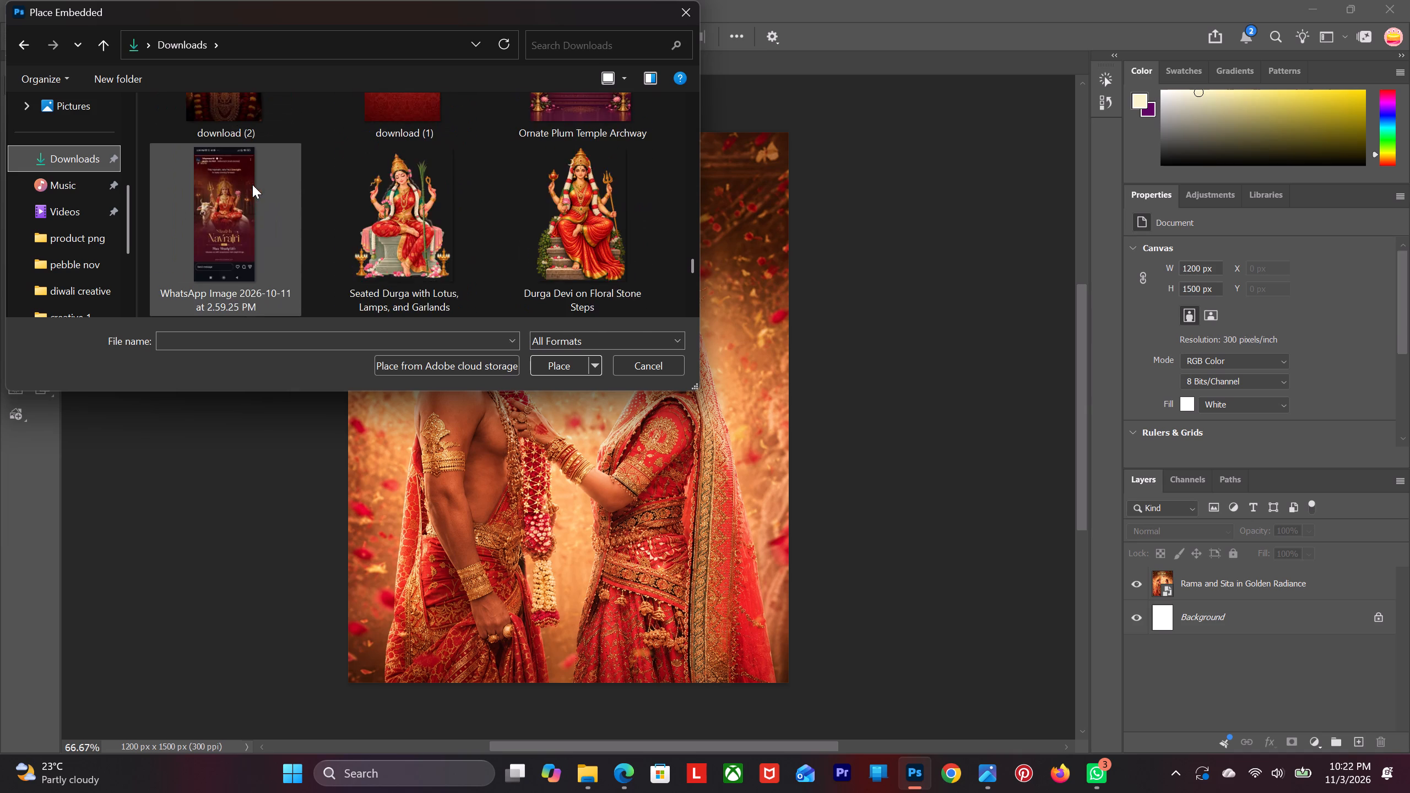
pyautogui.scroll(-4, 252, 184)
pyautogui.scroll(1, 252, 184)
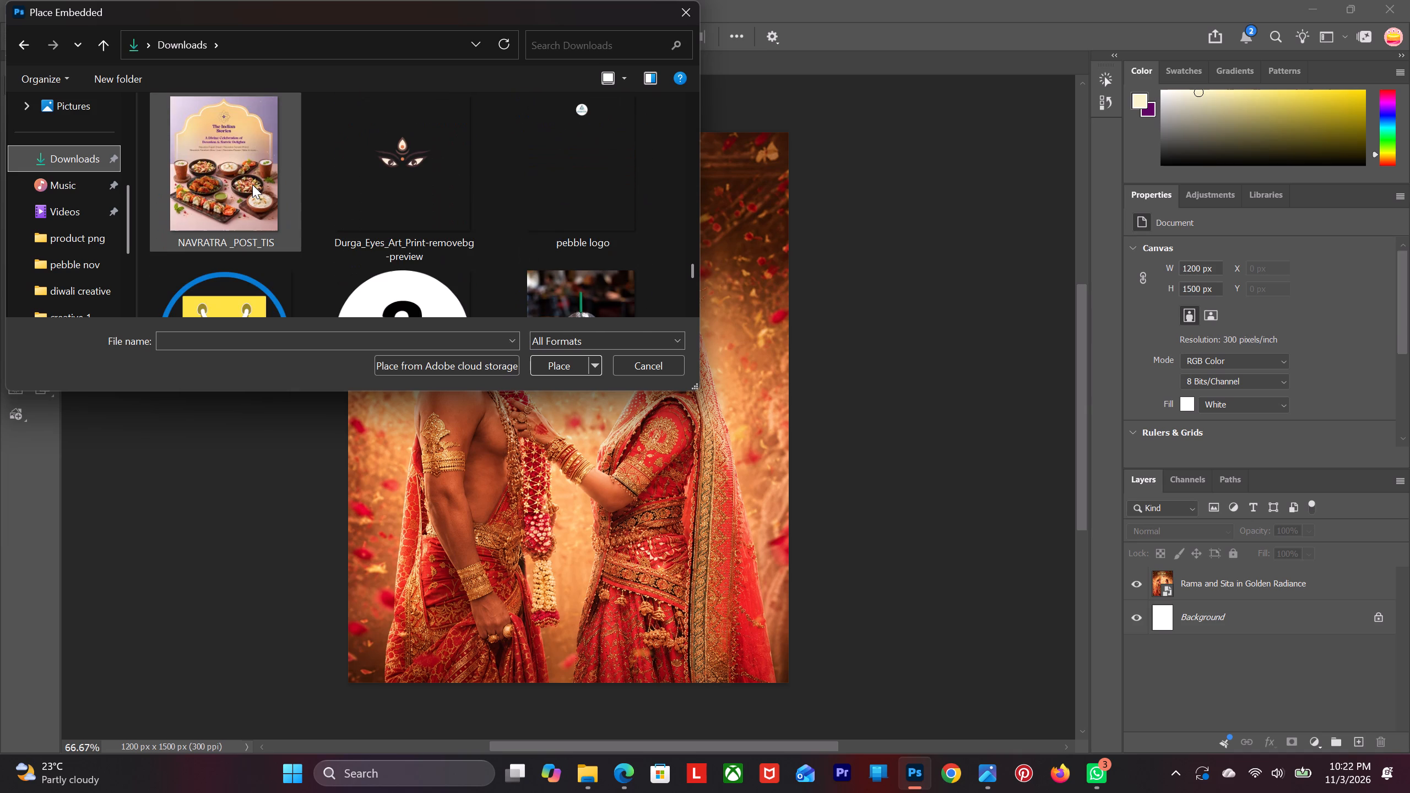
pyautogui.click(598, 145)
pyautogui.click(572, 366)
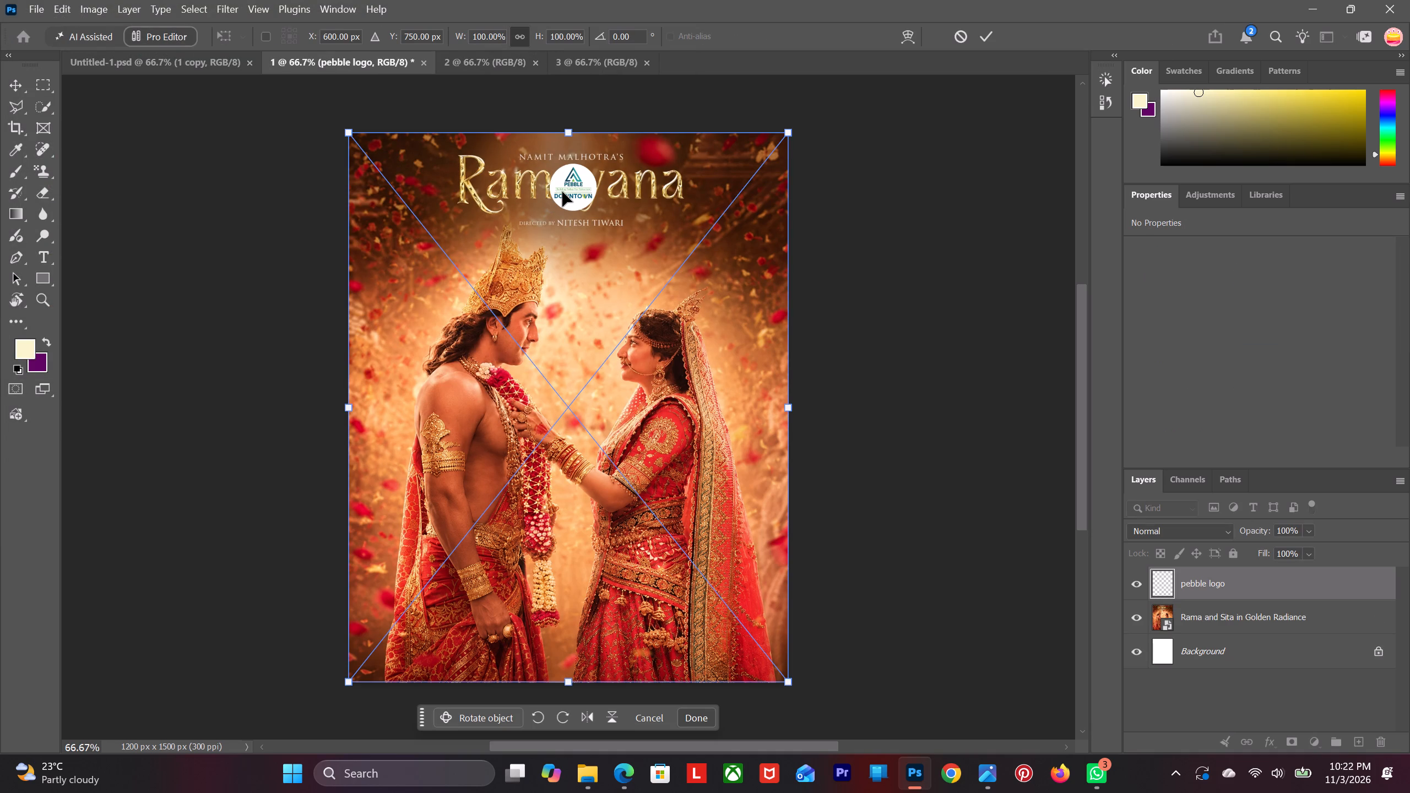
pyautogui.click(563, 192)
pyautogui.click(231, 191)
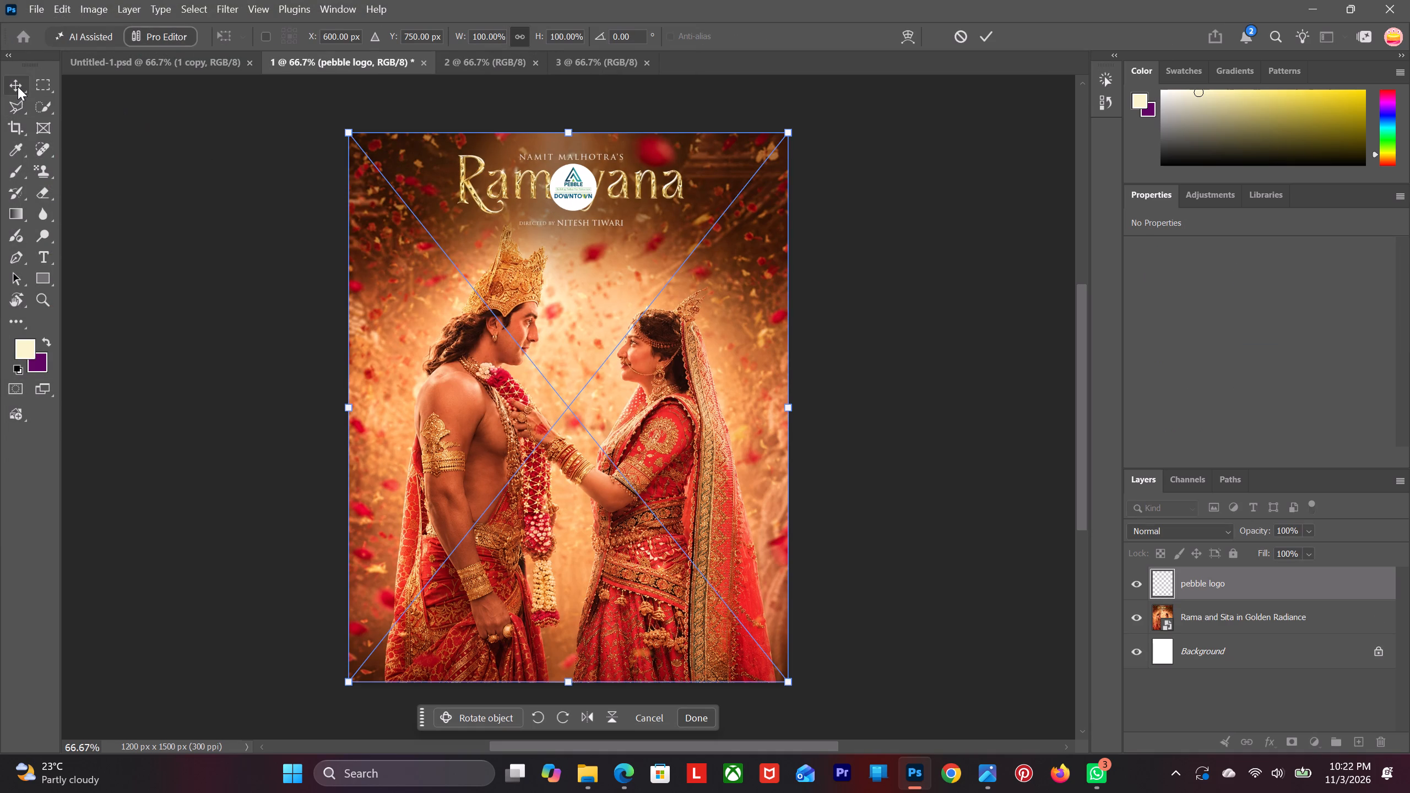
pyautogui.click(18, 86)
pyautogui.click(111, 98)
# Move the pebble logo into the poster's upper-left corner, about 522 px left and 67 px up.
pyautogui.moveTo(555, 202); pyautogui.dragTo(367, 177)
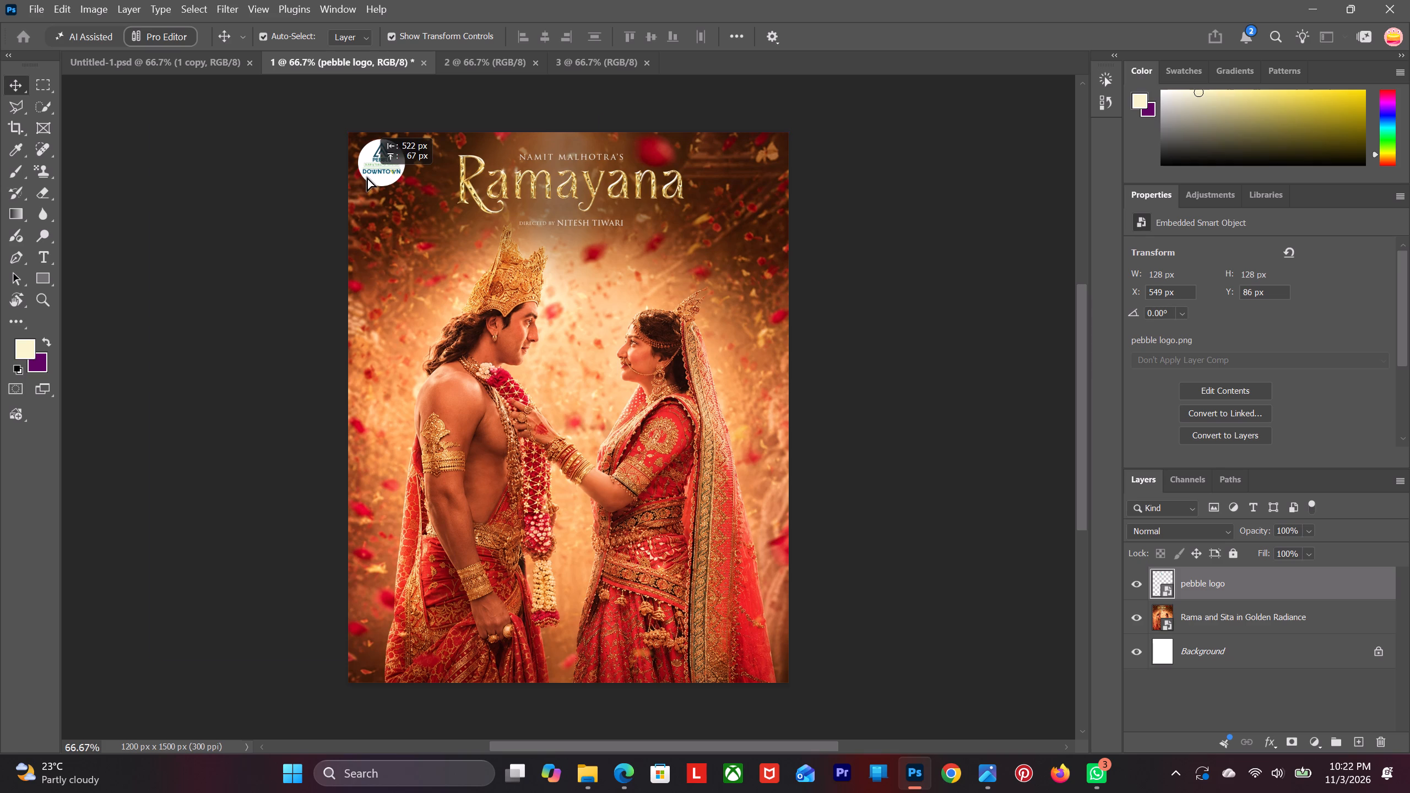
pyautogui.click(299, 216)
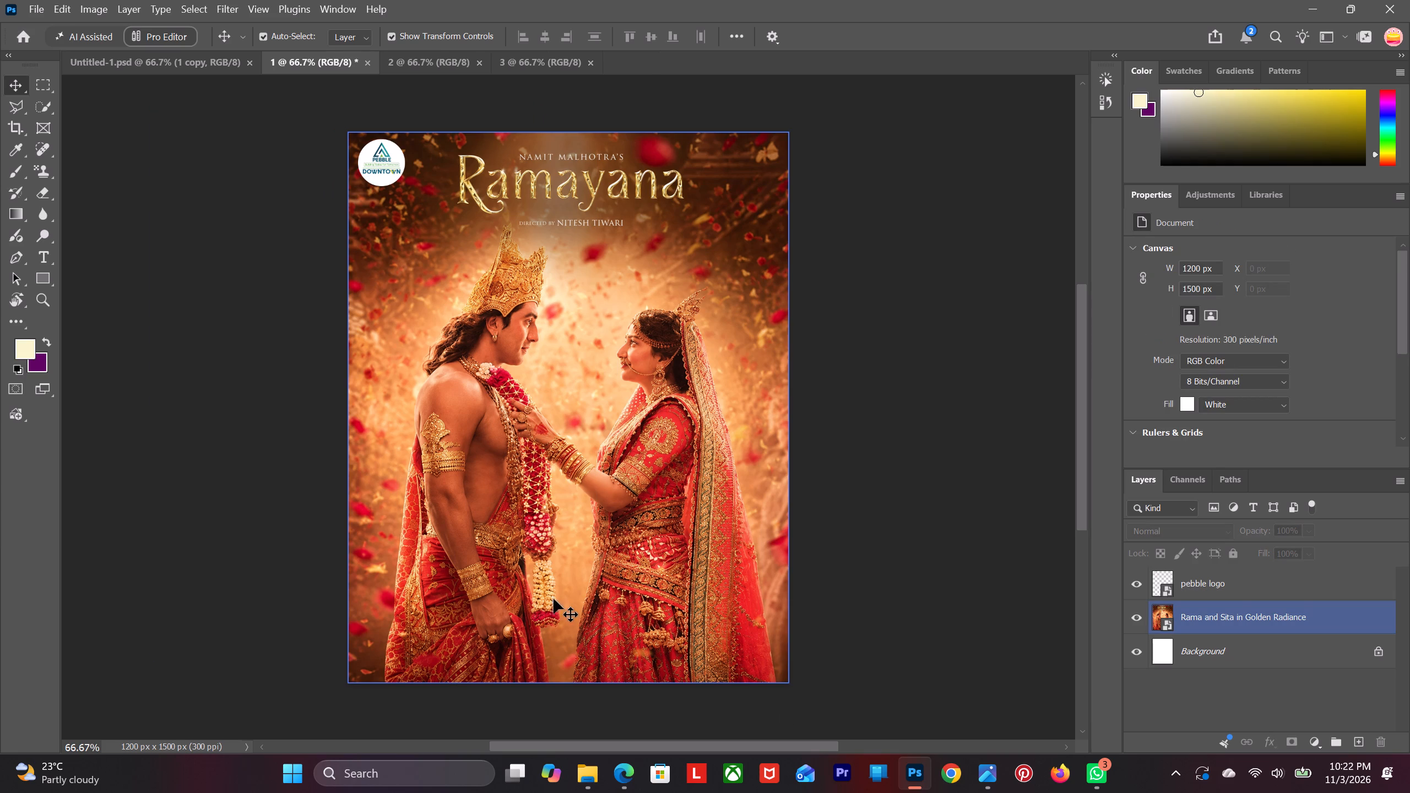
# Swap the foreground and background colours, and set the foreground colour to black.
pyautogui.click(48, 340)
pyautogui.click(24, 349)
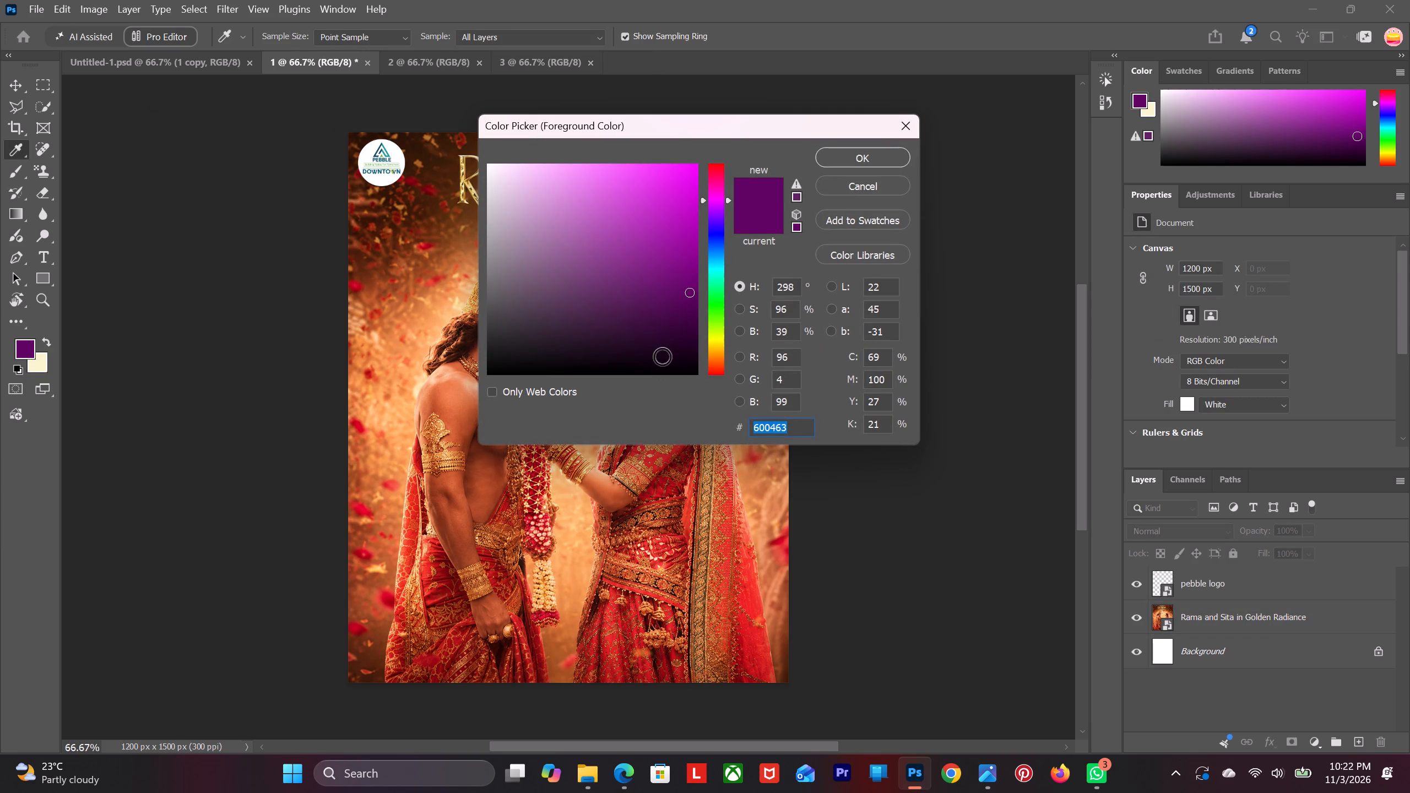
pyautogui.moveTo(652, 327); pyautogui.dragTo(896, 508)
pyautogui.click(849, 155)
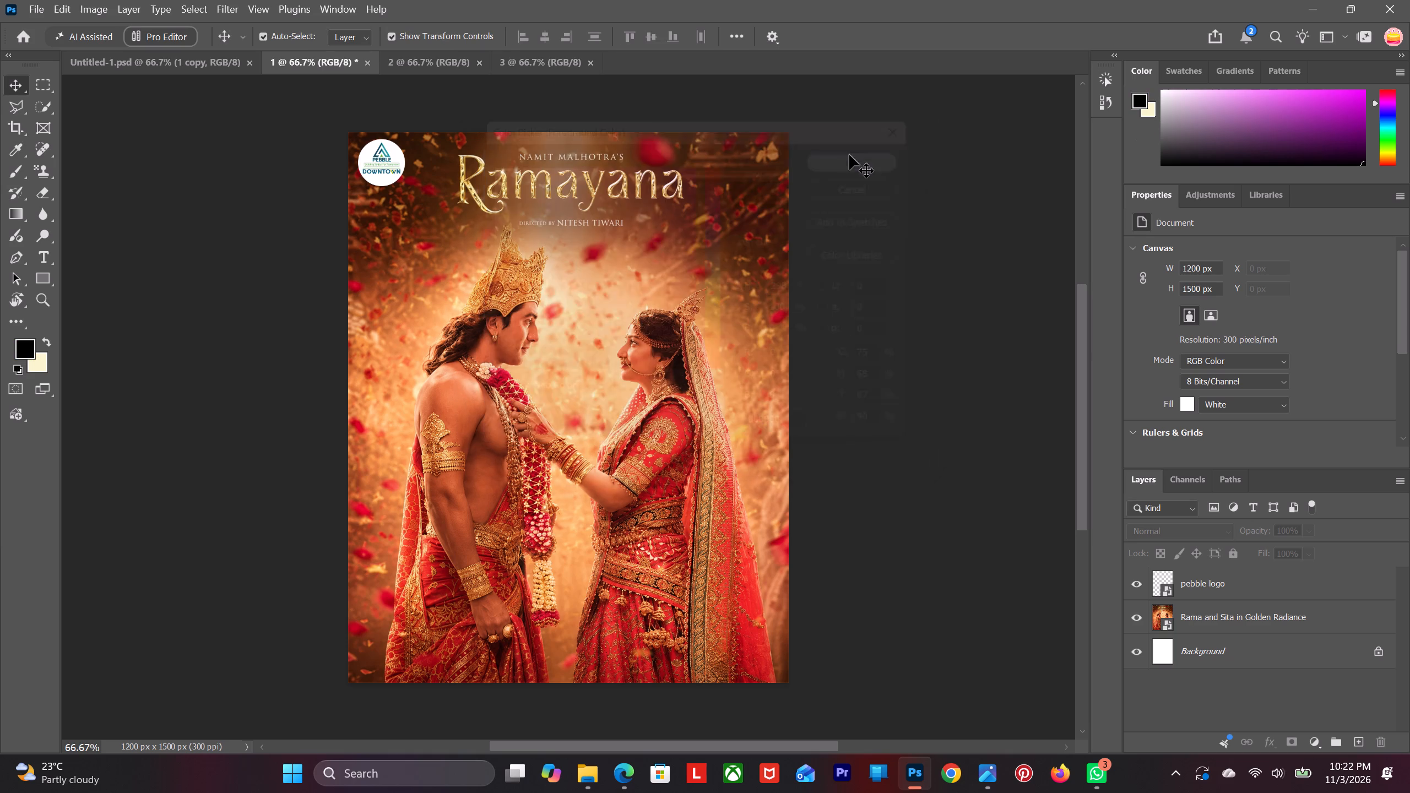
# Add a linear black-to-transparent Gradient Fill layer at 90° and 125% scale on top of the layer stack.
pyautogui.click(1313, 743)
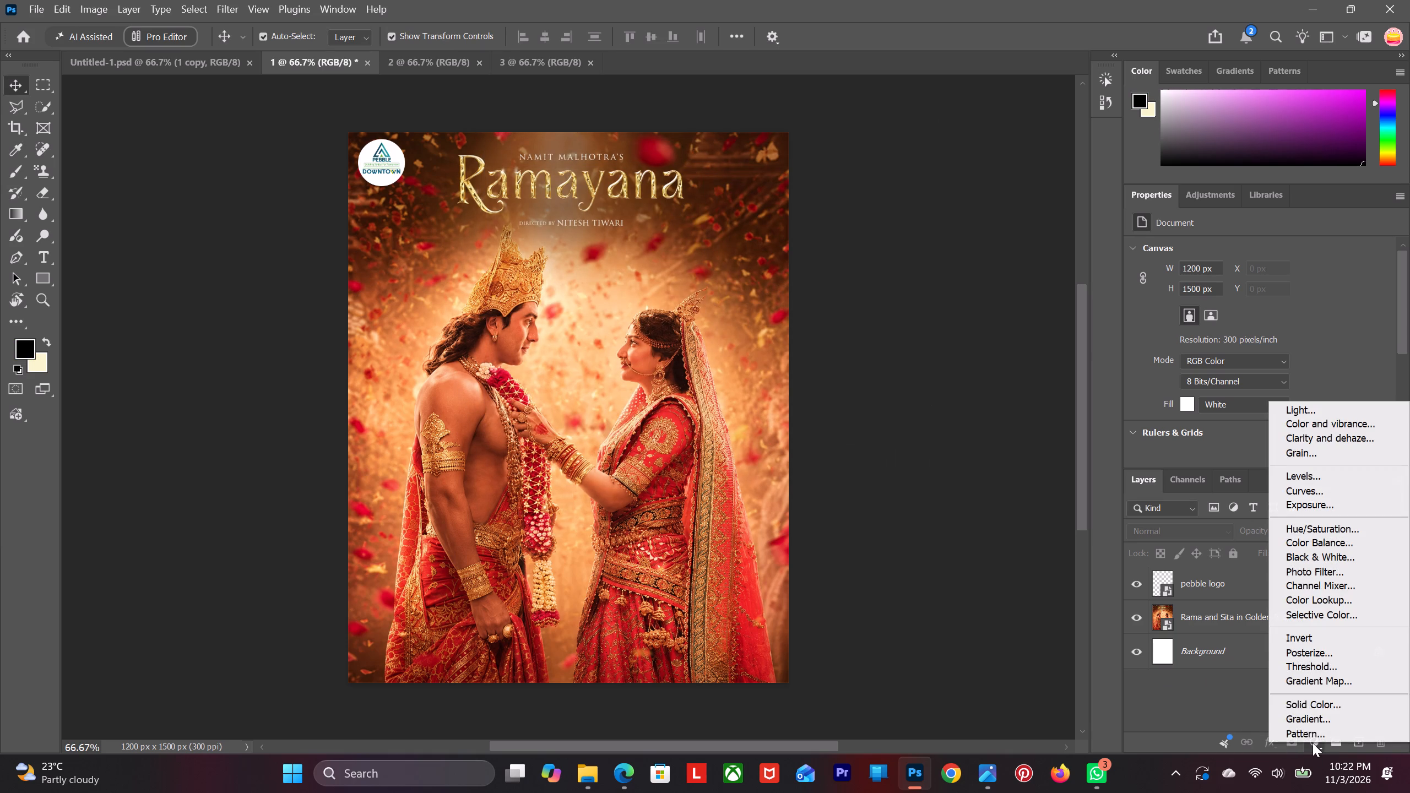
pyautogui.click(1316, 720)
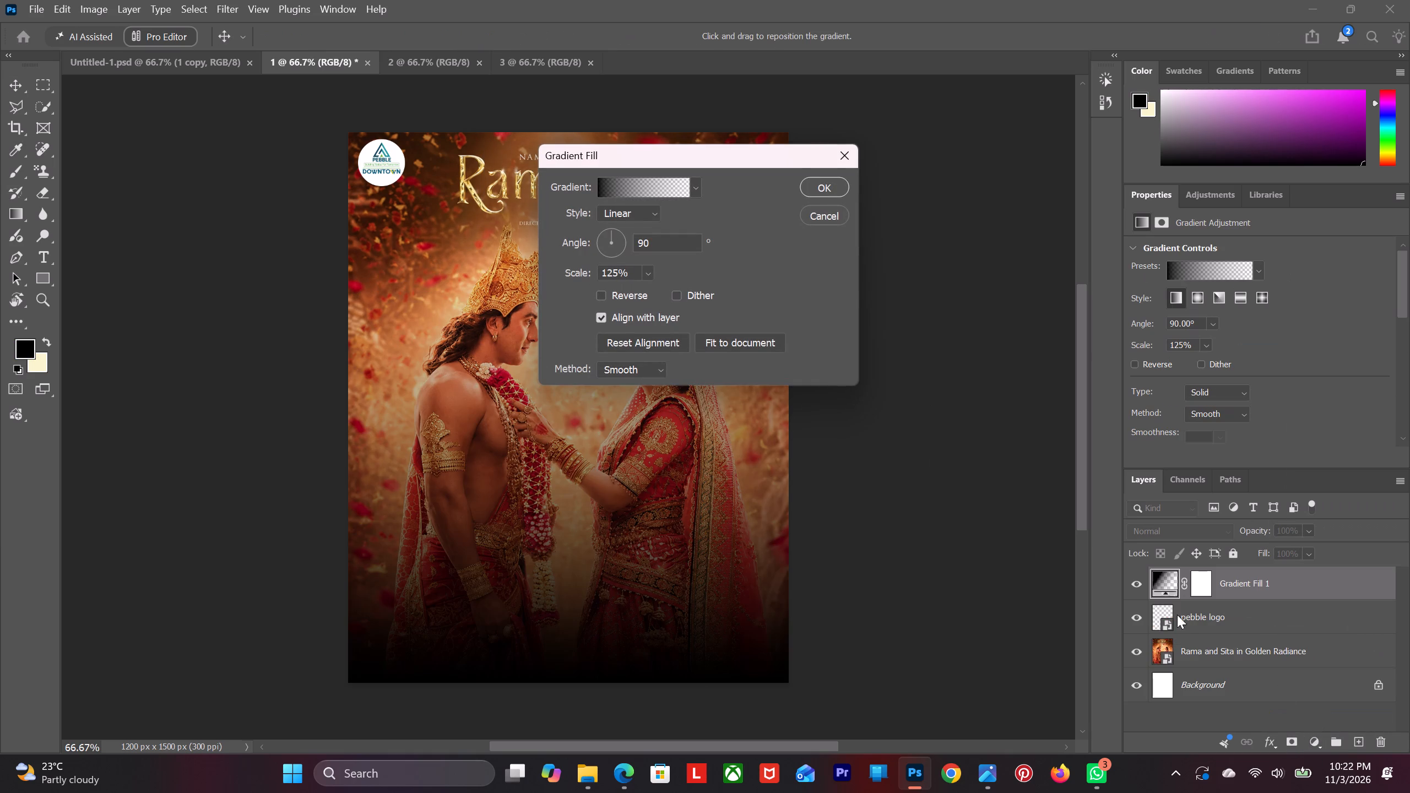
# Shorten the gradient's fade by moving its end colour stop just past the midpoint and its 0% opacity stop to about 61%.
pyautogui.click(637, 185)
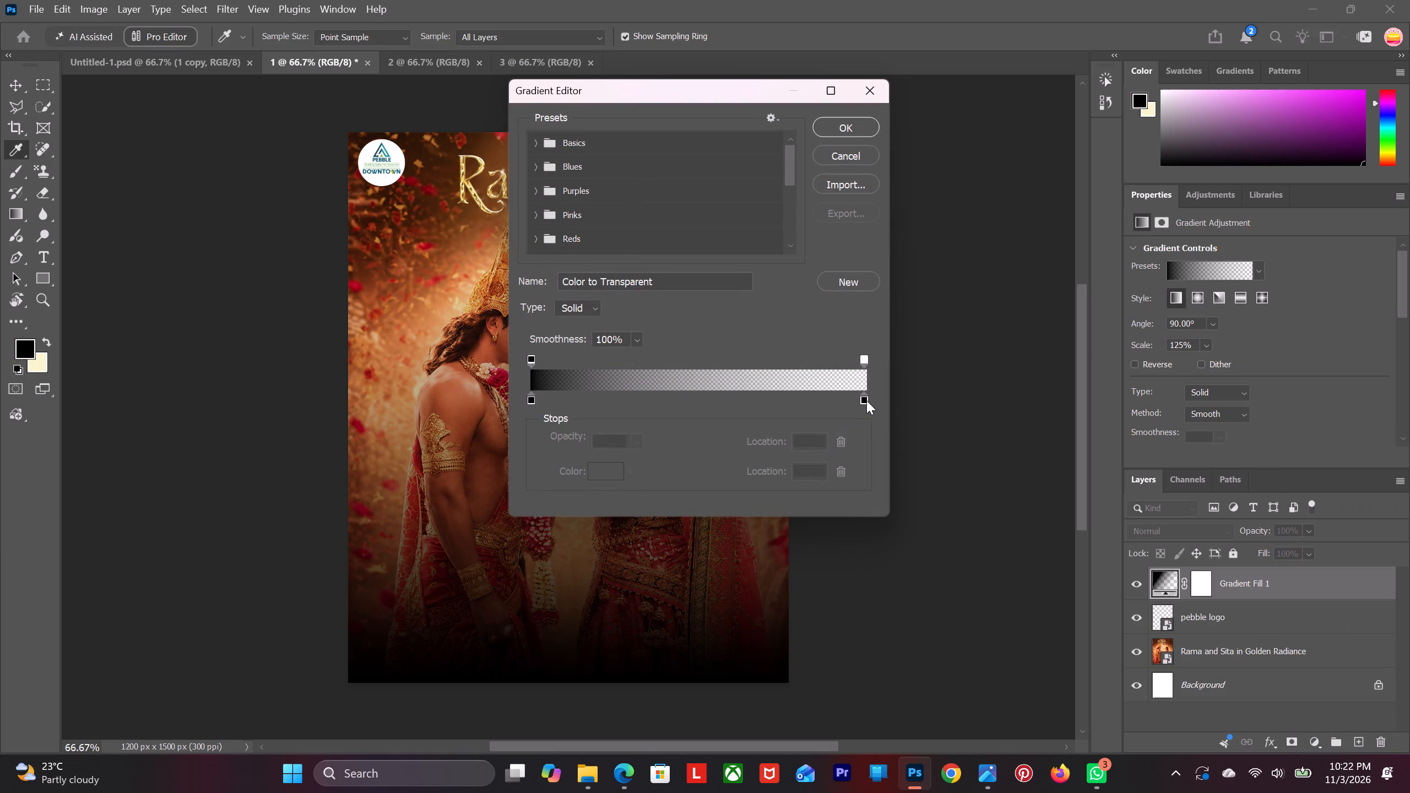
pyautogui.moveTo(863, 397); pyautogui.dragTo(777, 414)
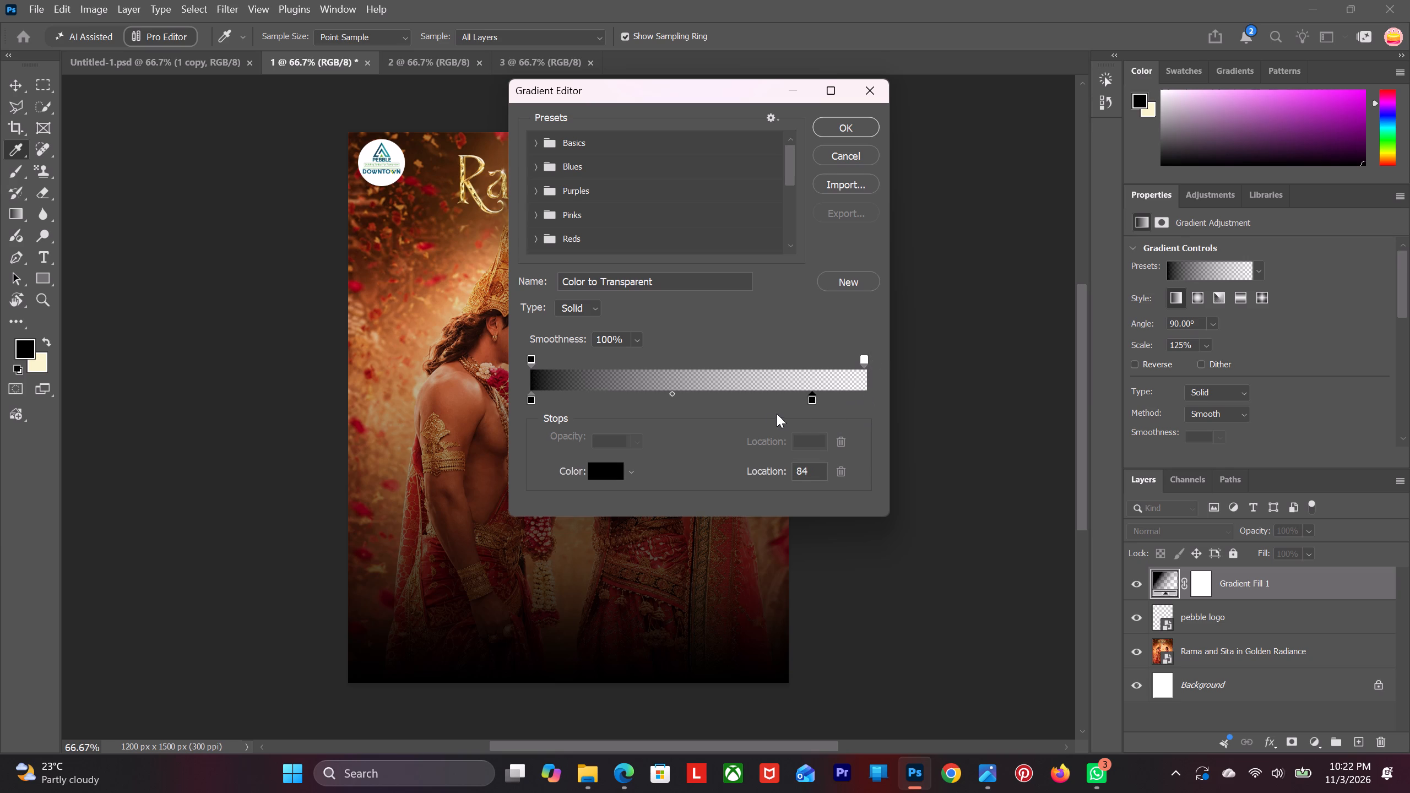
pyautogui.moveTo(777, 414); pyautogui.dragTo(768, 415)
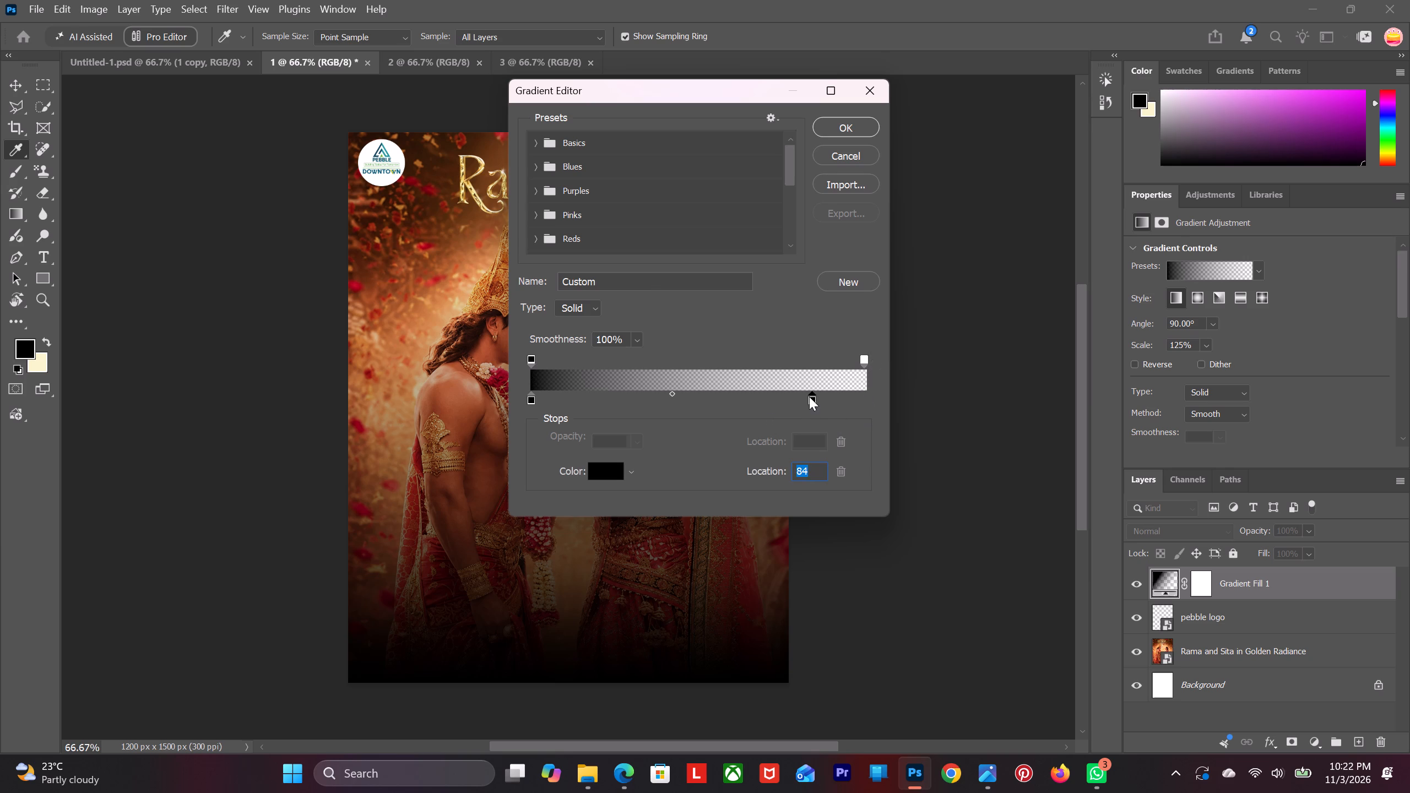
pyautogui.moveTo(810, 396); pyautogui.dragTo(753, 400)
pyautogui.moveTo(863, 354); pyautogui.dragTo(814, 367)
pyautogui.moveTo(865, 360); pyautogui.dragTo(802, 367)
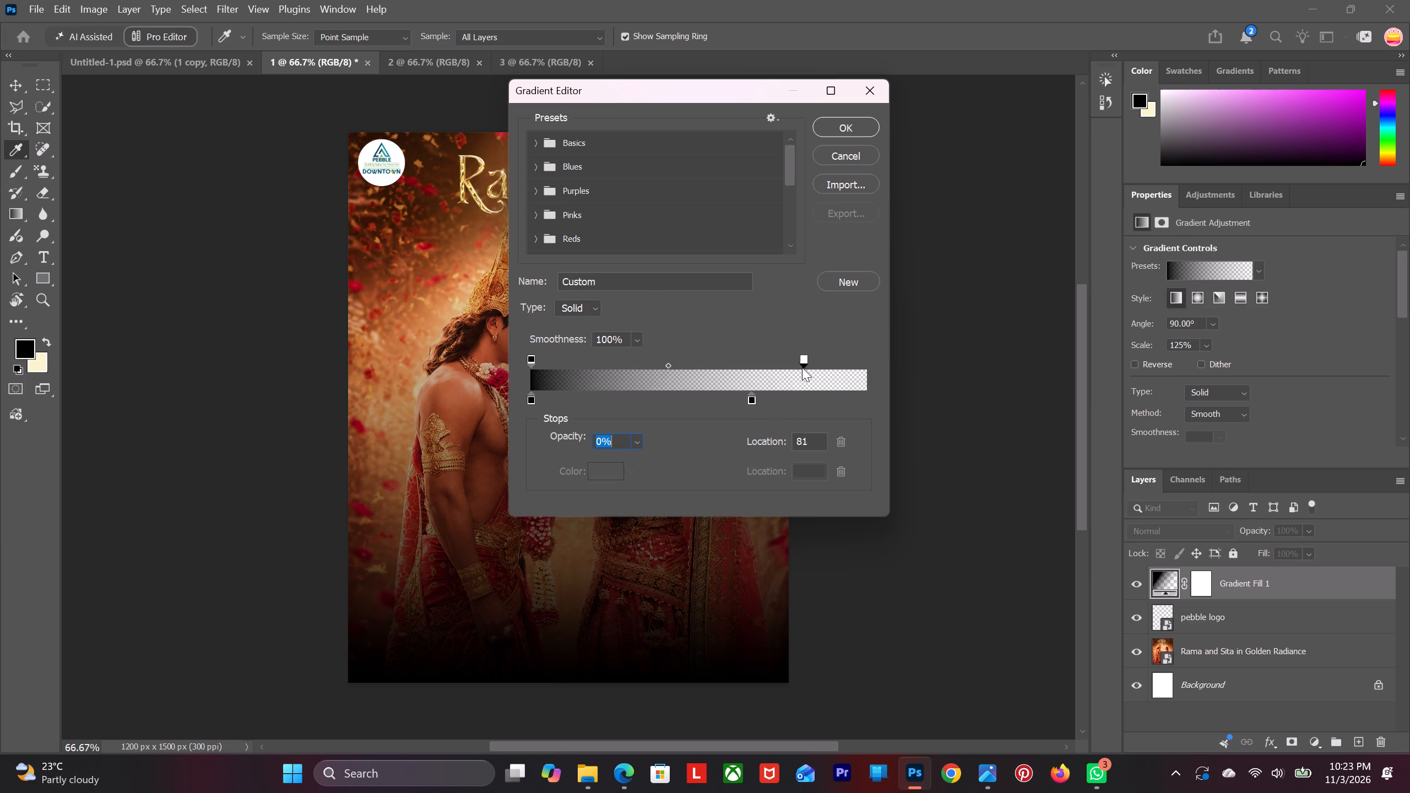
pyautogui.moveTo(802, 367); pyautogui.dragTo(747, 365)
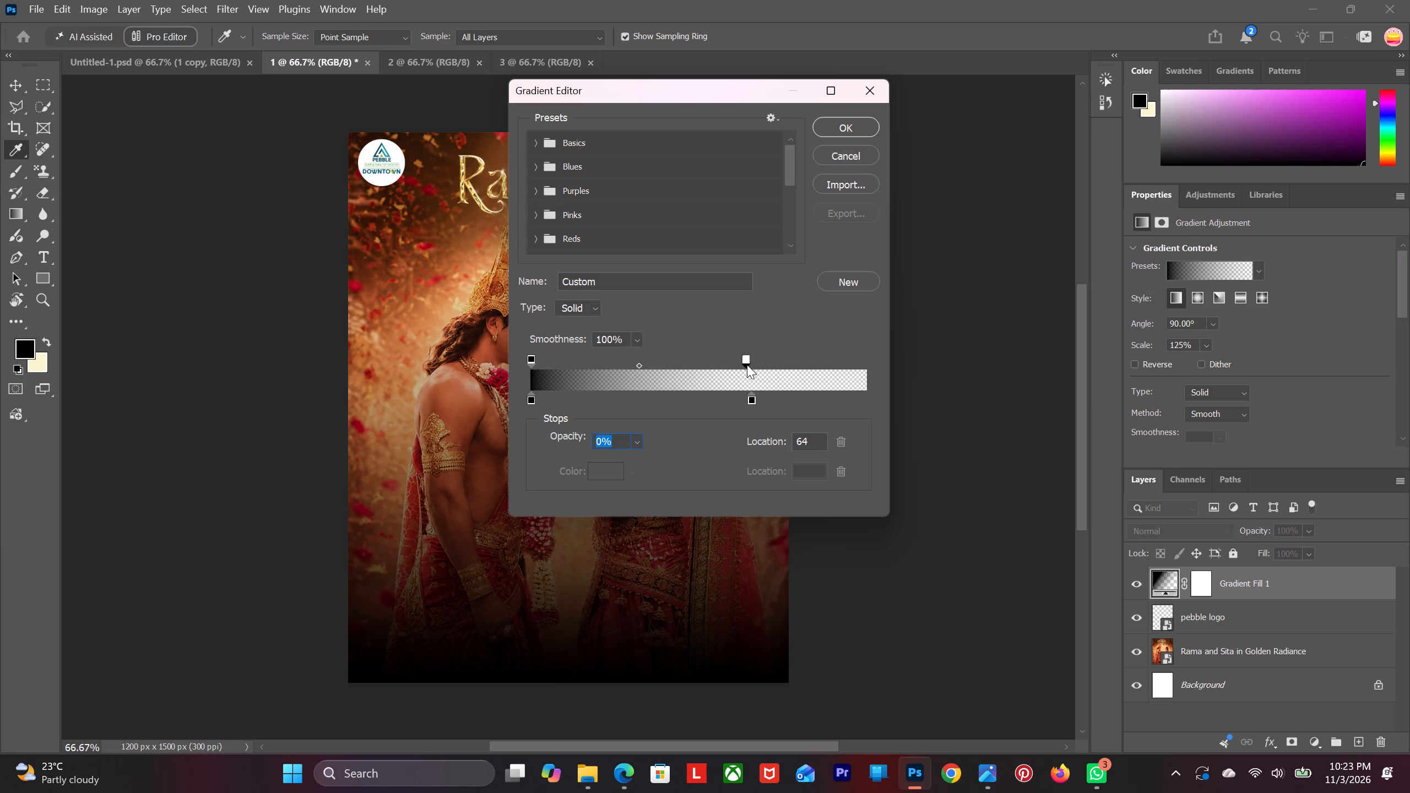
pyautogui.moveTo(747, 365); pyautogui.dragTo(746, 365)
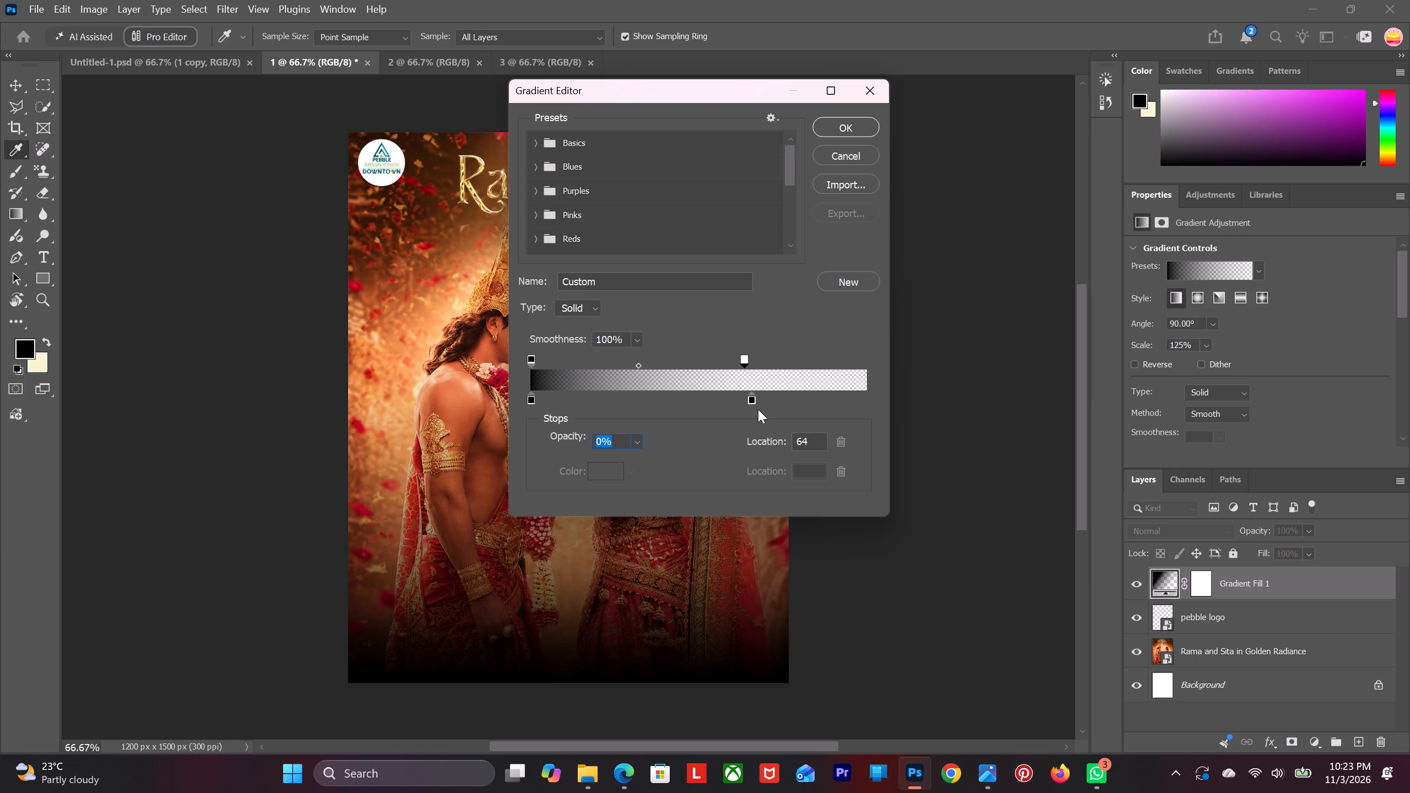
pyautogui.moveTo(751, 399); pyautogui.dragTo(713, 400)
pyautogui.moveTo(743, 357); pyautogui.dragTo(711, 369)
pyautogui.moveTo(711, 357); pyautogui.dragTo(737, 358)
pyautogui.click(839, 127)
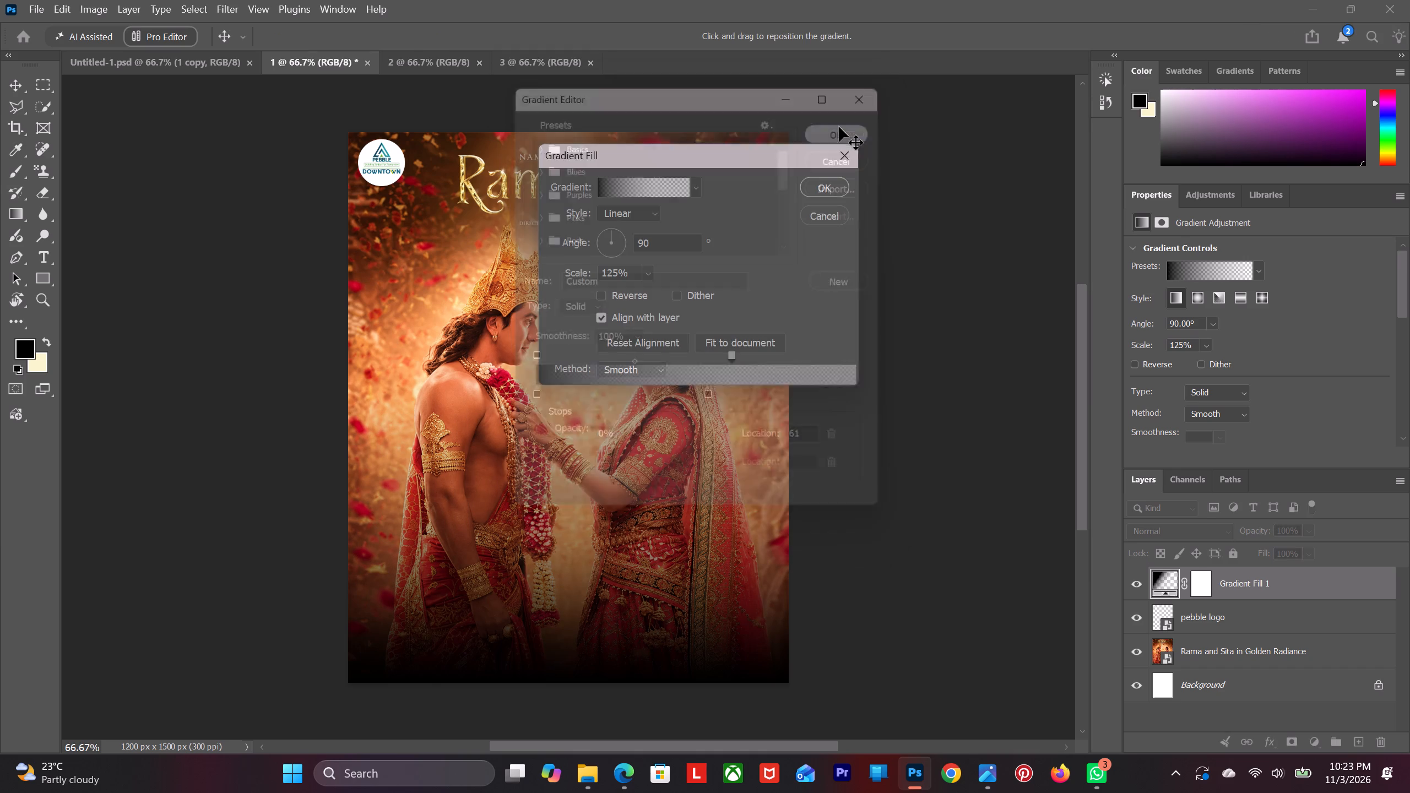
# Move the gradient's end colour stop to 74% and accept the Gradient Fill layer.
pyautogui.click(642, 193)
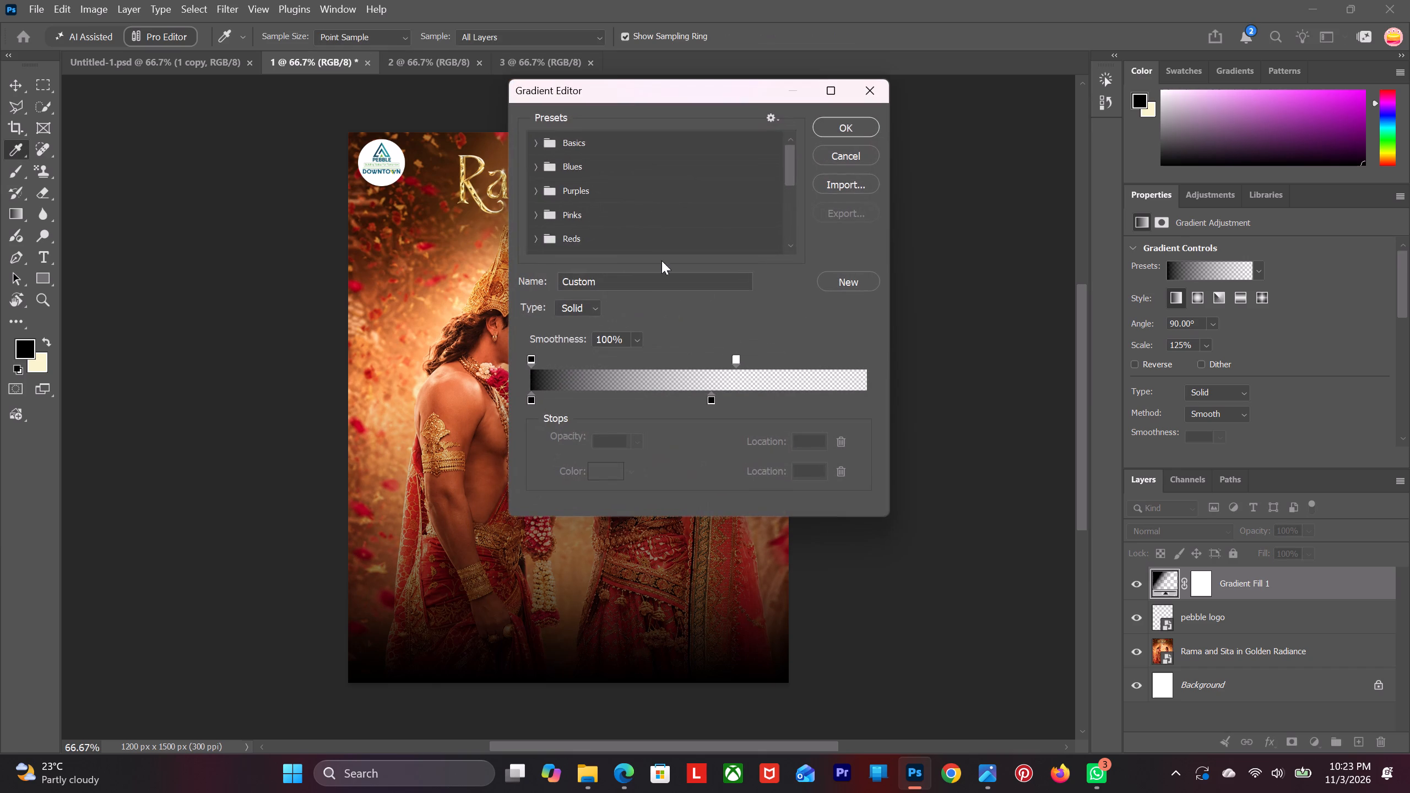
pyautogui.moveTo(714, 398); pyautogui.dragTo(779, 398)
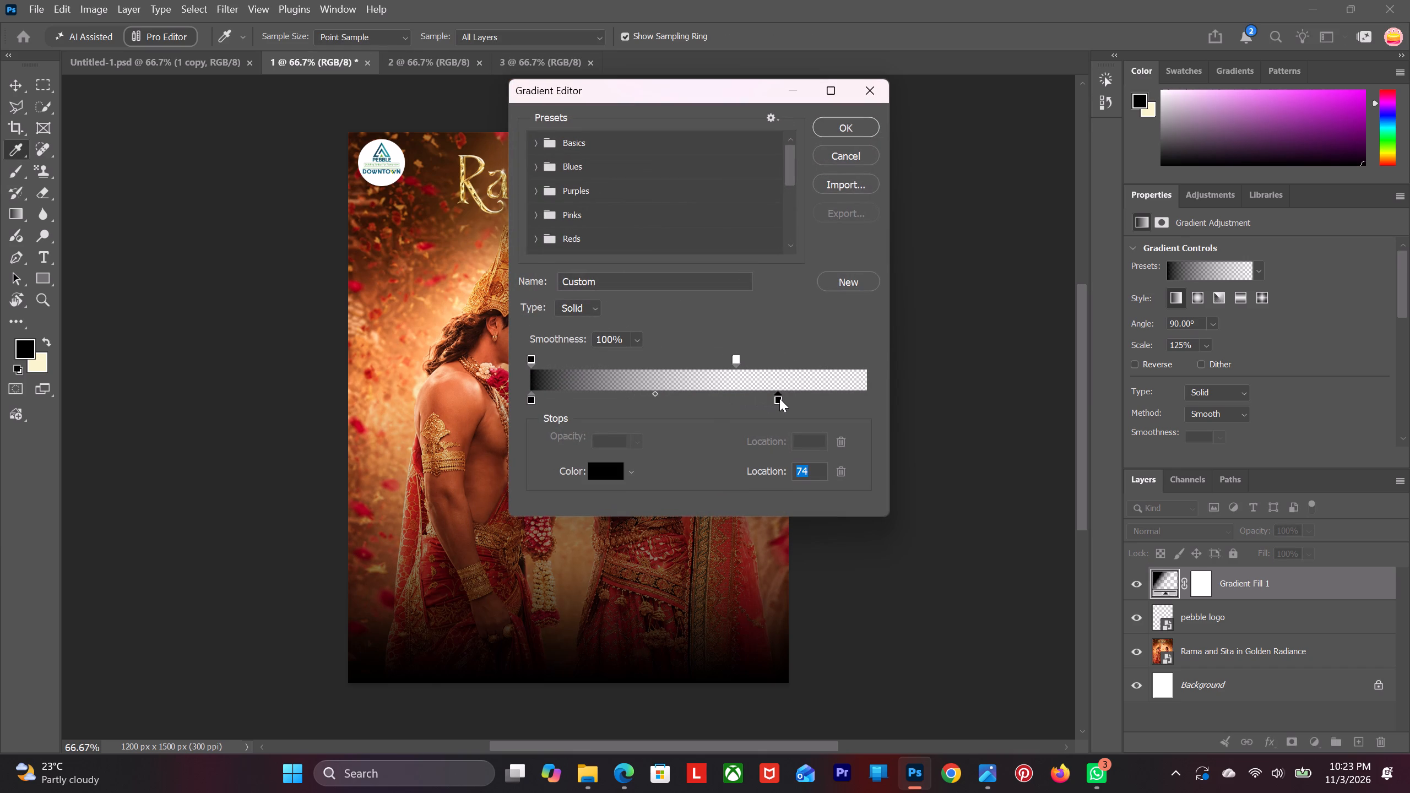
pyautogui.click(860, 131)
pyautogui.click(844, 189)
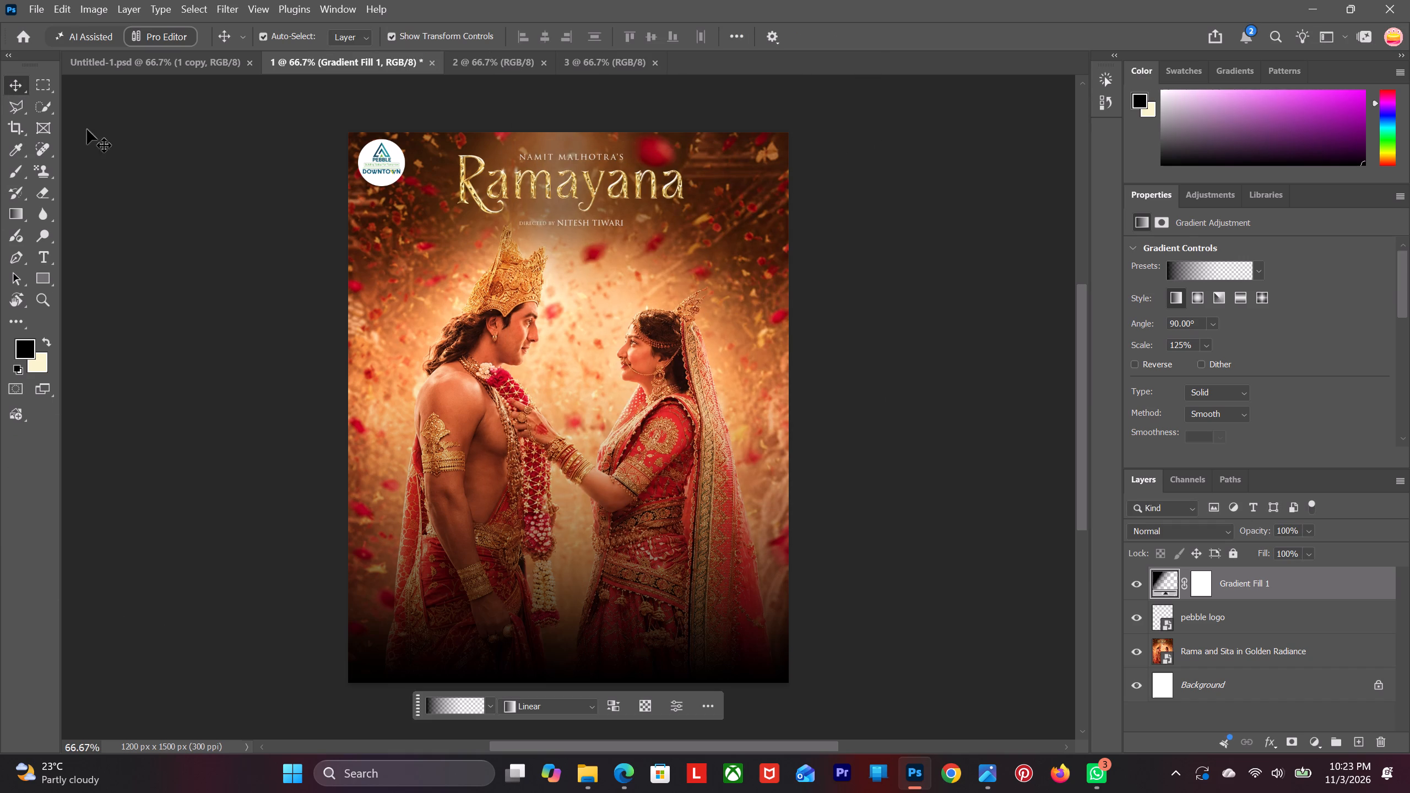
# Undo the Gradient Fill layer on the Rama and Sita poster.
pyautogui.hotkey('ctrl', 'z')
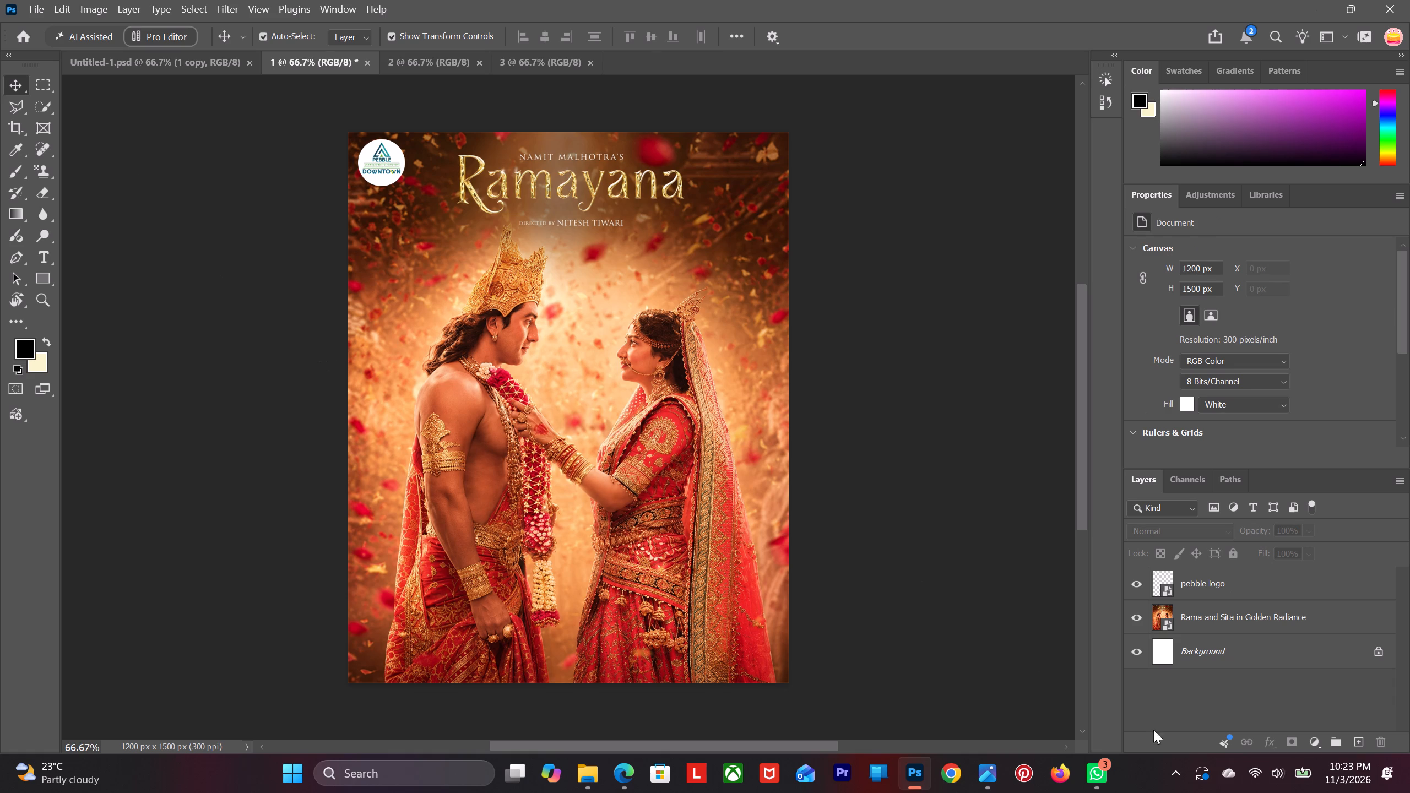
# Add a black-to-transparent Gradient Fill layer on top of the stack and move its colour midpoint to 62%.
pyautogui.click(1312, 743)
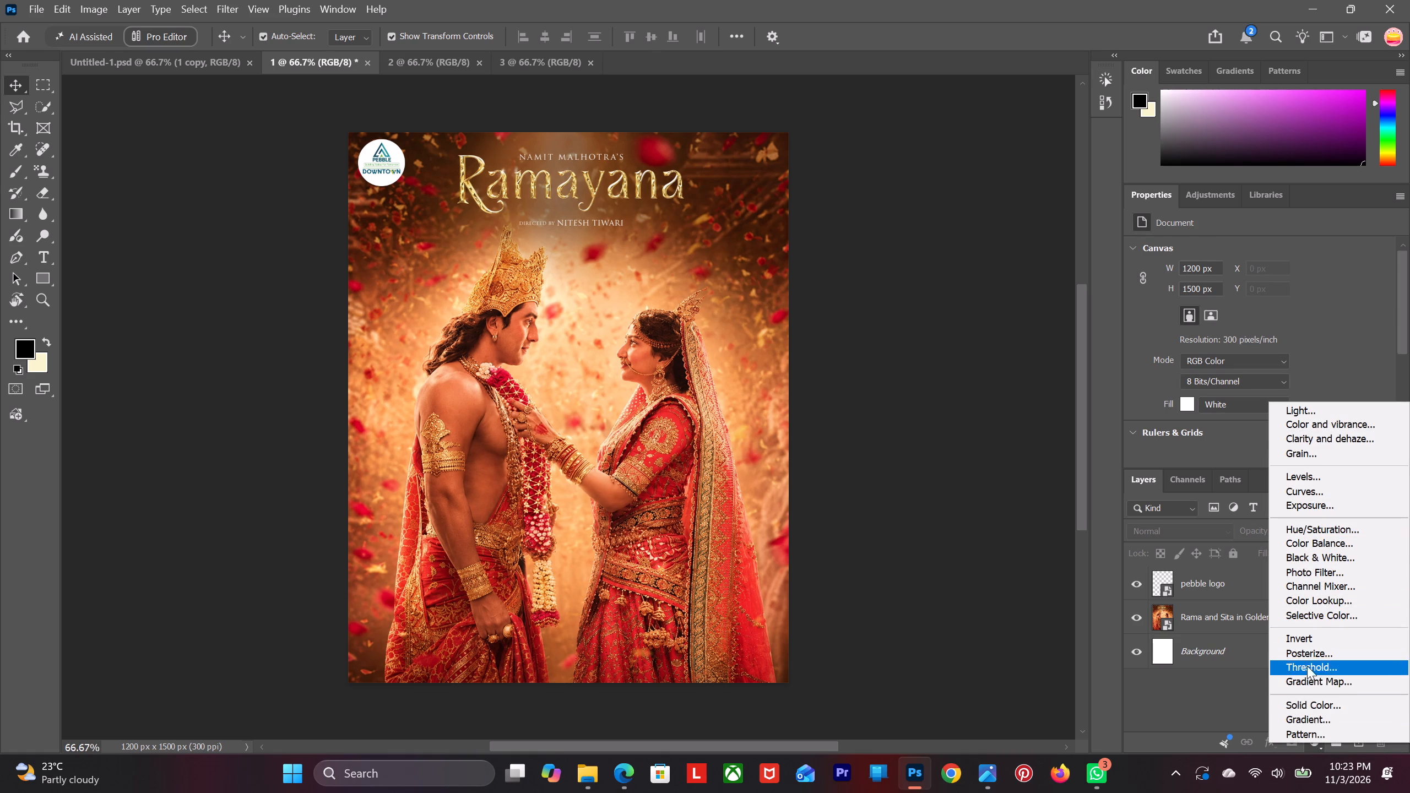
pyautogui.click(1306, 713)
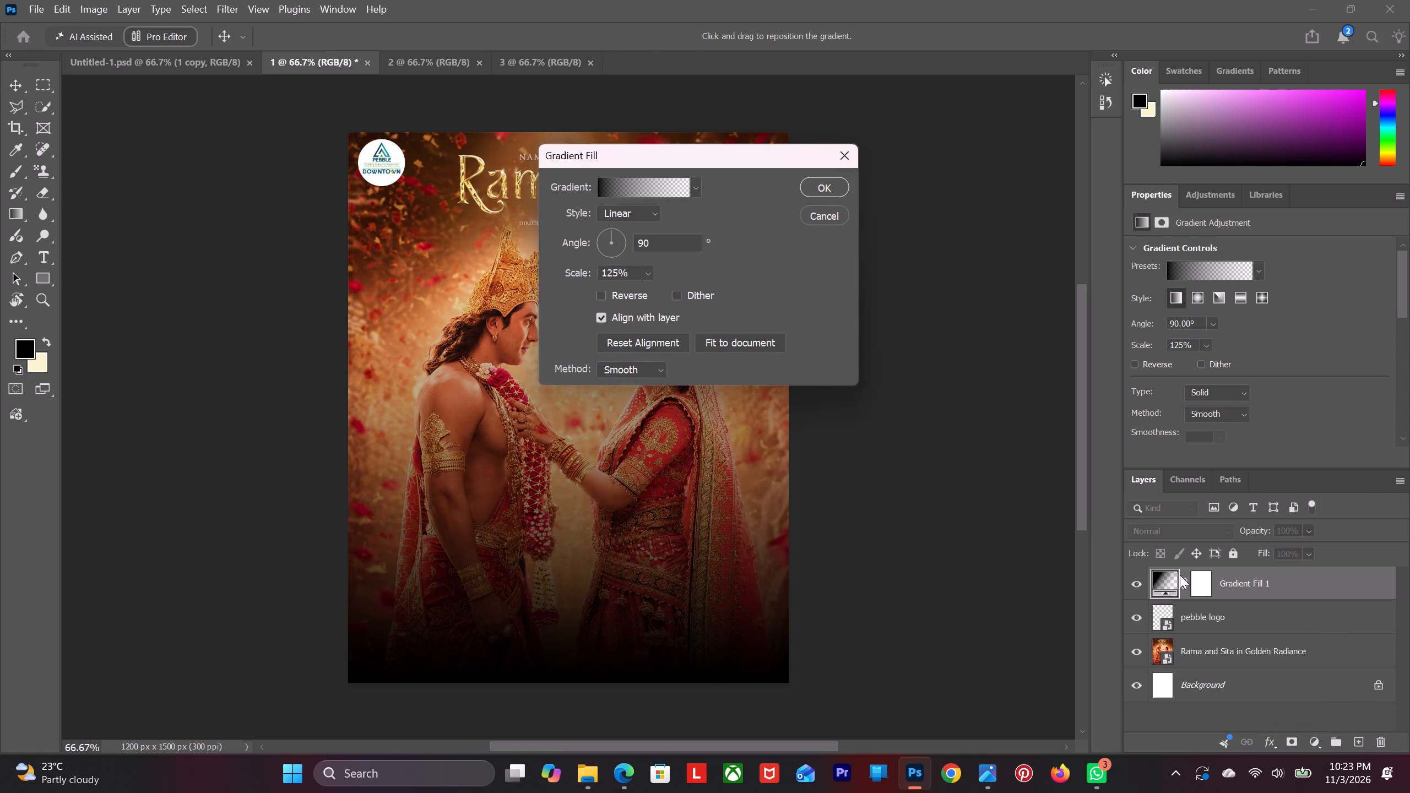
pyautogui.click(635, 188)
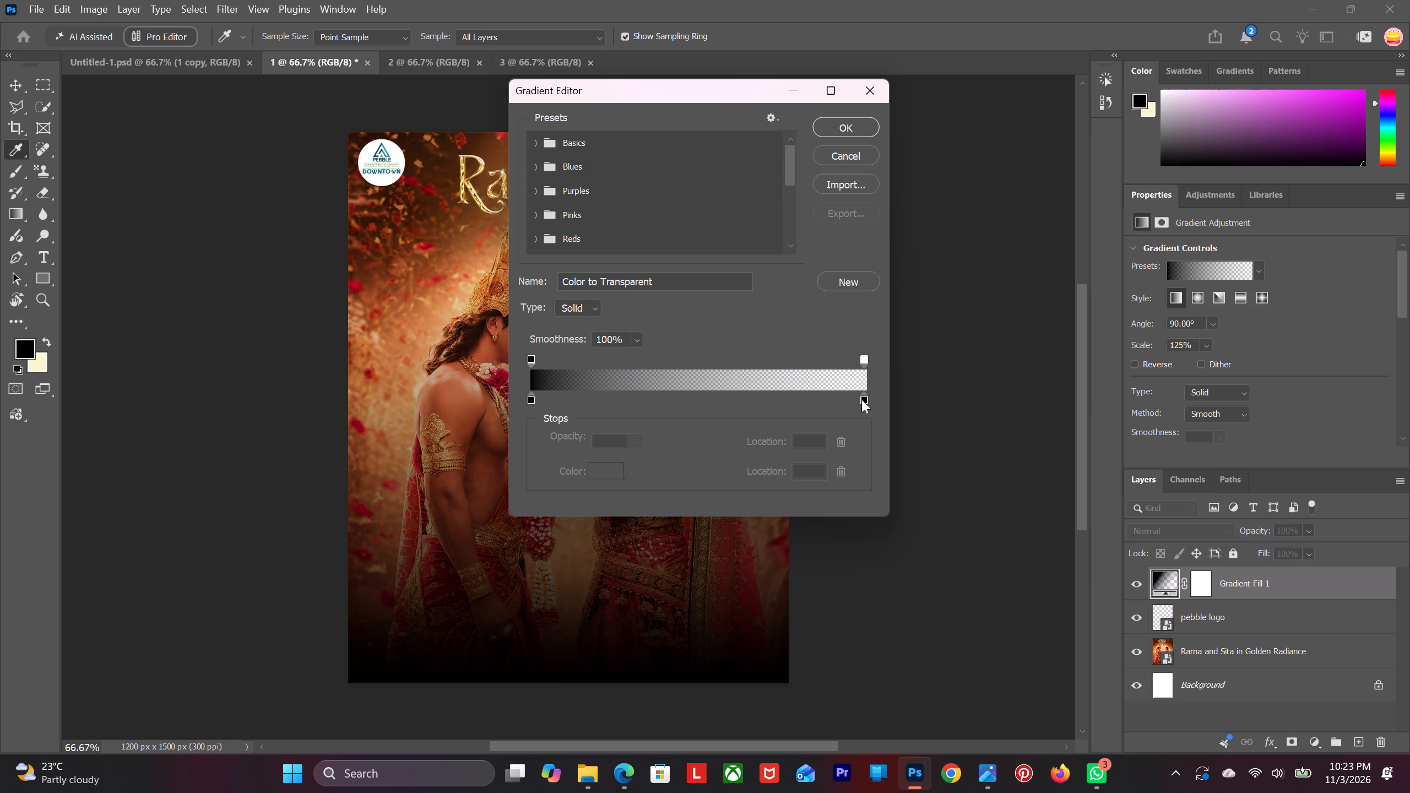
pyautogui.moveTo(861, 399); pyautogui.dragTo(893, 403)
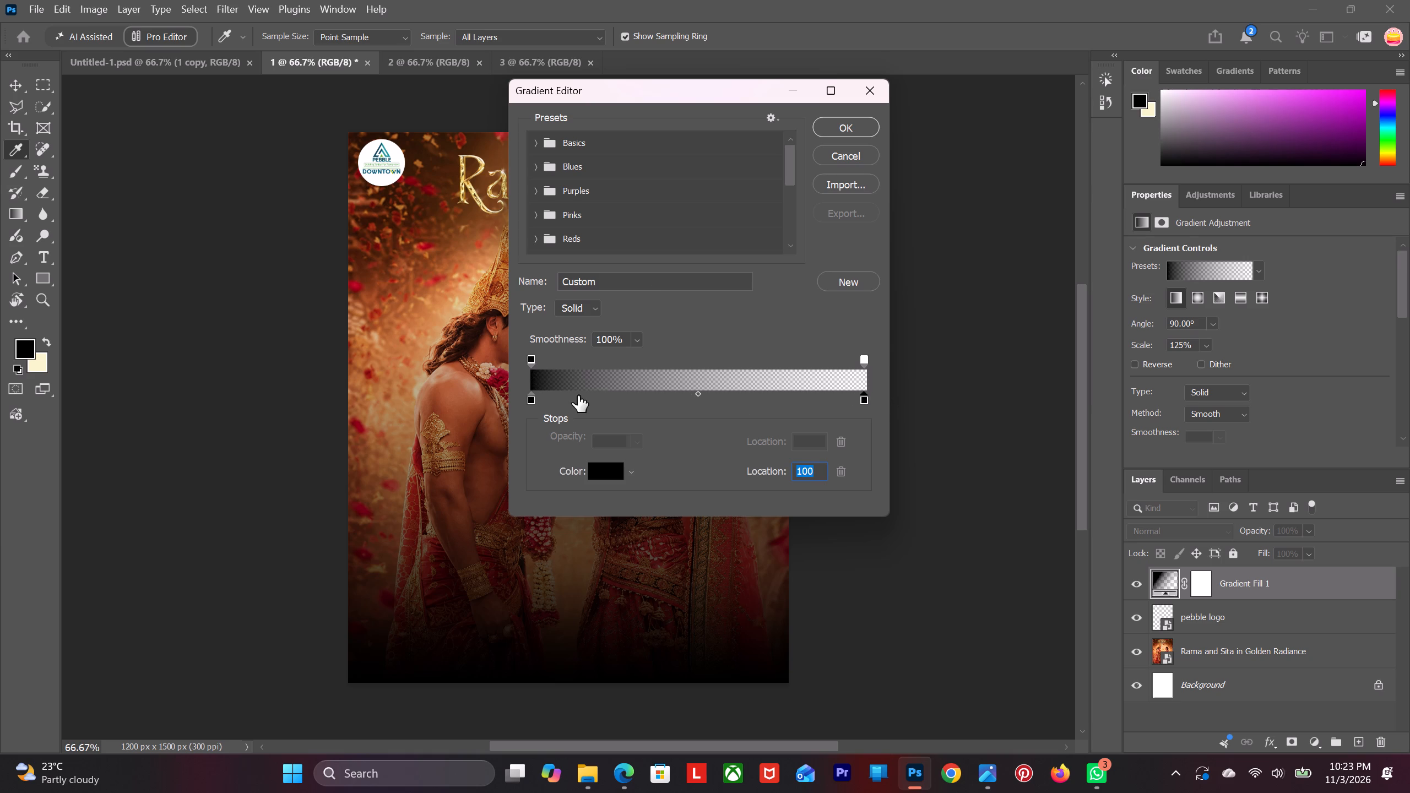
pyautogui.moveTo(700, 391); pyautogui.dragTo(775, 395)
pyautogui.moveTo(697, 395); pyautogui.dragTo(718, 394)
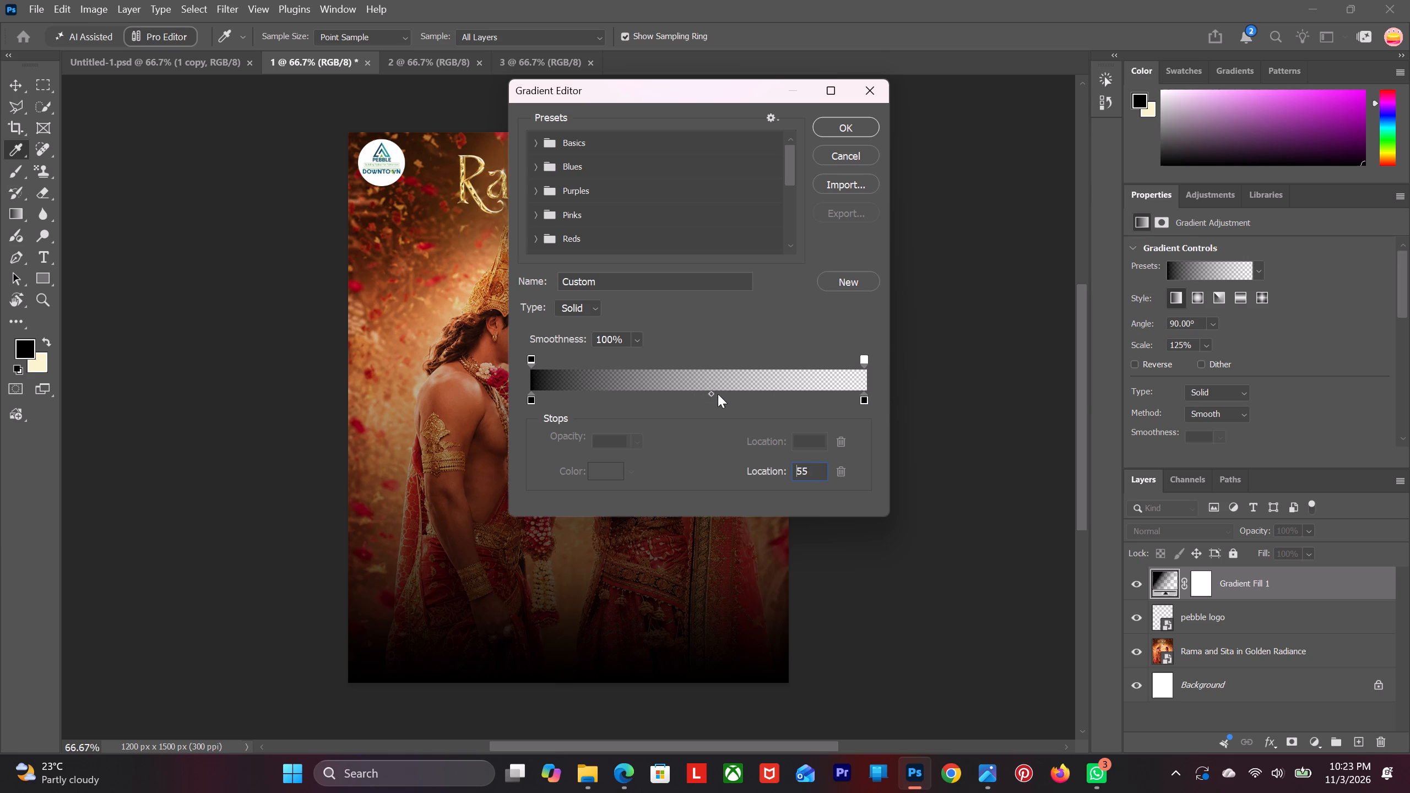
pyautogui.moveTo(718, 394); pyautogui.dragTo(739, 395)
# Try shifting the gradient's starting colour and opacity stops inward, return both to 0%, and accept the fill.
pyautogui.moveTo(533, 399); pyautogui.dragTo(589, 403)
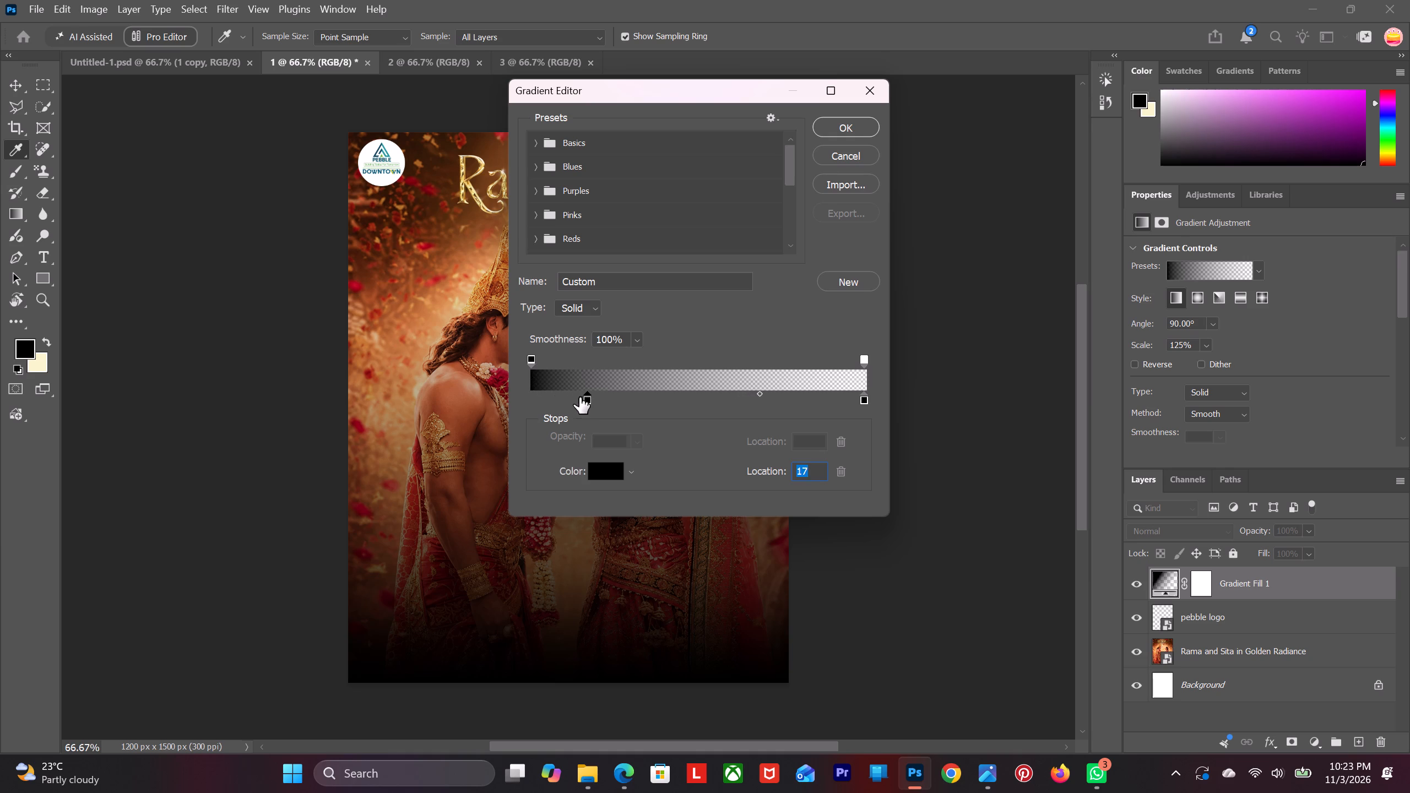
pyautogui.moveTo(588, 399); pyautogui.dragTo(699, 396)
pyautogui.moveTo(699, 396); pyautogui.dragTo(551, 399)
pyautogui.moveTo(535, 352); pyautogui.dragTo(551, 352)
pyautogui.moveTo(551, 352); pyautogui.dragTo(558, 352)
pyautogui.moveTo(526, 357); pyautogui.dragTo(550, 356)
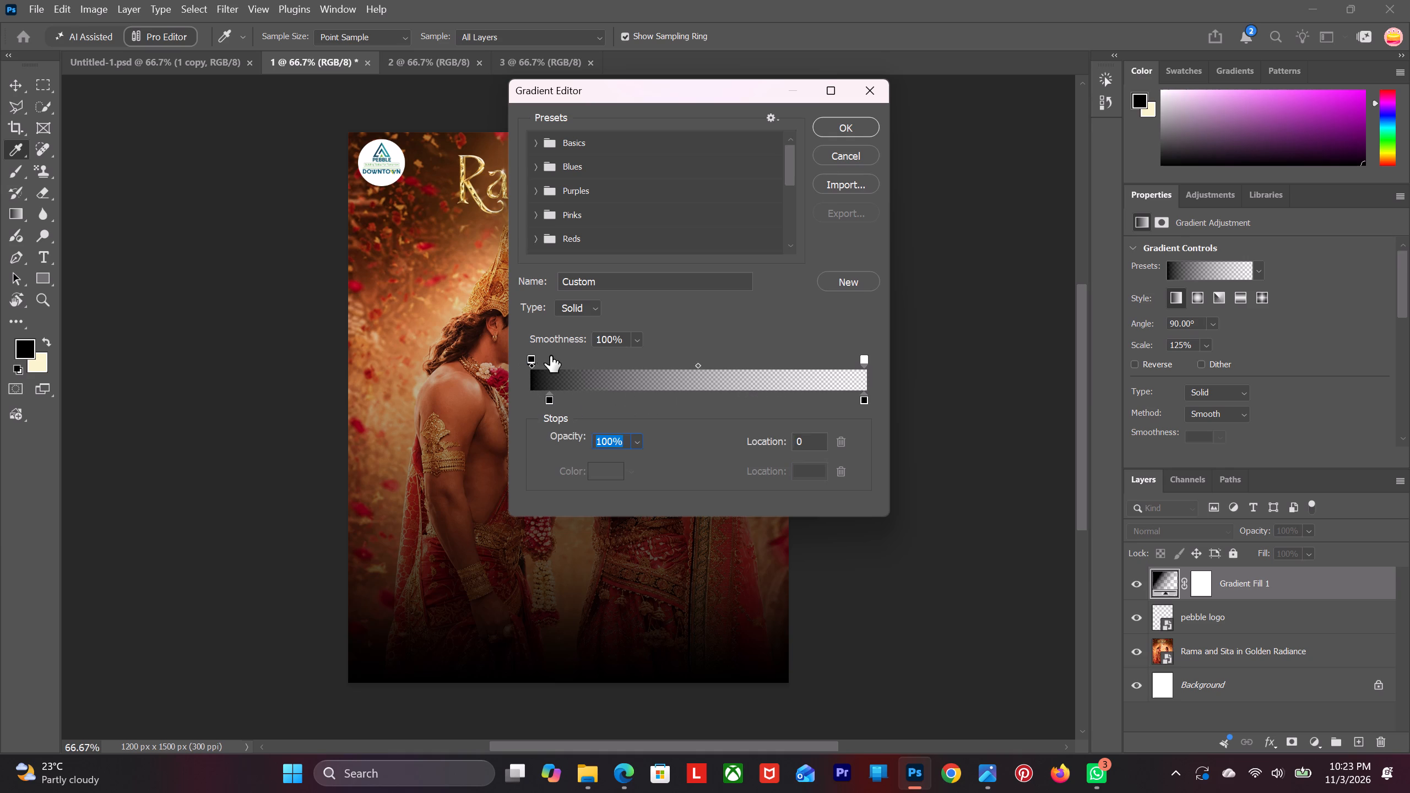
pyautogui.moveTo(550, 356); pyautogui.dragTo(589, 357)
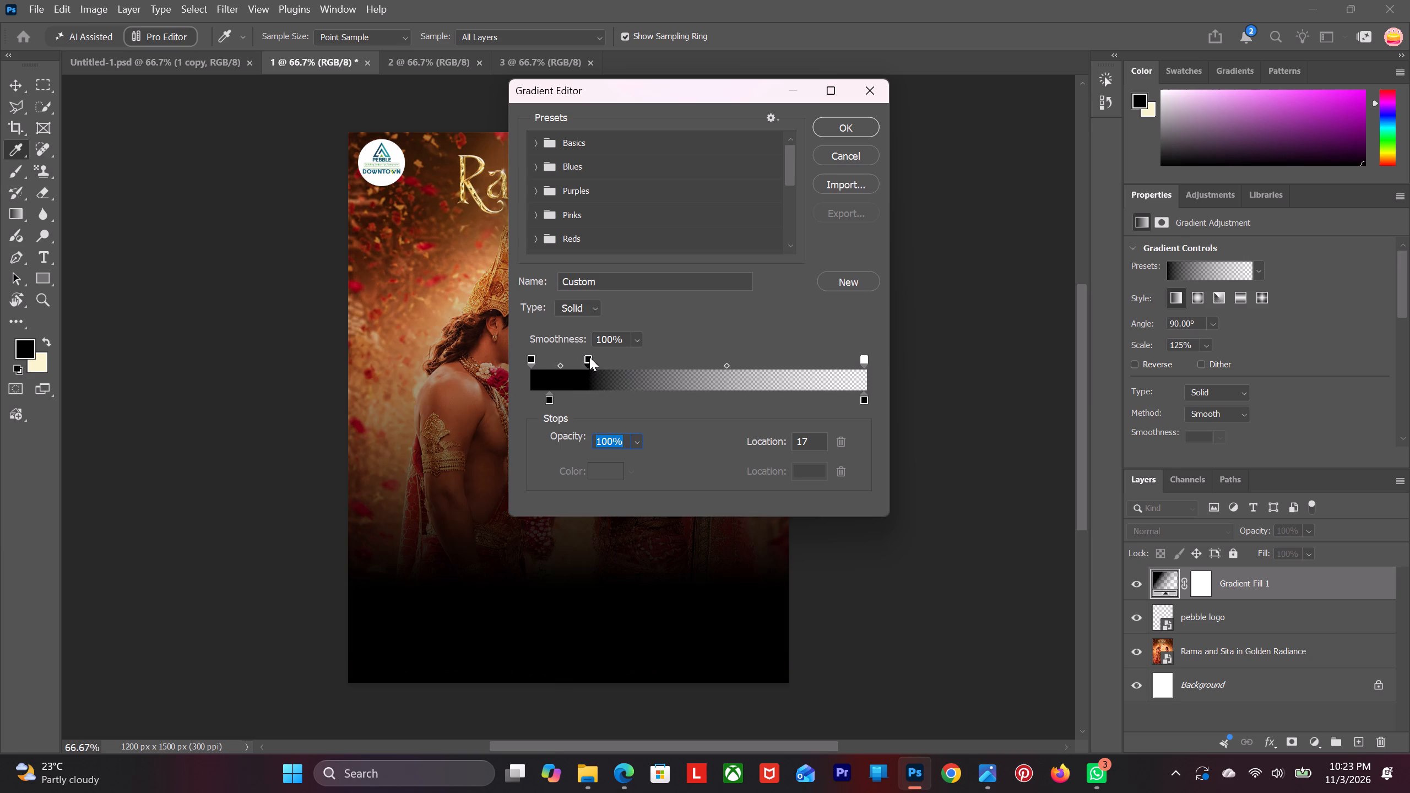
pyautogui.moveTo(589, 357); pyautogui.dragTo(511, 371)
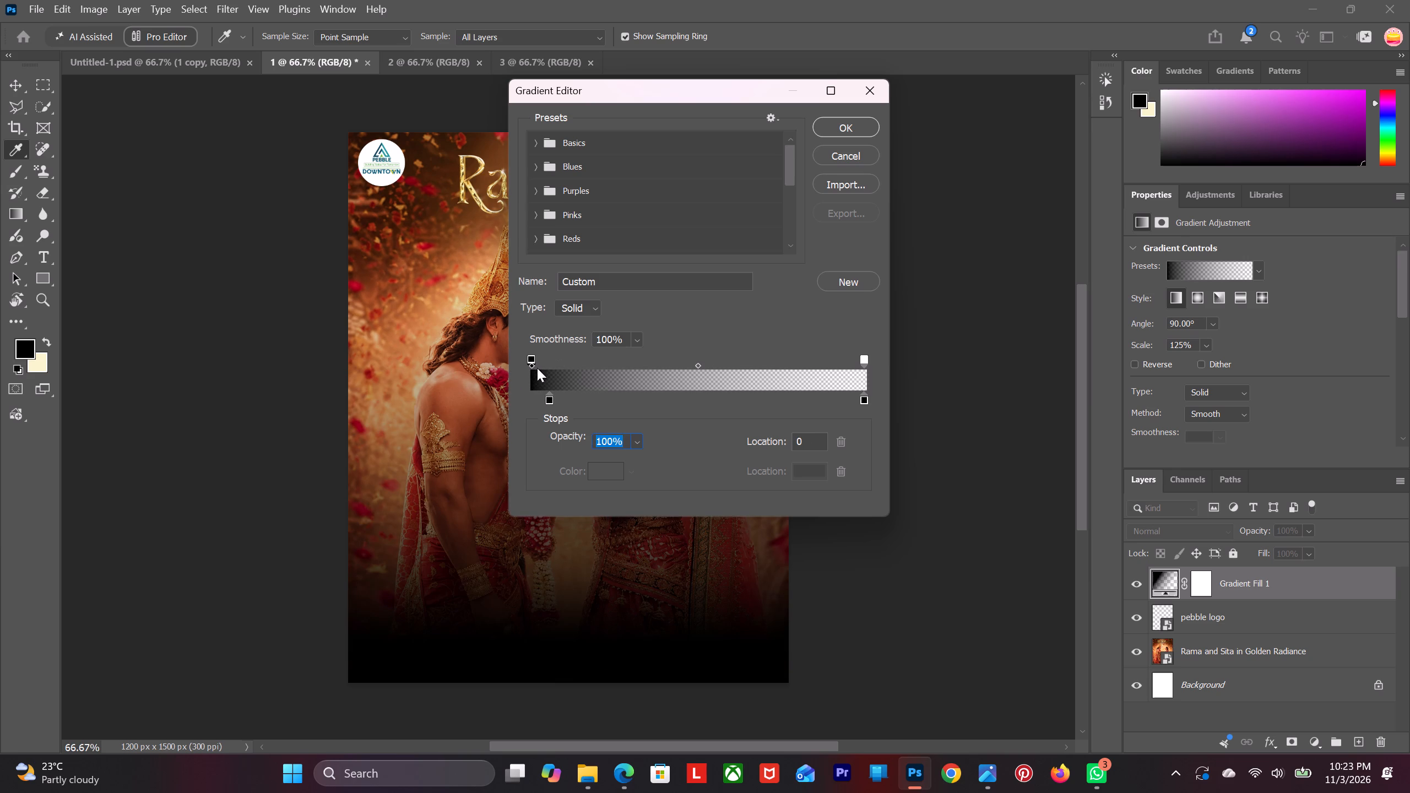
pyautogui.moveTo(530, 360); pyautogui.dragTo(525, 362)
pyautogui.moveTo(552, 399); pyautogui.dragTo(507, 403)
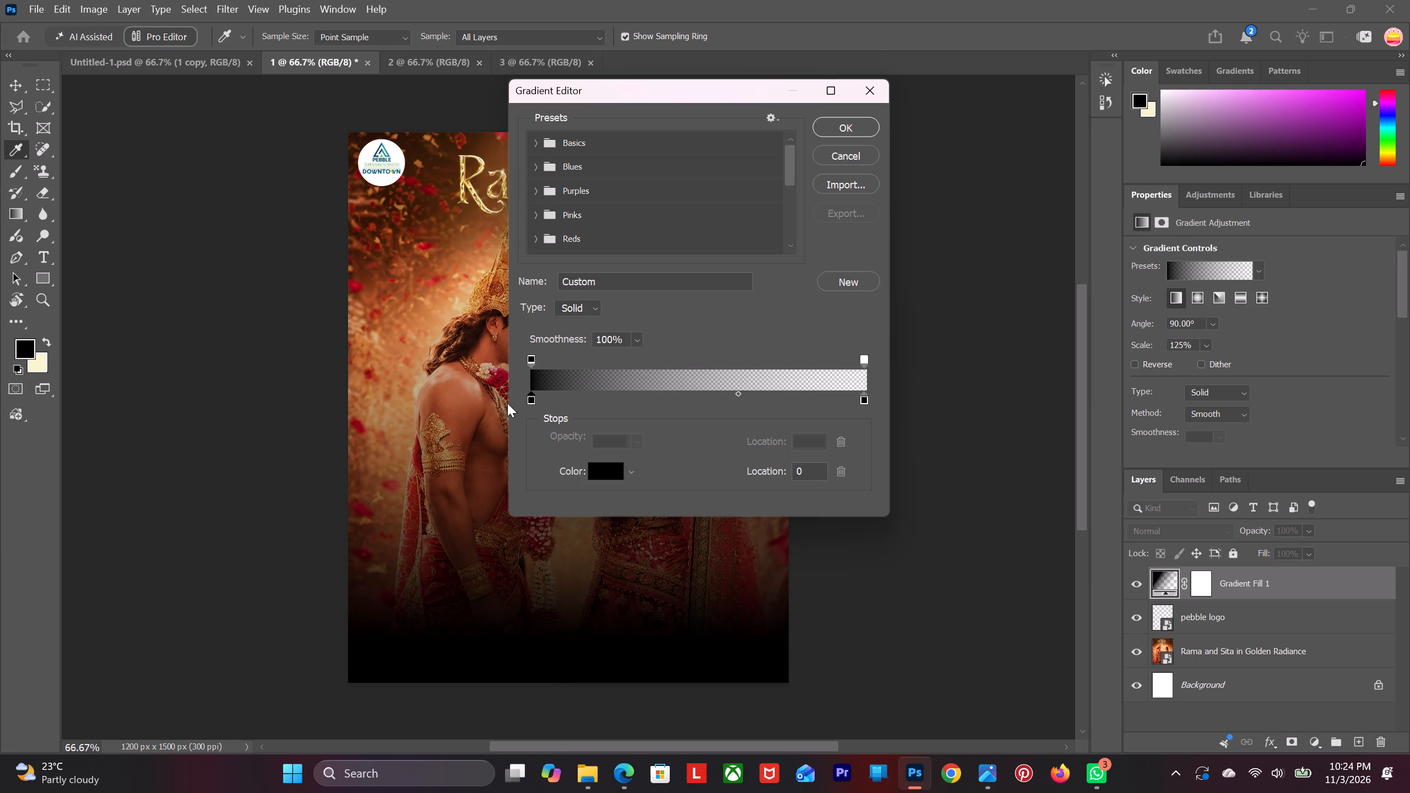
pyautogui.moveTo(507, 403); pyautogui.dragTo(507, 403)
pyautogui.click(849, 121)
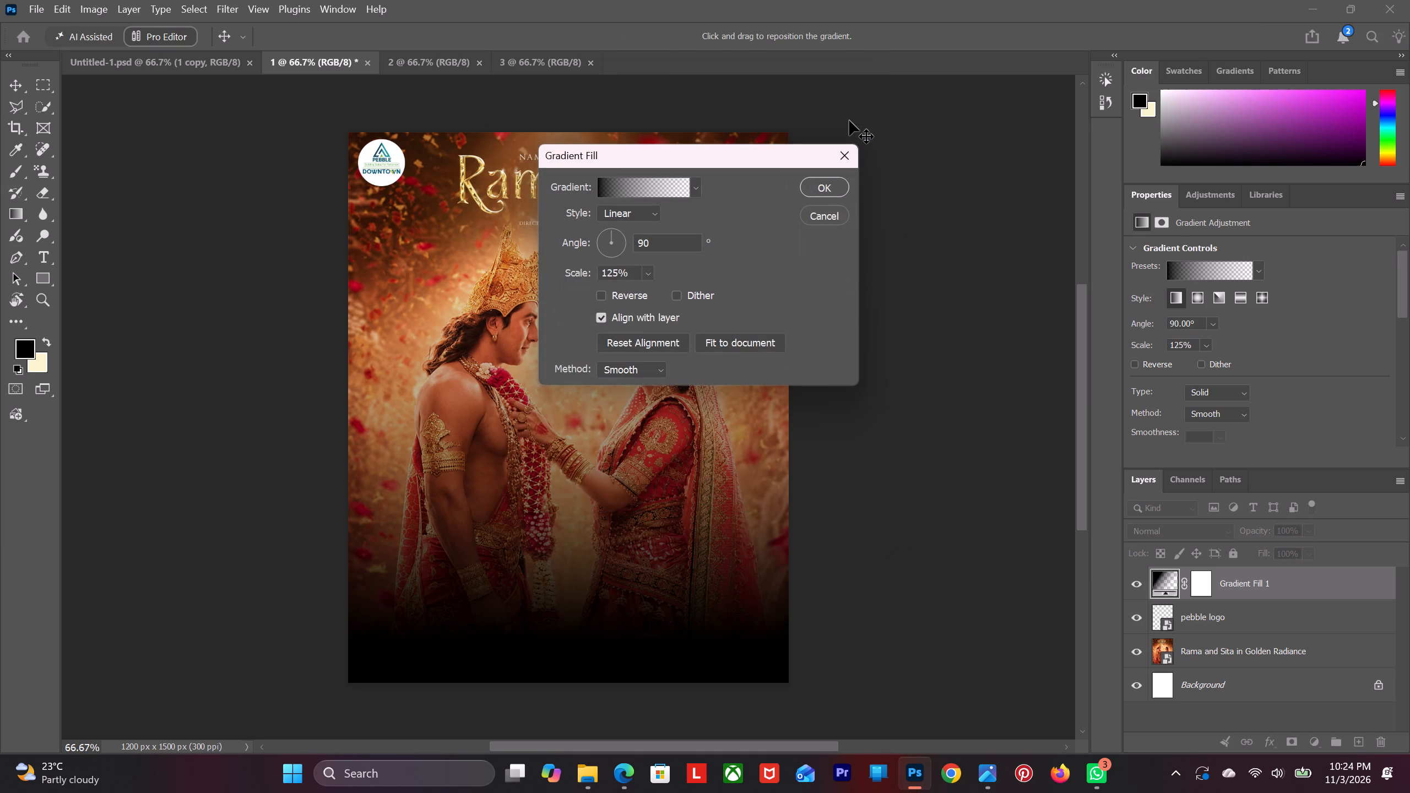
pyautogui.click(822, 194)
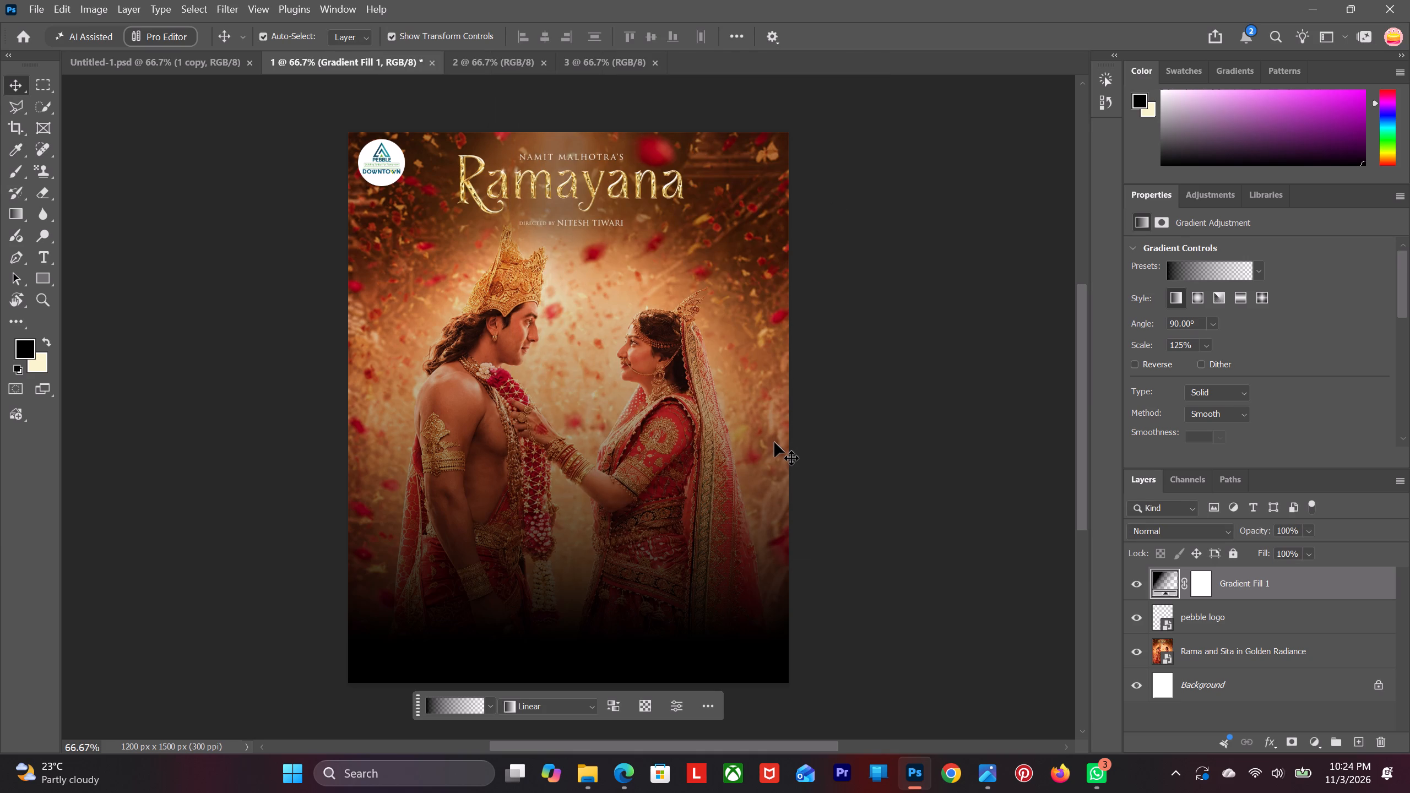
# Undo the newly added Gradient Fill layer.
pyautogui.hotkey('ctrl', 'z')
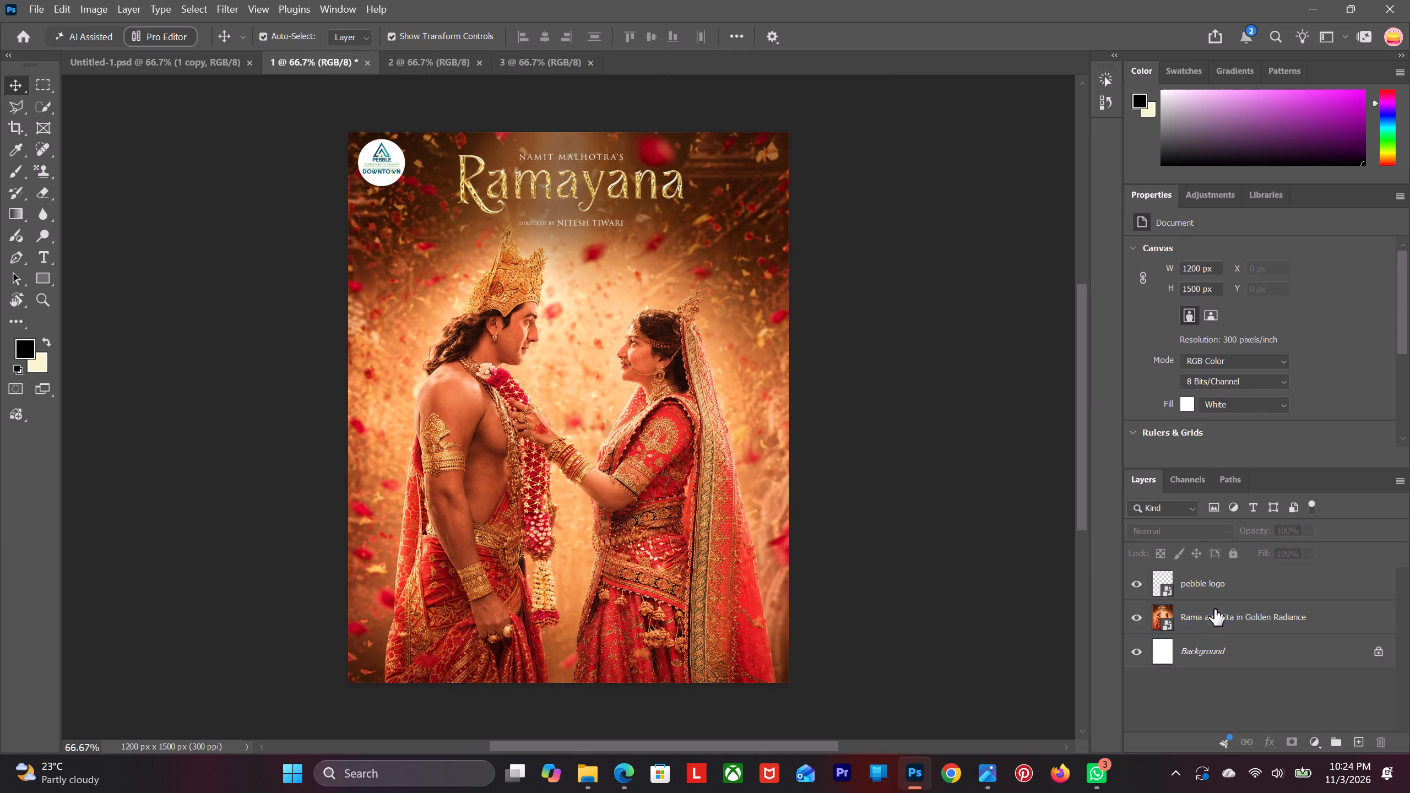
# Add a linear black-to-transparent Gradient Fill at 90° and 125% scale directly above the Rama and Sita layer, beneath the pebble logo, and deselect it.
pyautogui.click(1215, 609)
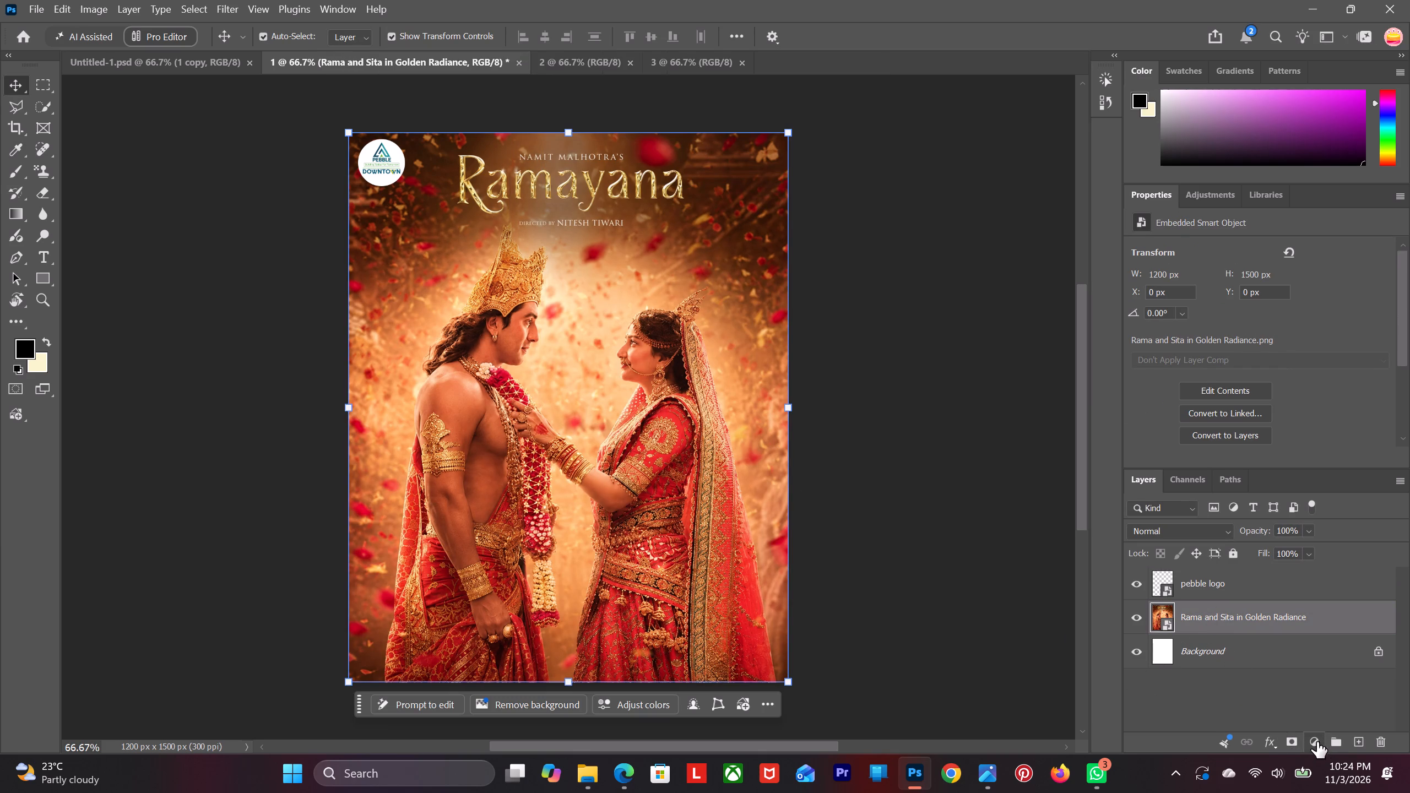
pyautogui.click(1311, 740)
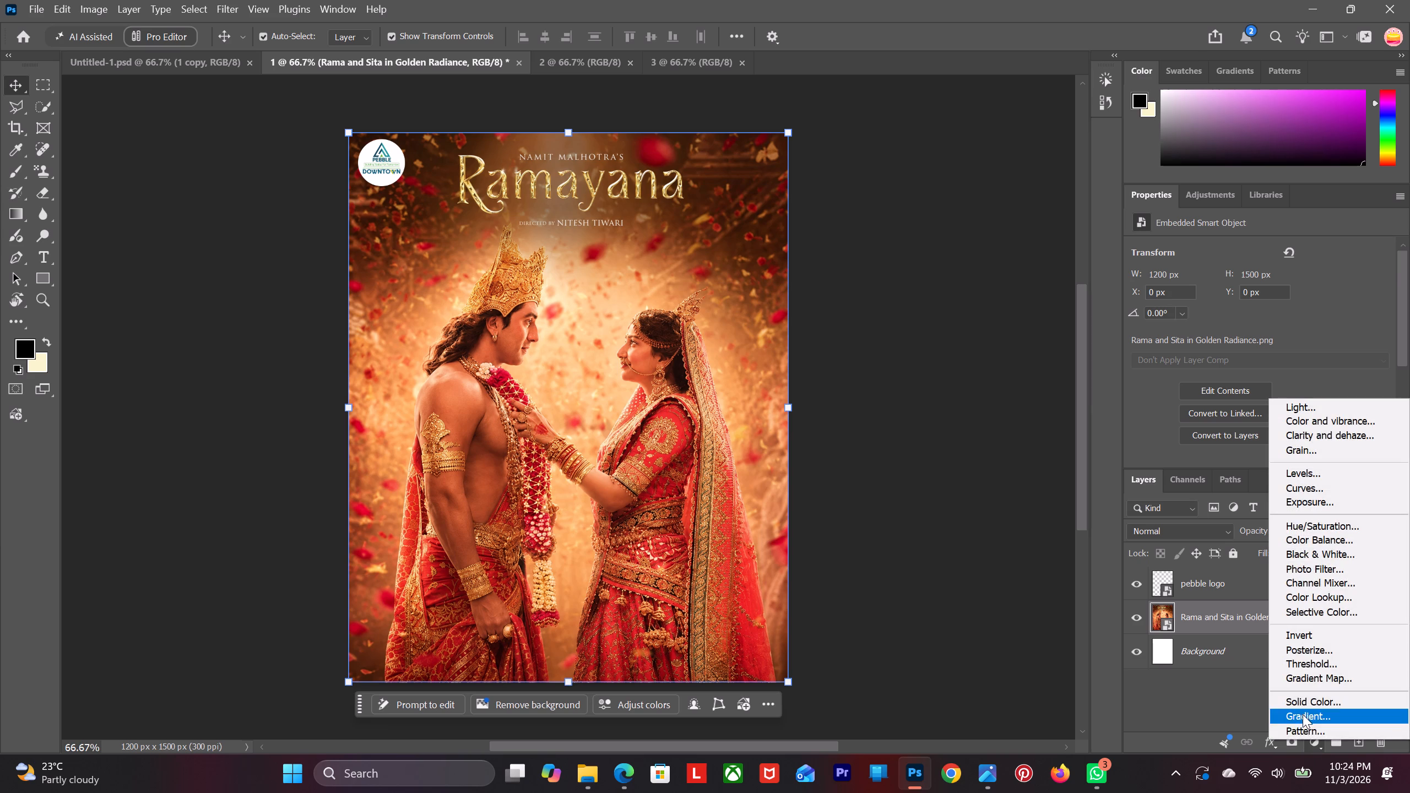
pyautogui.click(1302, 713)
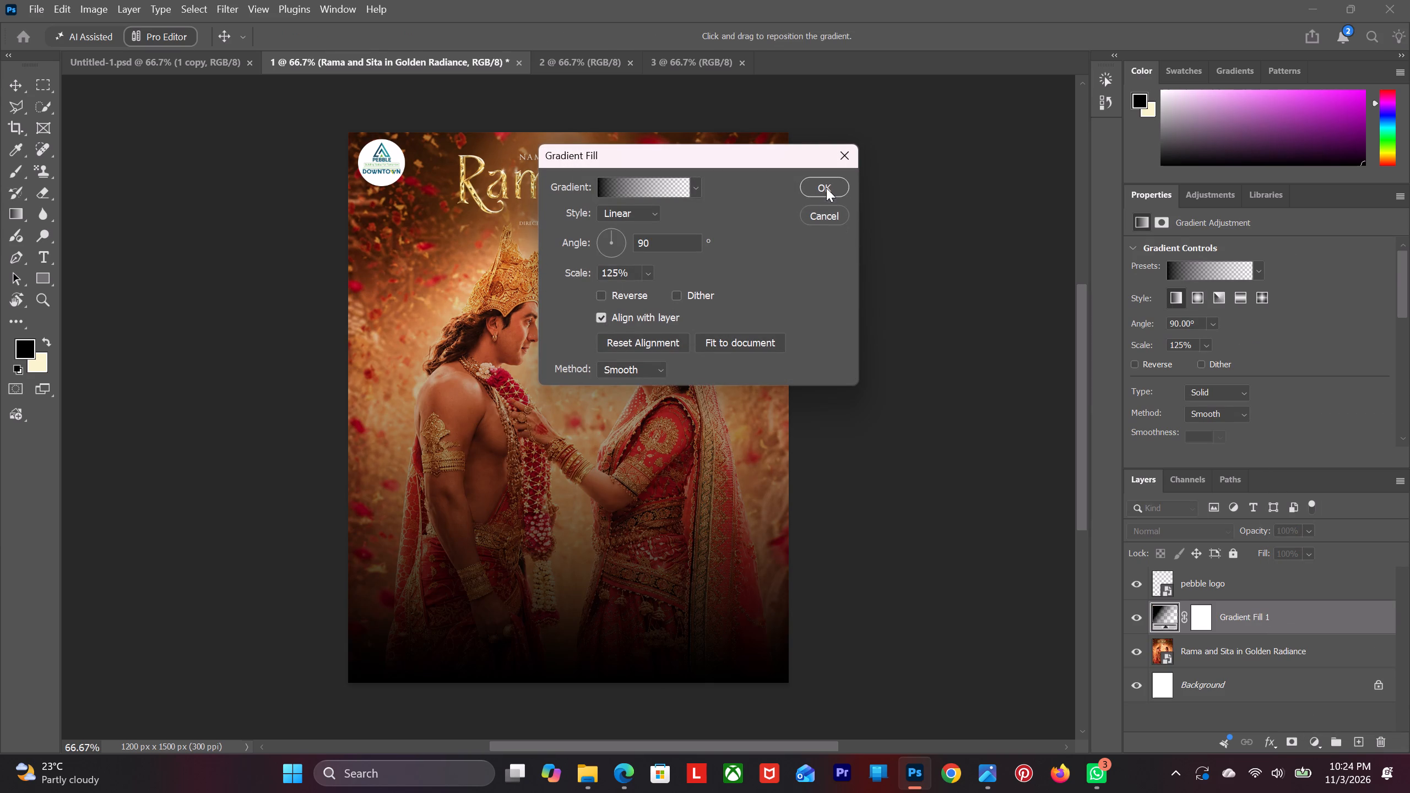
pyautogui.click(827, 187)
pyautogui.scroll(-3, 166, 352)
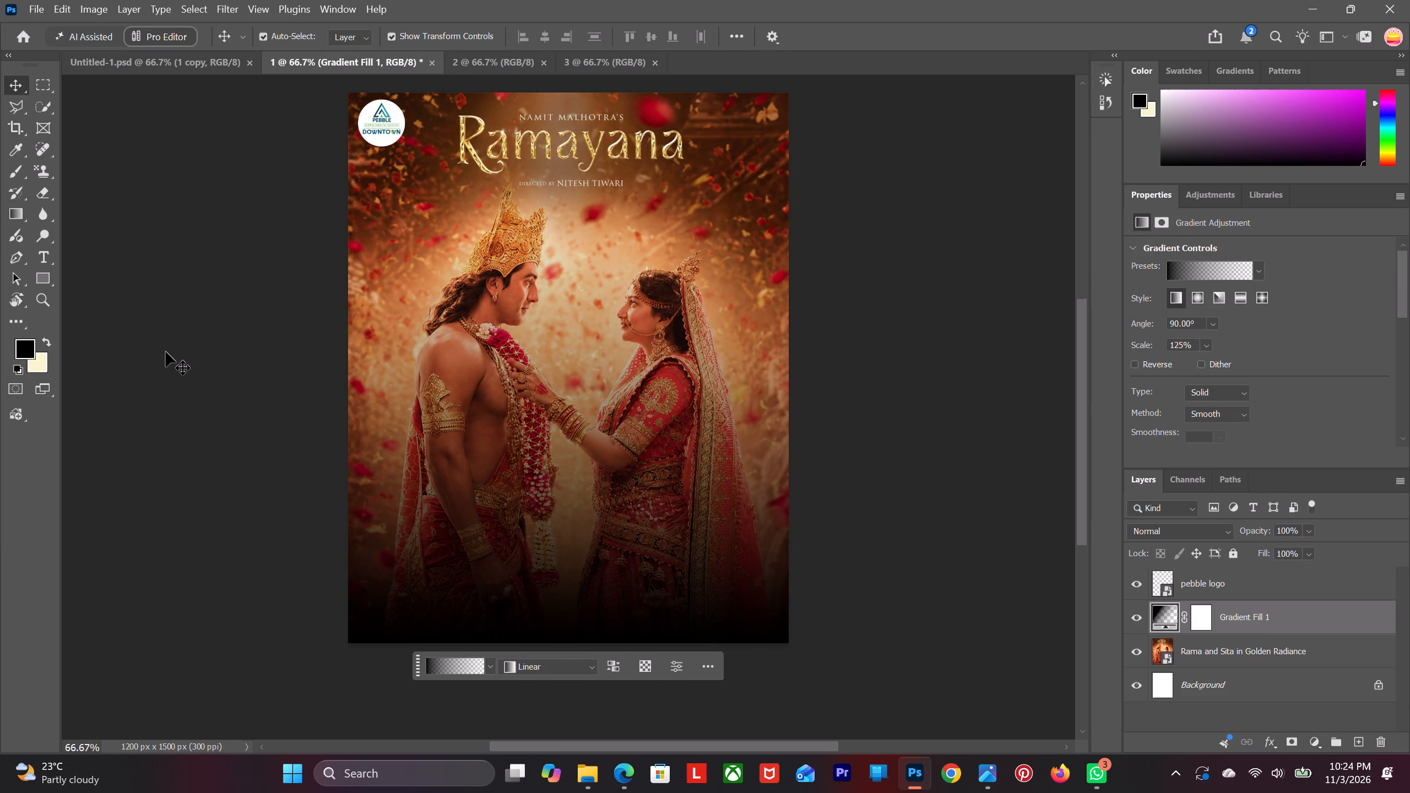
pyautogui.click(14, 90)
pyautogui.click(167, 154)
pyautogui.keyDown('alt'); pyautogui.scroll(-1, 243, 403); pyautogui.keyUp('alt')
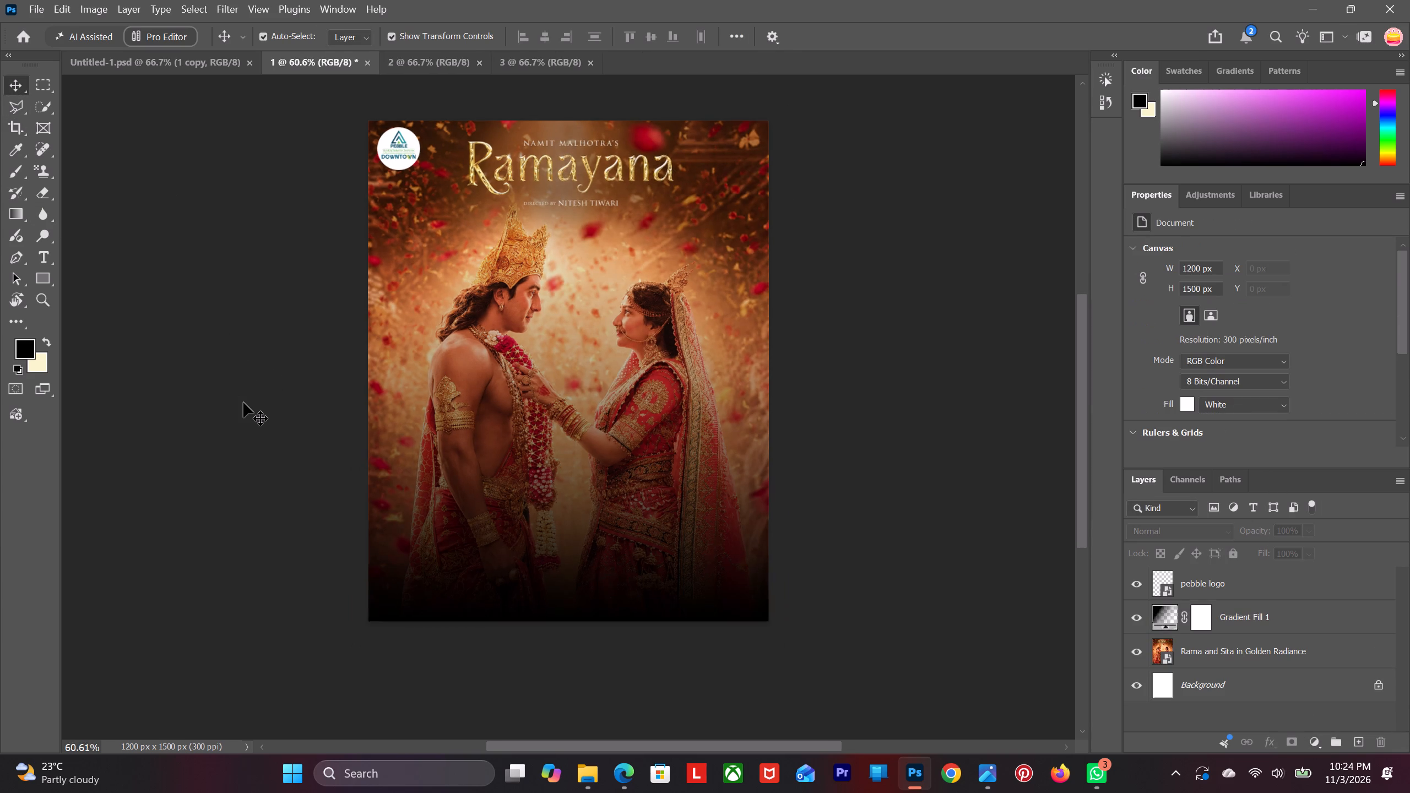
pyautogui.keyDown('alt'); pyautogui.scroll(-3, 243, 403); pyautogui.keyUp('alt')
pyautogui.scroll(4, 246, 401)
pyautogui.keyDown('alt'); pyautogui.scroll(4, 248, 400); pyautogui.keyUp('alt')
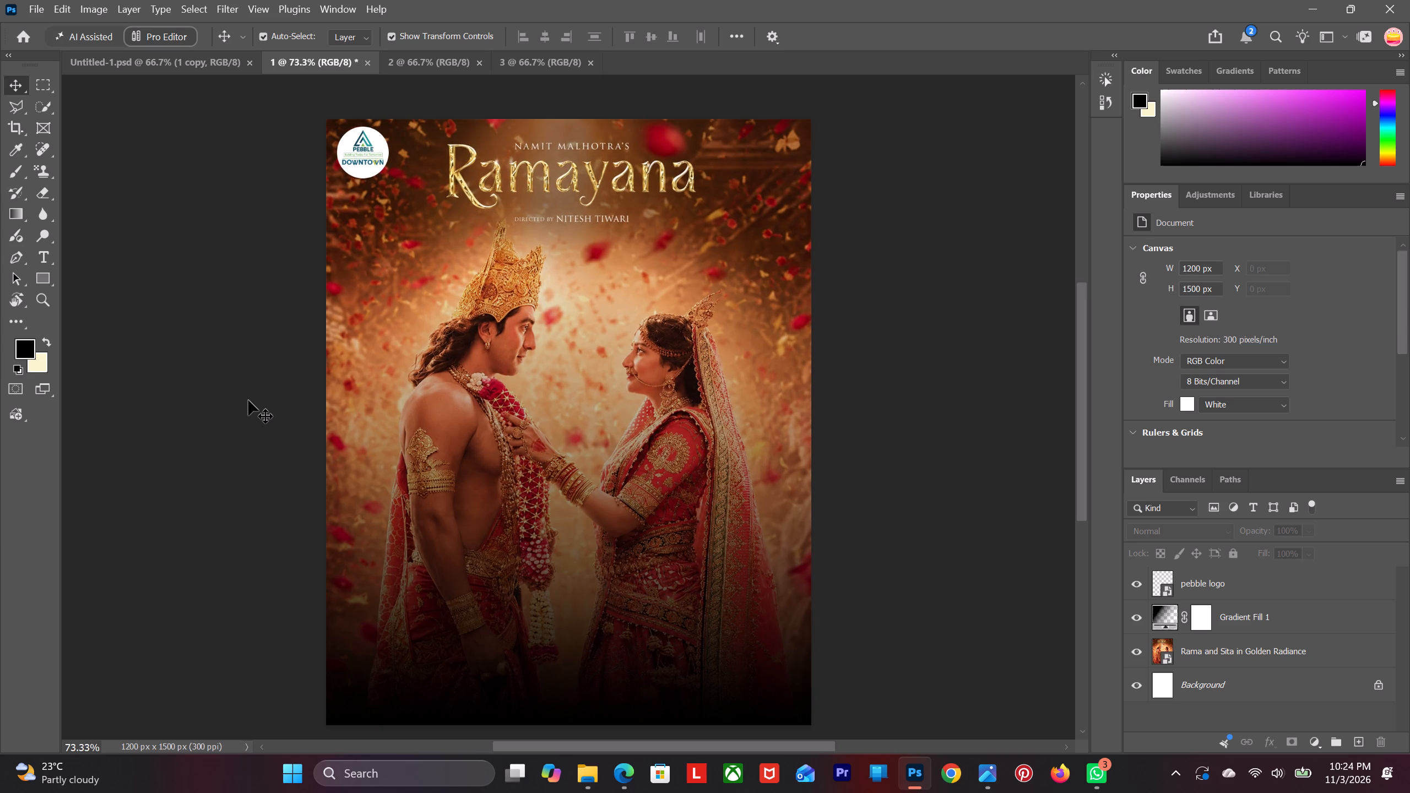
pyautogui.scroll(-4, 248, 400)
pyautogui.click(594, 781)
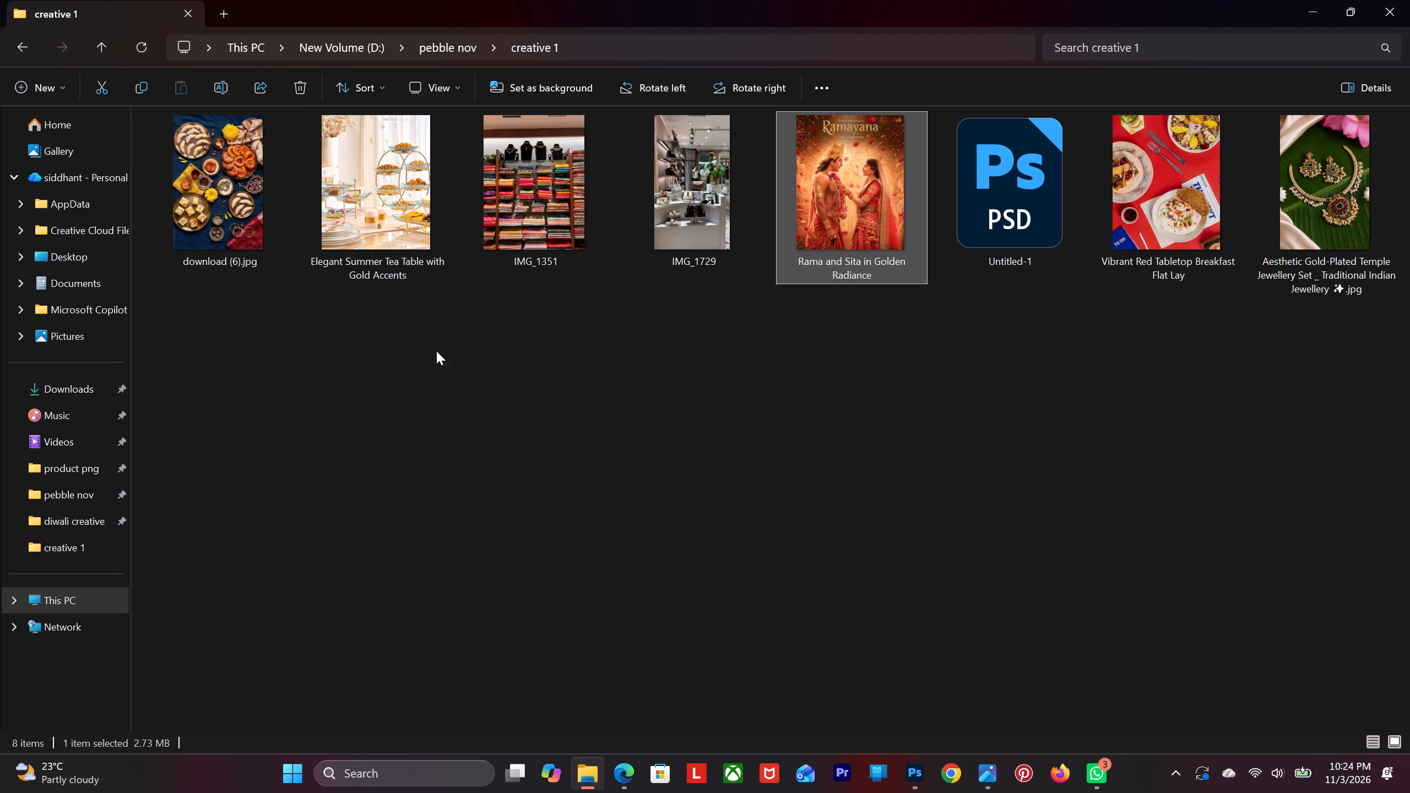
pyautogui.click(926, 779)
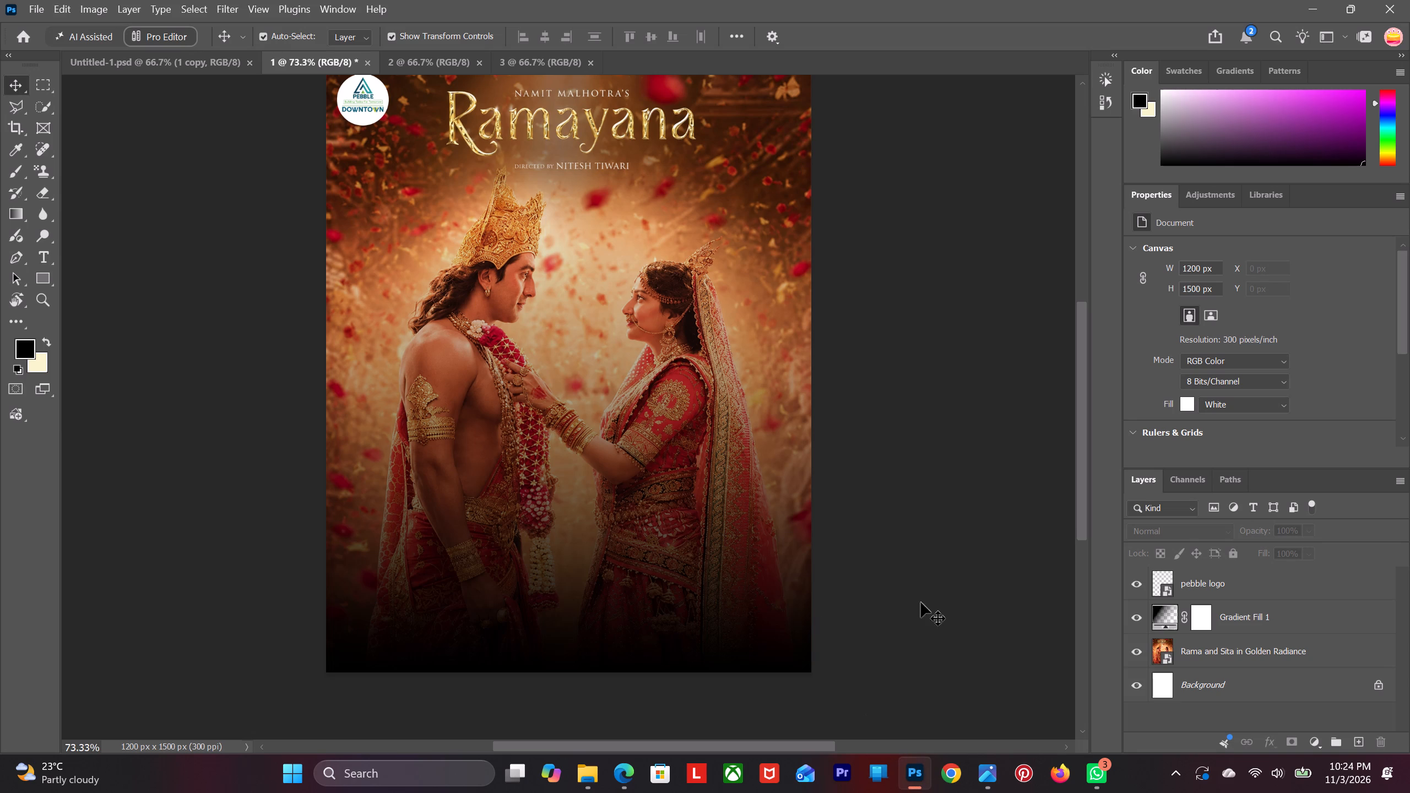
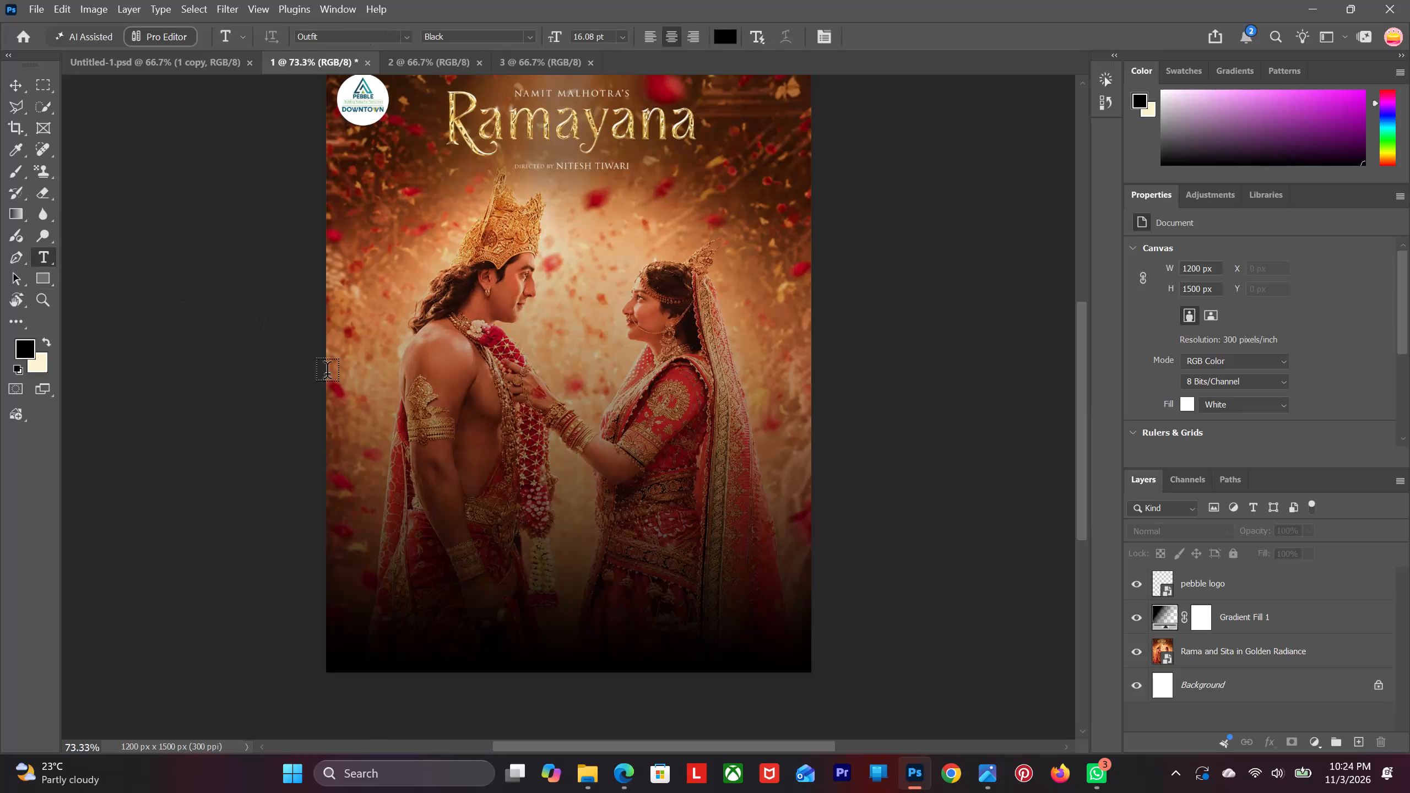
# Paste the copied tagline "- WITNESS THE EPIC ON THE BIG SCREEN" as a text layer and shift it across the couple's waist level.
pyautogui.click(444, 458)
pyautogui.hotkey('ctrl', 'v')
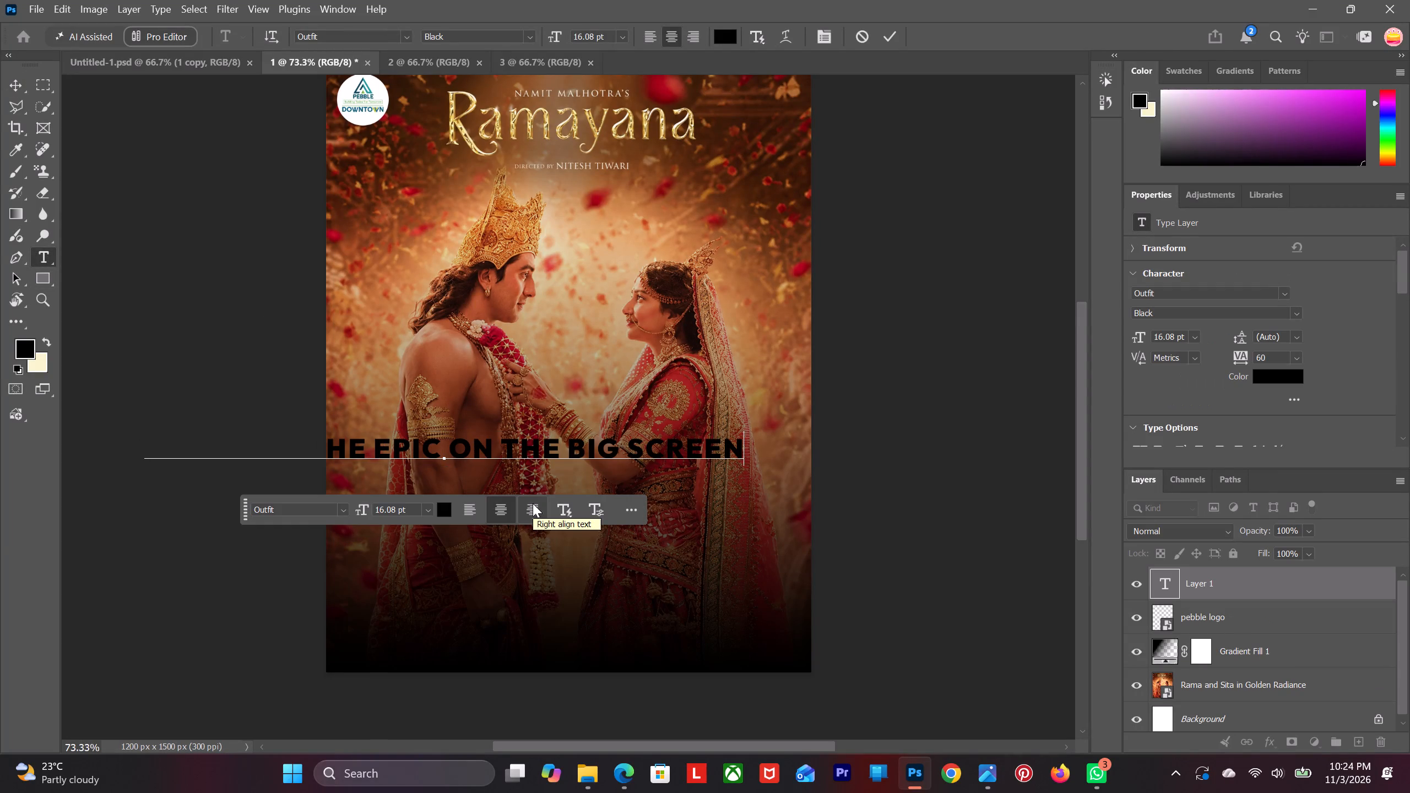
pyautogui.click(14, 77)
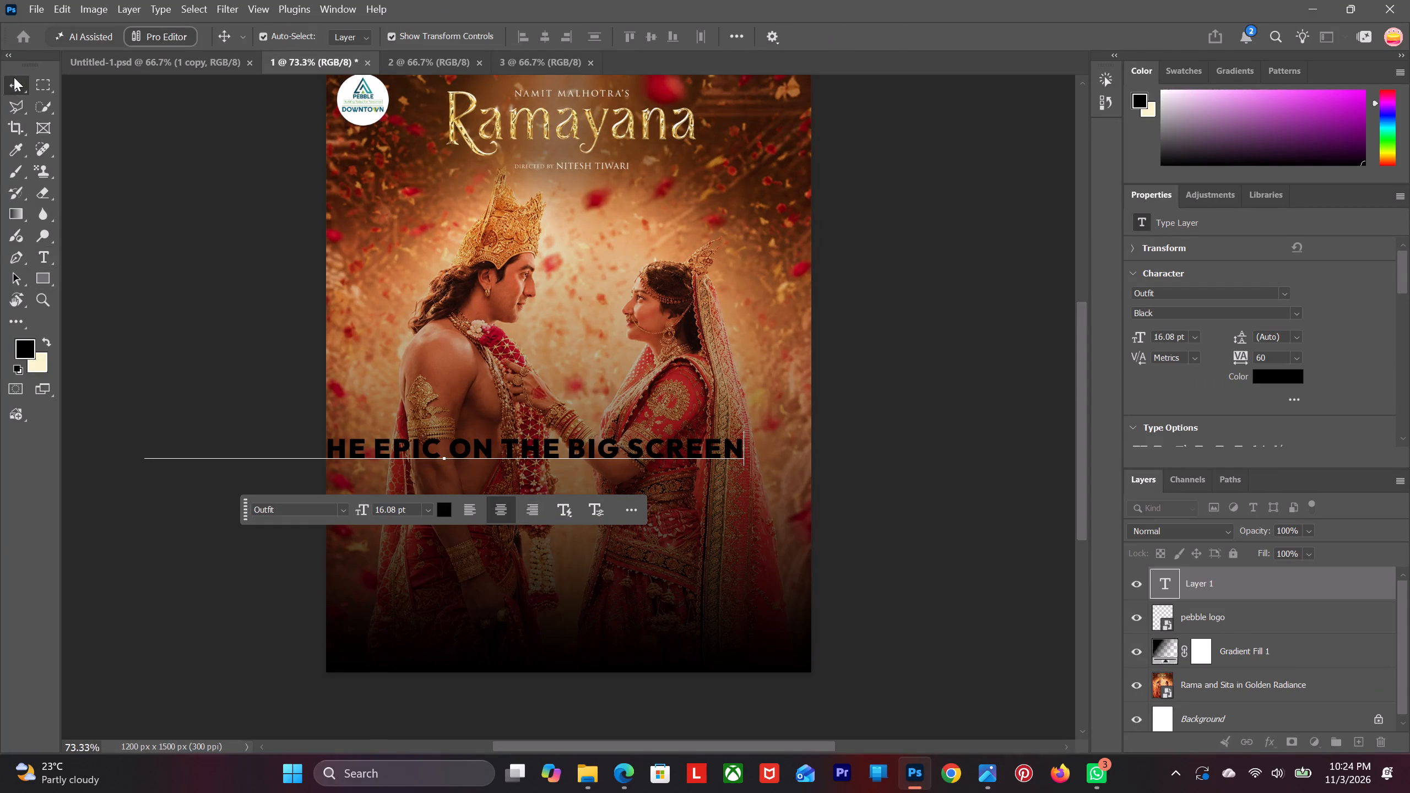
pyautogui.moveTo(400, 454); pyautogui.dragTo(533, 479)
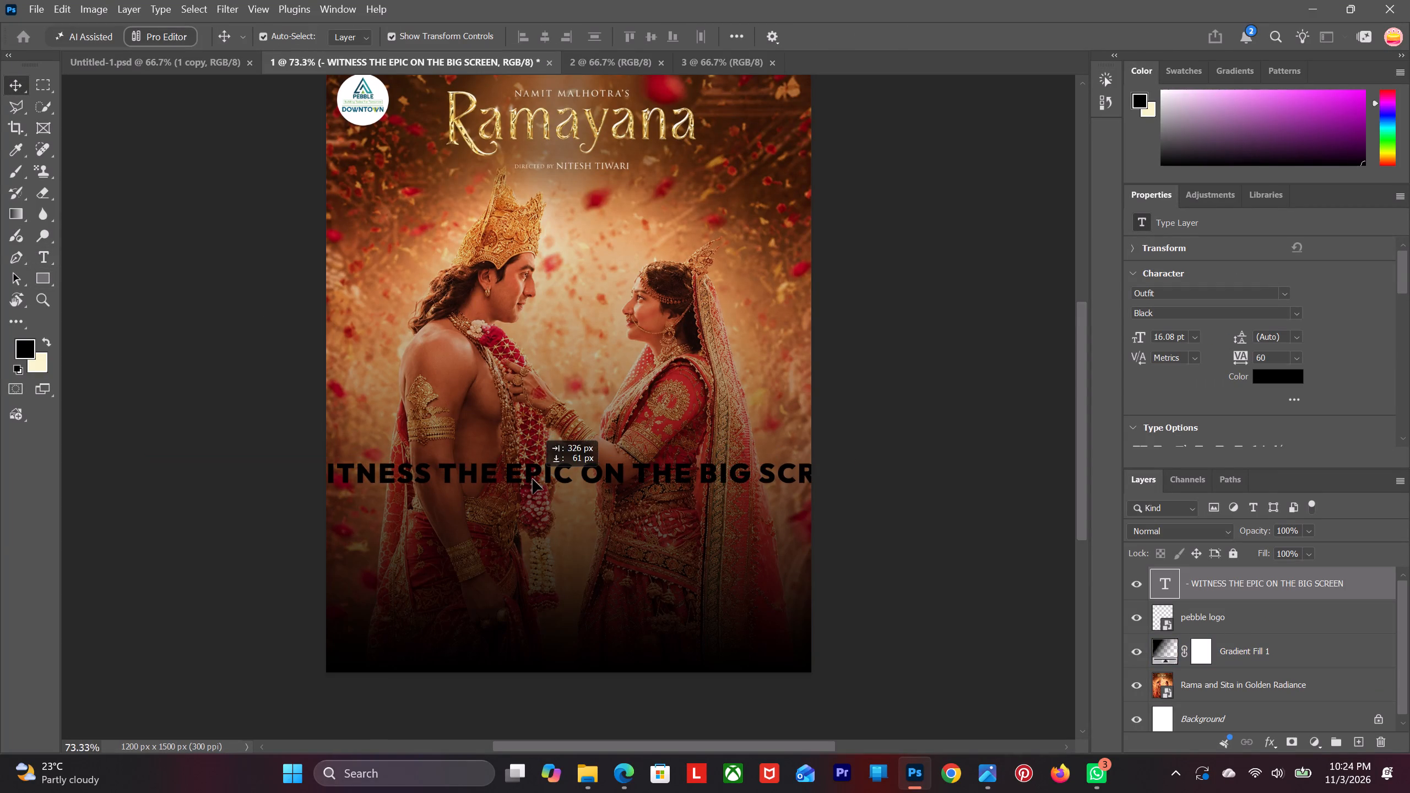
pyautogui.moveTo(533, 479); pyautogui.dragTo(534, 479)
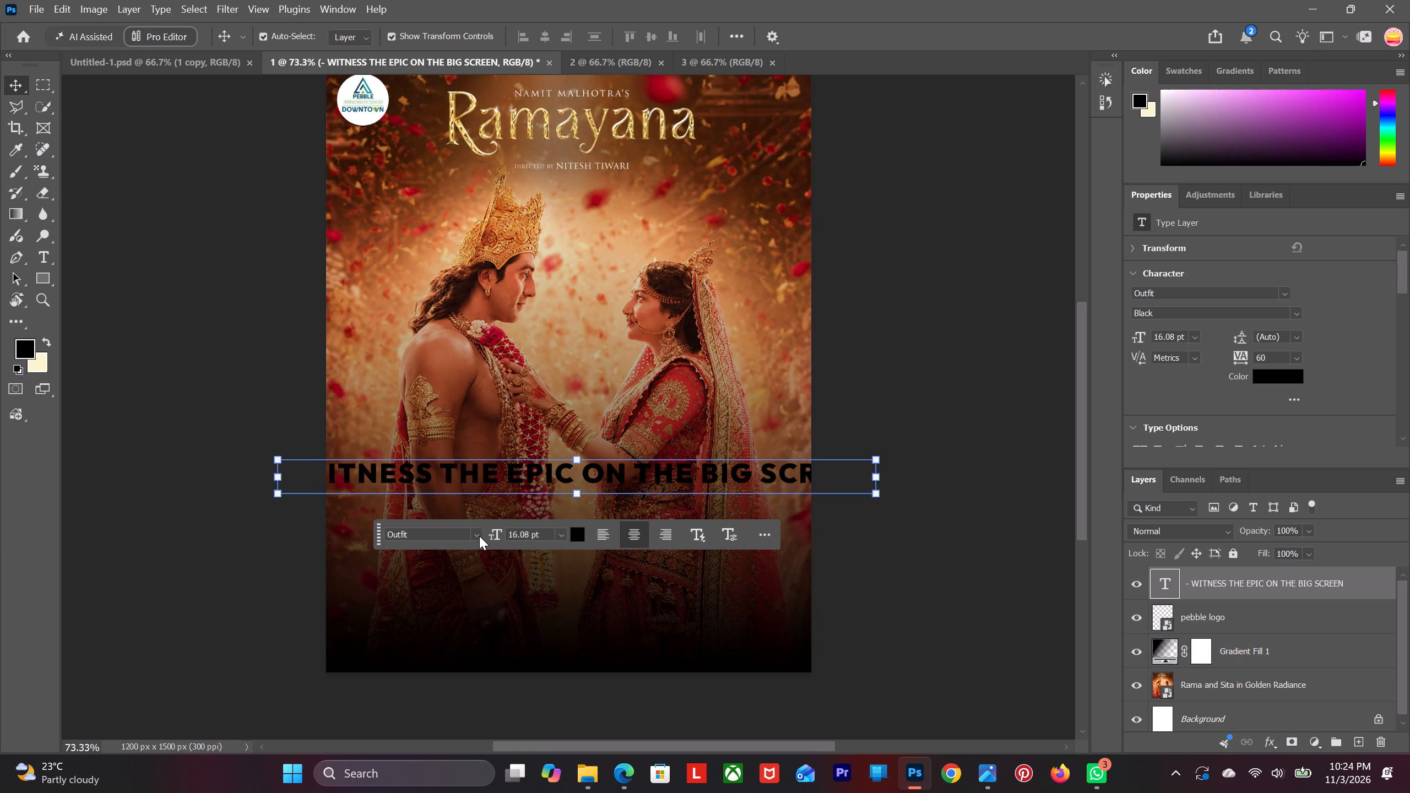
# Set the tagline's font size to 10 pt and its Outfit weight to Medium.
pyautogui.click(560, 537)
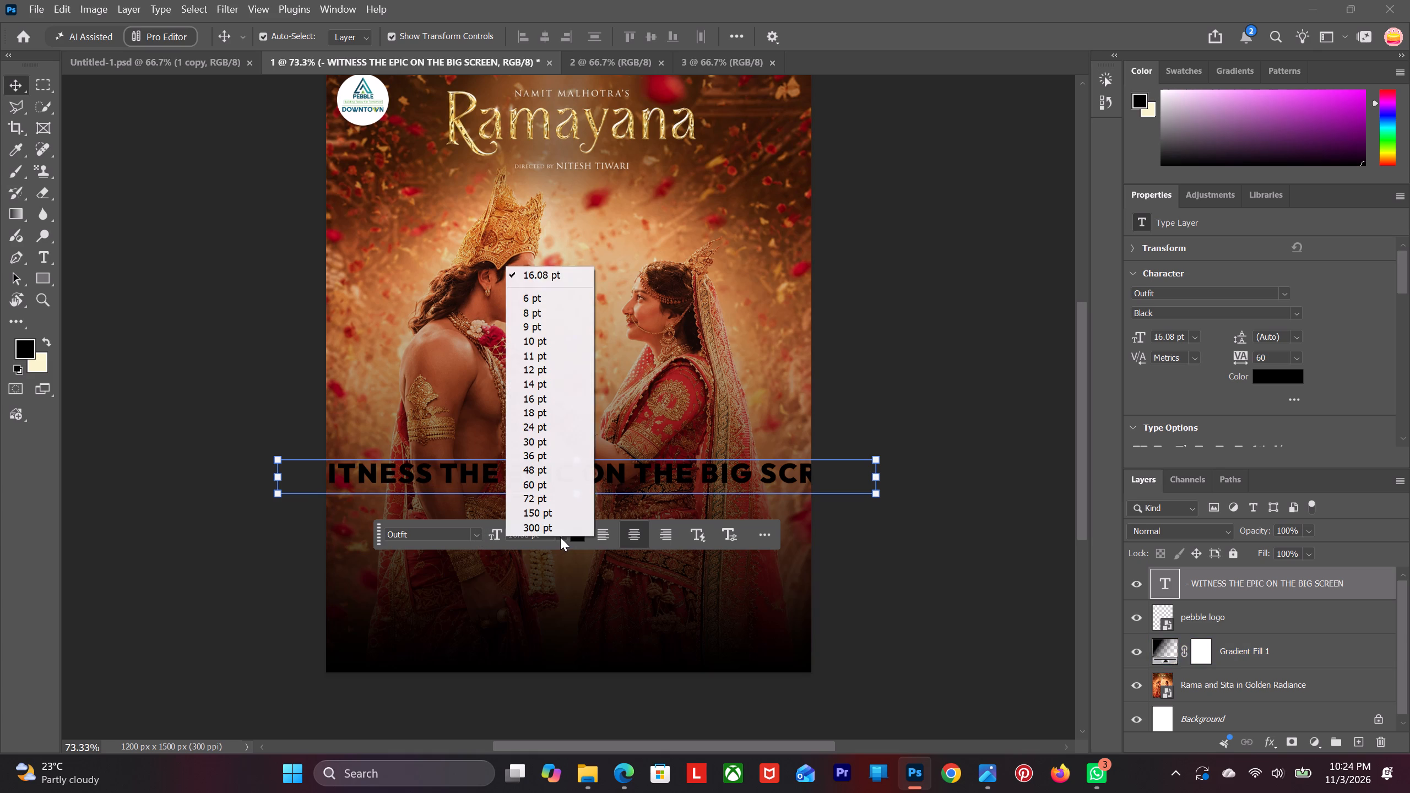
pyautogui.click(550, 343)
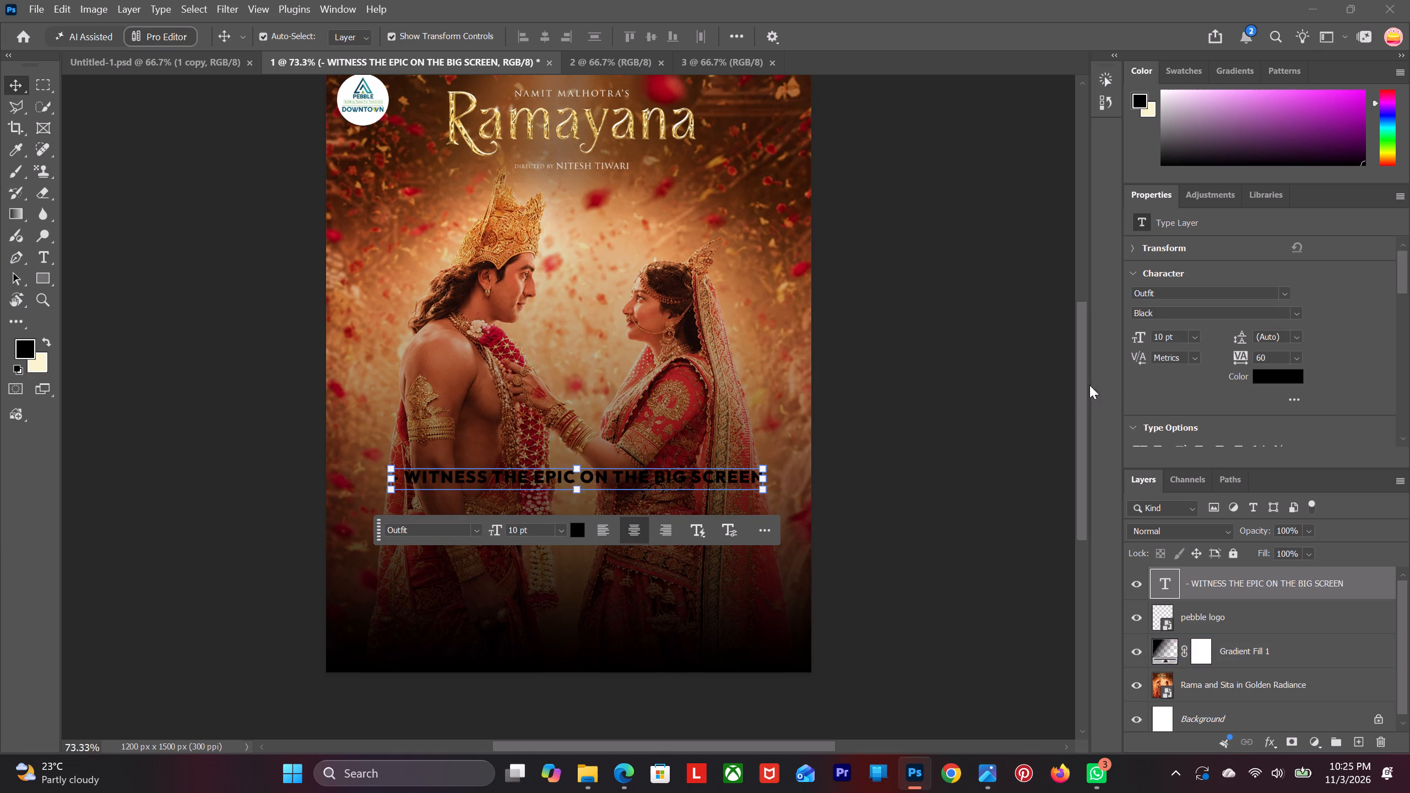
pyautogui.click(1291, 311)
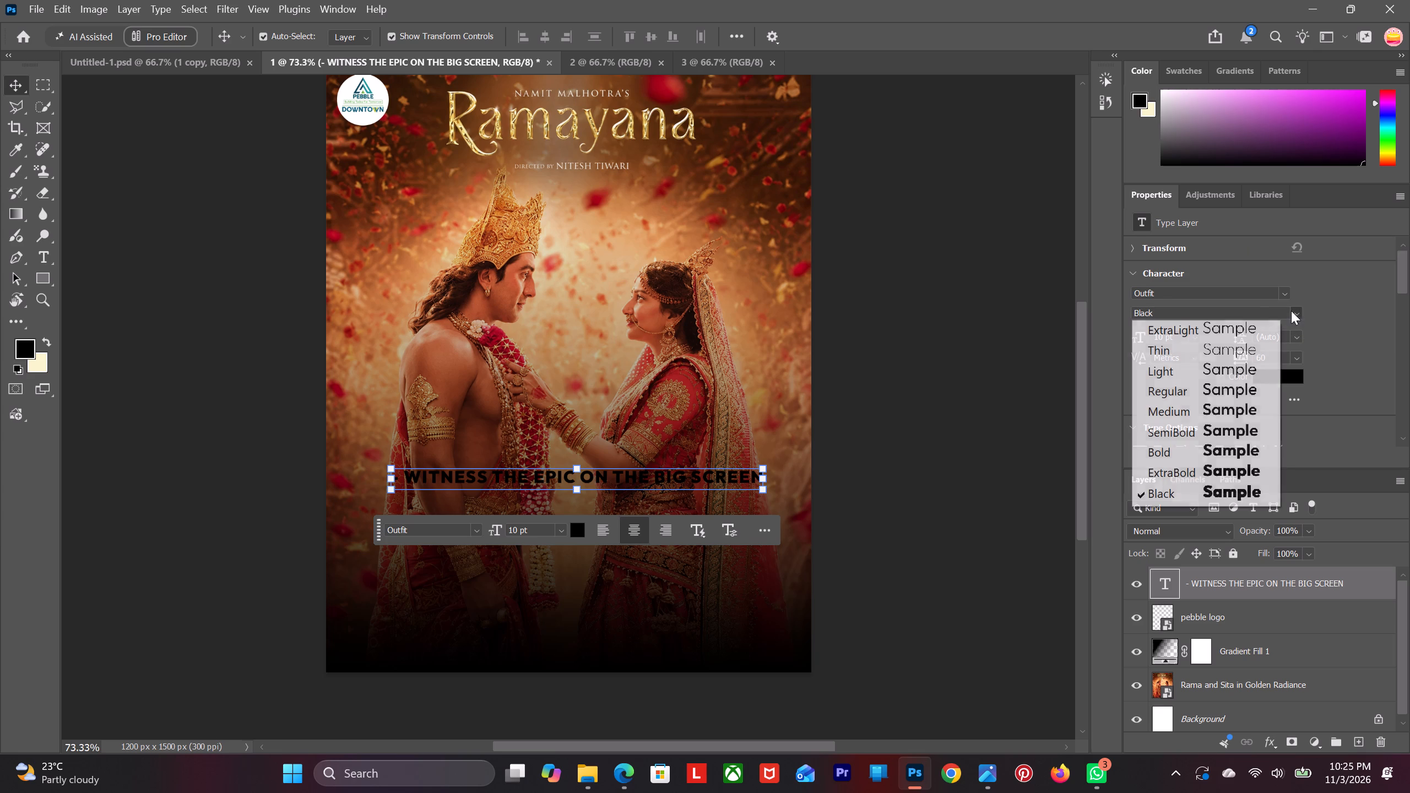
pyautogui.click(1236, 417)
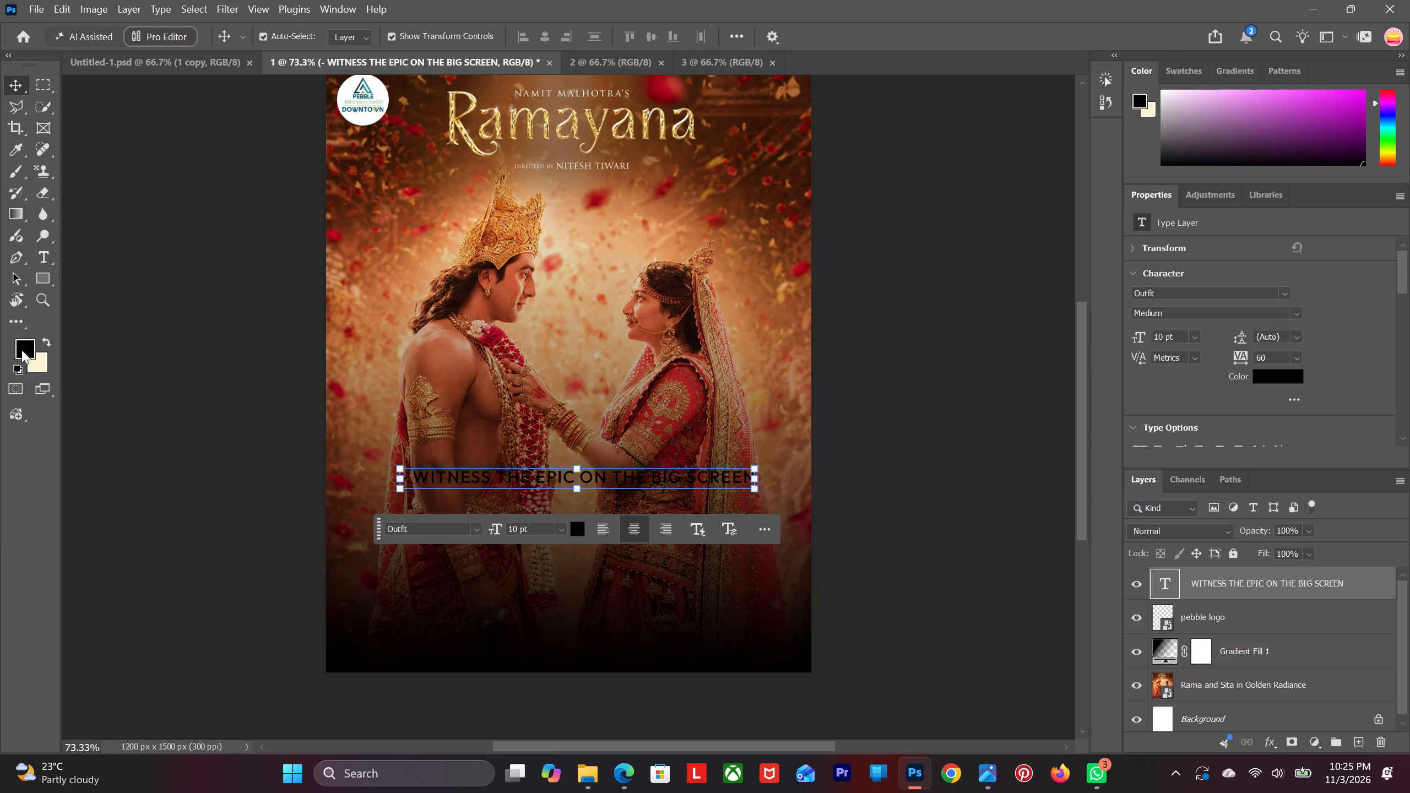
# Set the background colour to #f4cb61 and fill the tagline text with it.
pyautogui.click(39, 363)
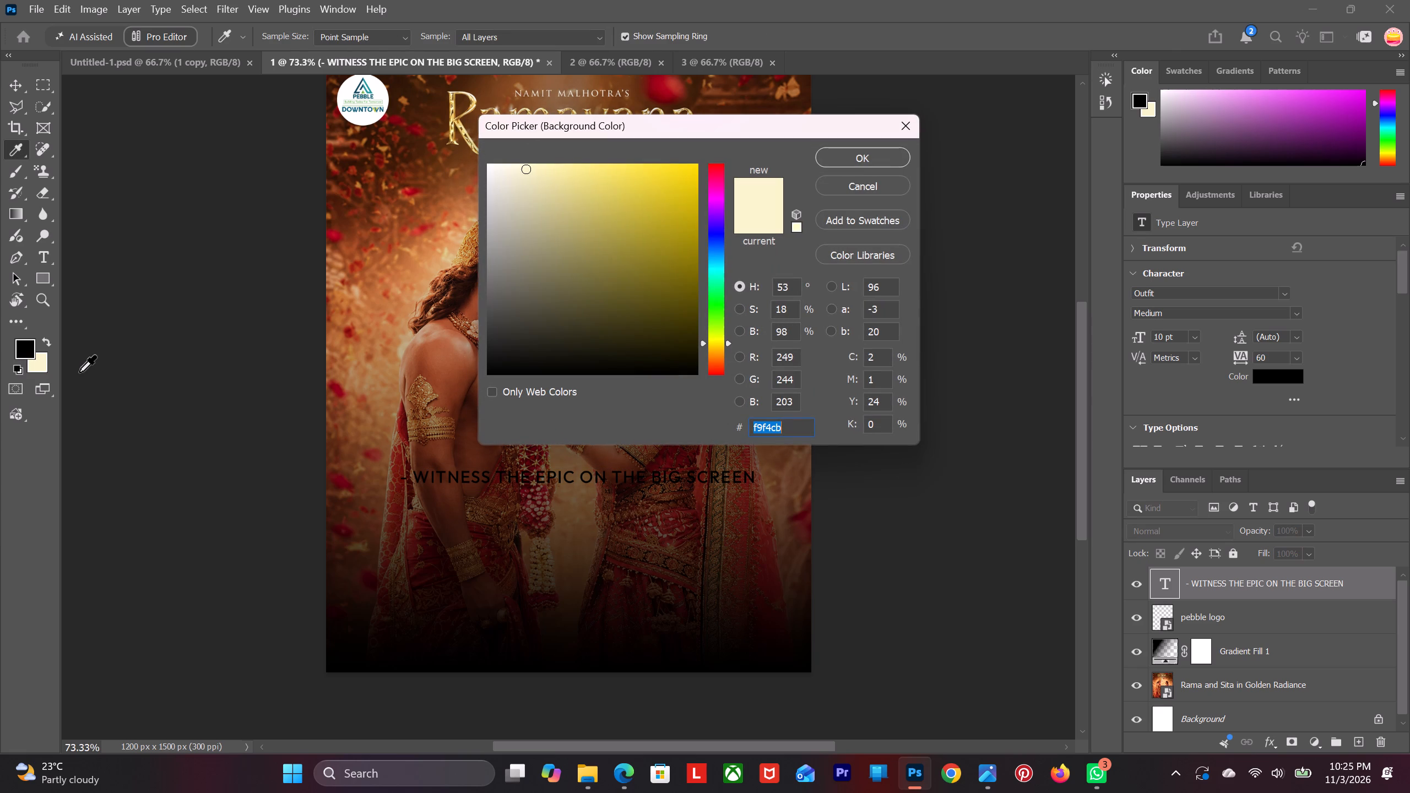
pyautogui.press('f')
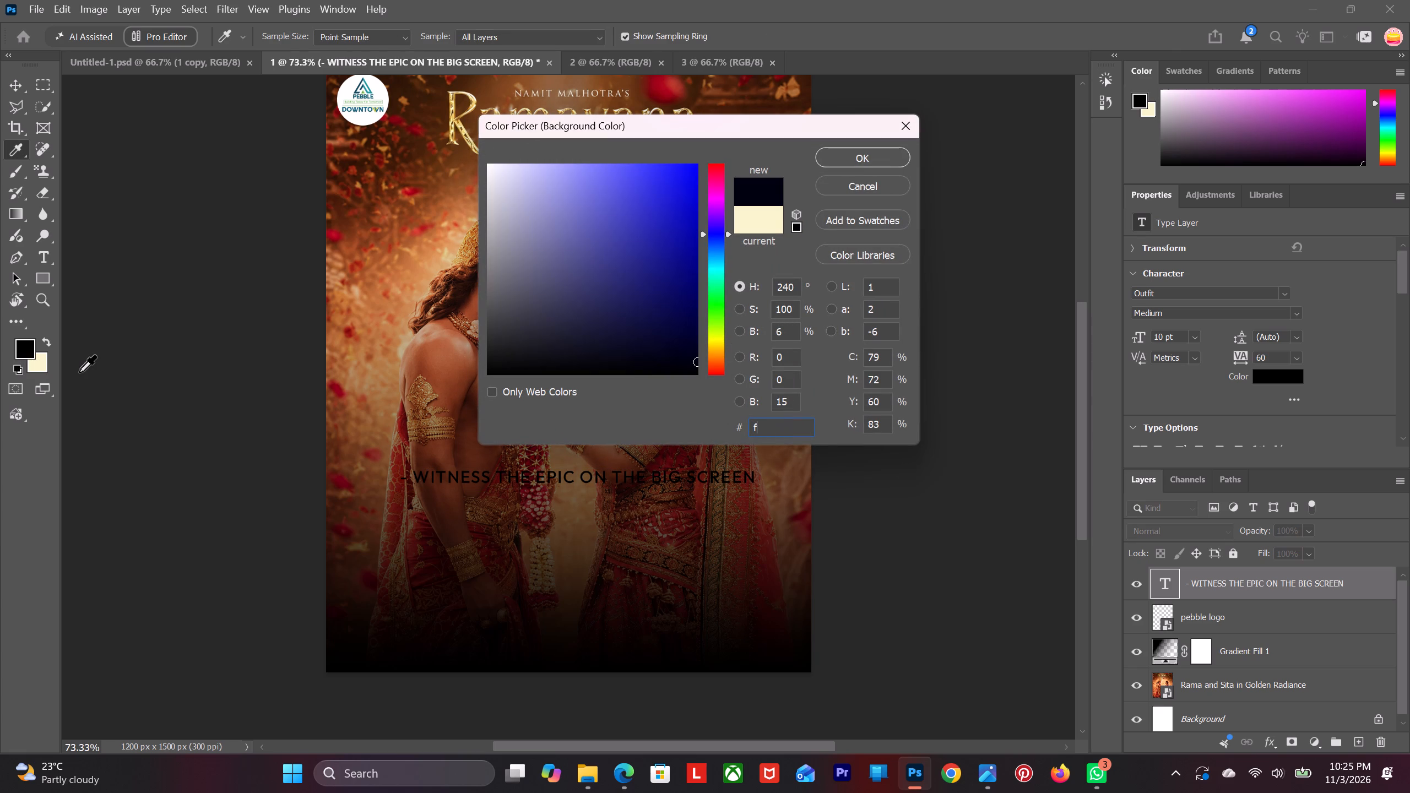
pyautogui.press('4')
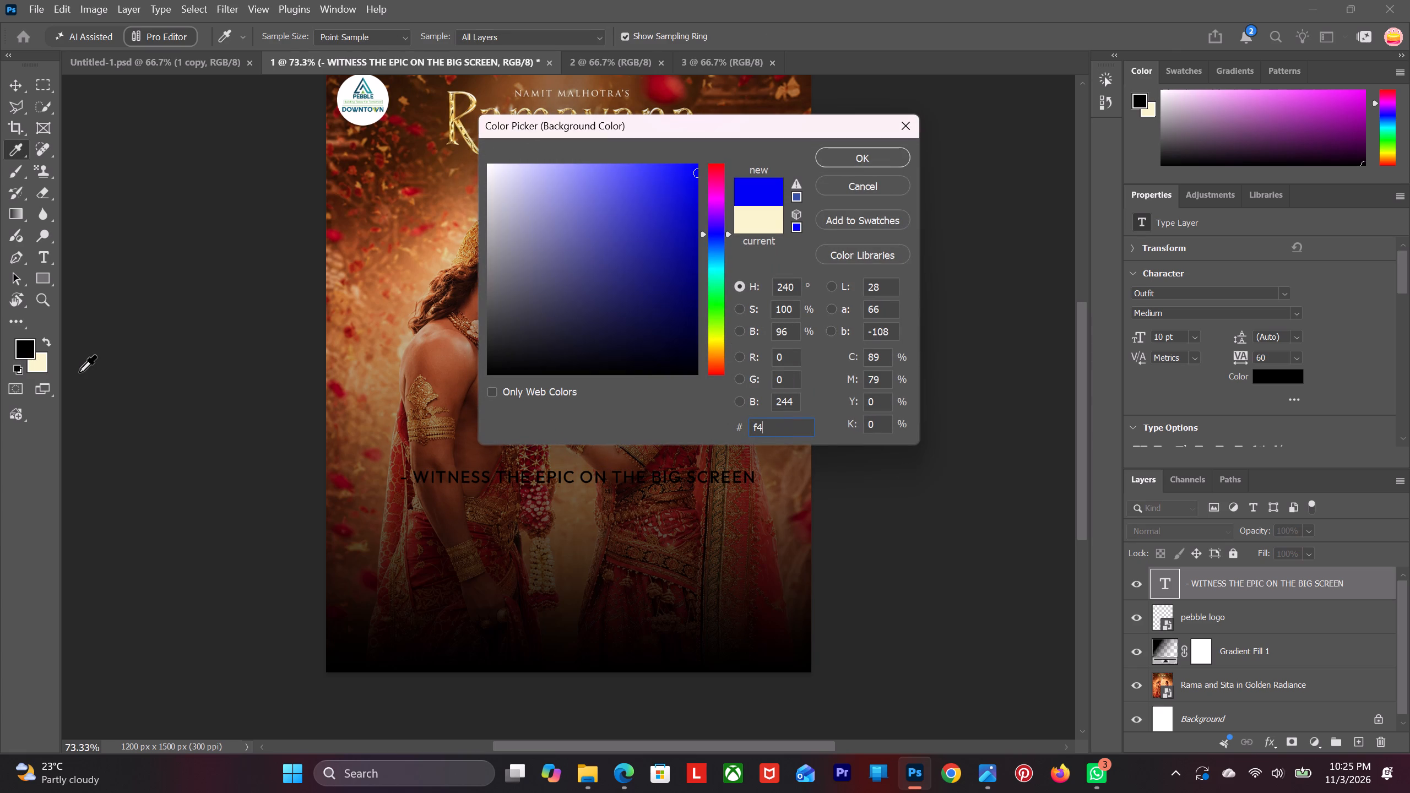
pyautogui.write('cb')
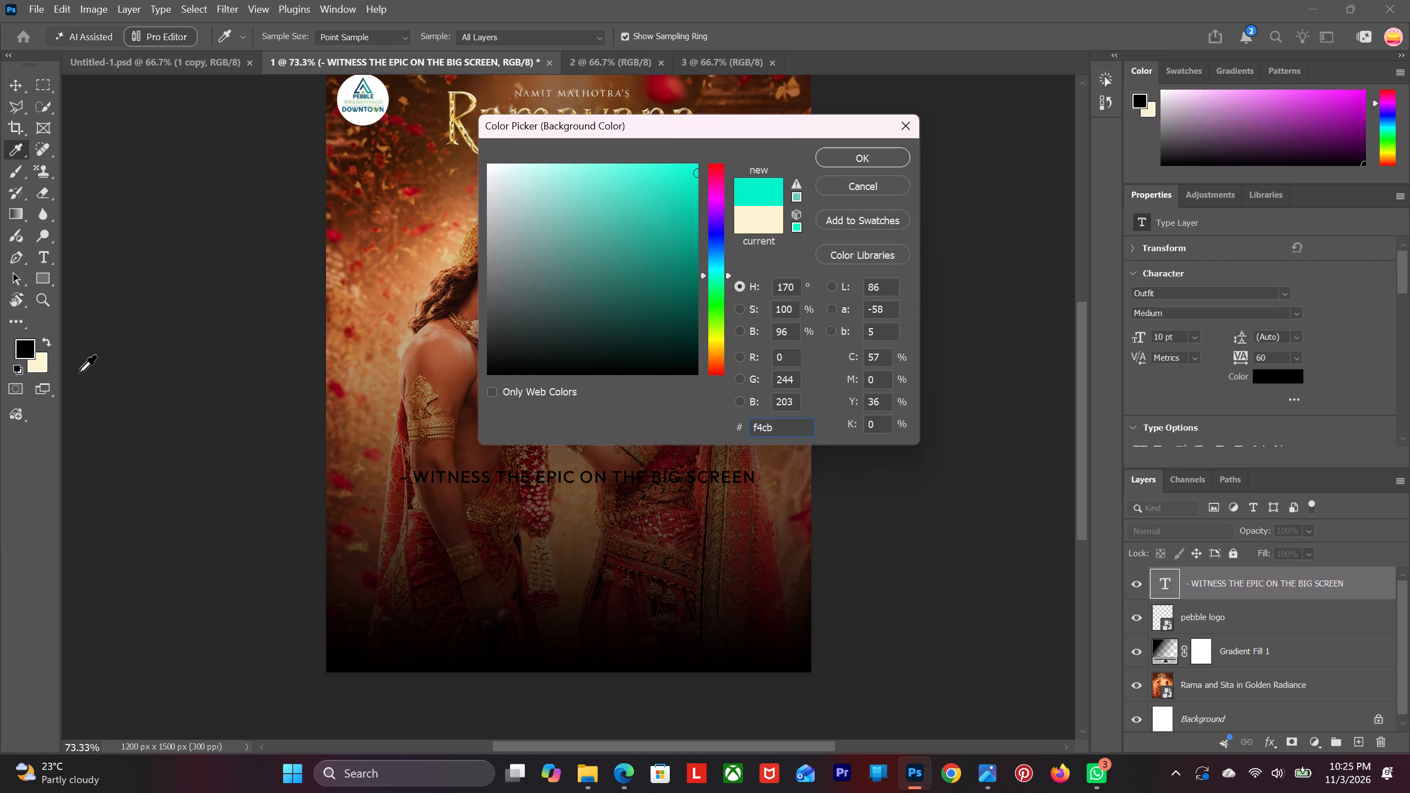
pyautogui.write('61')
pyautogui.click(879, 156)
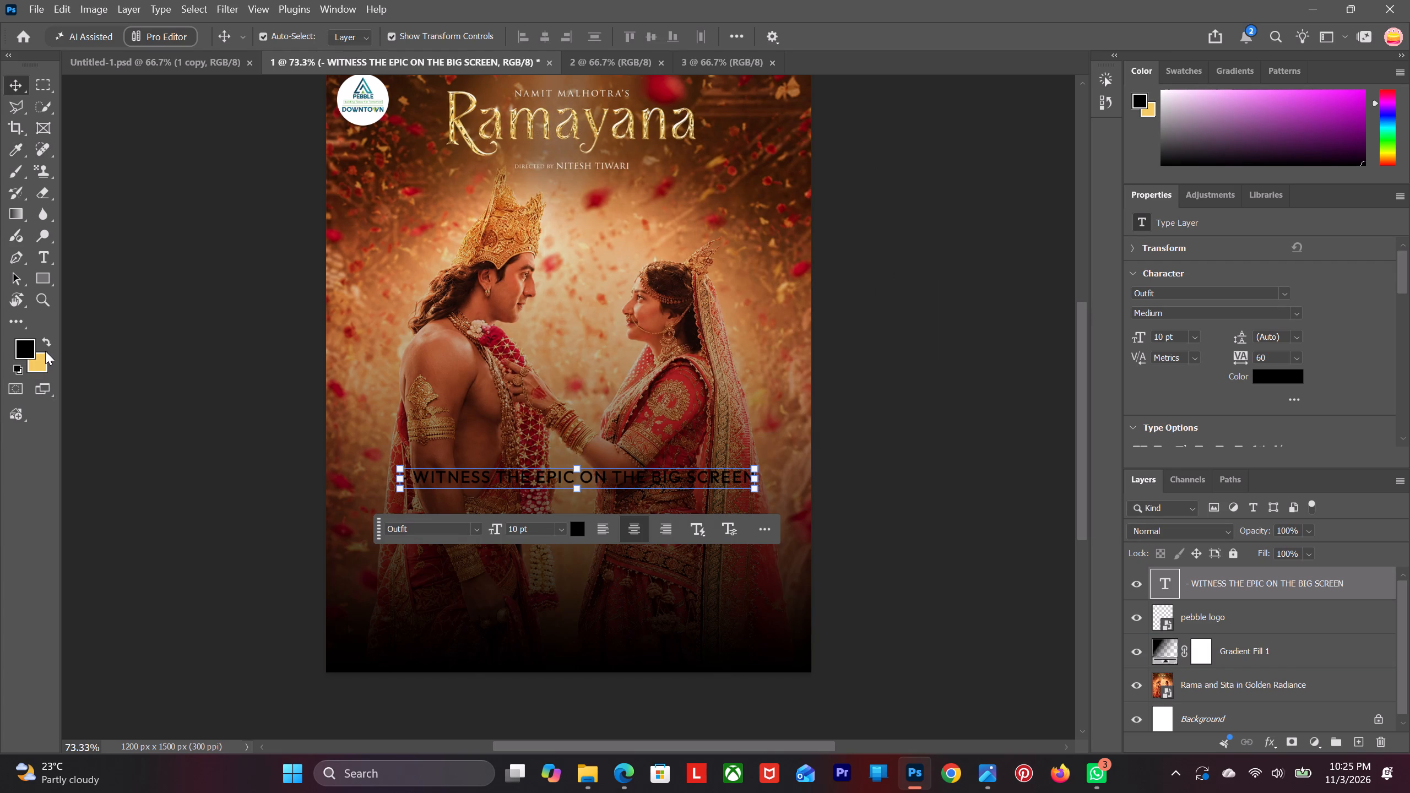
pyautogui.hotkey('alt', 'BackSpace')
pyautogui.click(7, 75)
pyautogui.click(47, 256)
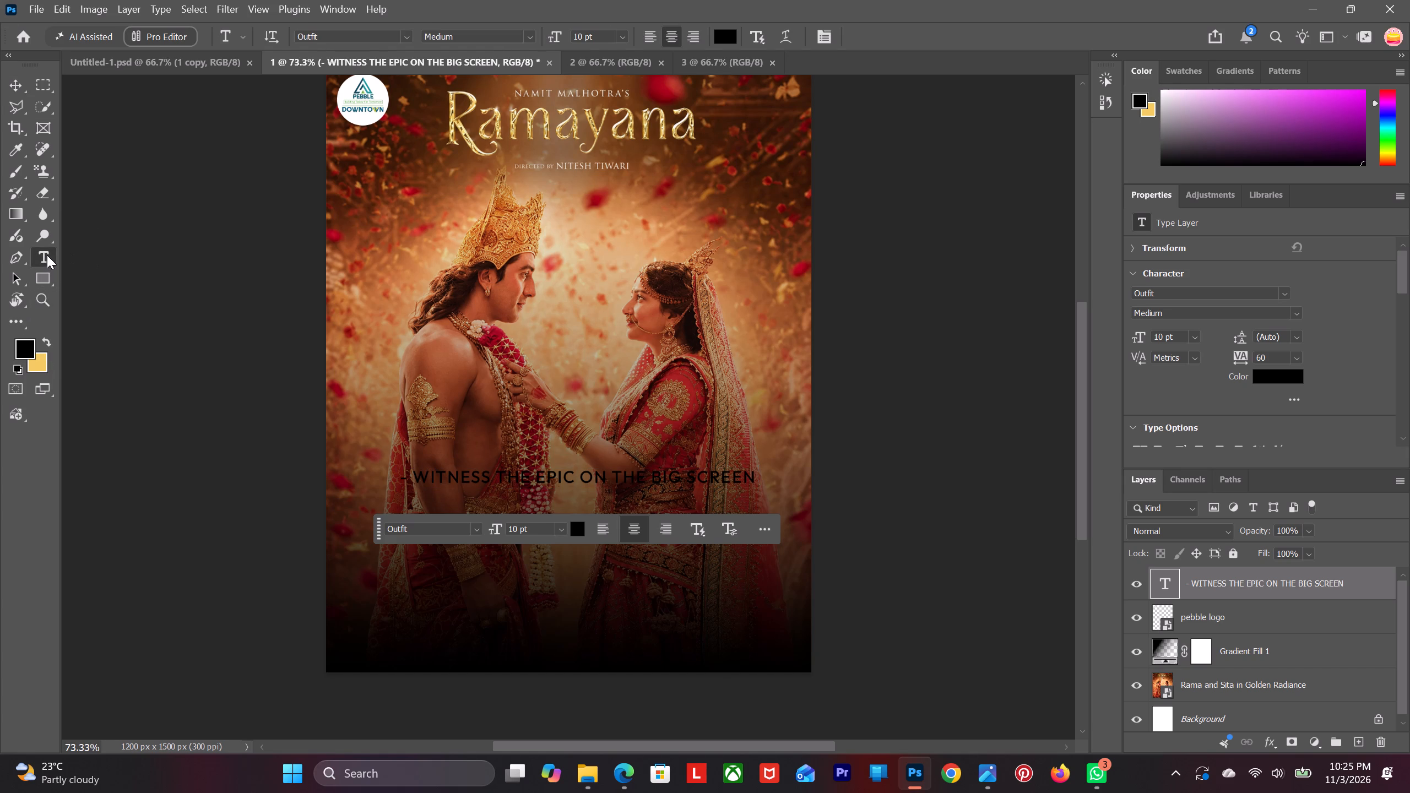
pyautogui.hotkey('alt', 'BackSpace')
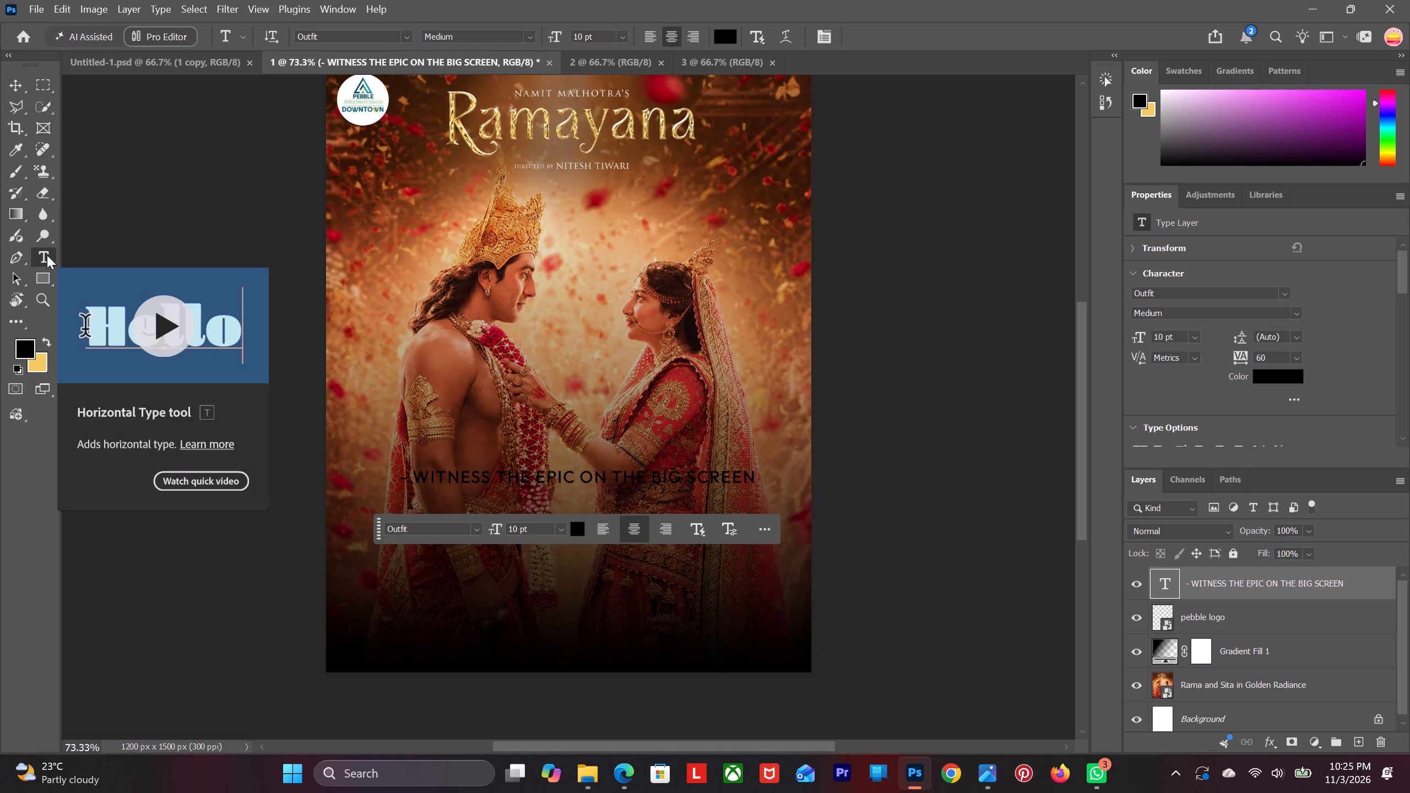
pyautogui.click(17, 74)
pyautogui.click(1245, 580)
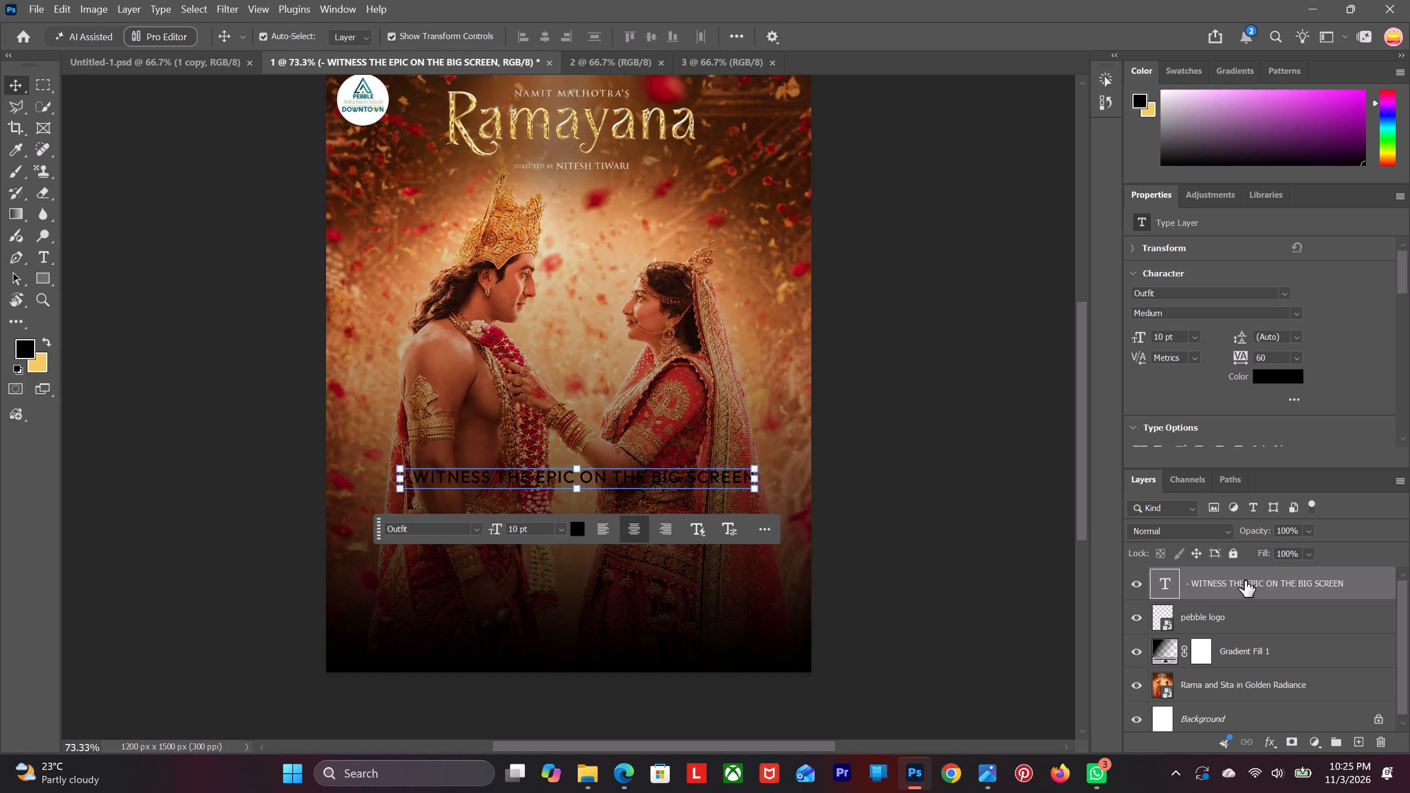
pyautogui.hotkey('ctrl', 'BackSpace')
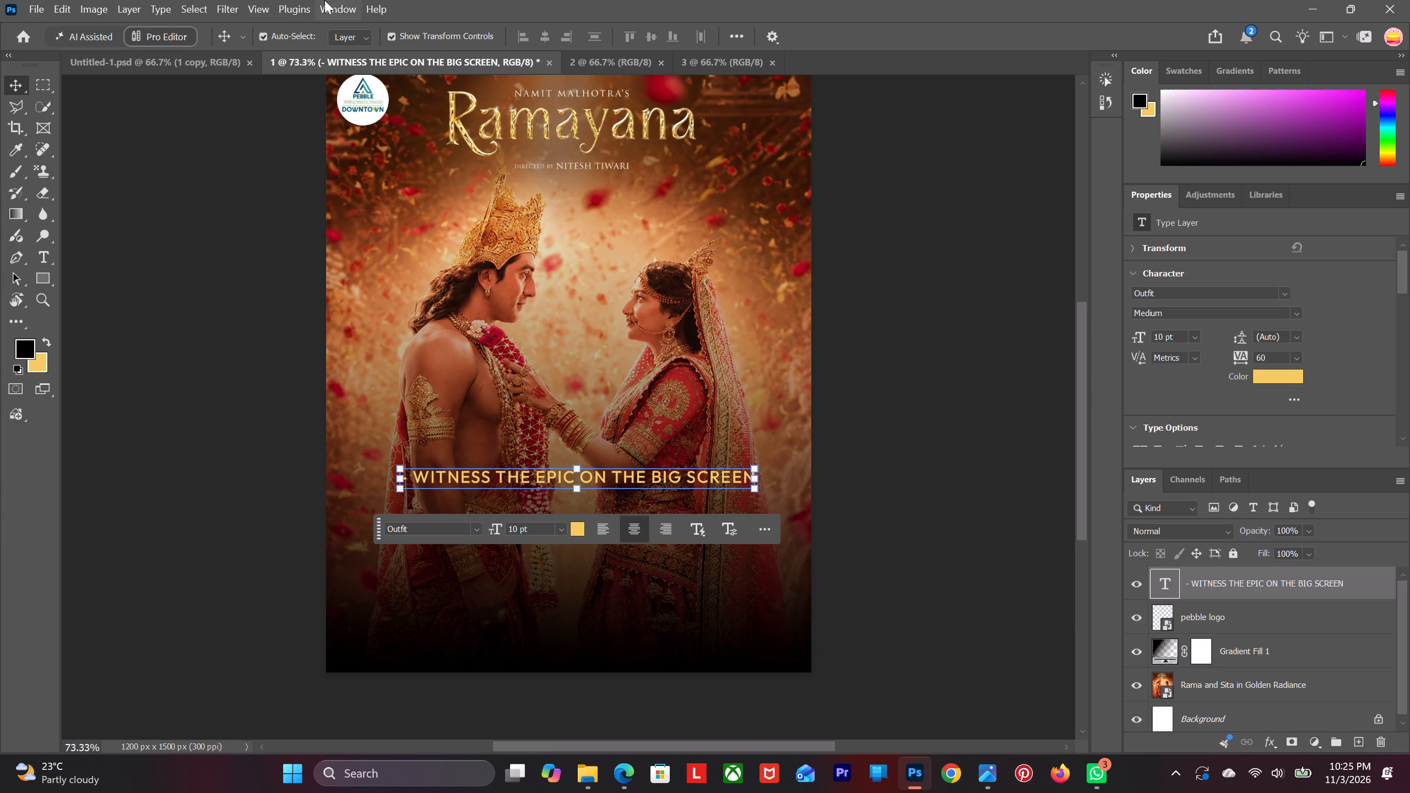
# Move the tagline down onto the dark gradient near the poster's bottom edge.
pyautogui.click(24, 90)
pyautogui.moveTo(529, 478); pyautogui.dragTo(522, 593)
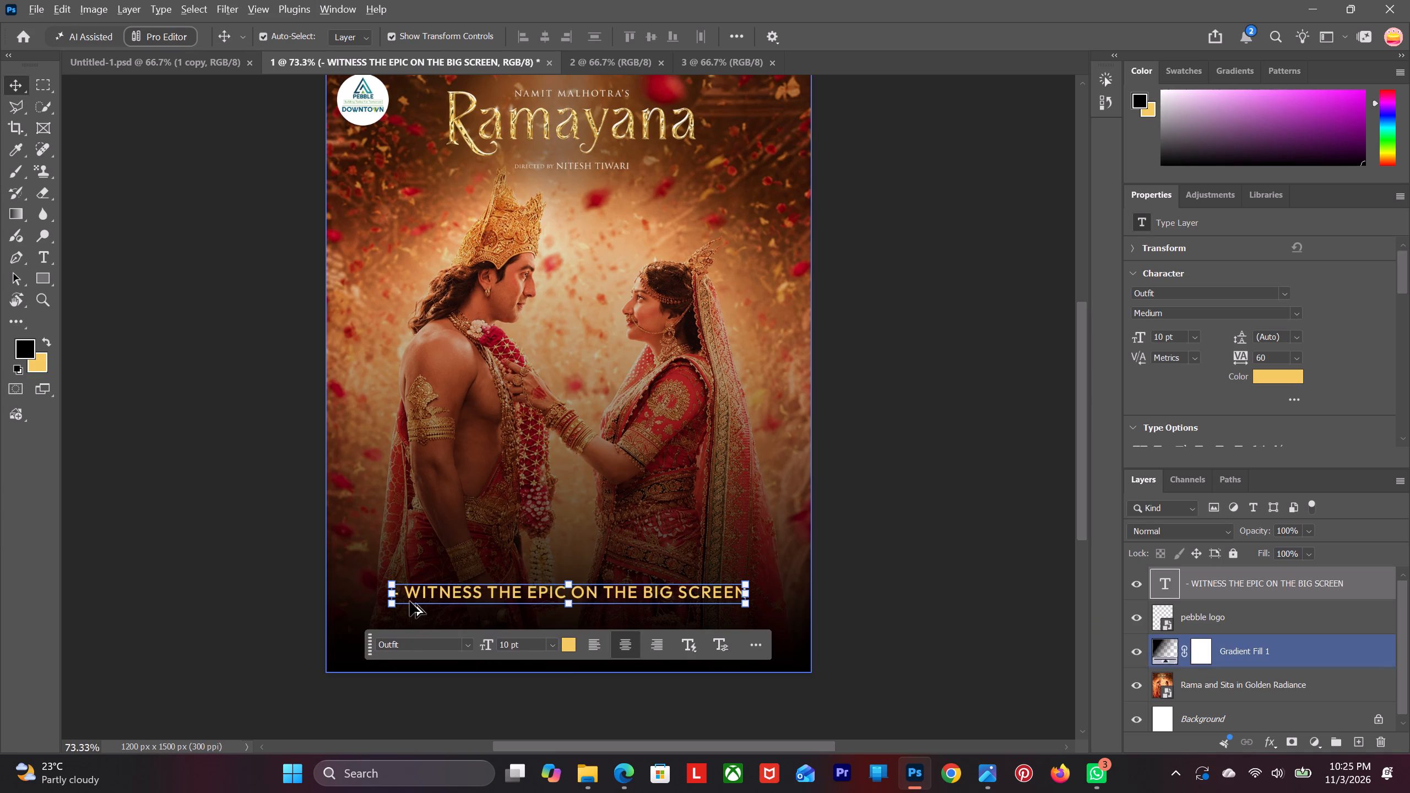
# Delete the leading dash from the tagline so it reads "WITNESS THE EPIC ON THE BIG SCREEN".
pyautogui.keyDown('alt'); pyautogui.scroll(1, 410, 601); pyautogui.keyUp('alt')
pyautogui.click(50, 258)
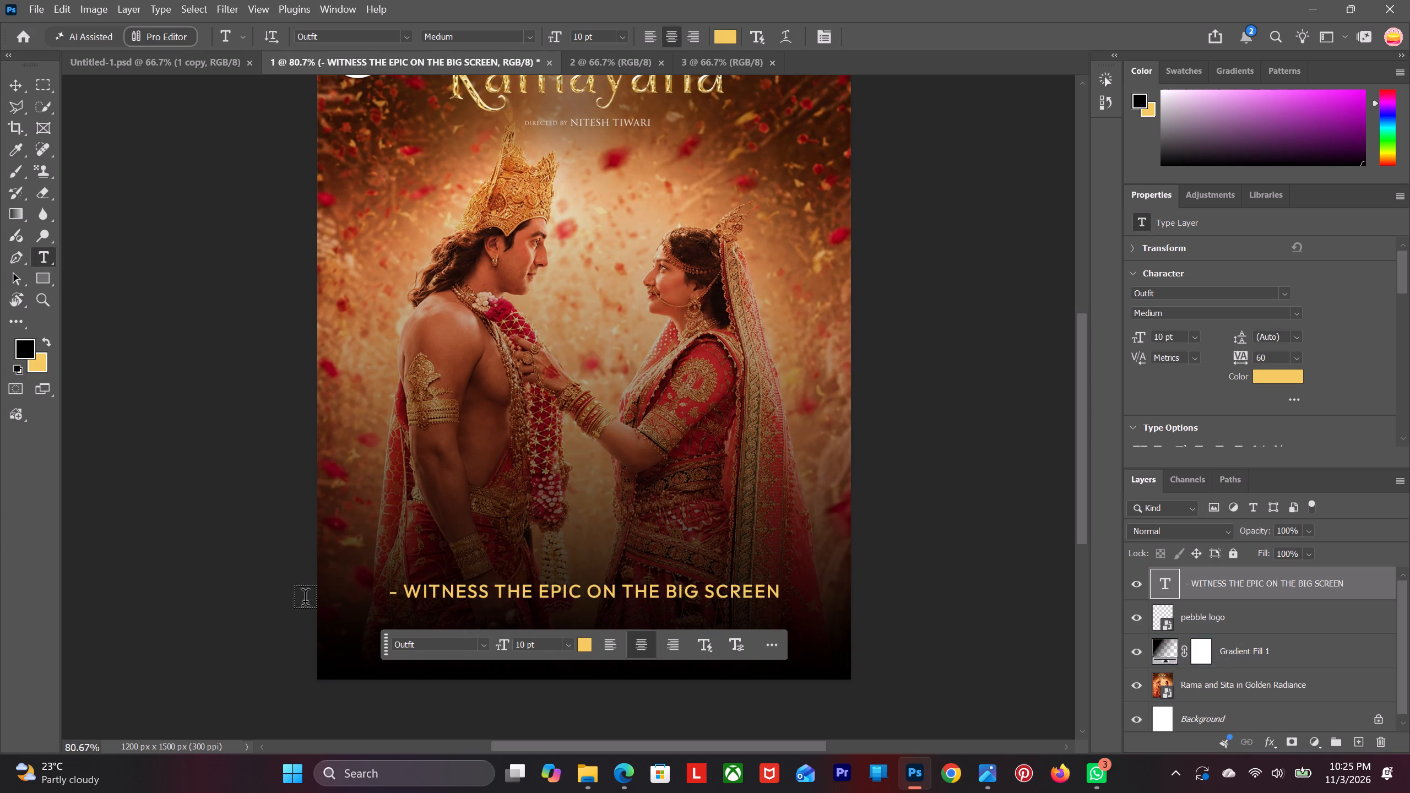
pyautogui.moveTo(403, 596); pyautogui.dragTo(383, 599)
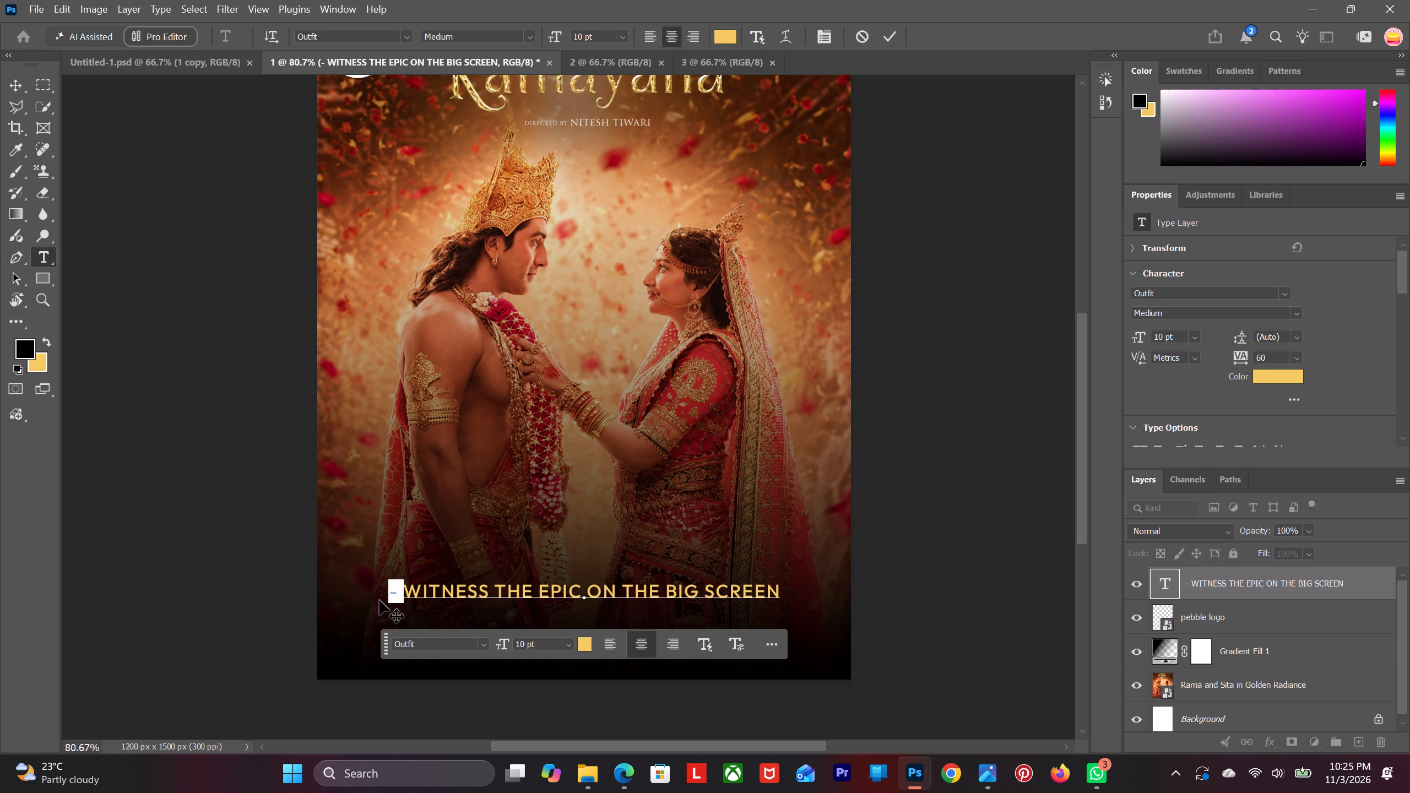
pyautogui.press('BackSpace')
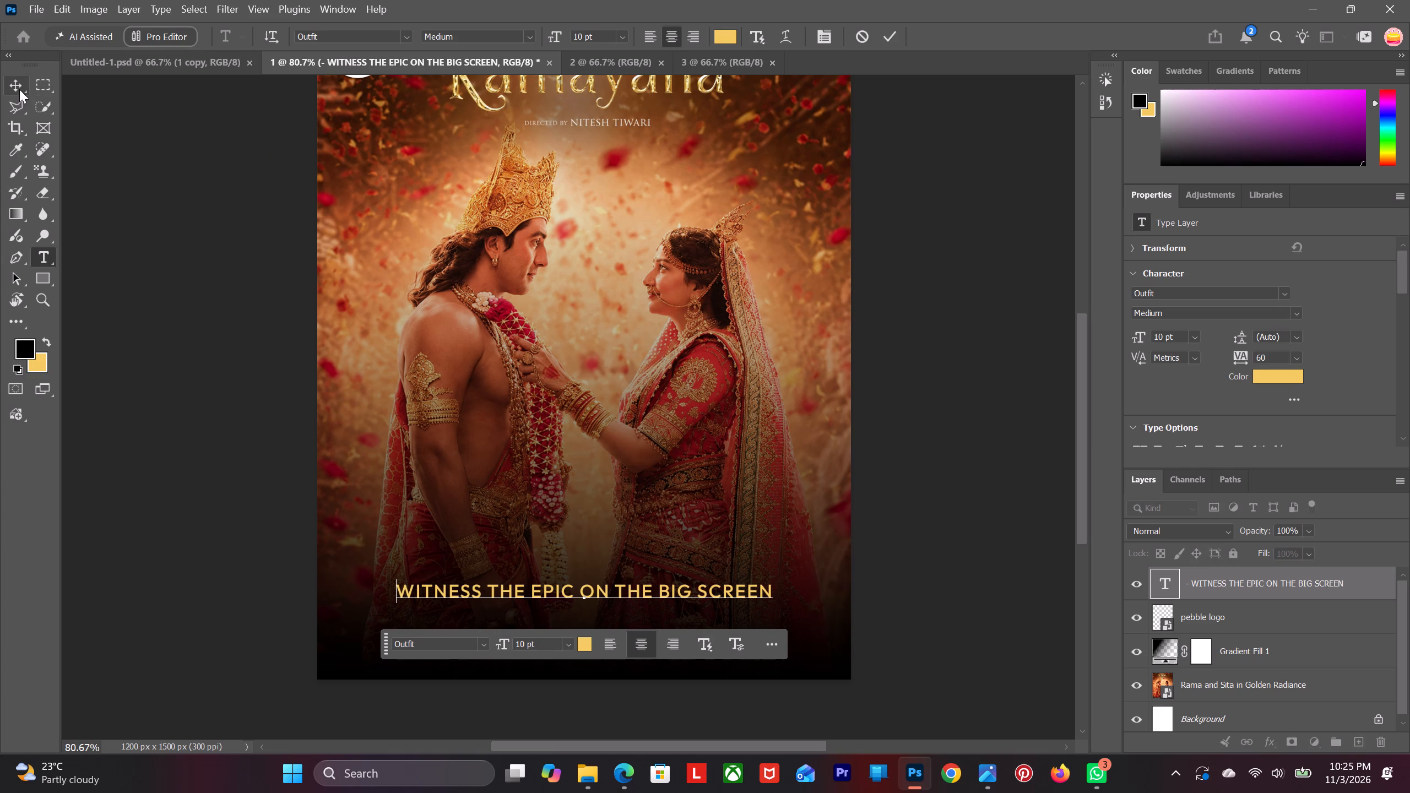
pyautogui.click(19, 89)
pyautogui.click(154, 200)
# Set the tagline's font size to 11 pt and its Outfit weight to Regular, then deselect it.
pyautogui.scroll(-4, 310, 573)
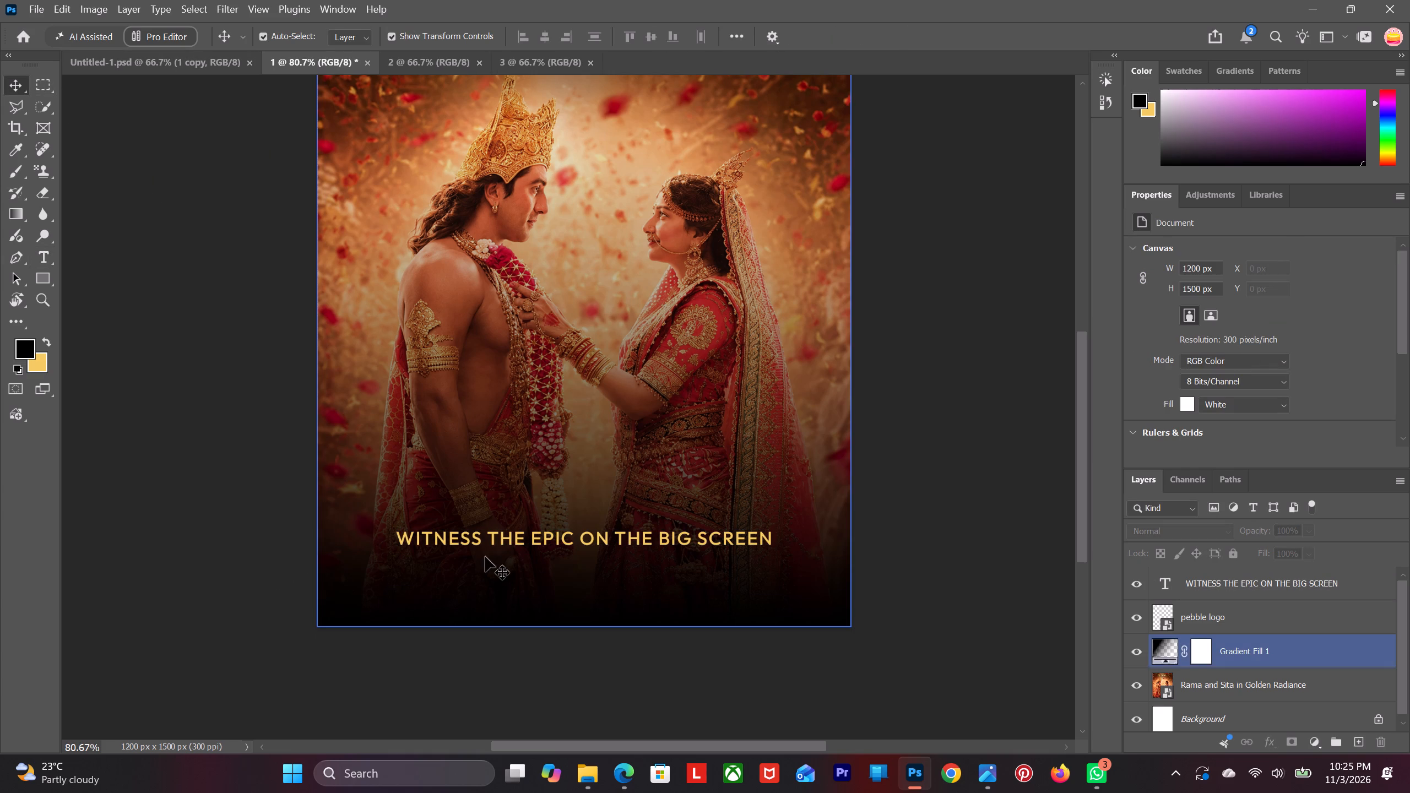
pyautogui.click(497, 541)
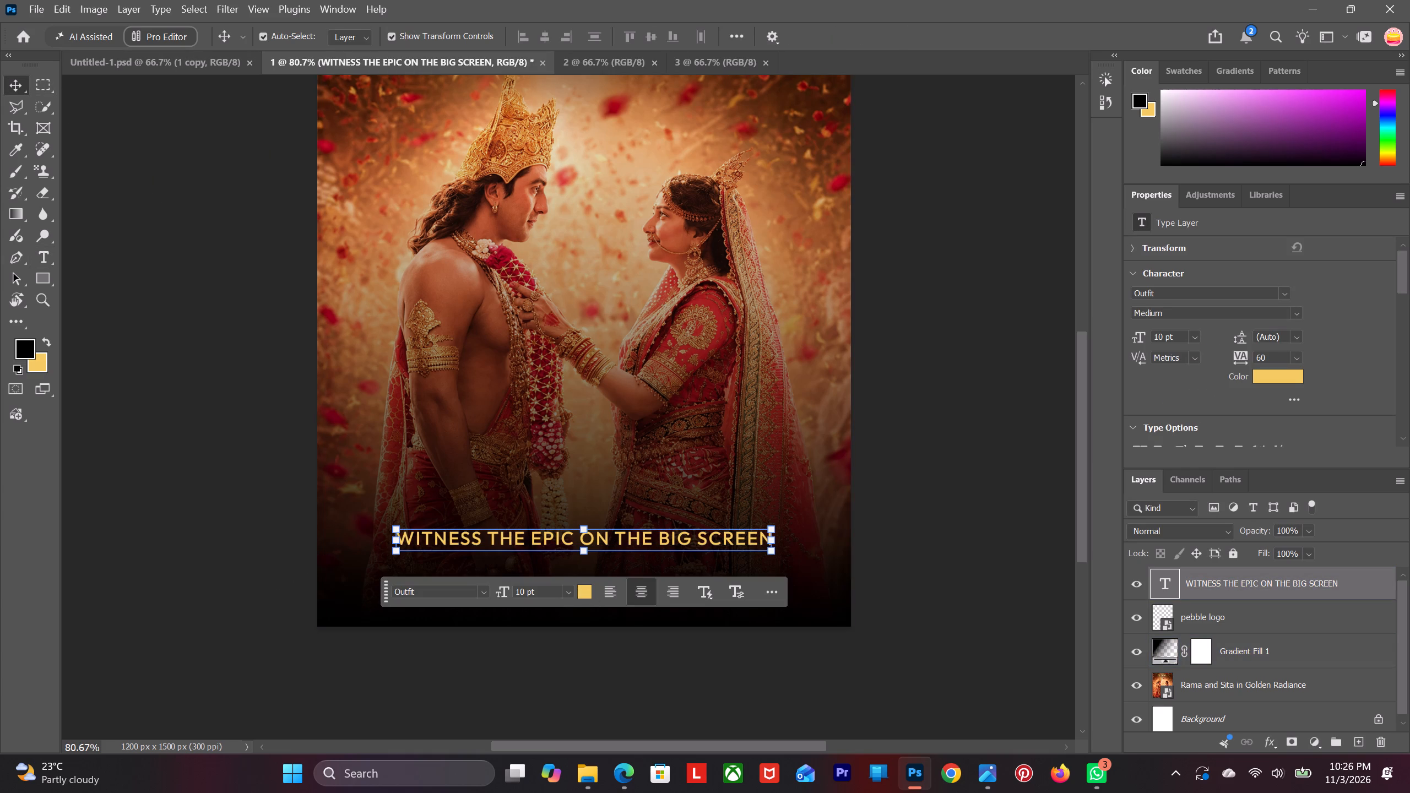
pyautogui.click(1198, 338)
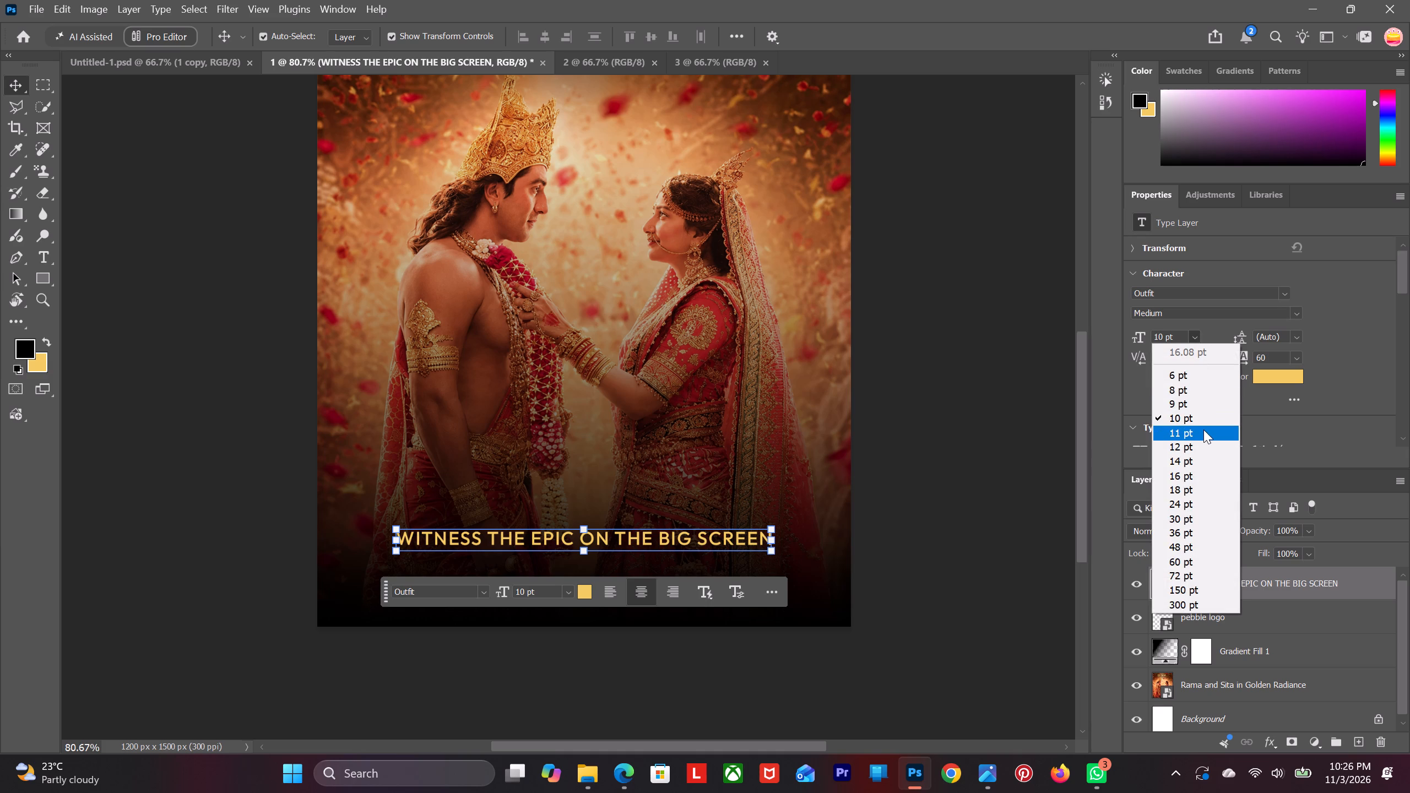
pyautogui.click(1203, 430)
pyautogui.click(1190, 315)
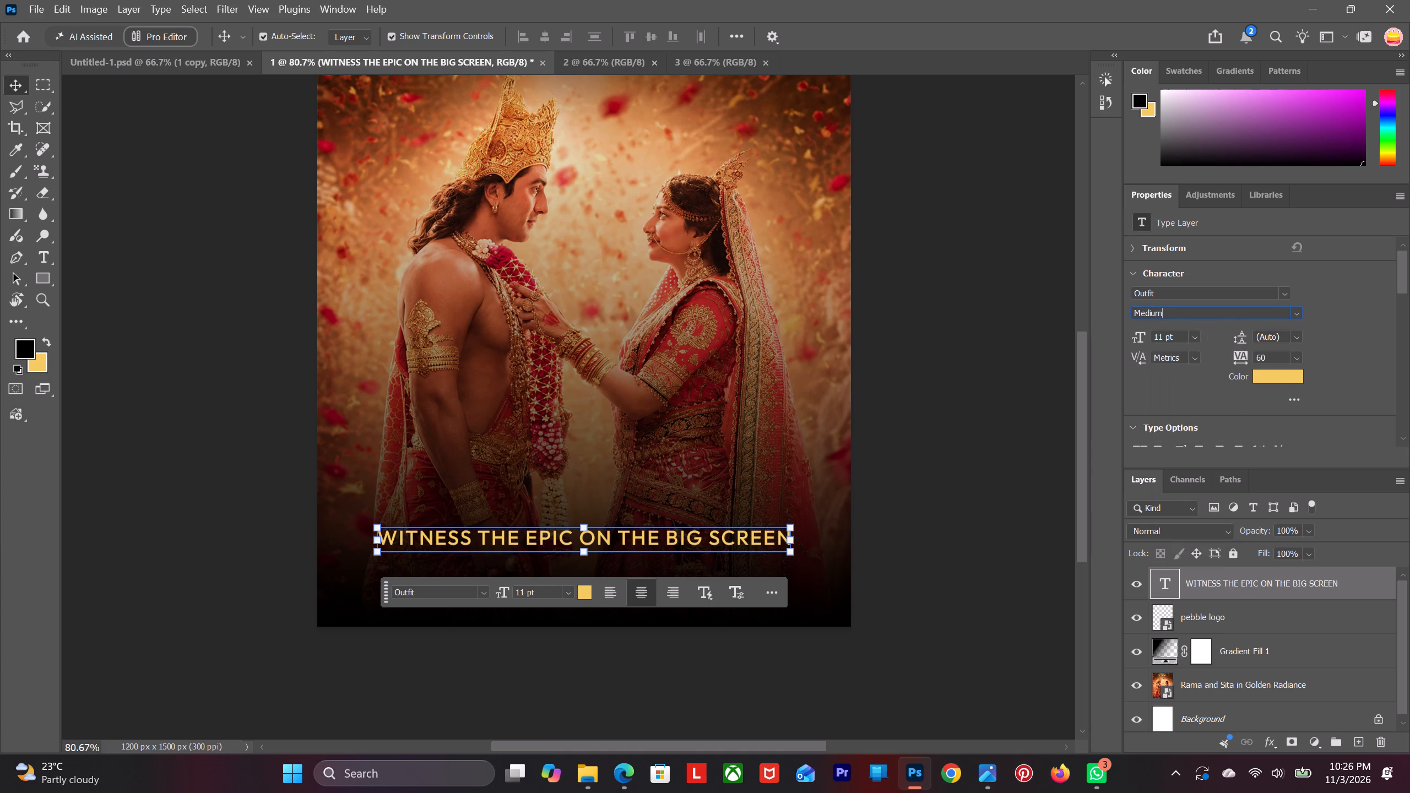
pyautogui.click(1301, 308)
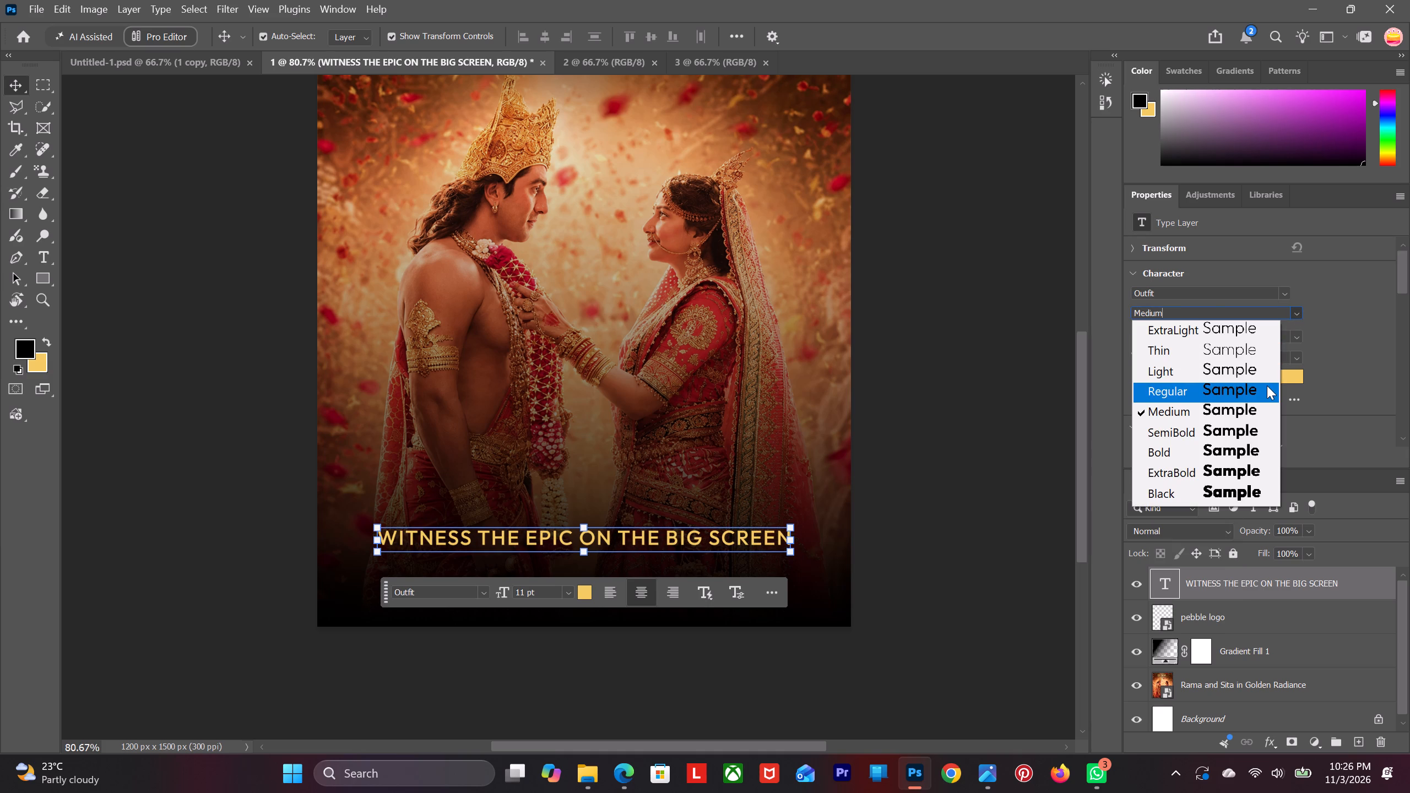
pyautogui.click(1267, 385)
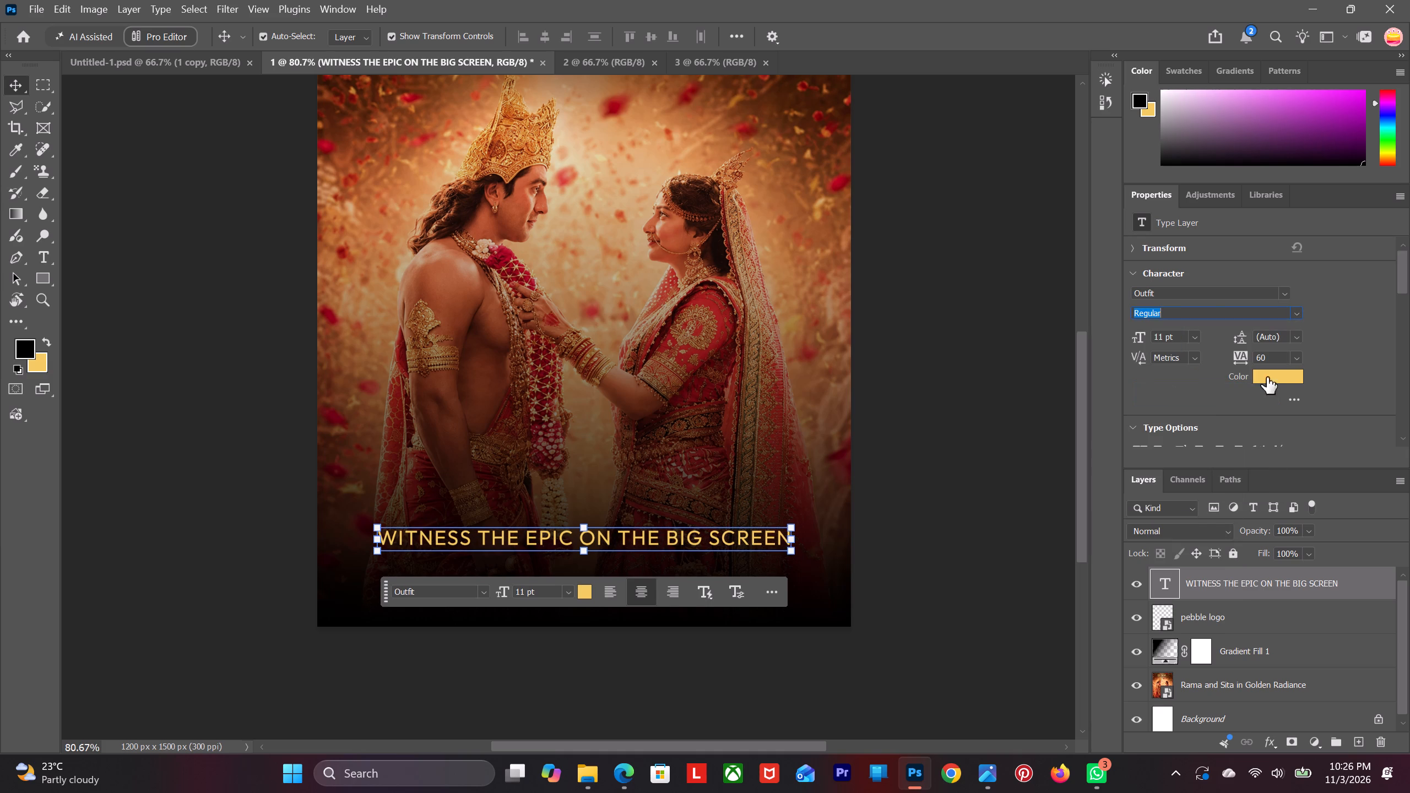
pyautogui.click(203, 442)
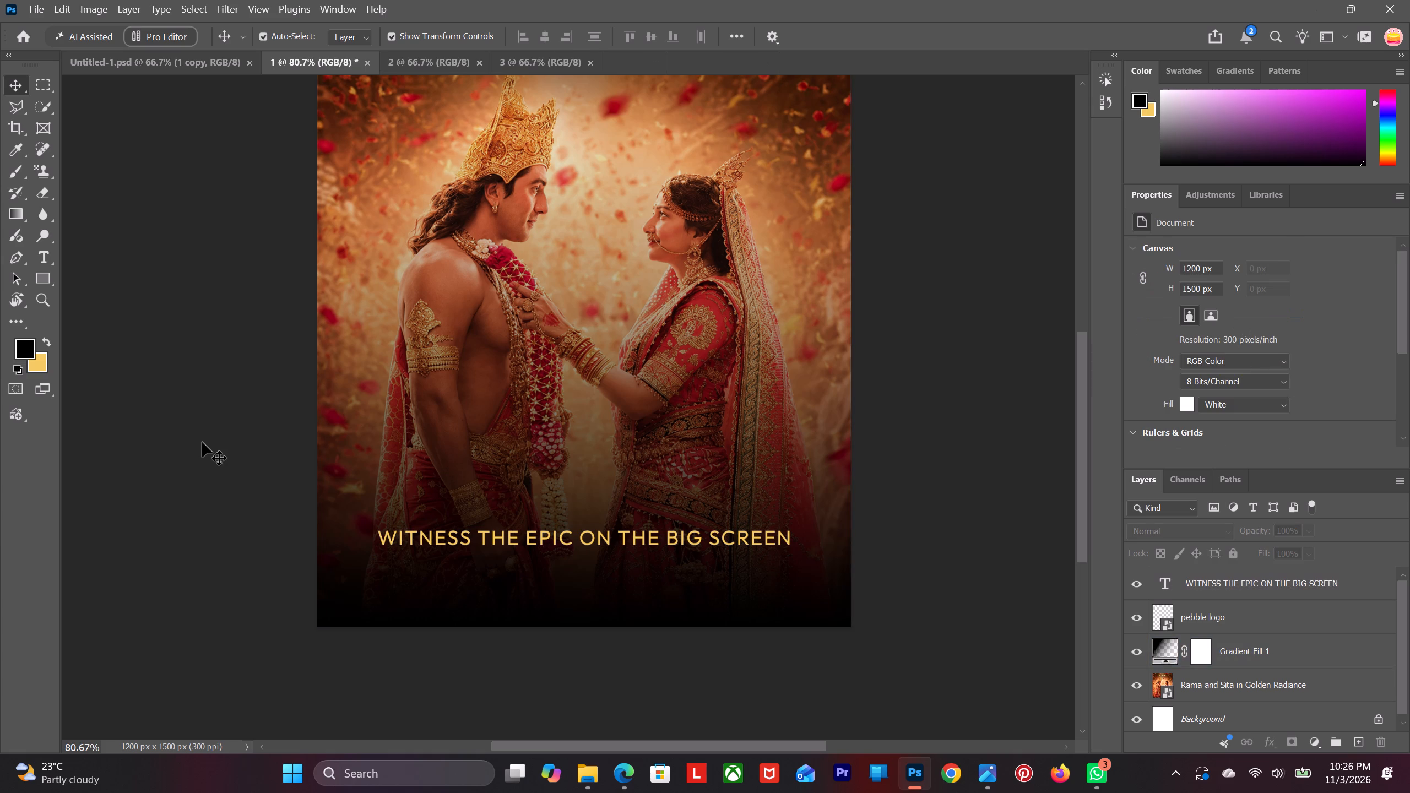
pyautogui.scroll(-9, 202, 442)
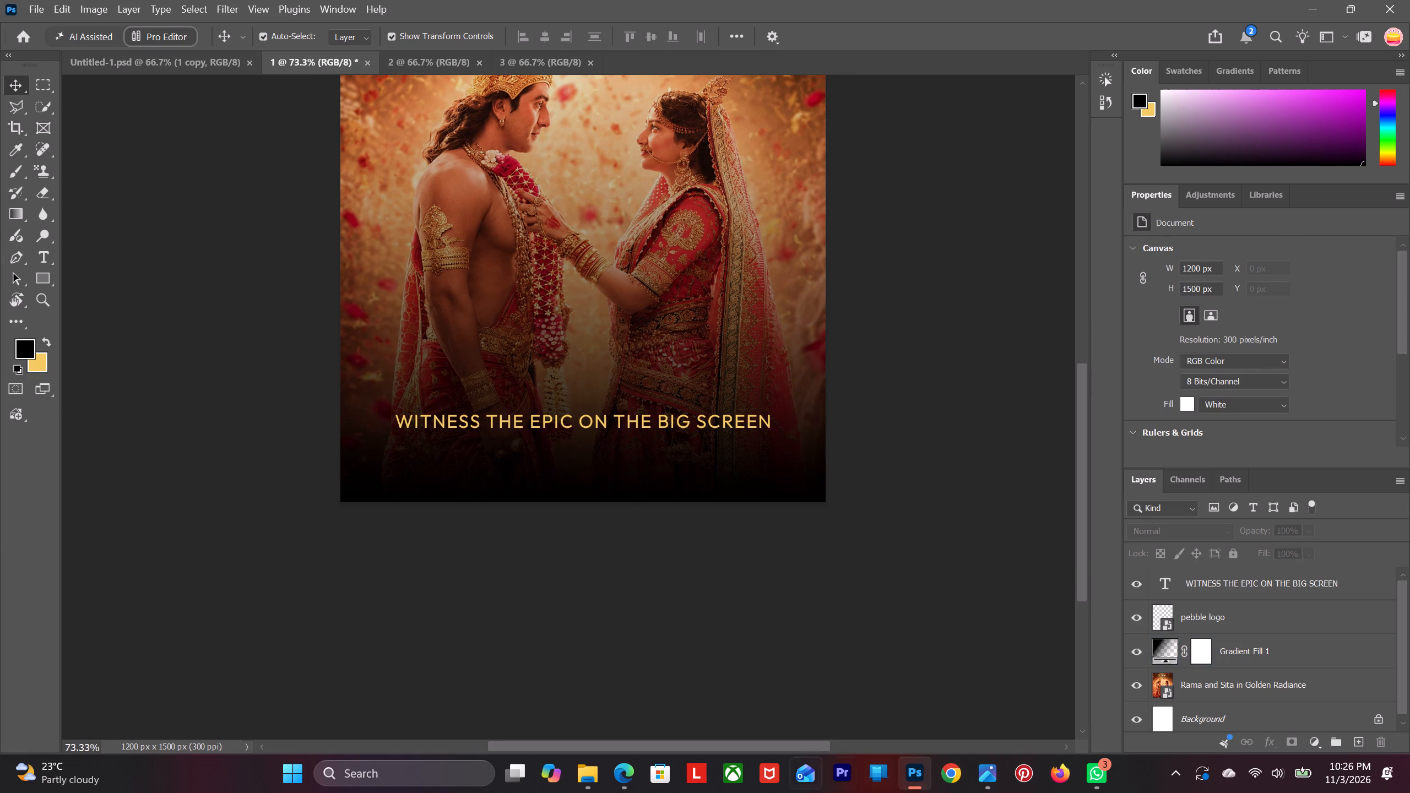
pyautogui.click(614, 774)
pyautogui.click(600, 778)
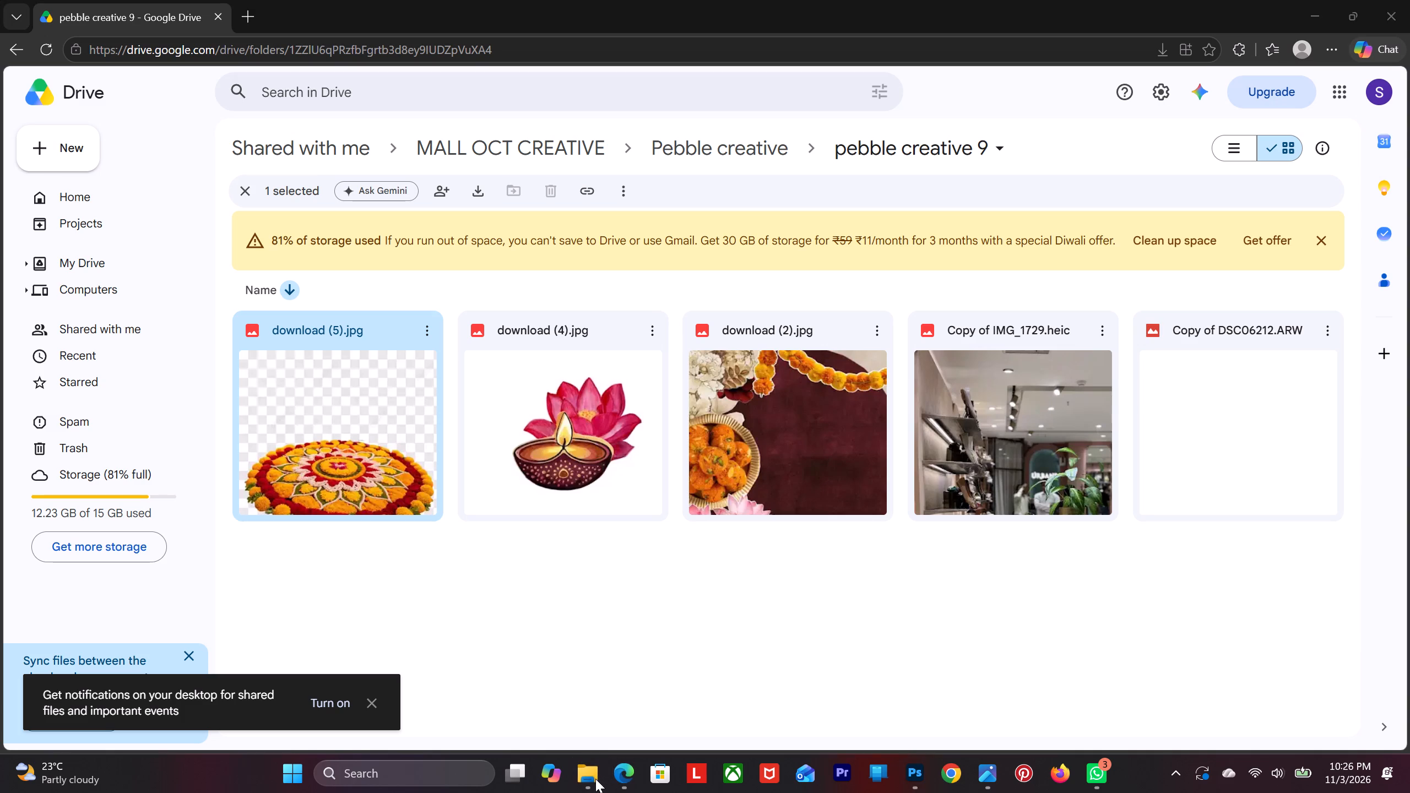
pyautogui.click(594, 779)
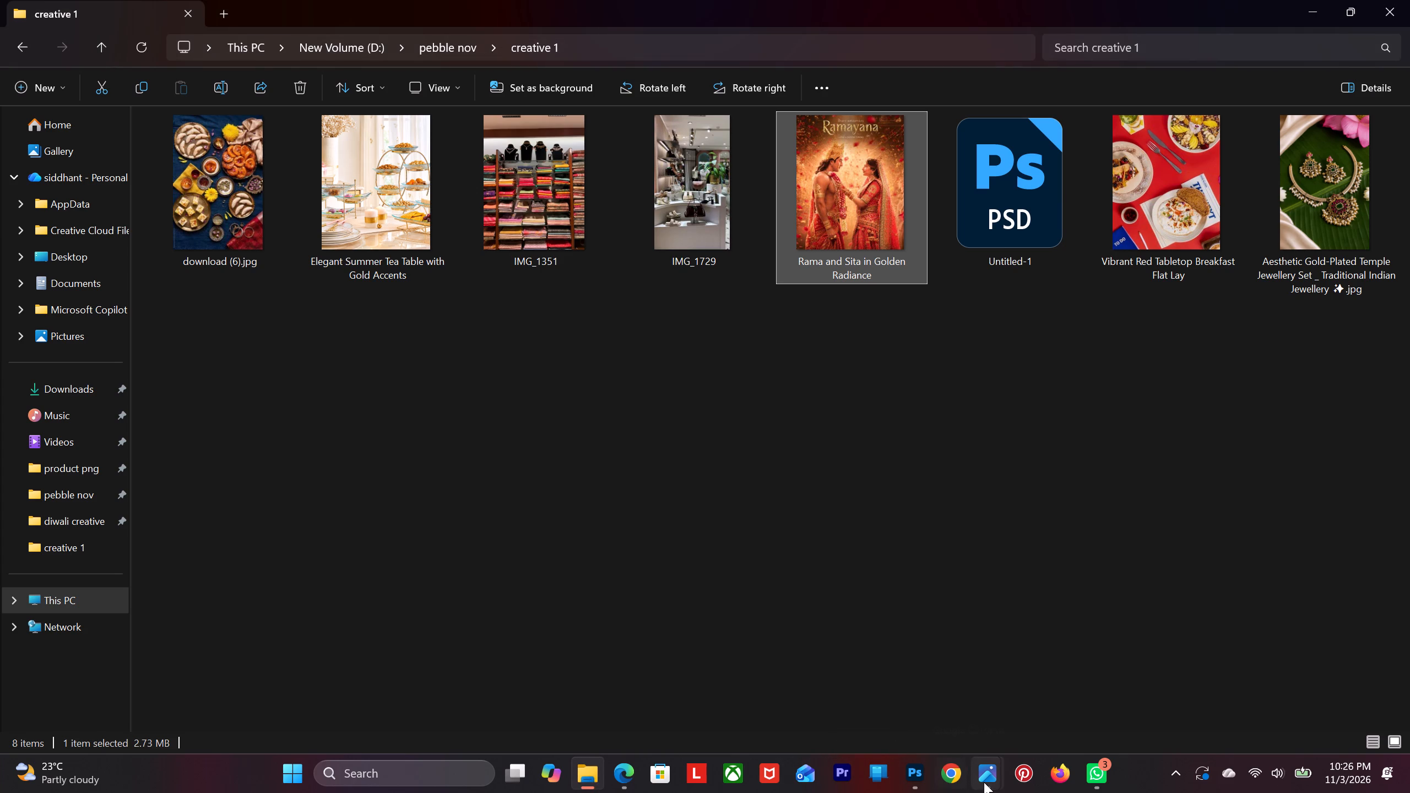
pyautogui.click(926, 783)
# Nudge the tagline slightly lower on the dark gradient.
pyautogui.moveTo(515, 416); pyautogui.dragTo(513, 427)
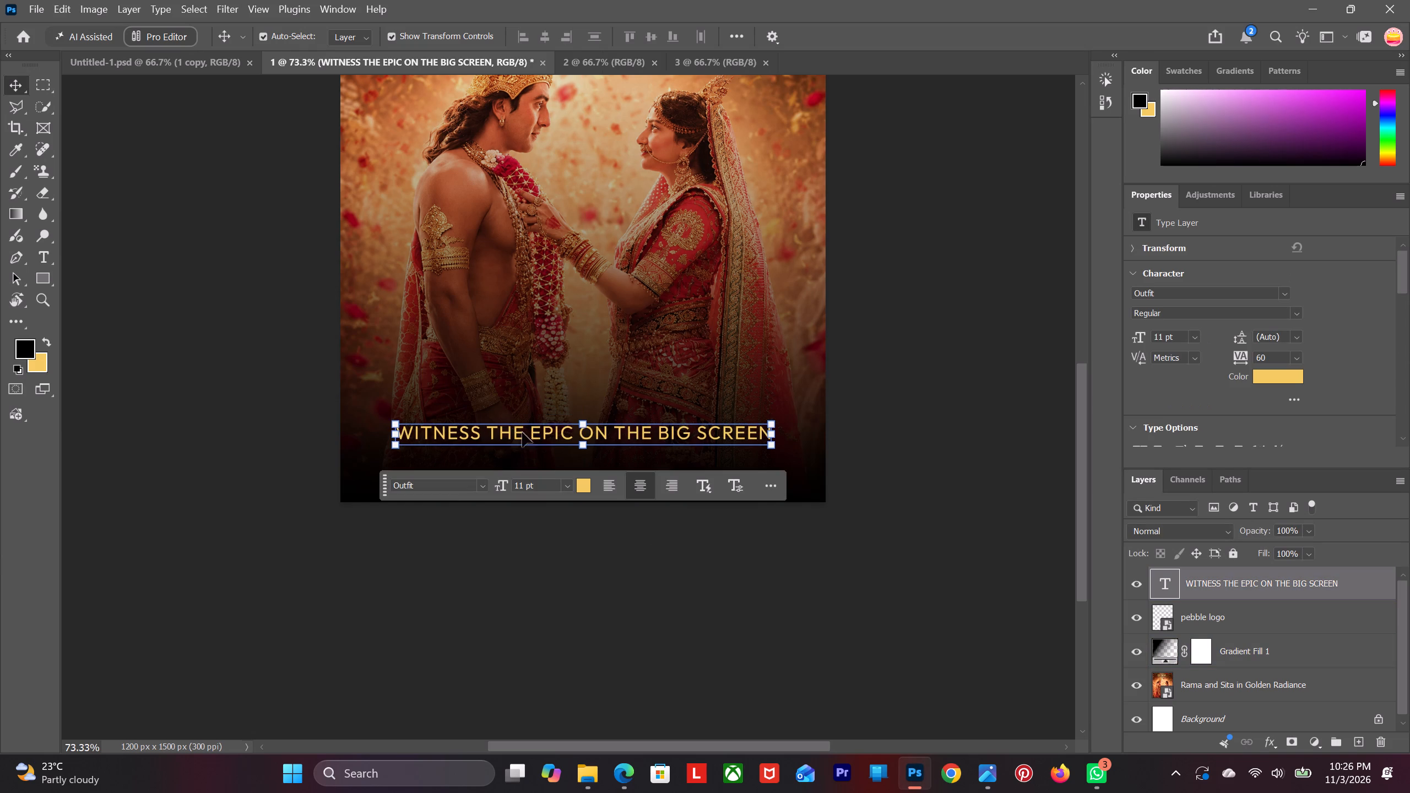
# Change the "WITNESS THE EPIC ON THE BIG SCREEN" tagline's font to FONTSPRING DEMO - The Seasons.
pyautogui.click(482, 487)
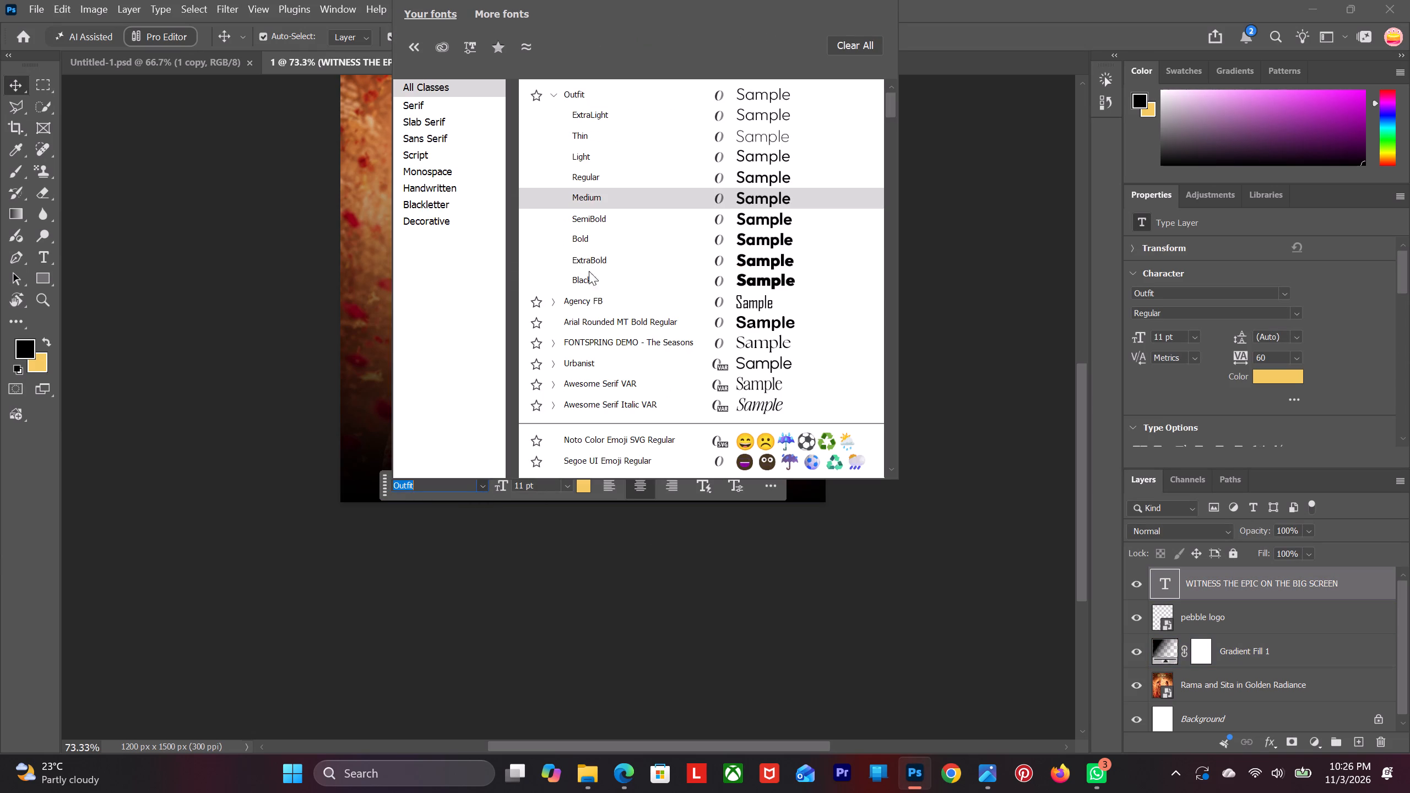
pyautogui.click(565, 340)
pyautogui.click(238, 378)
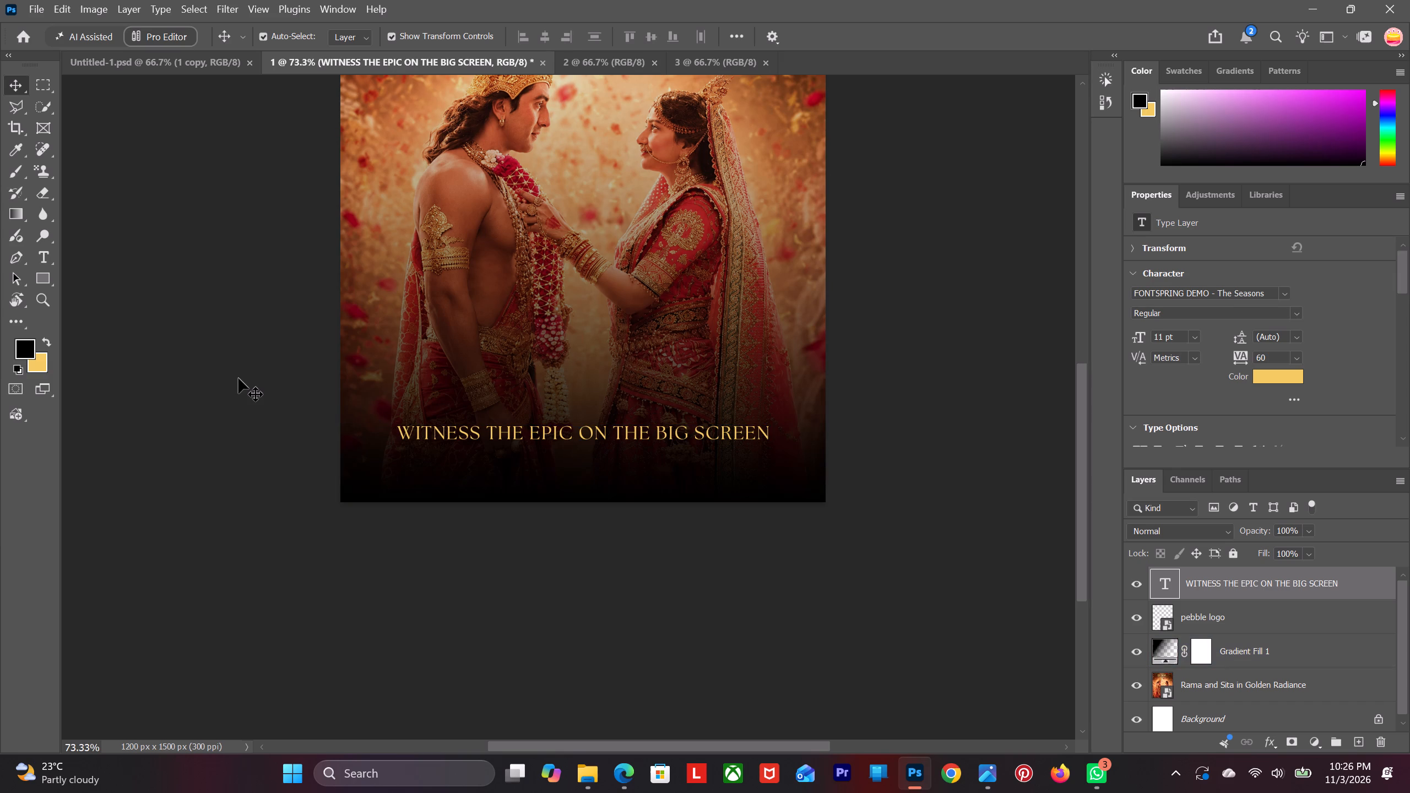
# Set the tagline's font size to 12 pt and deselect the text layer.
pyautogui.scroll(-3, 236, 378)
pyautogui.click(549, 391)
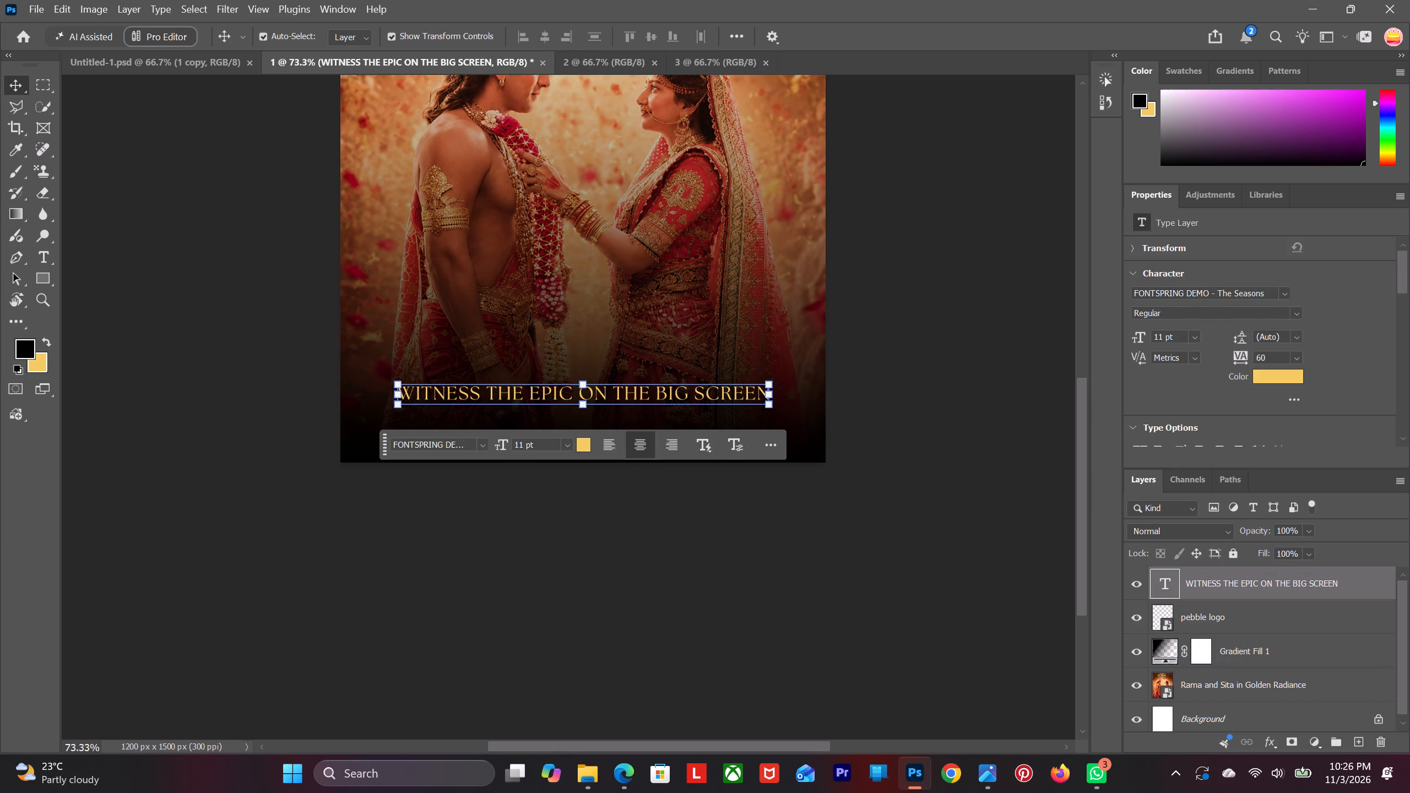
pyautogui.moveTo(536, 446); pyautogui.dragTo(494, 446)
pyautogui.write('12')
pyautogui.press('Return')
pyautogui.click(184, 412)
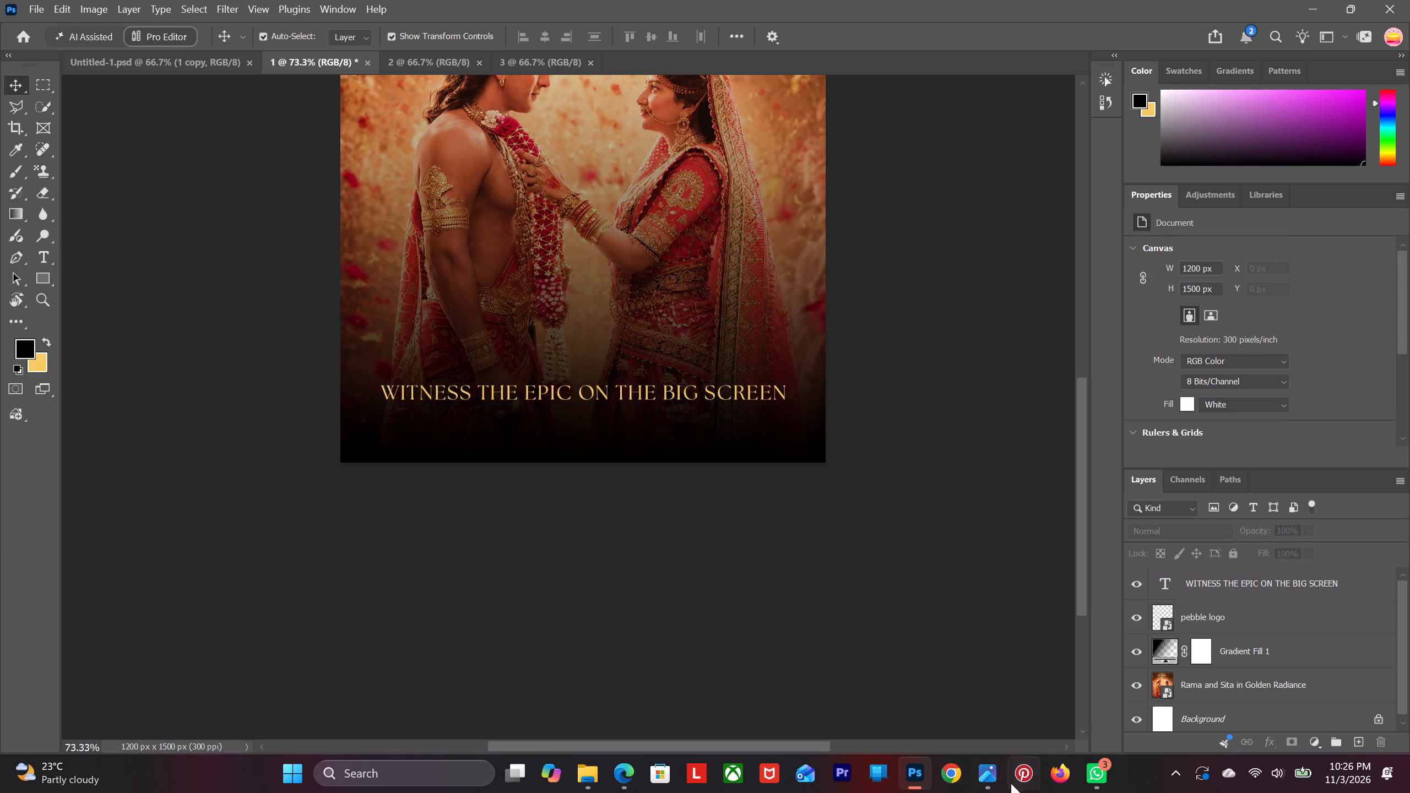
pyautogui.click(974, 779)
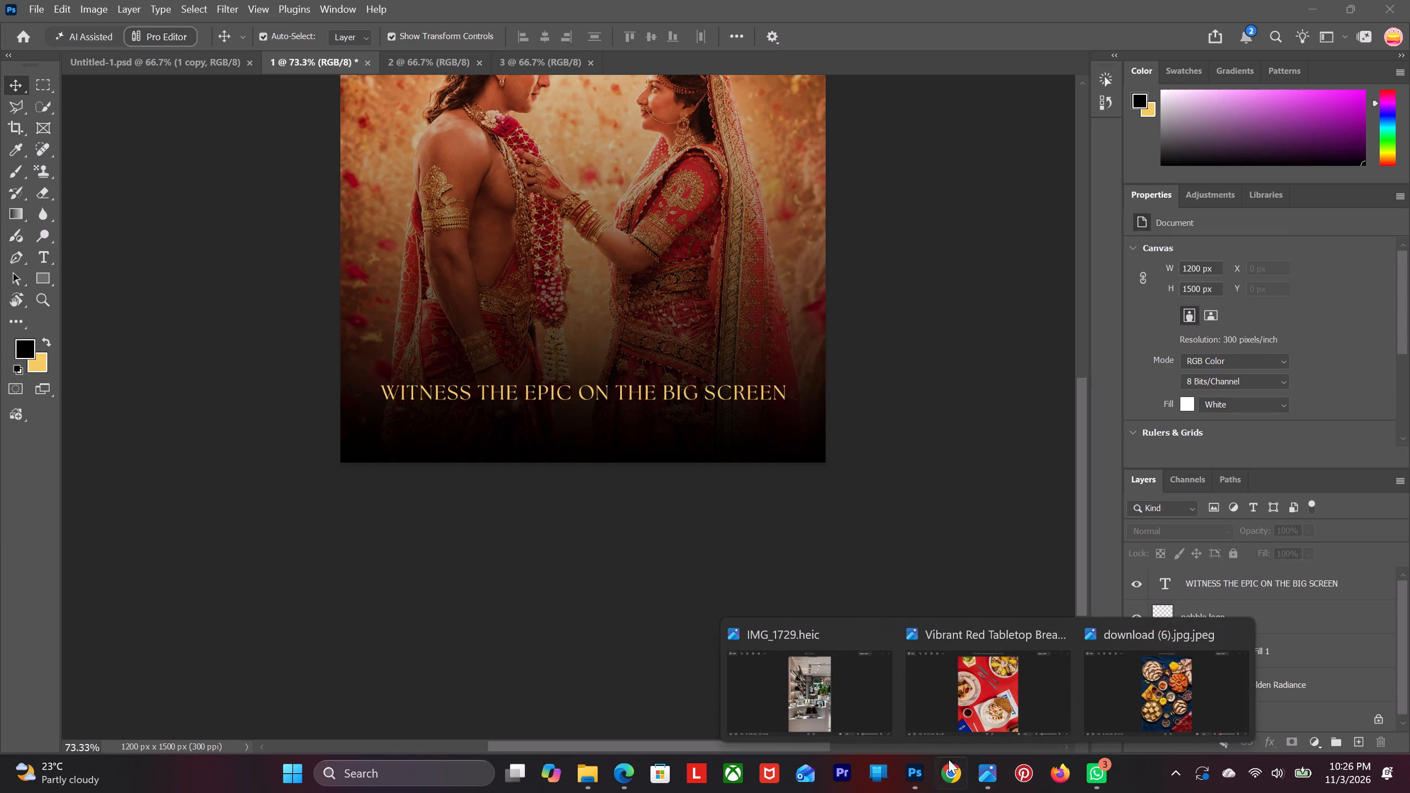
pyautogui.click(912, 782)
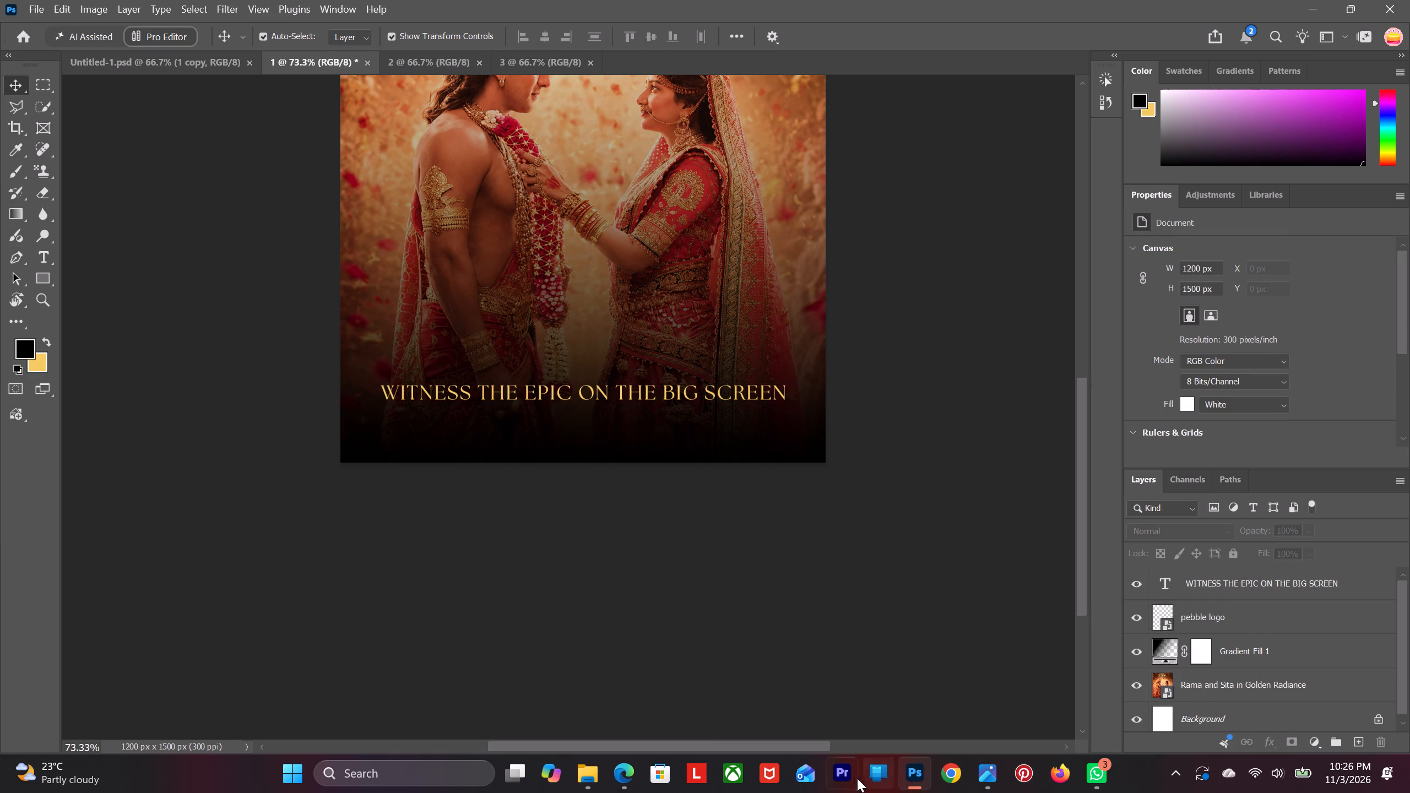
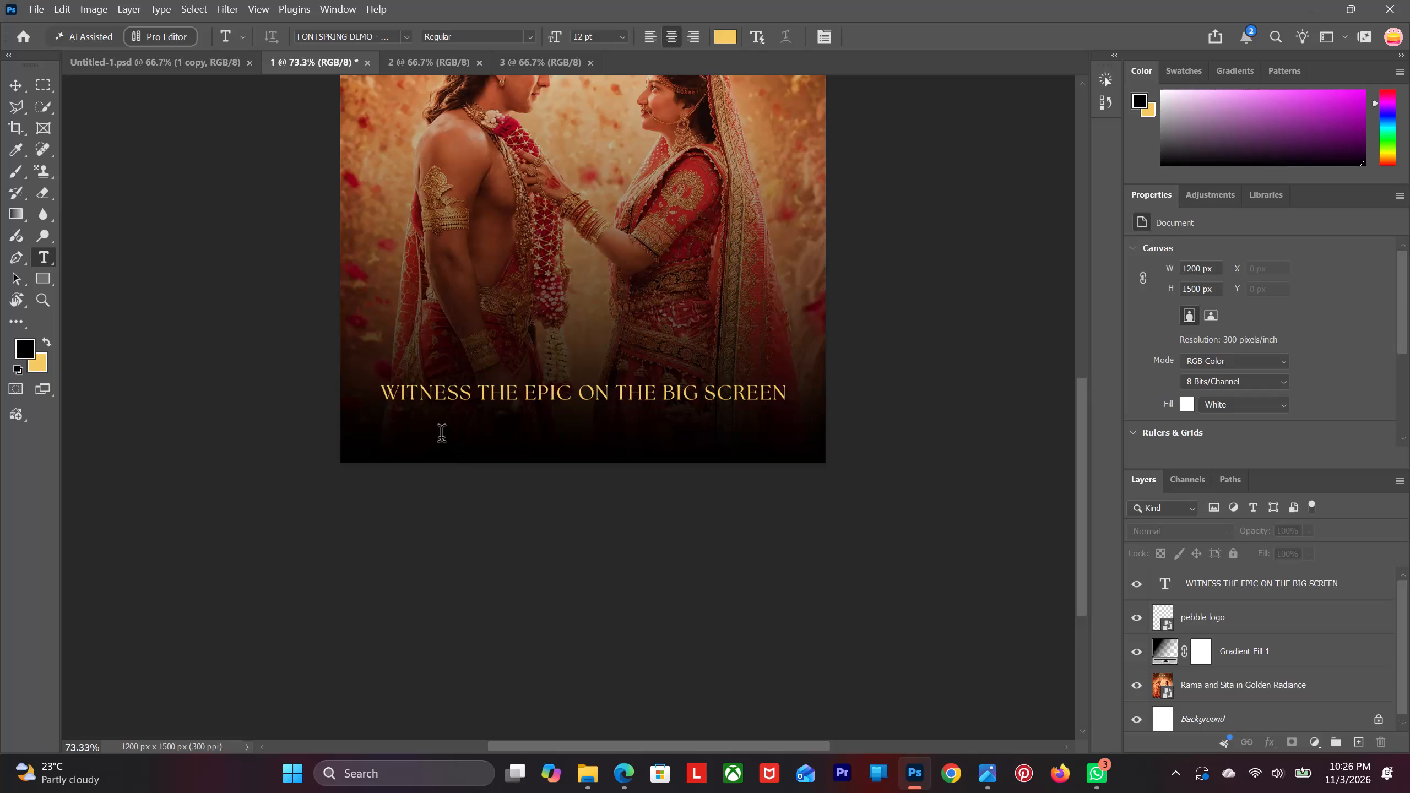
# Add the pasted text "Ramayana at PVR, Pebble Downtown, 4th floor" below the tagline and move it roughly to the poster's horizontal centre.
pyautogui.hotkey('ctrl', 'v')
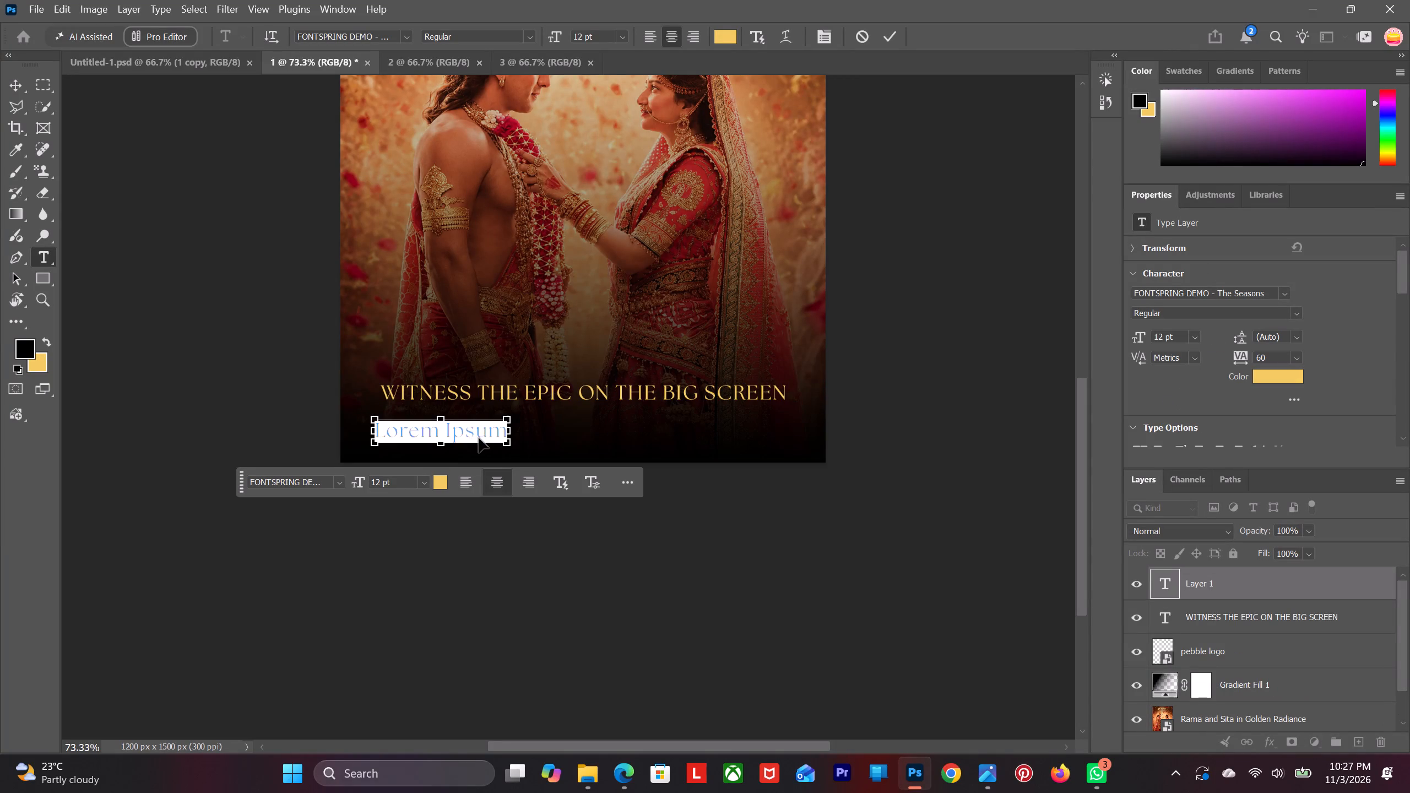
pyautogui.click(338, 485)
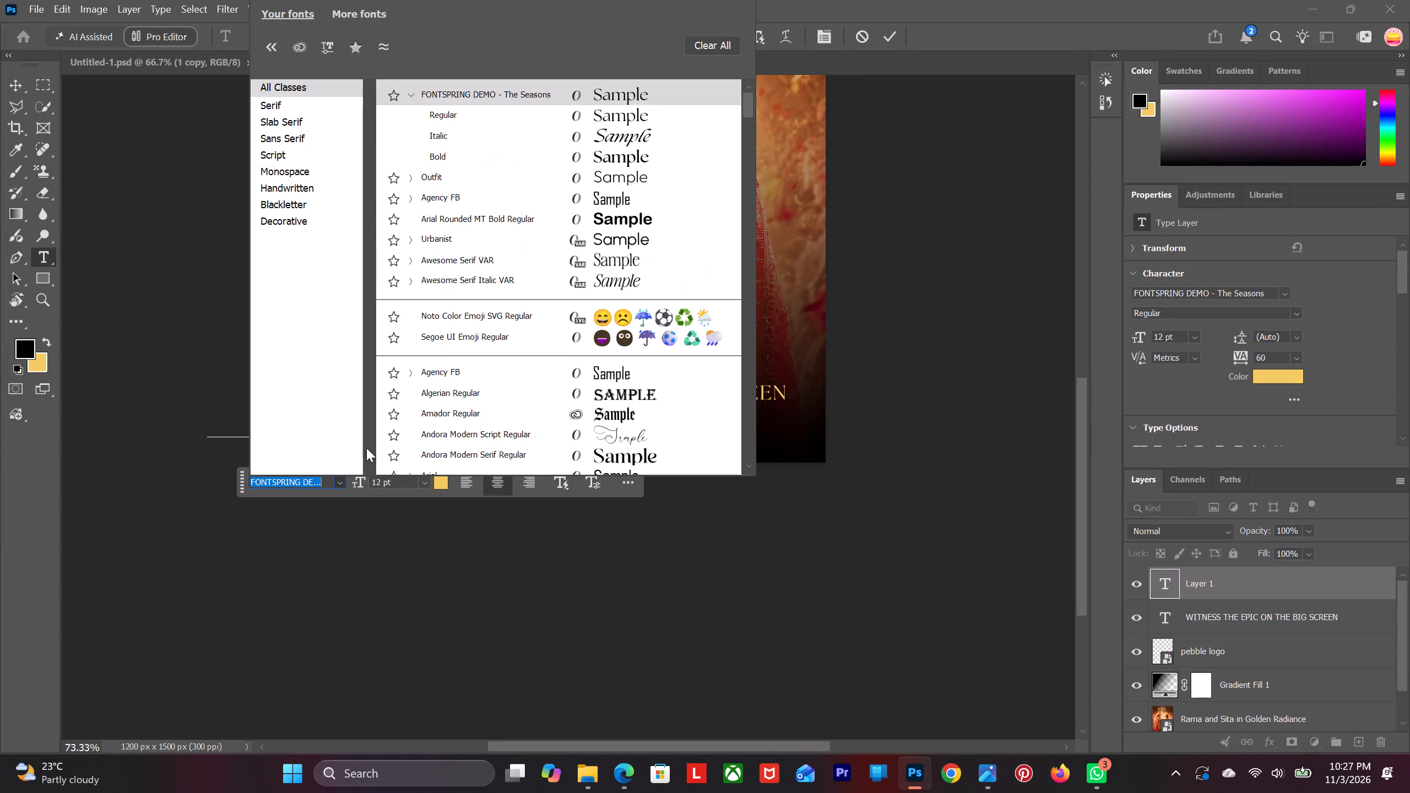
pyautogui.scroll(2, 465, 136)
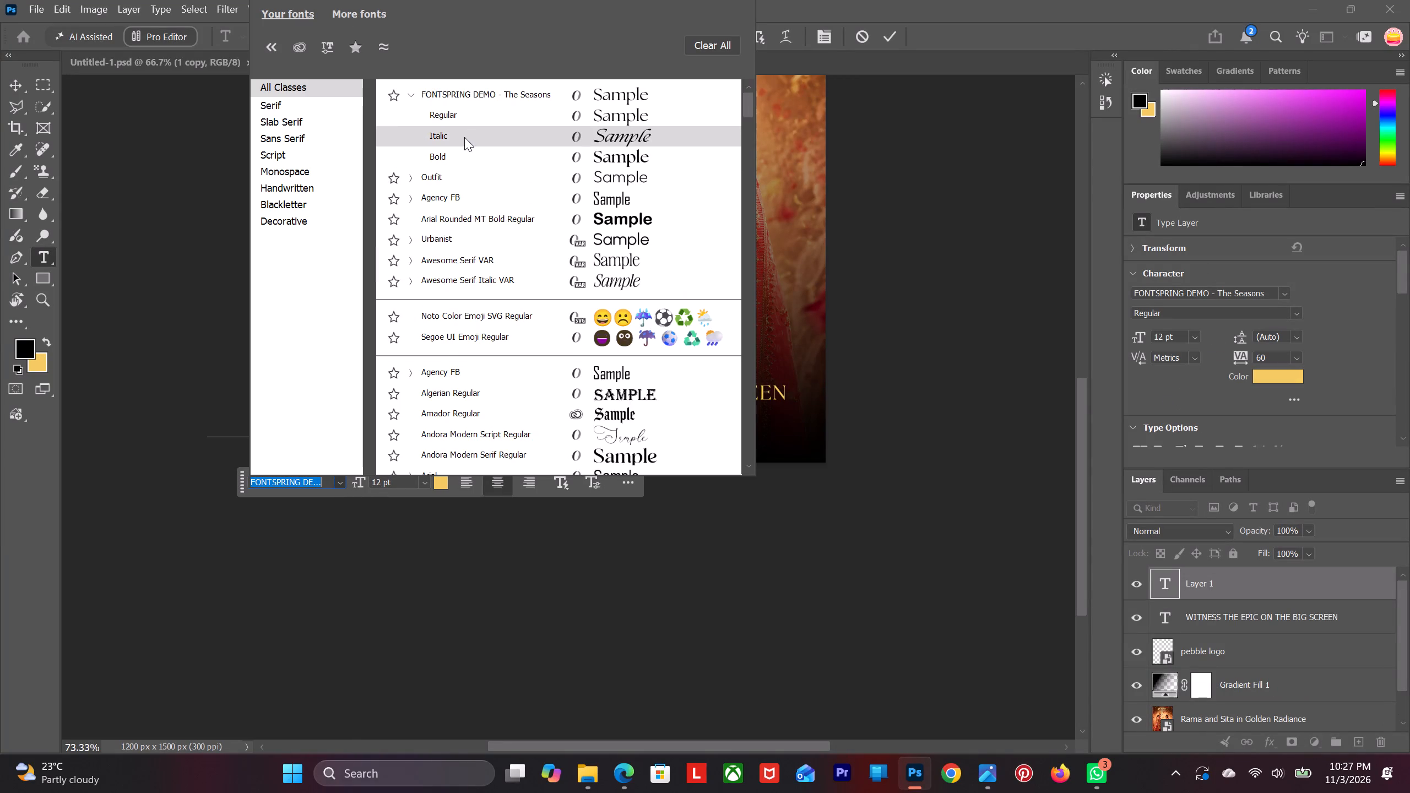
pyautogui.click(463, 173)
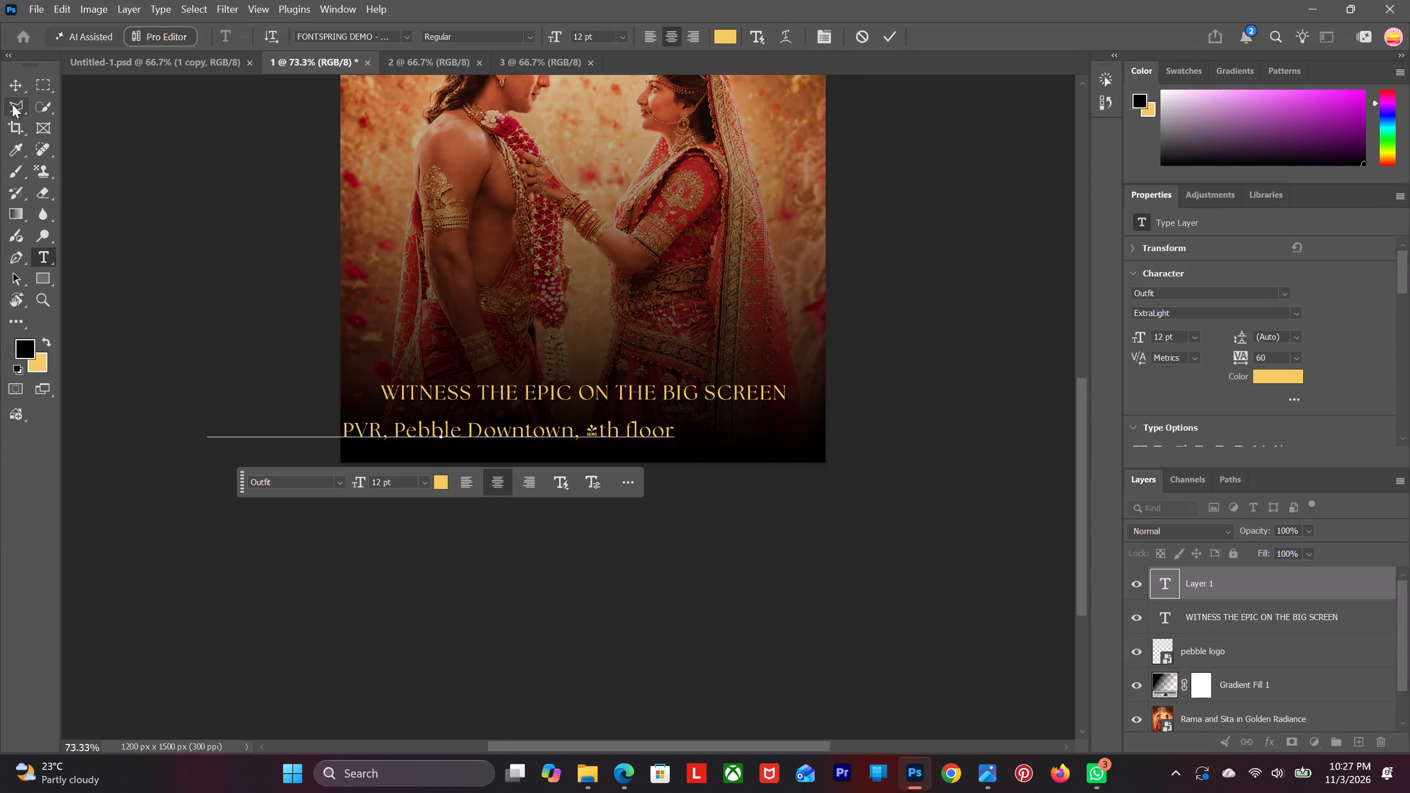
pyautogui.click(15, 85)
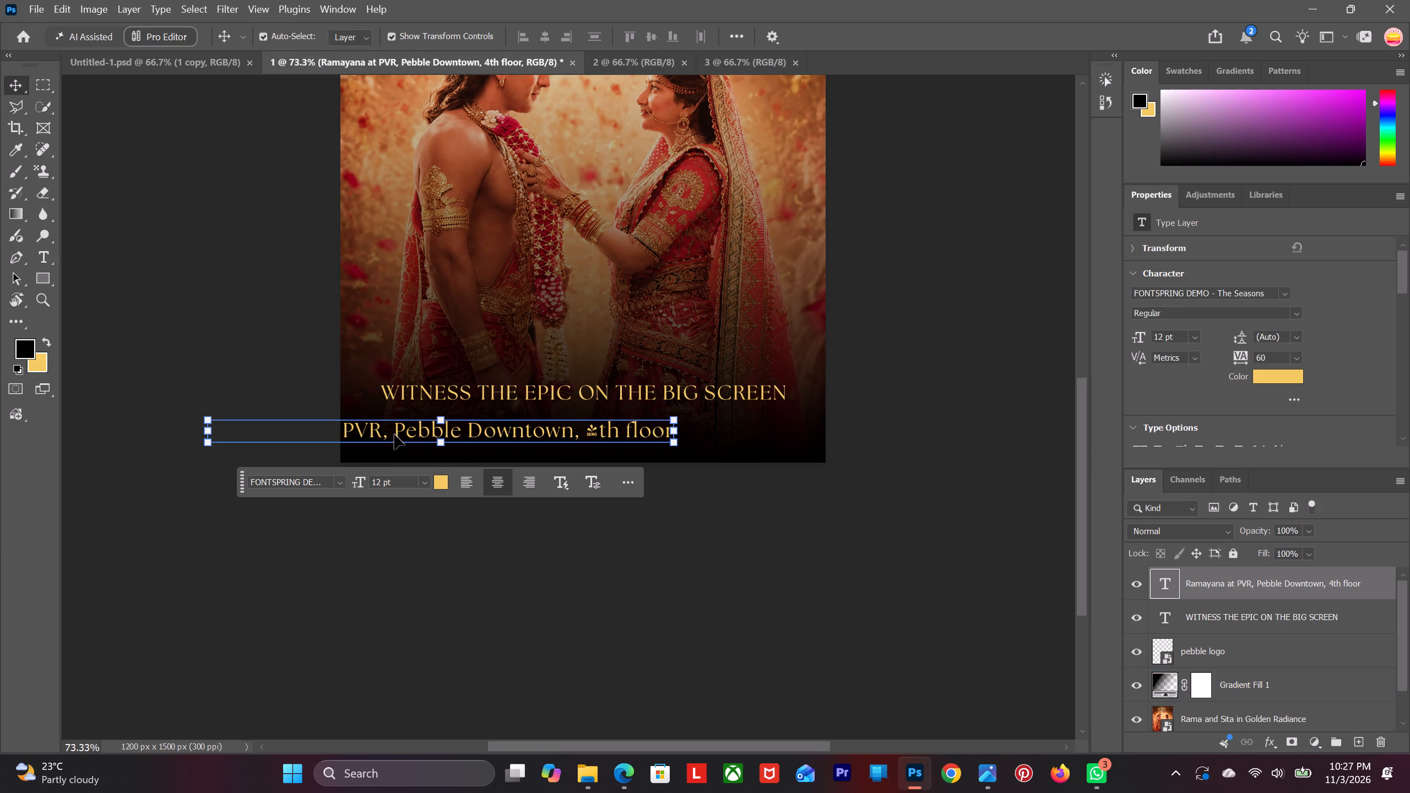
pyautogui.moveTo(403, 433); pyautogui.dragTo(527, 437)
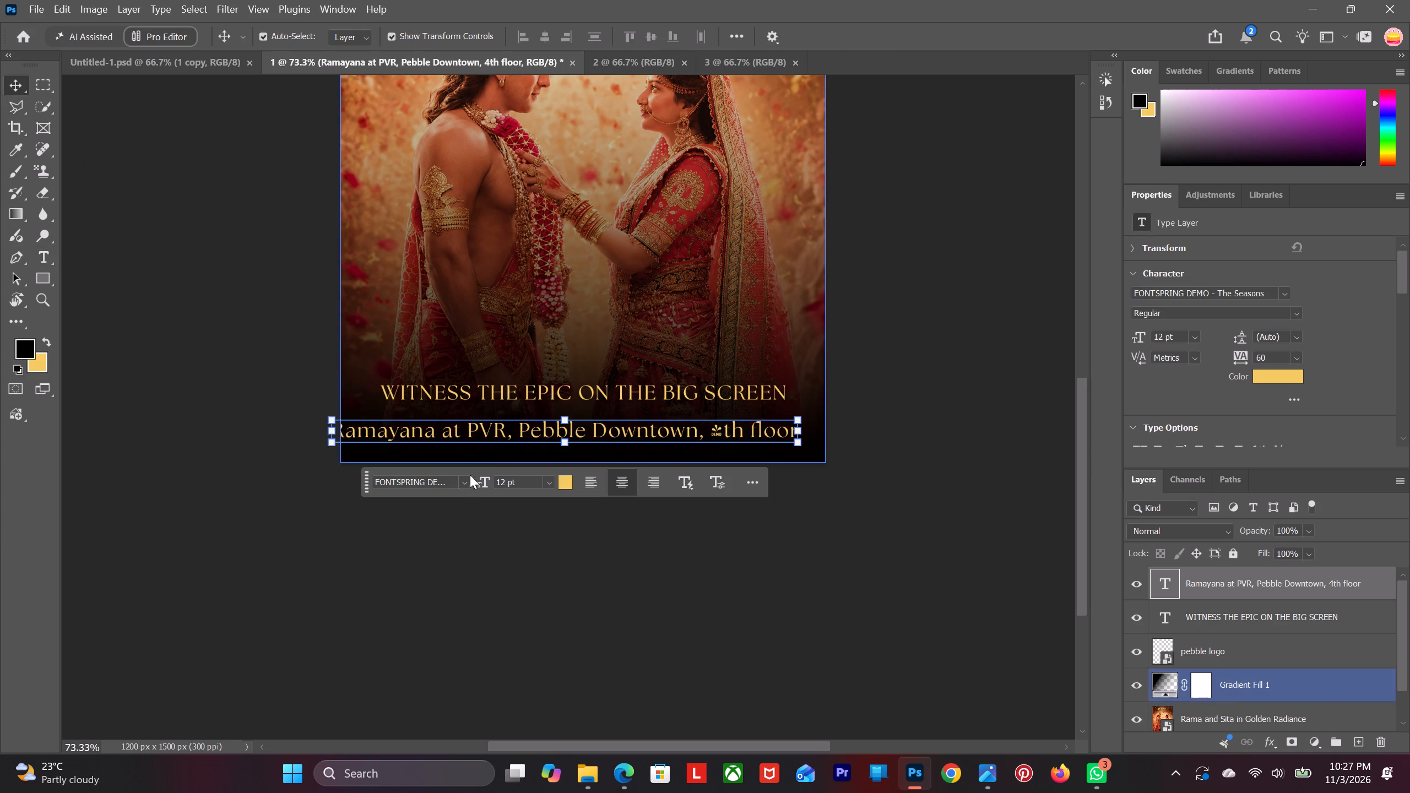
# Change the font of the "Ramayana at PVR, Pebble Downtown, 4th floor" venue line to Outfit.
pyautogui.click(463, 482)
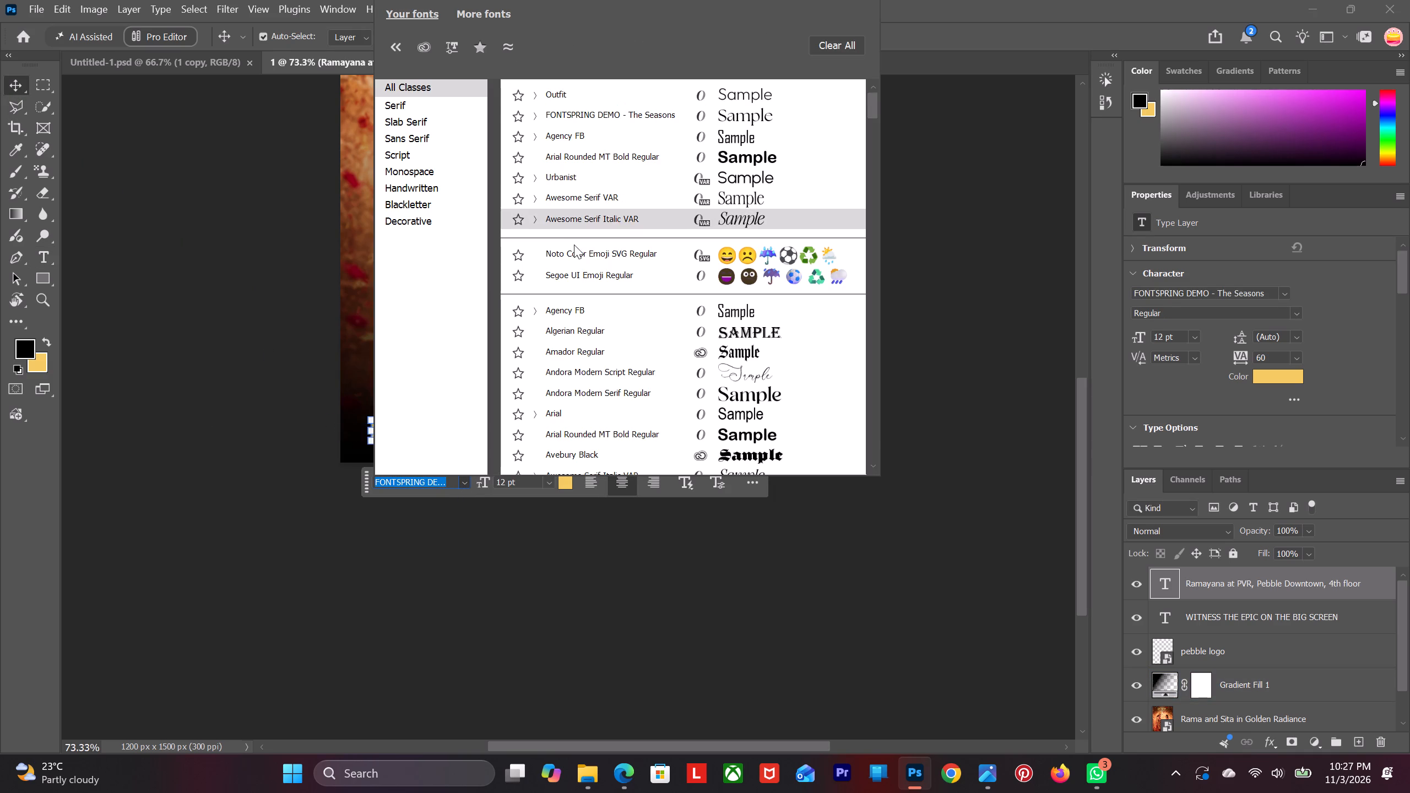
pyautogui.scroll(3, 581, 127)
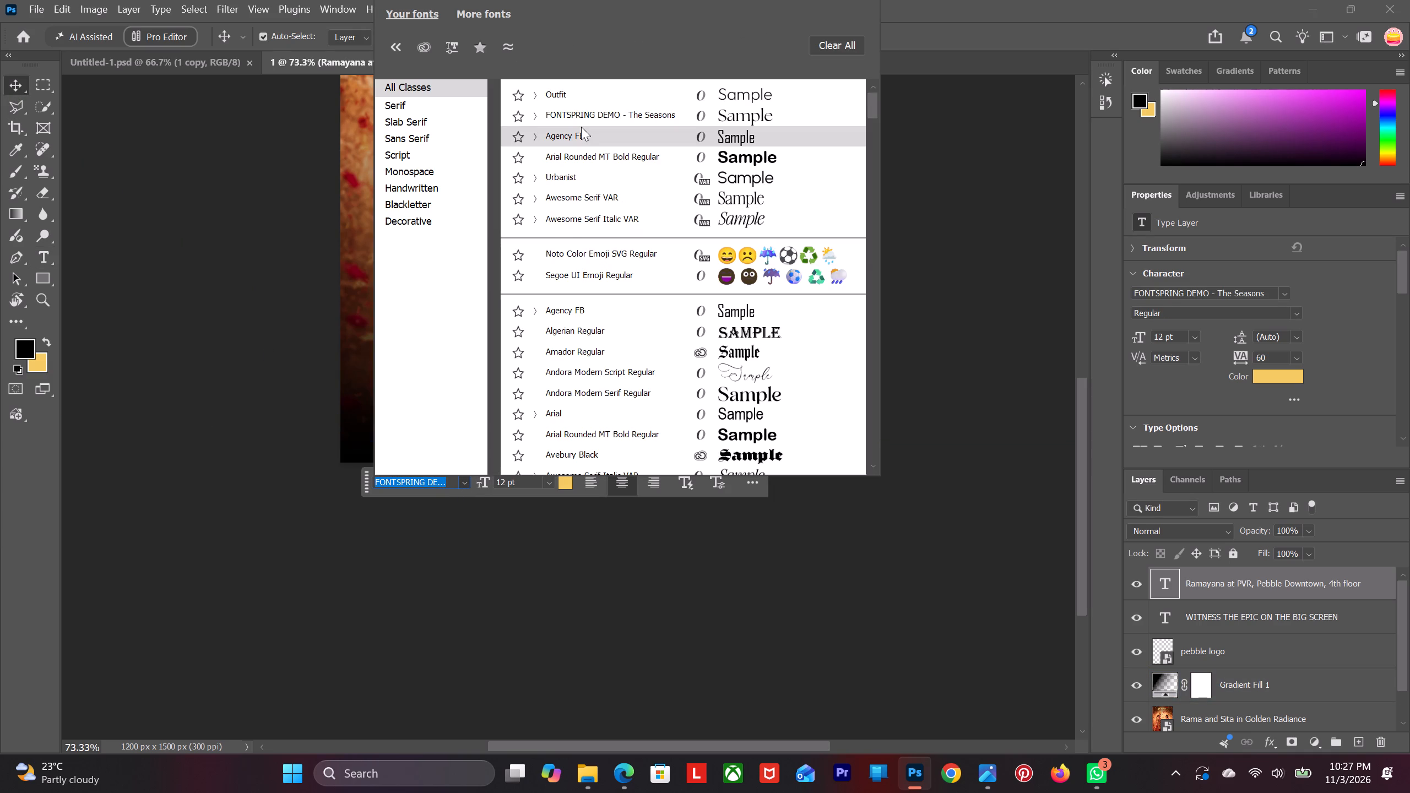
pyautogui.scroll(4, 581, 127)
pyautogui.click(584, 94)
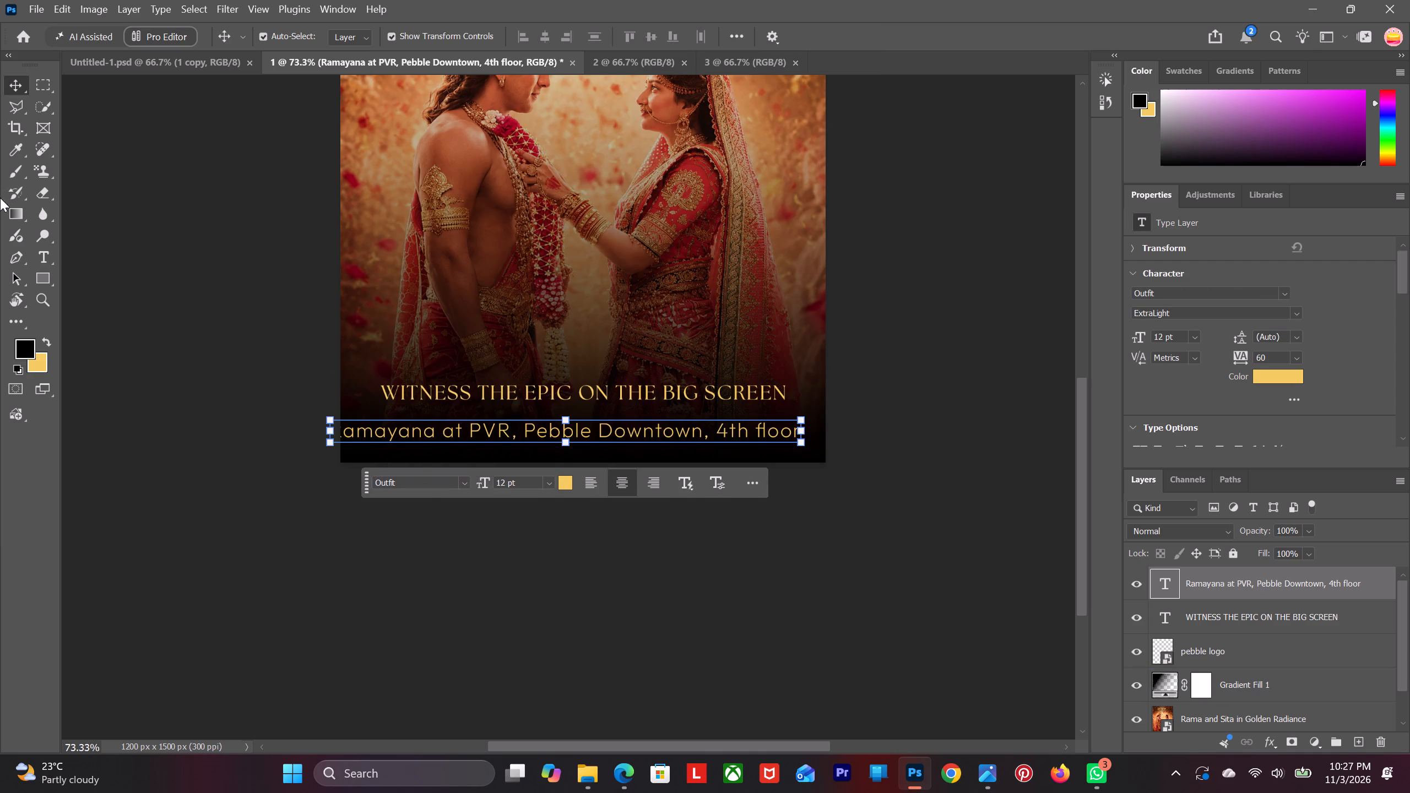
pyautogui.click(15, 83)
# Set the venue line's font size to 8 pt and deselect it.
pyautogui.click(1191, 339)
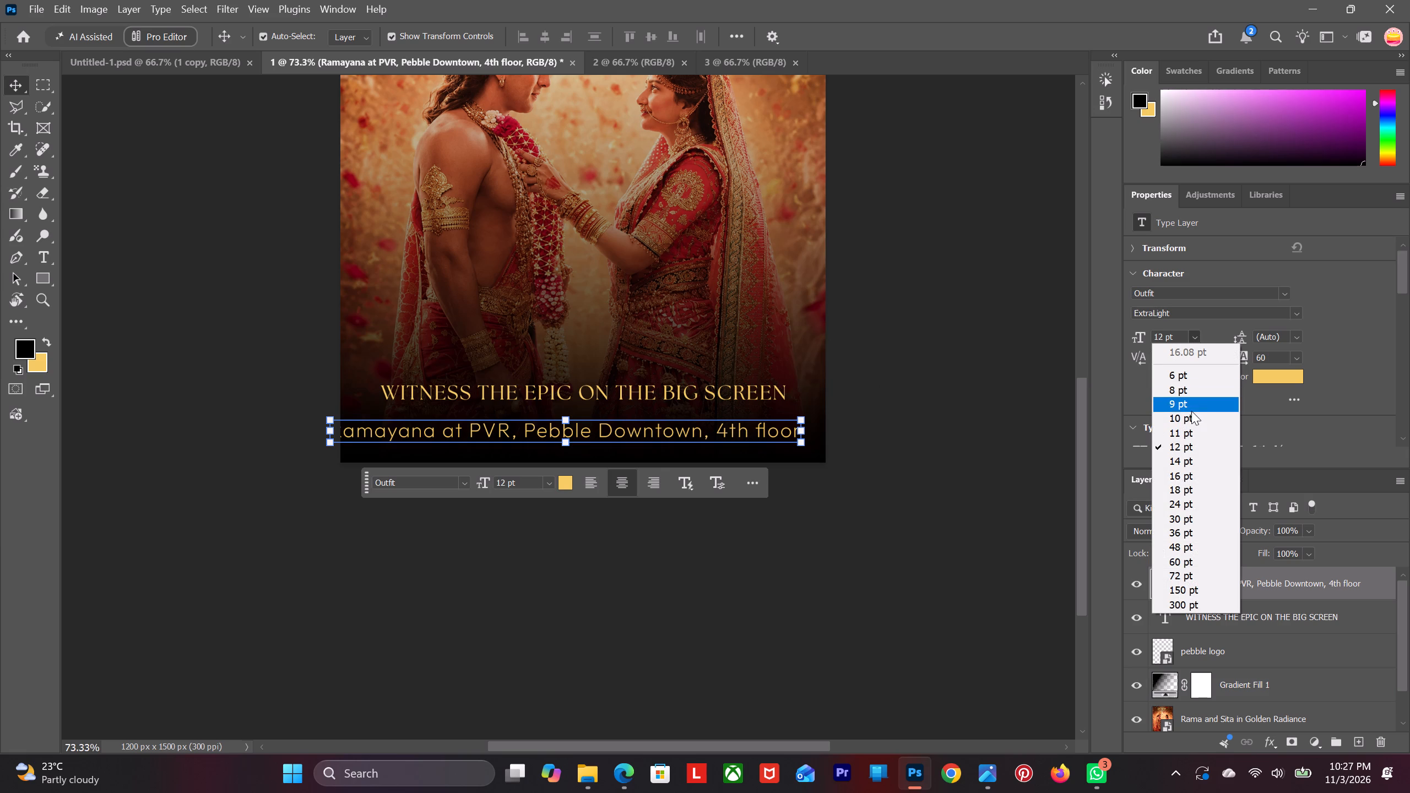
pyautogui.click(1188, 407)
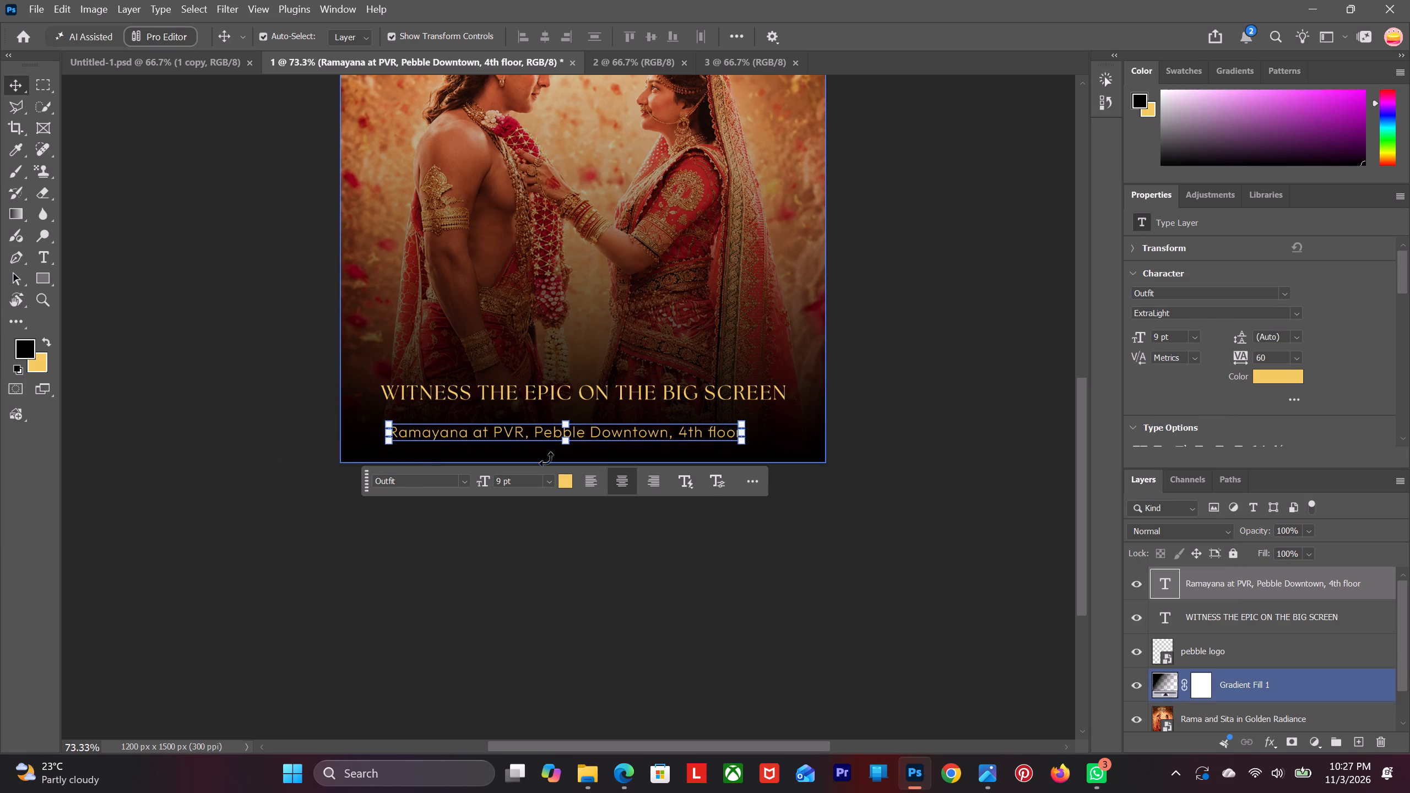
pyautogui.click(1191, 338)
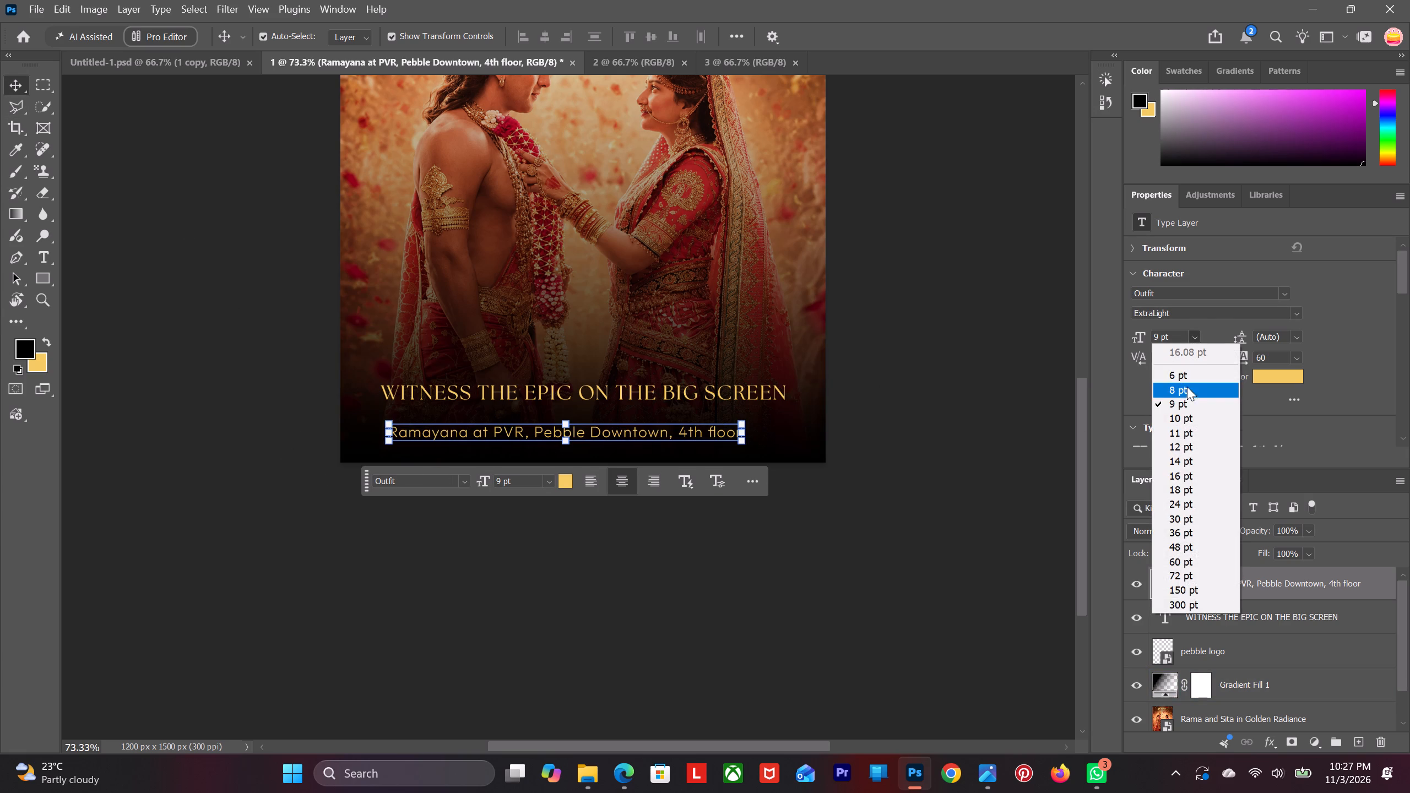
pyautogui.click(1187, 390)
pyautogui.scroll(5, 215, 415)
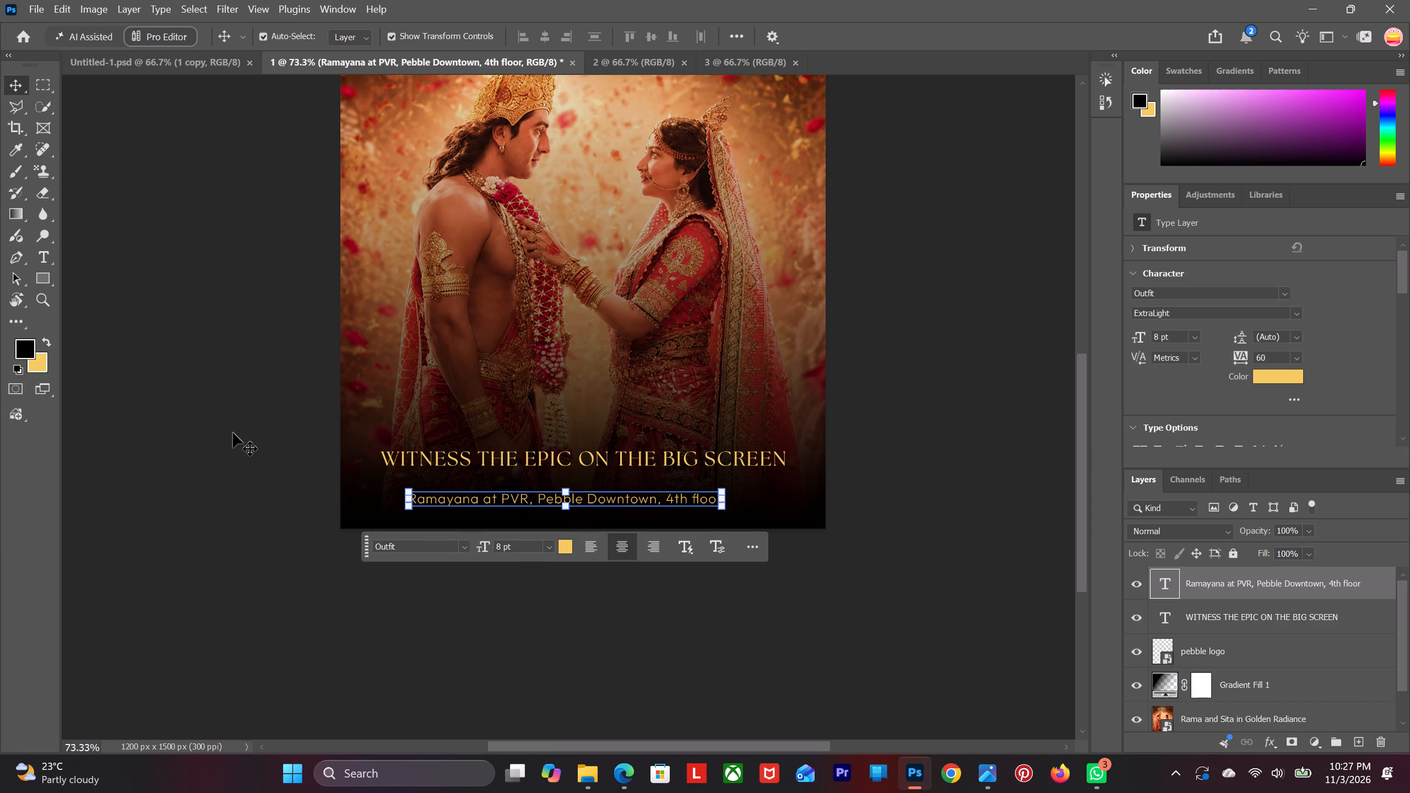
pyautogui.click(164, 411)
# Move the "WITNESS THE EPIC ON THE BIG SCREEN" tagline down, closer to the venue line.
pyautogui.scroll(1, 379, 479)
pyautogui.moveTo(534, 472); pyautogui.dragTo(534, 474)
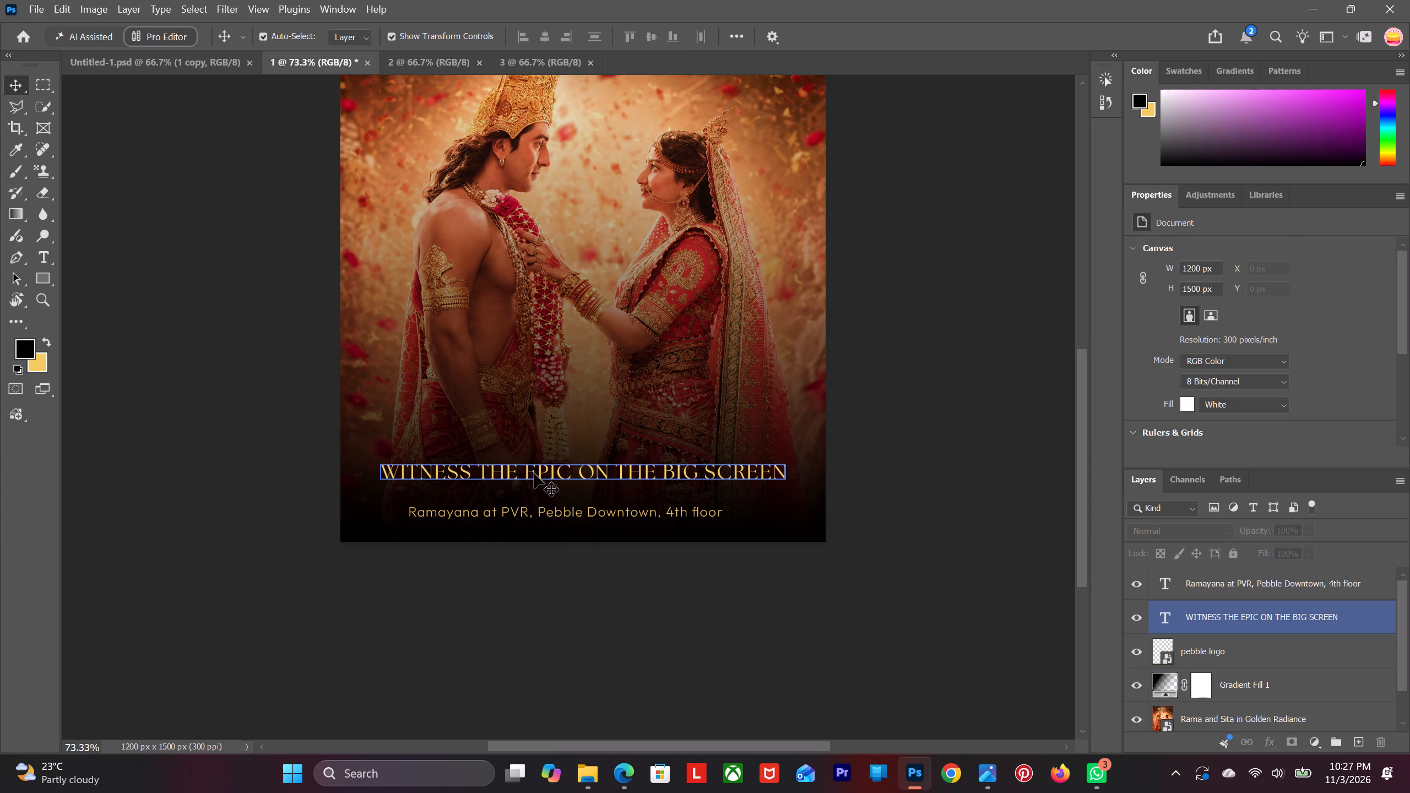
pyautogui.moveTo(534, 474); pyautogui.dragTo(536, 487)
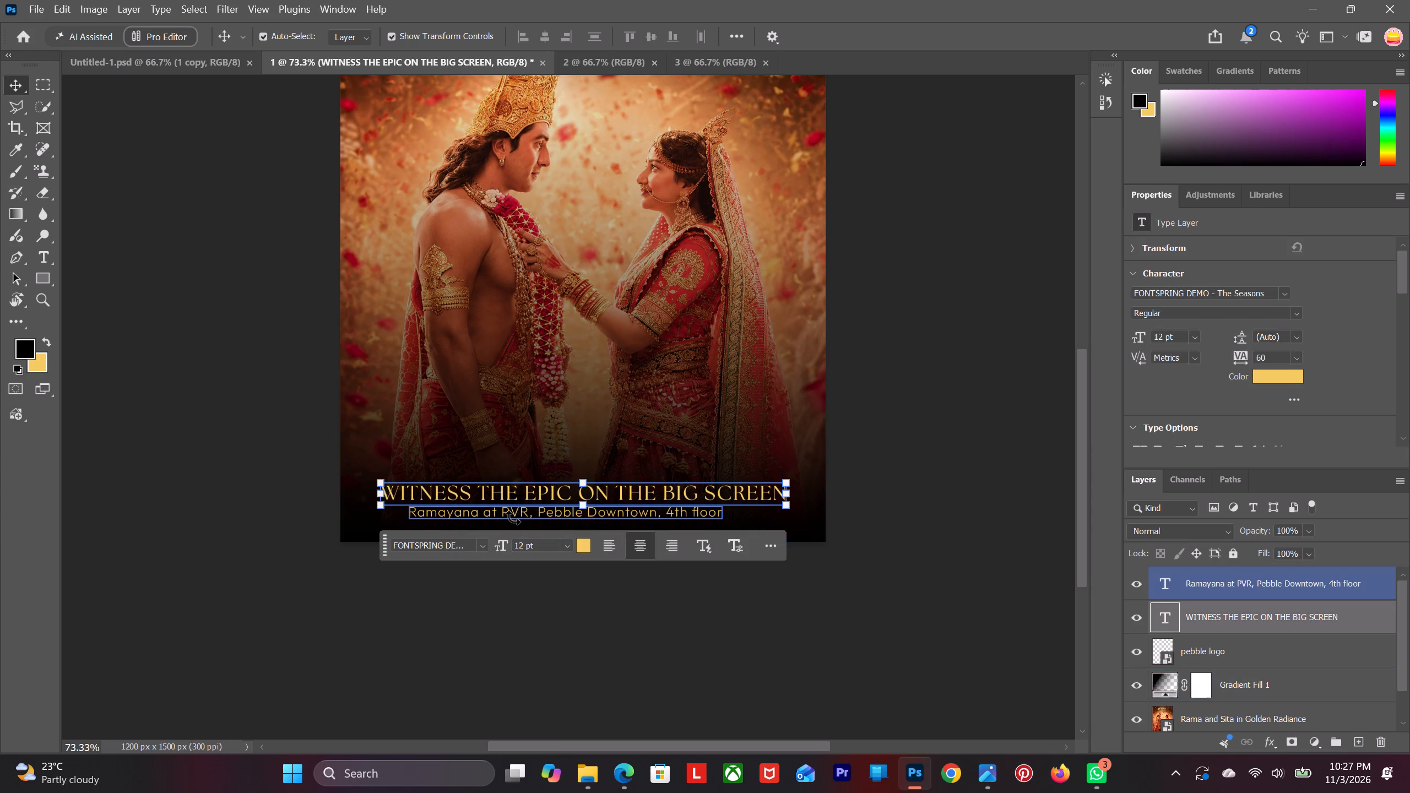
pyautogui.scroll(5, 460, 520)
pyautogui.scroll(-4, 464, 520)
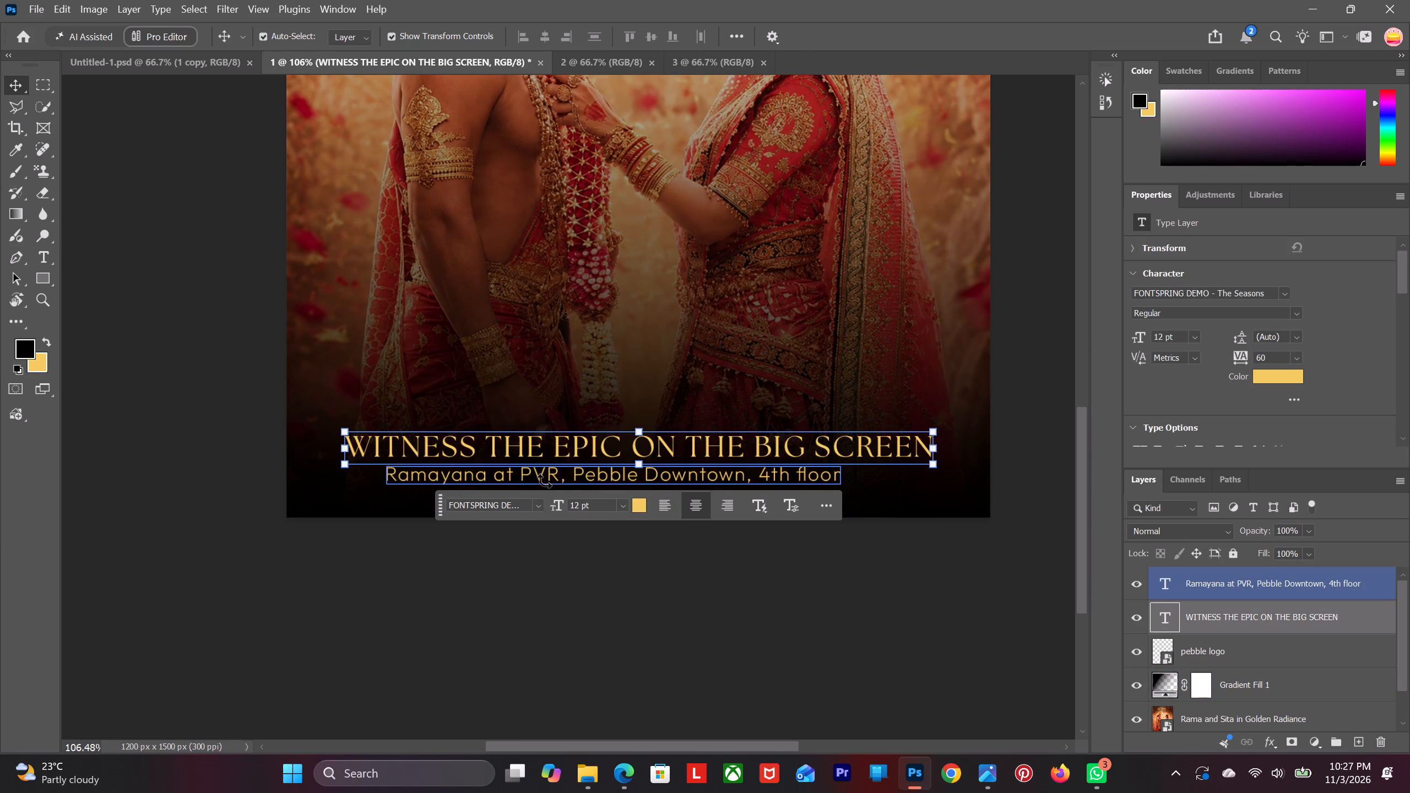
pyautogui.click(10, 84)
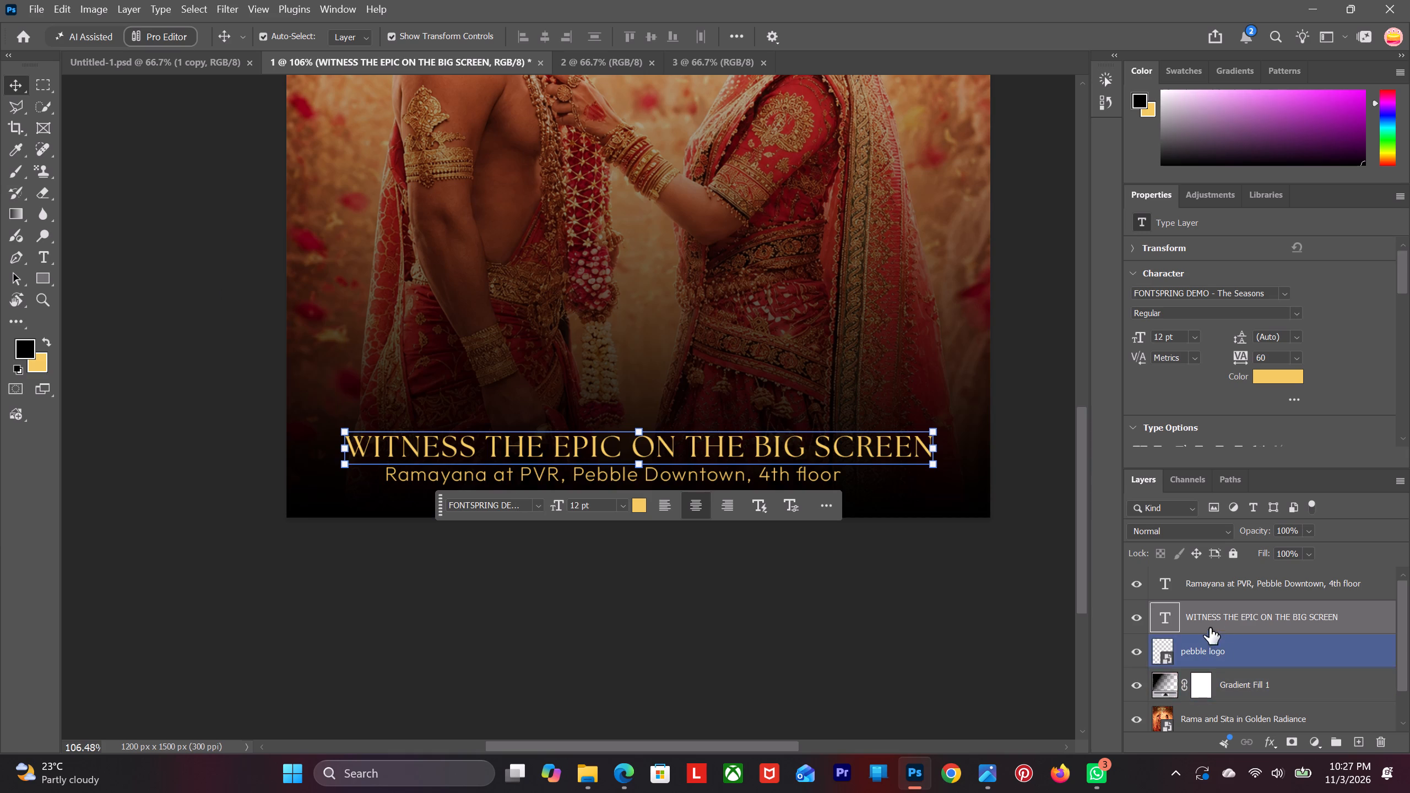
# Nudge the venue line slightly lower to open a gap beneath the tagline, then deselect it.
pyautogui.click(1218, 589)
pyautogui.press('Down')
pyautogui.press('Down')
pyautogui.press('Down')
pyautogui.press('Down')
pyautogui.press('Down')
pyautogui.press('Down')
pyautogui.press('Down')
pyautogui.press('Down')
pyautogui.press('Down')
pyautogui.press('Down')
pyautogui.press('Down')
pyautogui.press('Down')
pyautogui.press('Down')
pyautogui.press('Down')
pyautogui.press('Down')
pyautogui.press('Down')
pyautogui.press('Down')
pyautogui.press('Down')
pyautogui.press('Down')
pyautogui.press('Down')
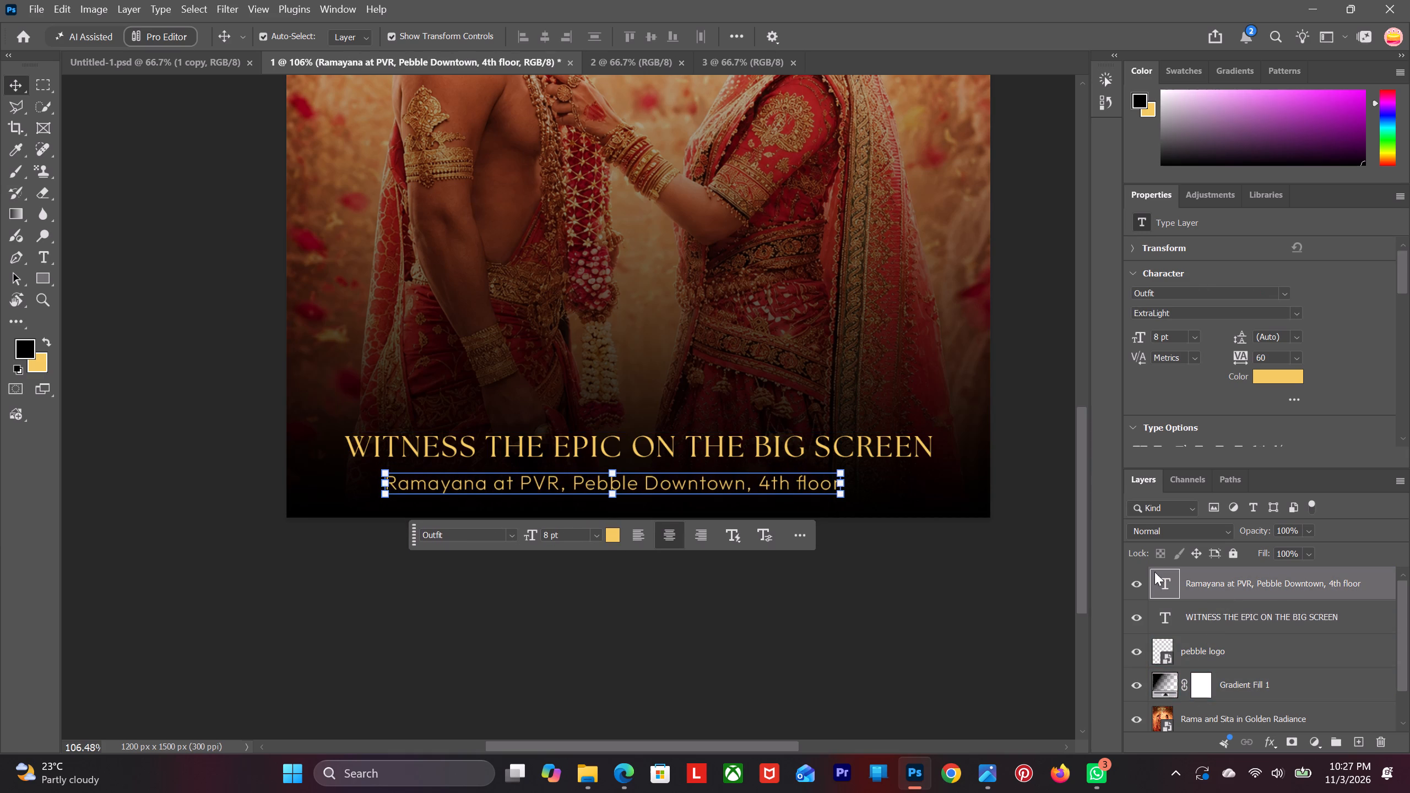
pyautogui.click(136, 474)
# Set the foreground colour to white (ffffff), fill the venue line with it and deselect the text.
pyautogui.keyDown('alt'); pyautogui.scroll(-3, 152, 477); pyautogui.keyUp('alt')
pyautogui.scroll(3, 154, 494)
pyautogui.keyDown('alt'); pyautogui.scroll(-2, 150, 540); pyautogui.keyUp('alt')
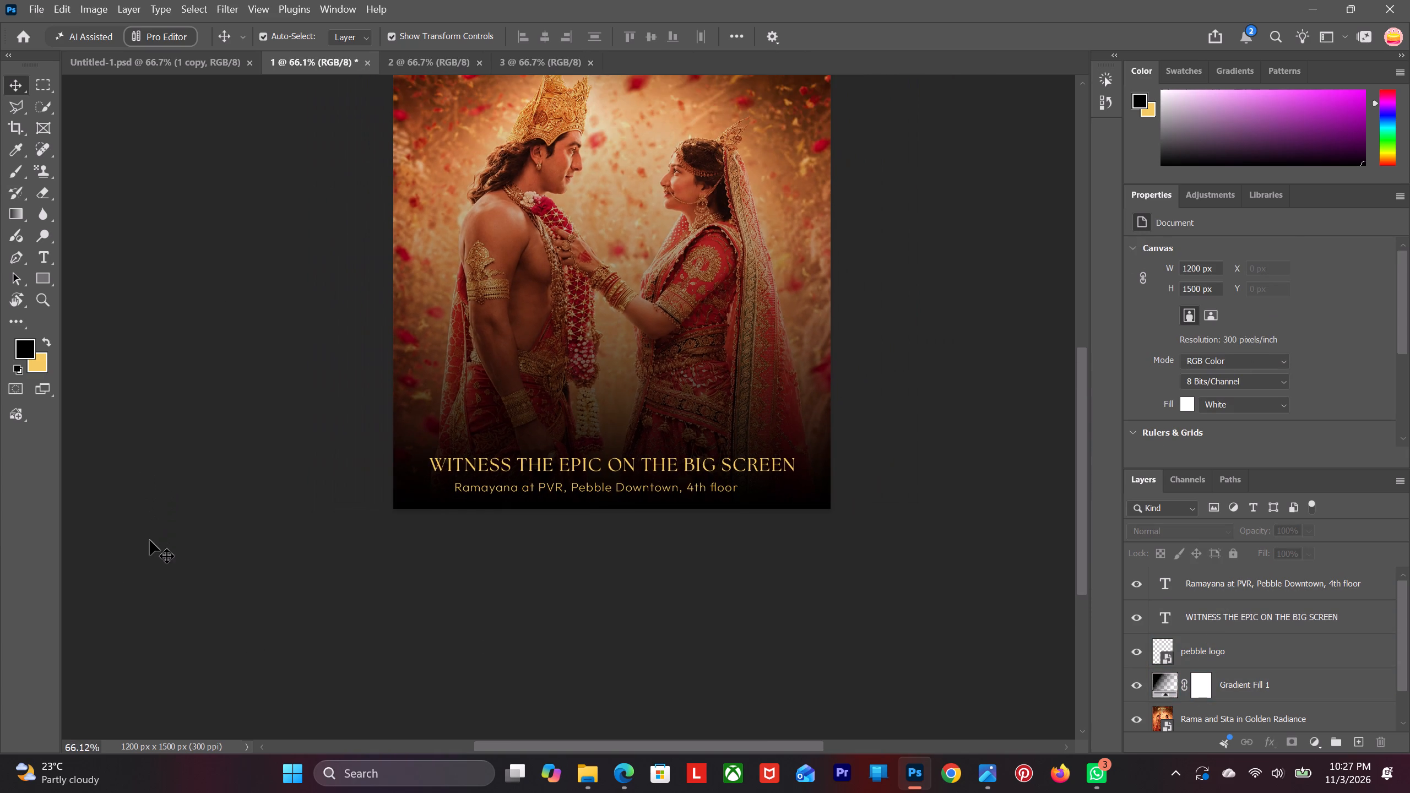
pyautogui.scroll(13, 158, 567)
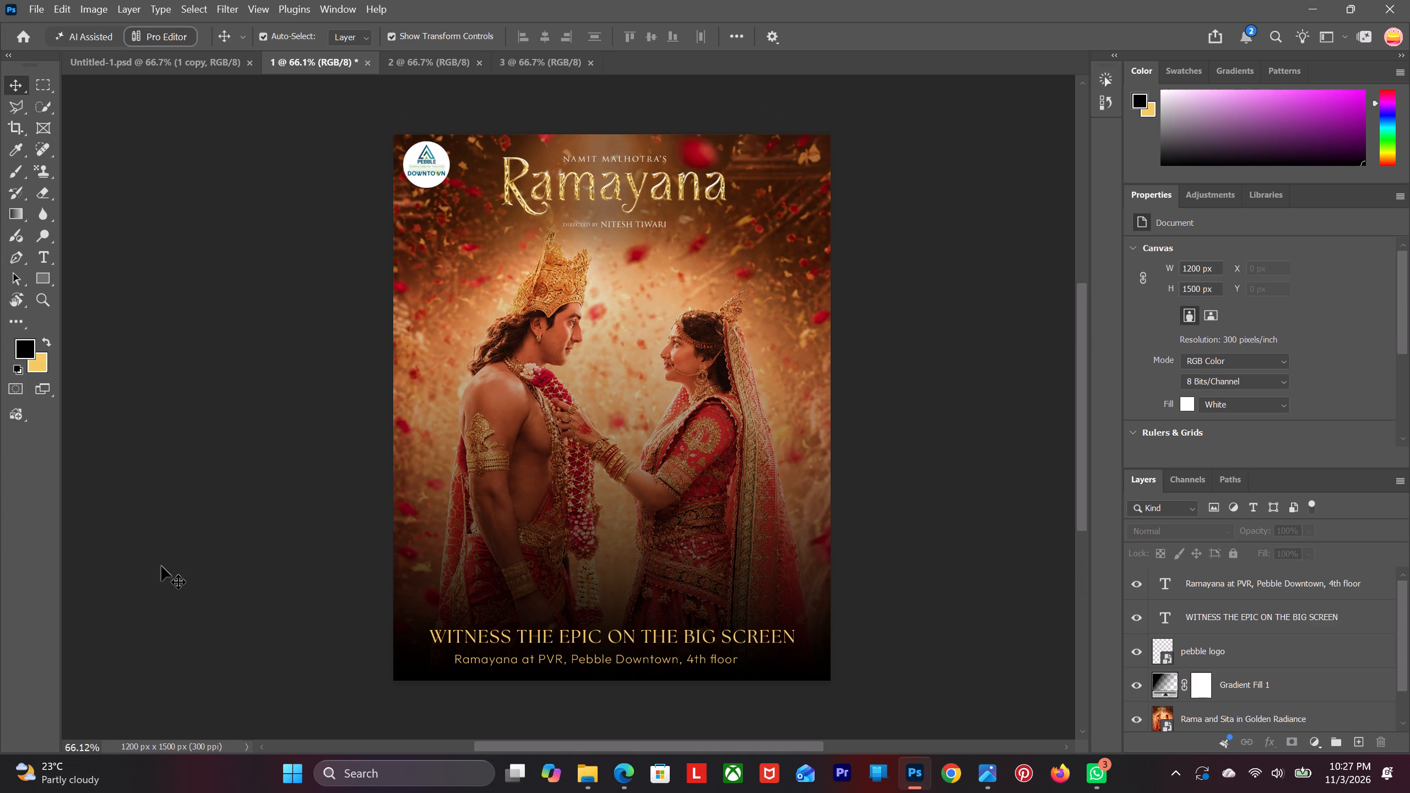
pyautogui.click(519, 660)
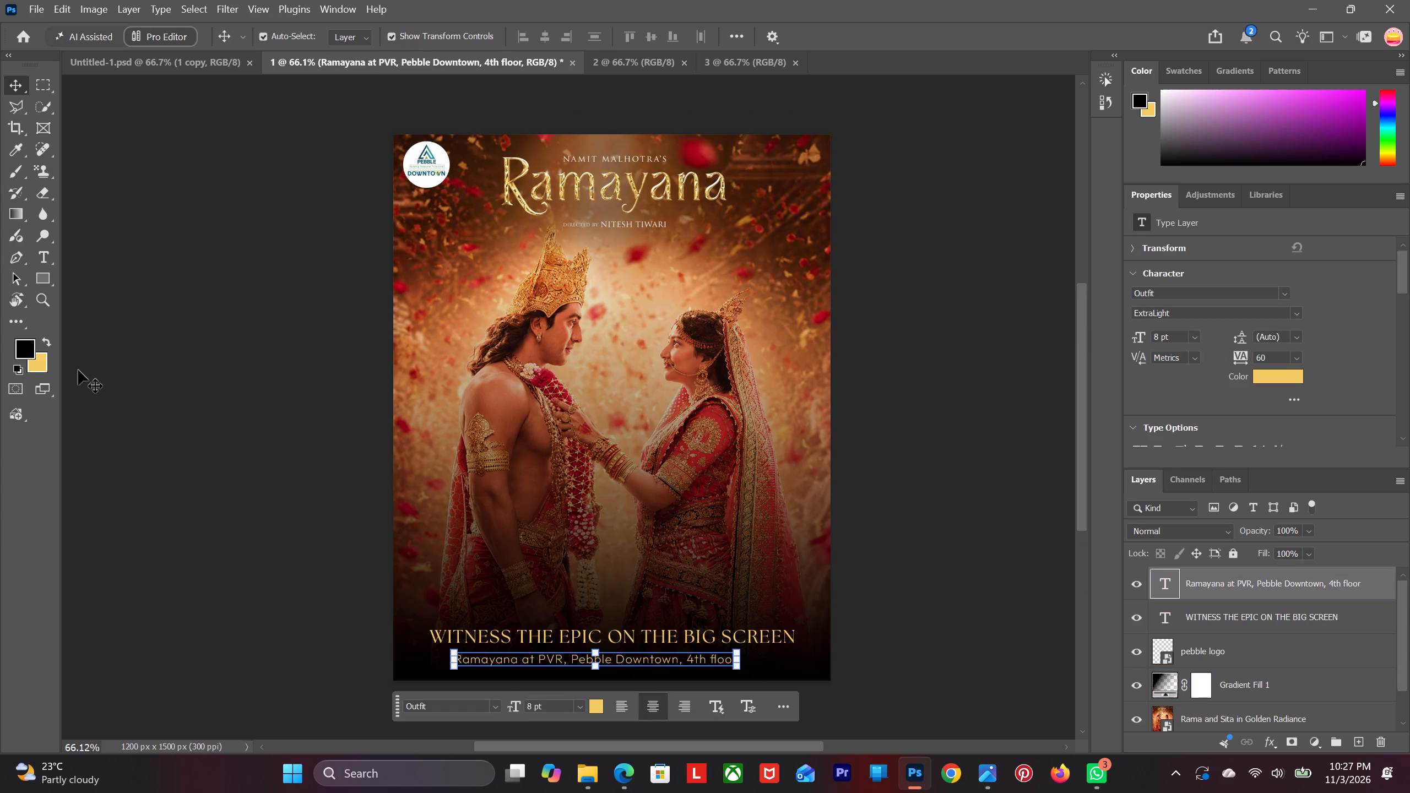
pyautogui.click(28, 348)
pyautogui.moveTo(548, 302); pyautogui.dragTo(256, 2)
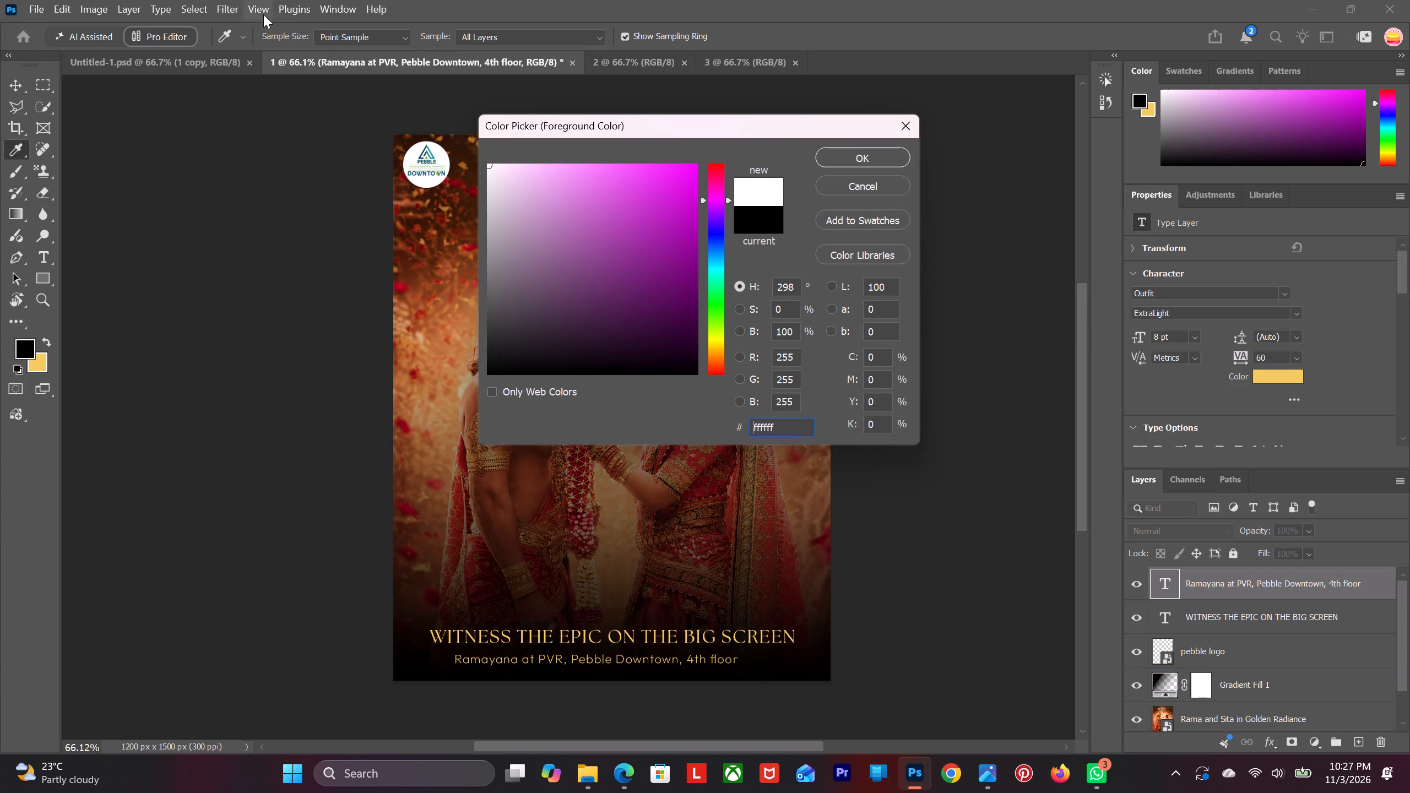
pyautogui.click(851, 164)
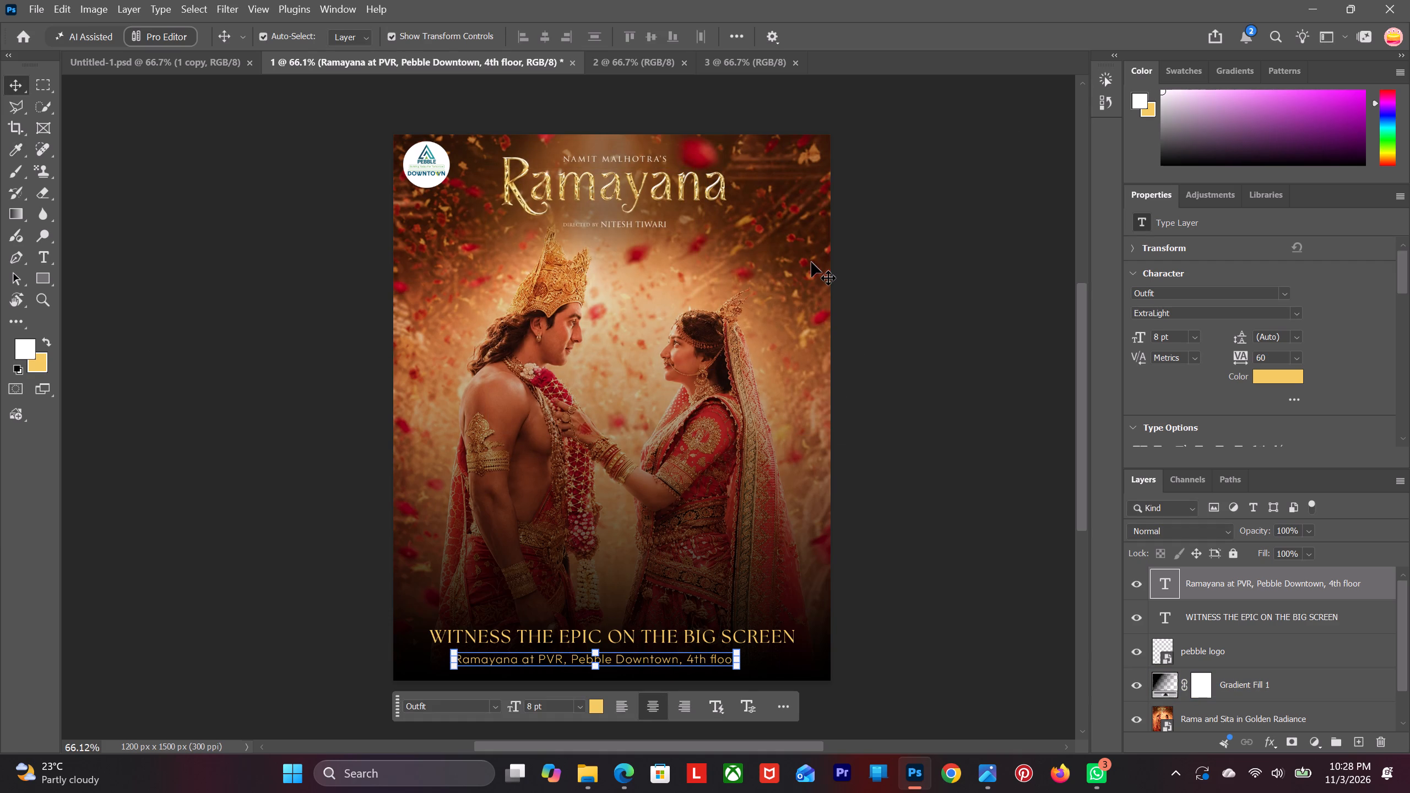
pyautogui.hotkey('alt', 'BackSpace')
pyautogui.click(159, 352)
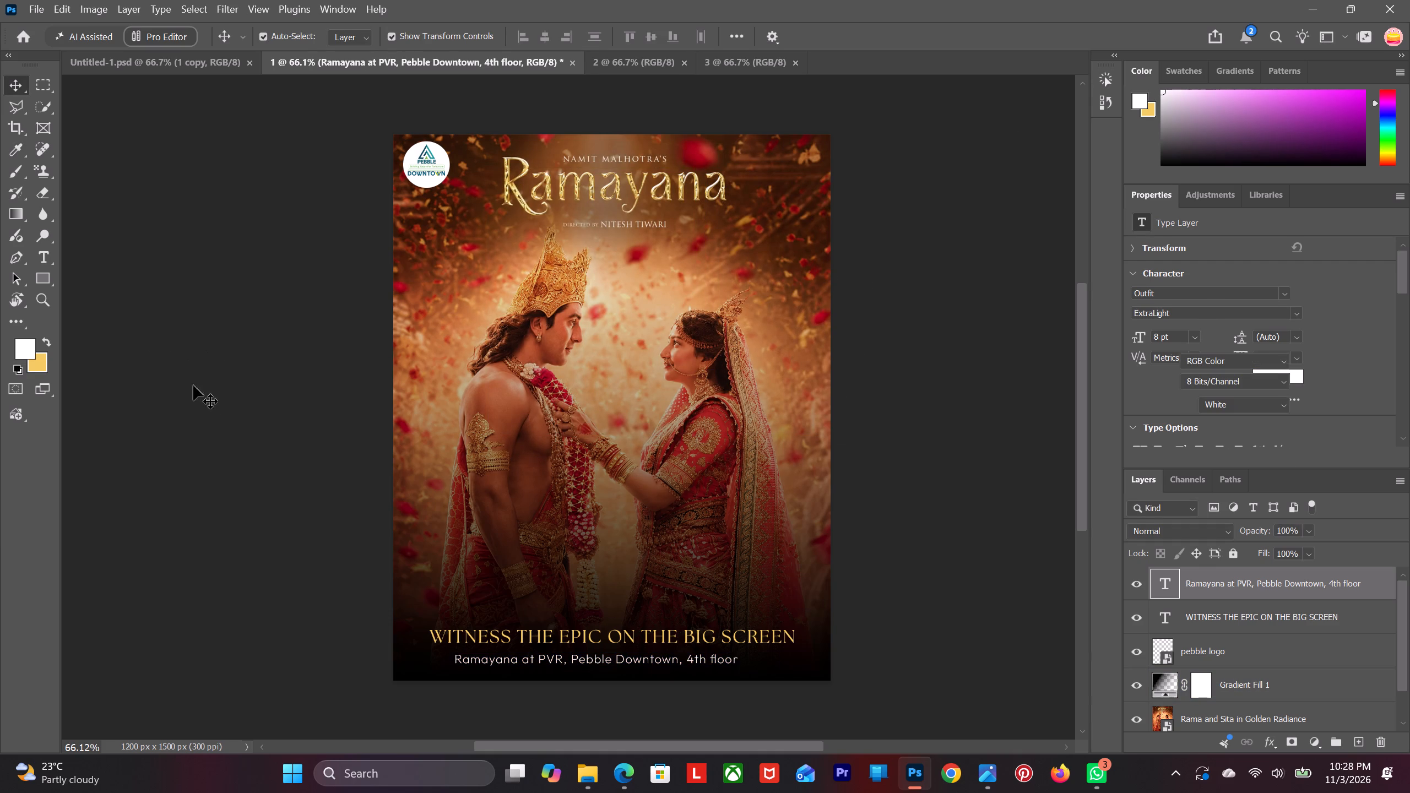
# Set the foreground colour to f0e8c8, fill the venue line with it and deselect the text.
pyautogui.scroll(-4, 281, 515)
pyautogui.keyDown('alt'); pyautogui.scroll(1, 314, 615); pyautogui.keyUp('alt')
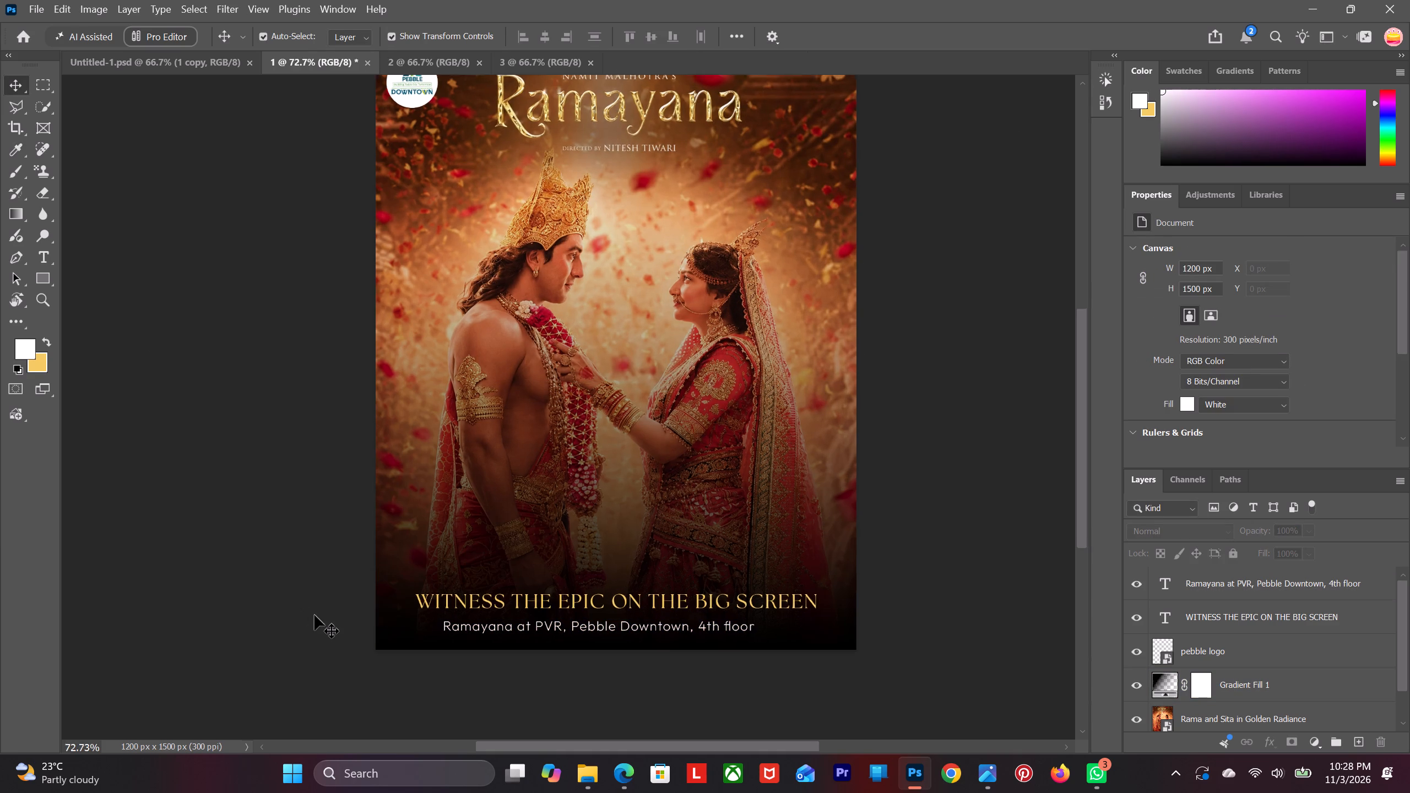
pyautogui.keyDown('alt'); pyautogui.scroll(2, 314, 615); pyautogui.keyUp('alt')
pyautogui.scroll(-4, 314, 615)
pyautogui.click(31, 346)
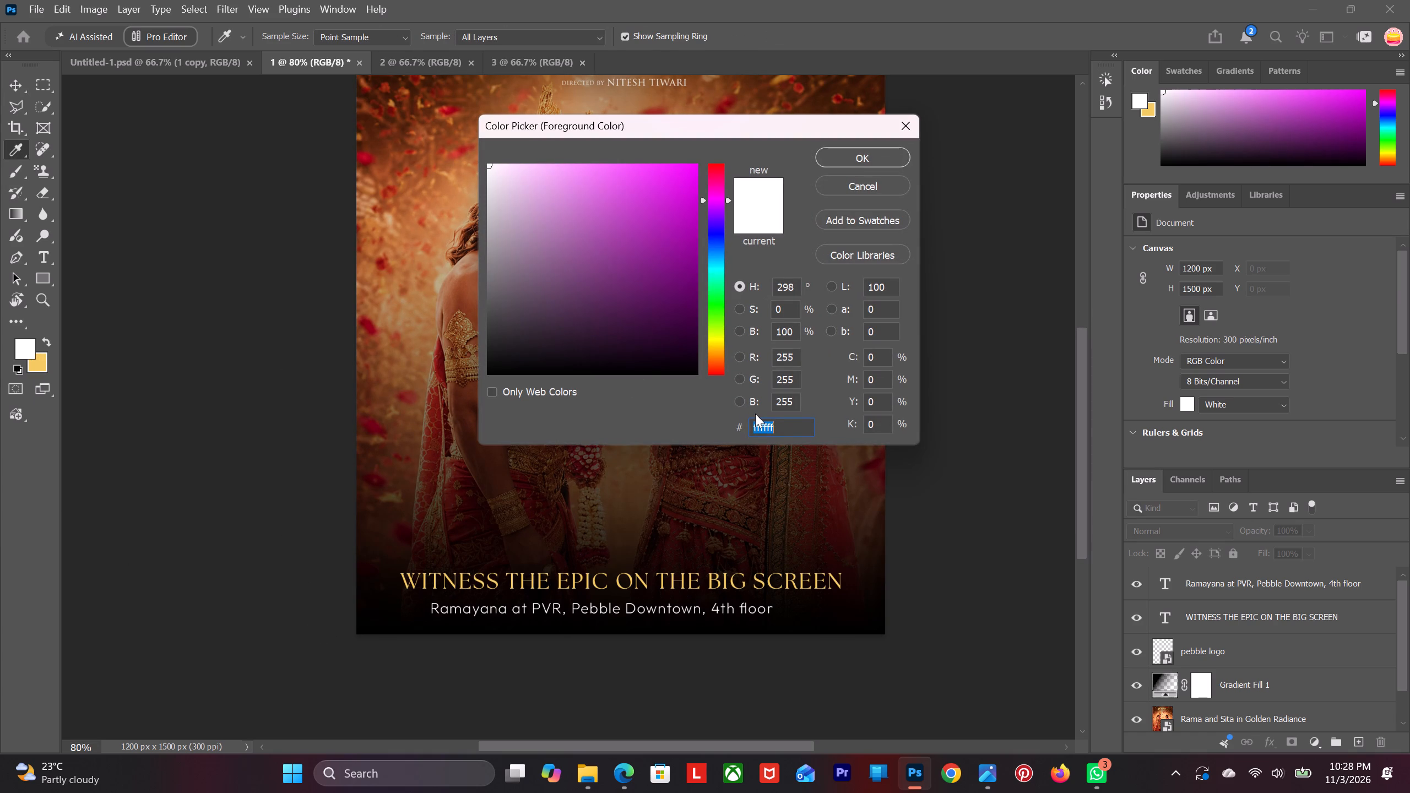
pyautogui.write('f0')
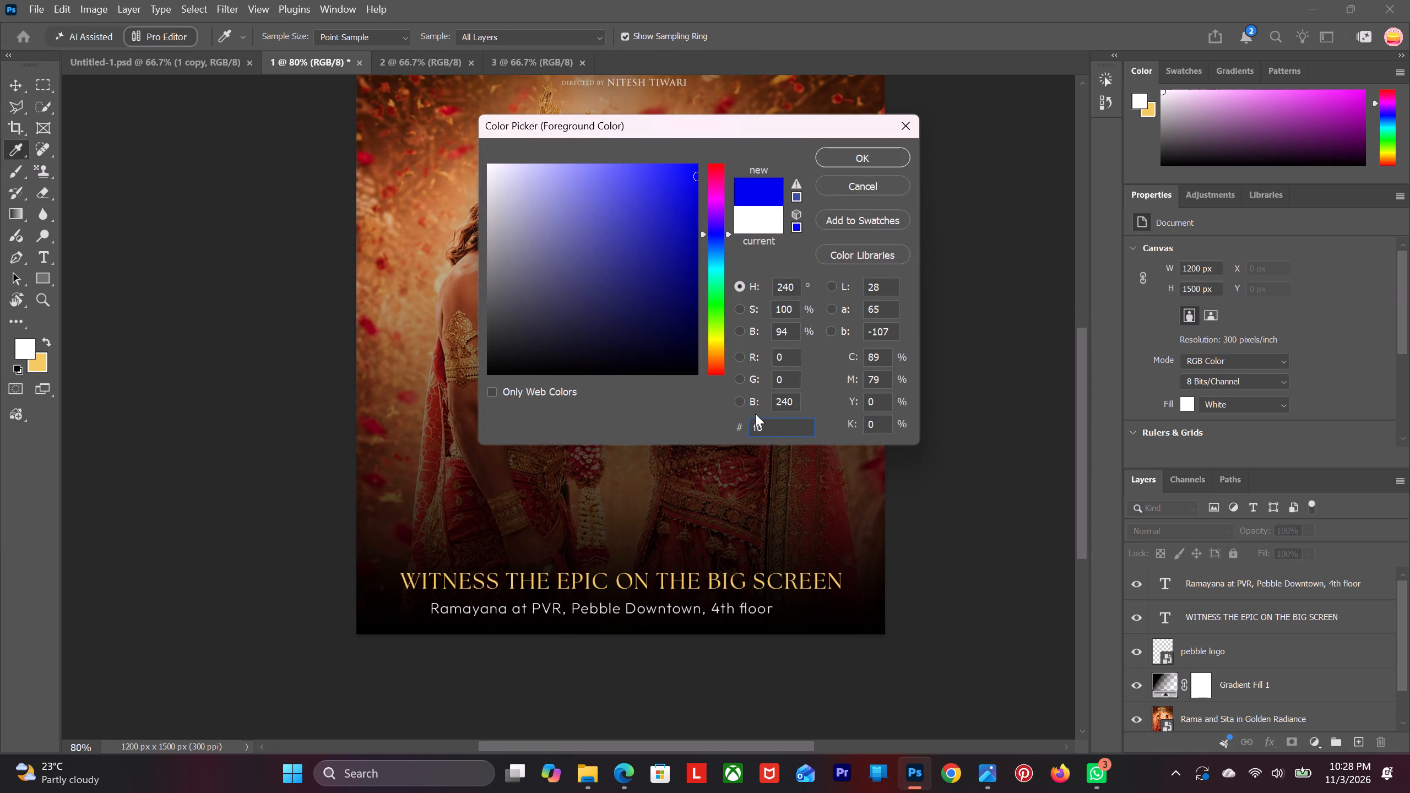
pyautogui.press('e')
pyautogui.press('8')
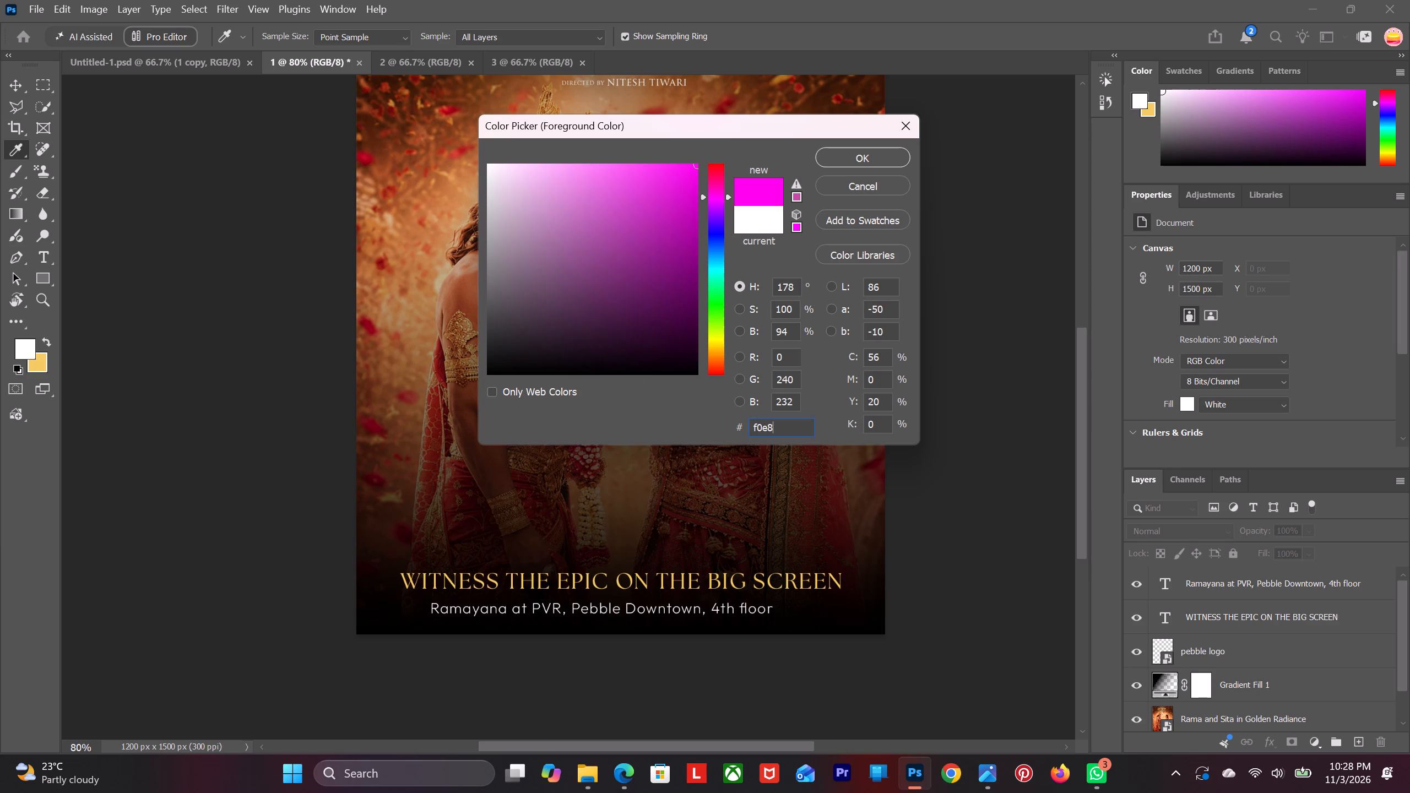
pyautogui.write('c8')
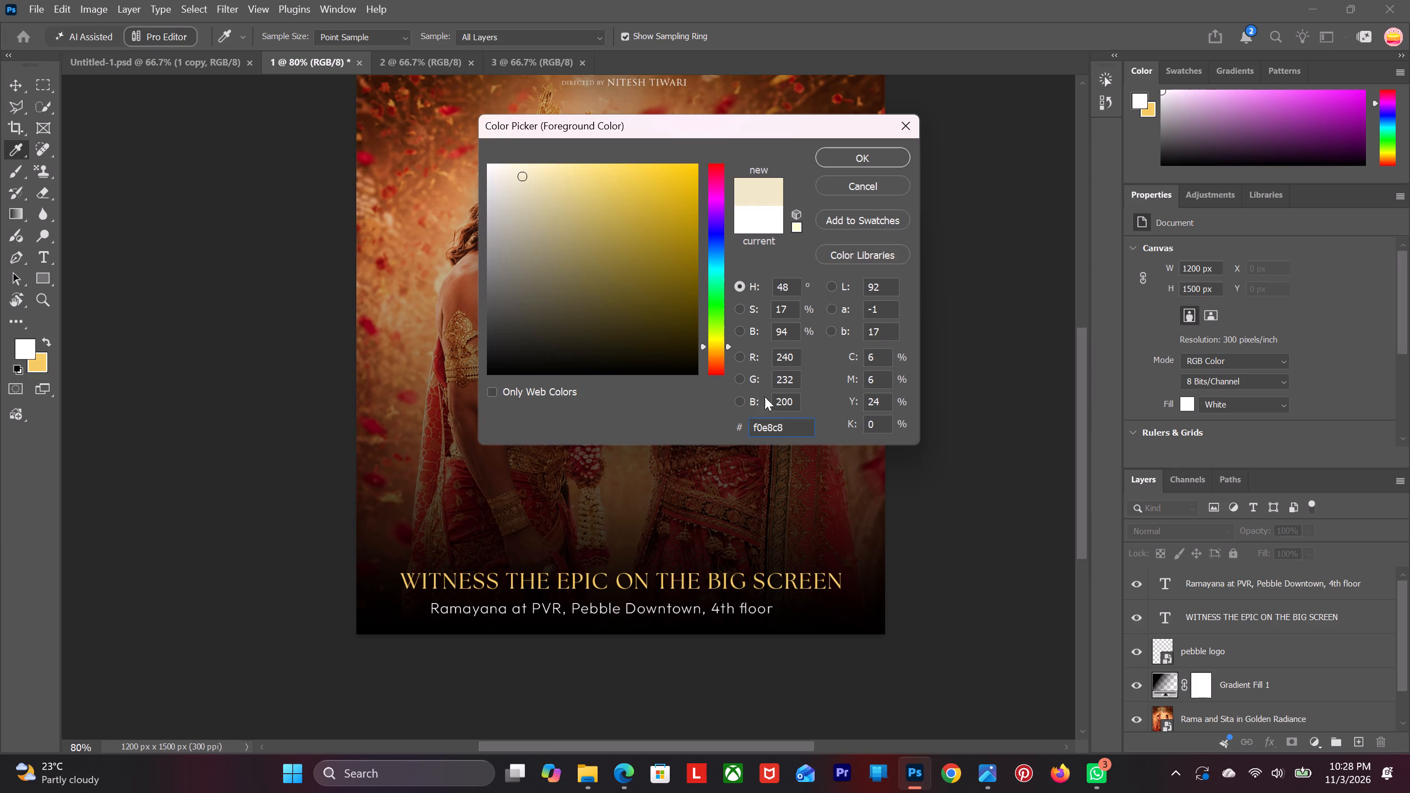
pyautogui.click(834, 149)
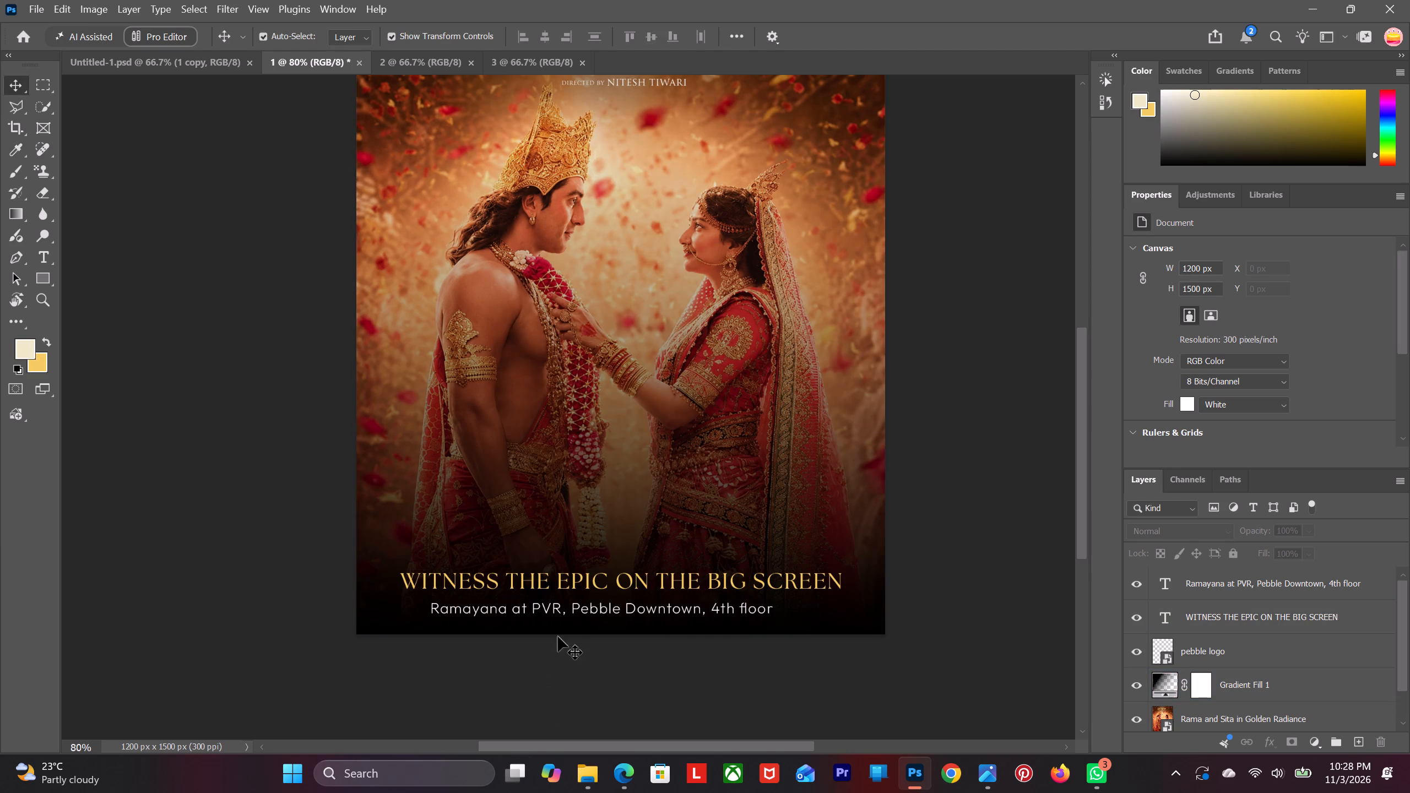
pyautogui.click(563, 611)
pyautogui.hotkey('alt', 'BackSpace')
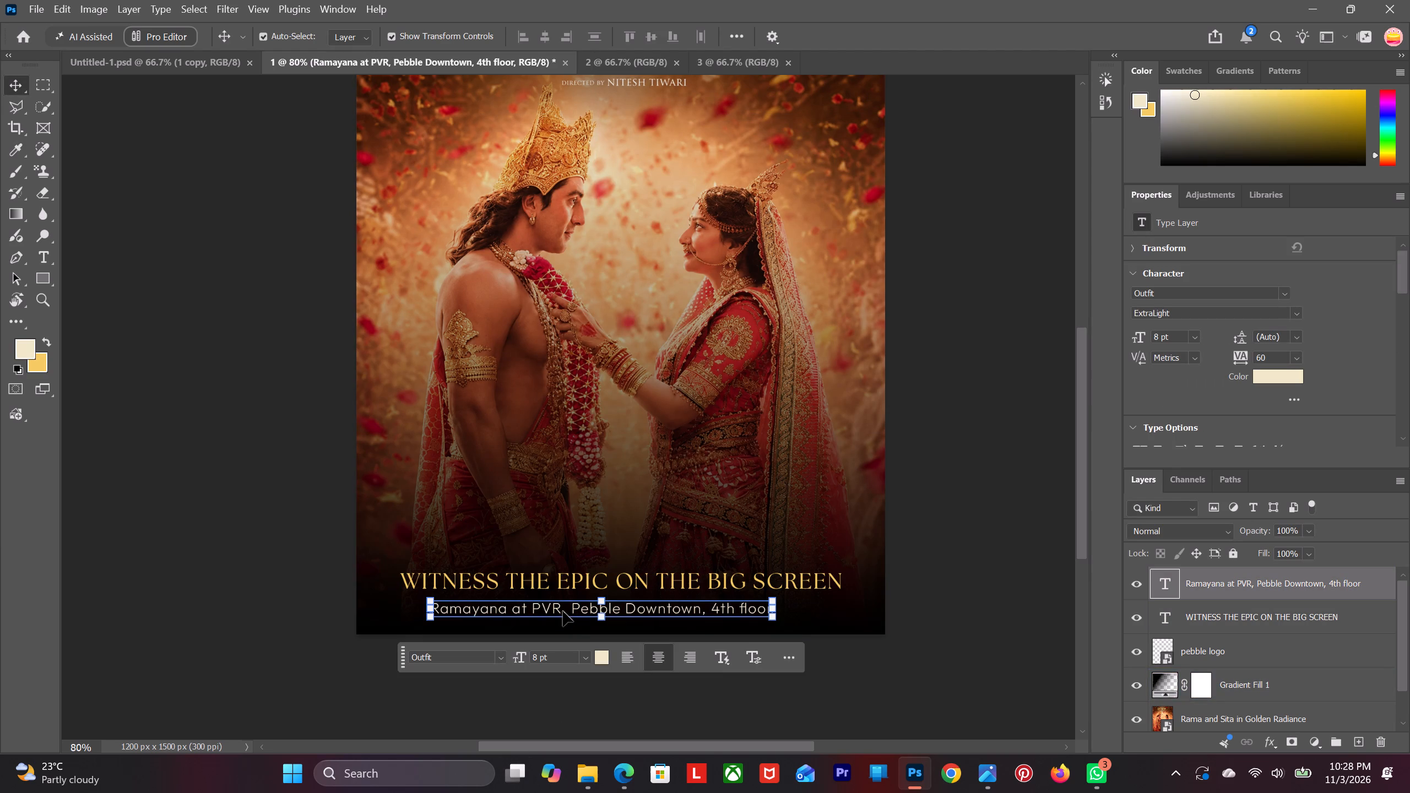
pyautogui.click(142, 542)
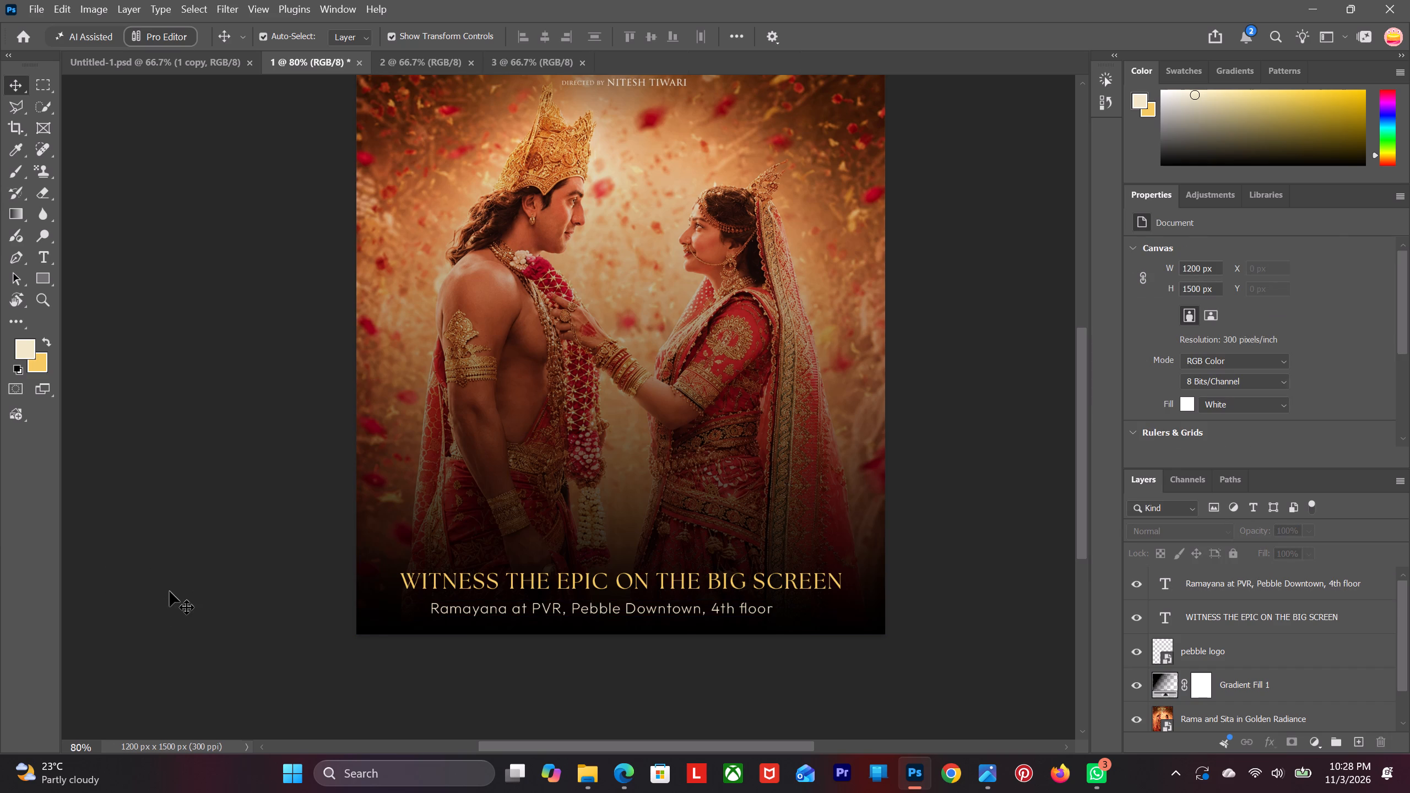
# Set the "WITNESS THE EPIC ON THE BIG SCREEN" tagline's font style to Bold and deselect it.
pyautogui.scroll(5, 165, 604)
pyautogui.keyDown('alt'); pyautogui.scroll(-4, 173, 623); pyautogui.keyUp('alt')
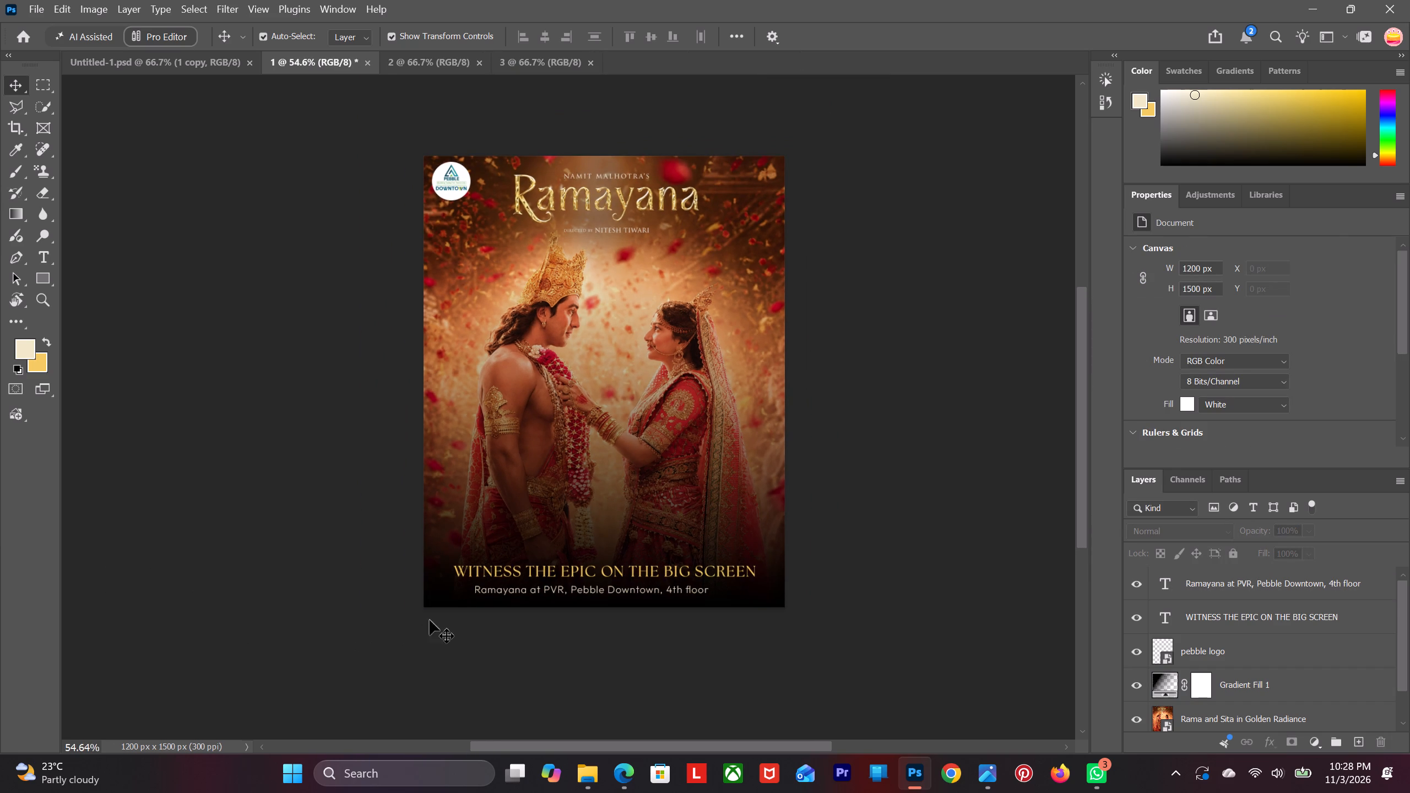
pyautogui.click(531, 573)
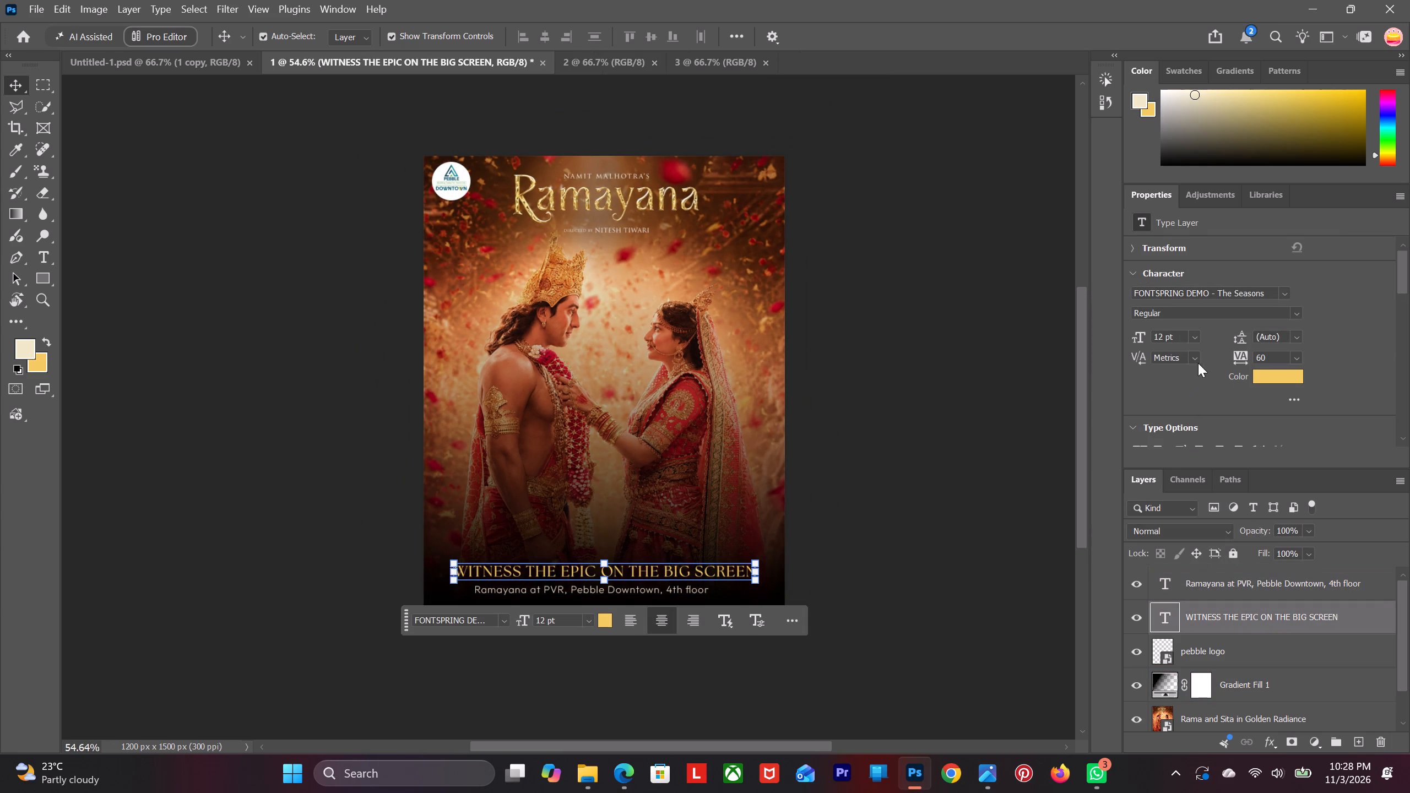
pyautogui.click(1295, 316)
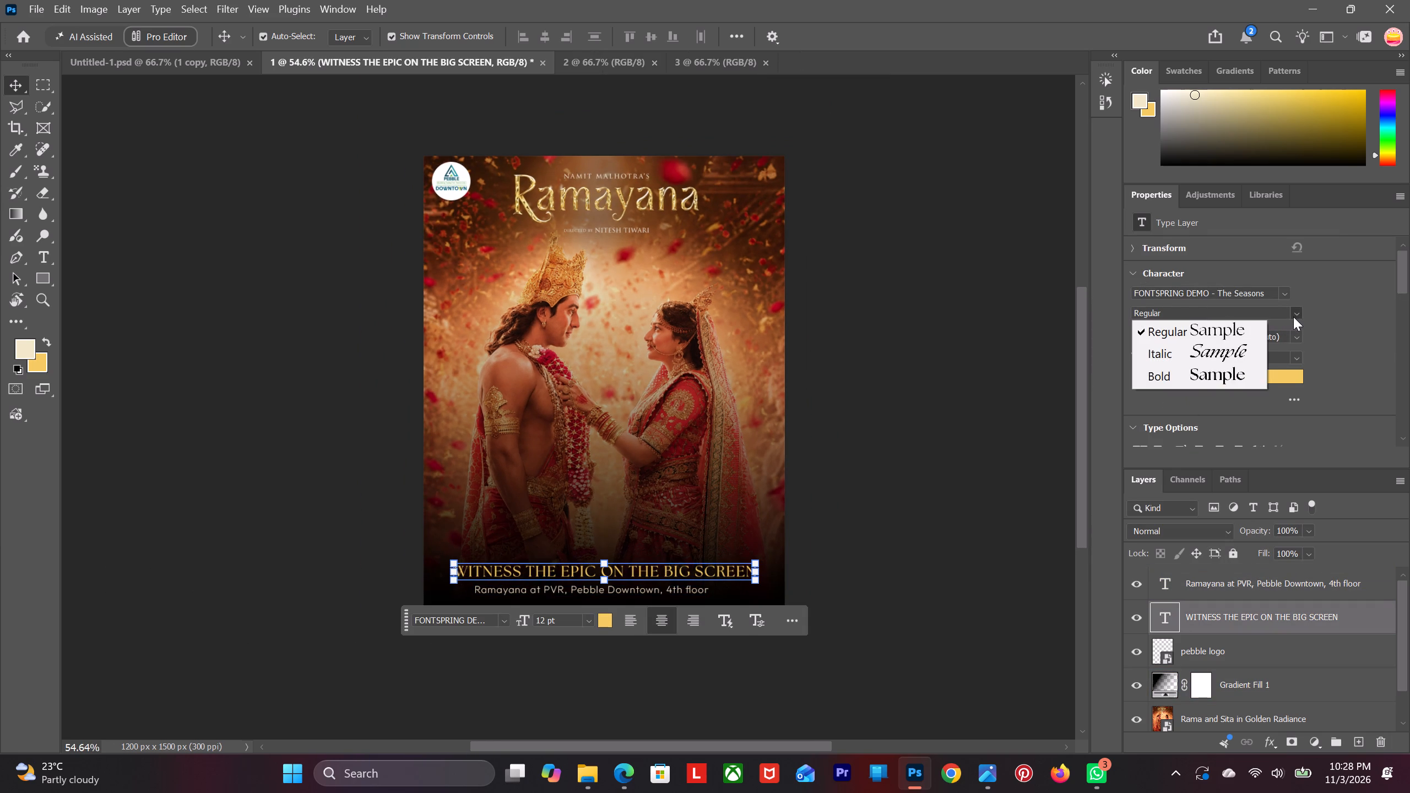
pyautogui.click(1262, 381)
pyautogui.scroll(-4, 292, 549)
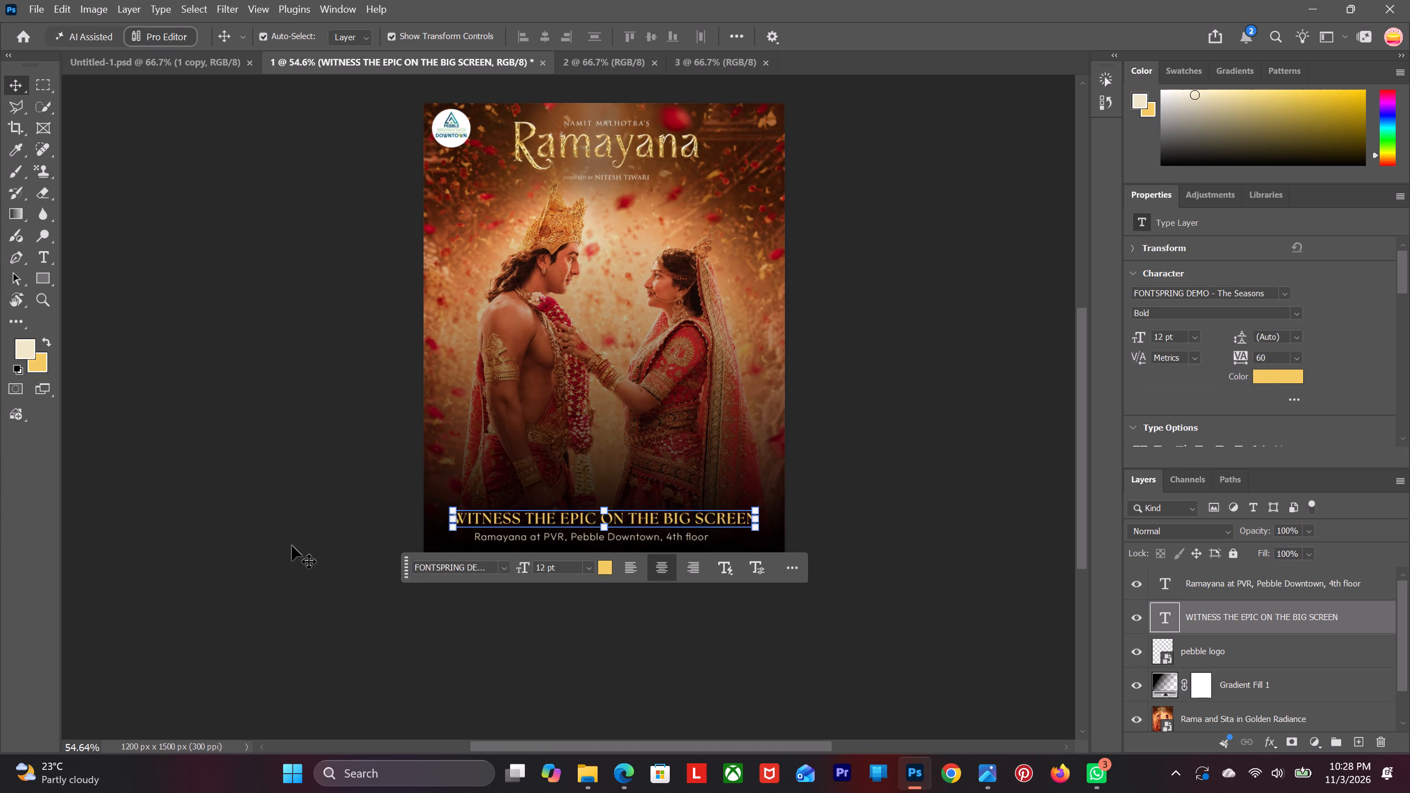
pyautogui.click(292, 545)
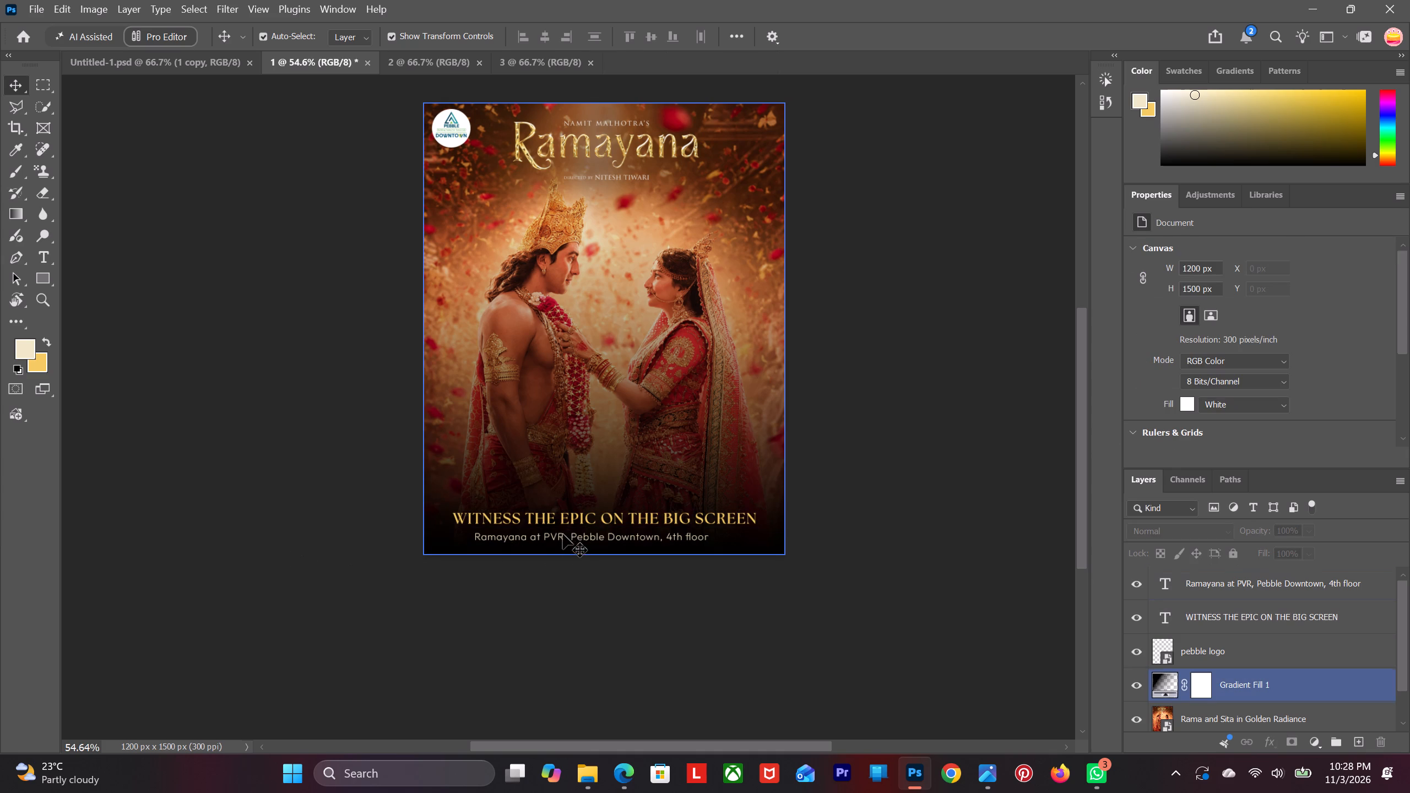
# Nudge the "Ramayana at PVR, Pebble Downtown, 4th floor" venue line slightly down and deselect it.
pyautogui.click(562, 540)
pyautogui.press('Down')
pyautogui.press('Down')
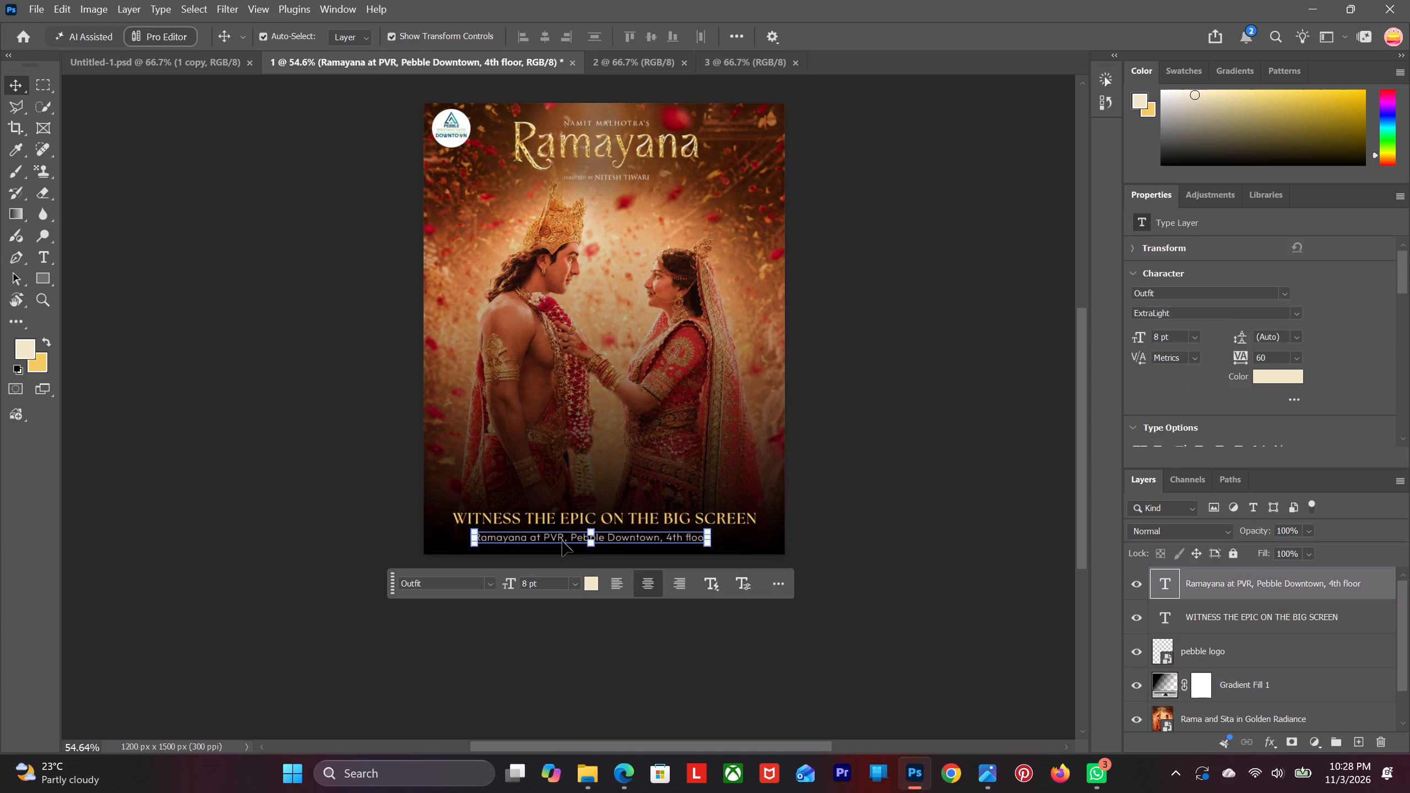
pyautogui.click(217, 533)
# Select the venue line, tagline and Background layers together, align their horizontal centres and deselect them.
pyautogui.click(1278, 584)
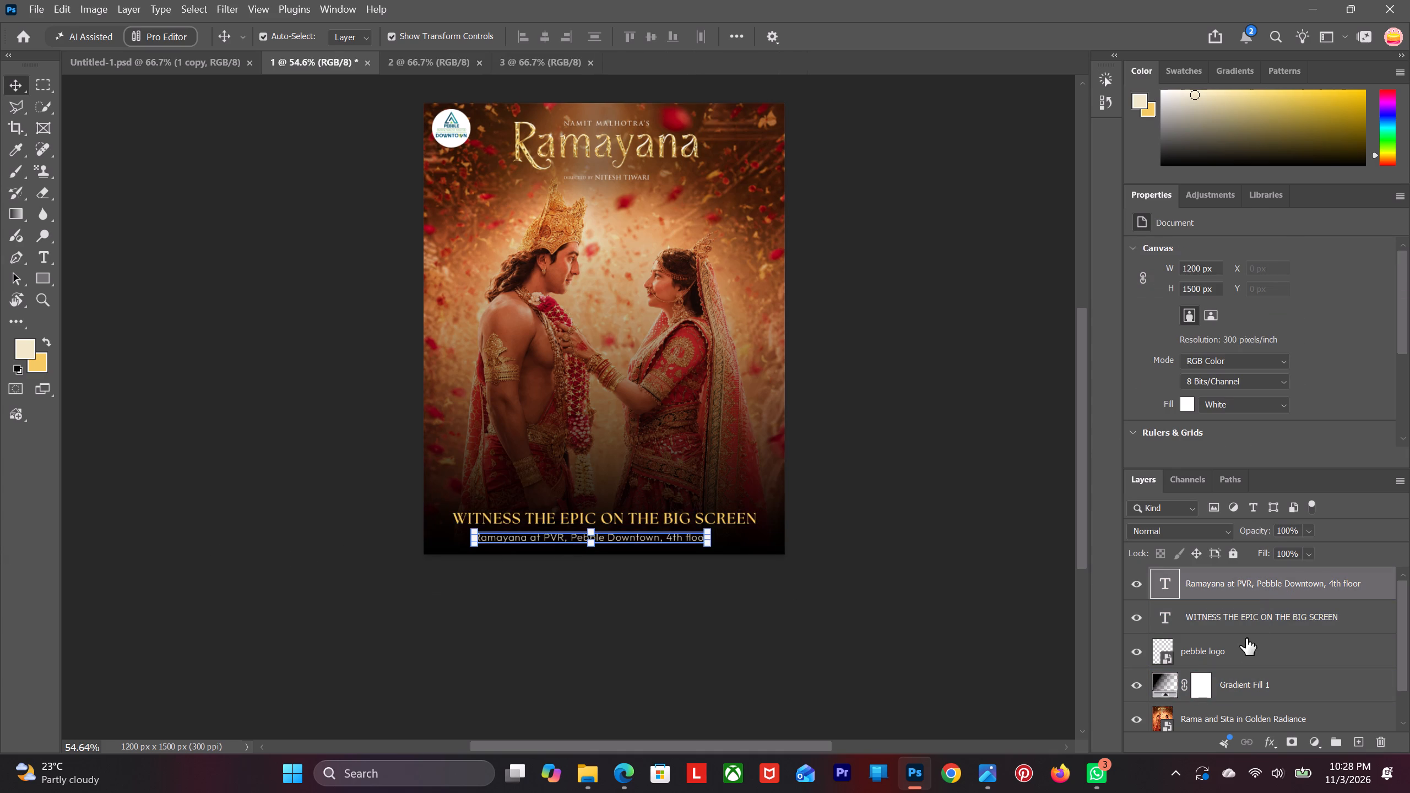
pyautogui.keyDown('ctrl'); pyautogui.click(1256, 616); pyautogui.keyUp('ctrl')
pyautogui.keyDown('ctrl'); pyautogui.click(1250, 653); pyautogui.keyUp('ctrl')
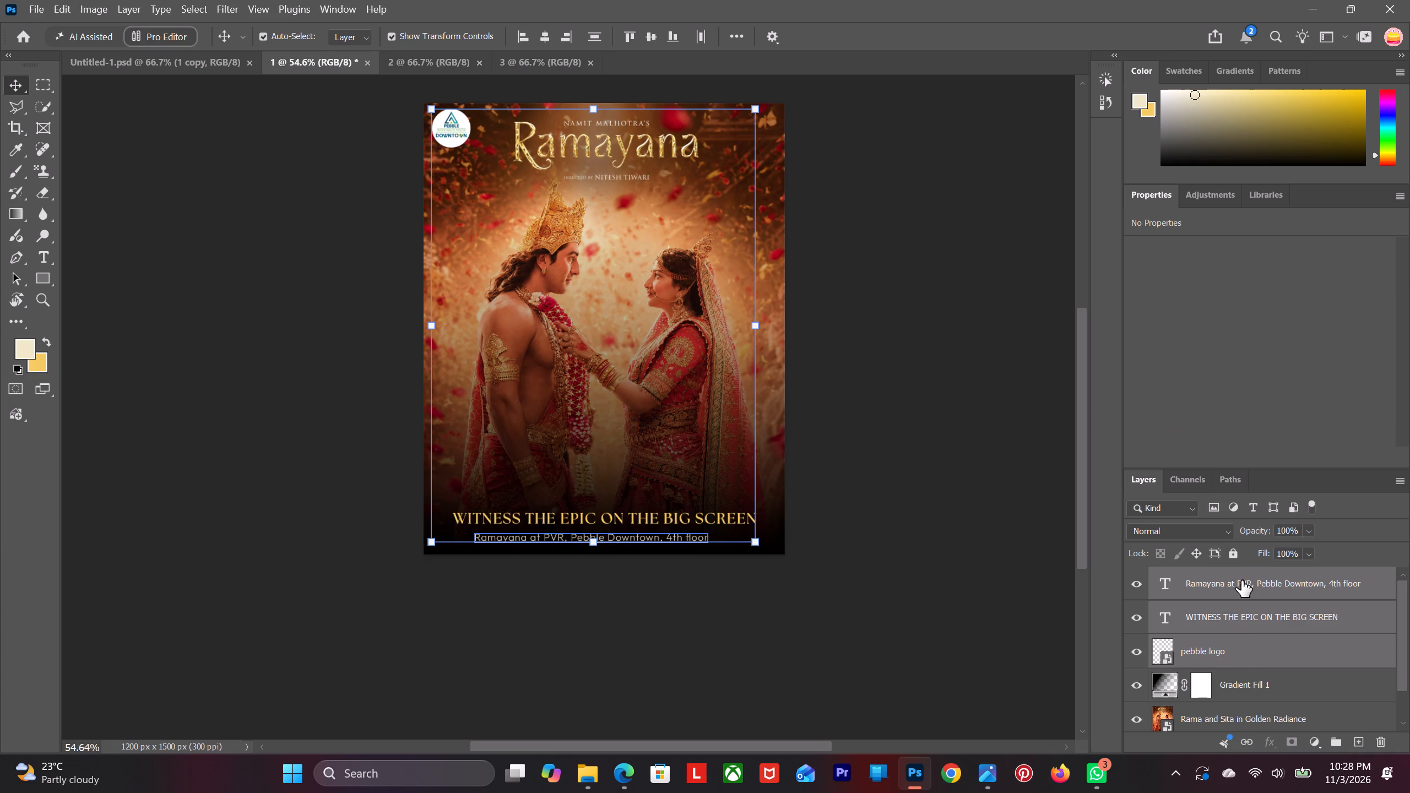
pyautogui.click(1242, 578)
pyautogui.keyDown('ctrl'); pyautogui.click(1241, 621); pyautogui.keyUp('ctrl')
pyautogui.scroll(-9, 1238, 636)
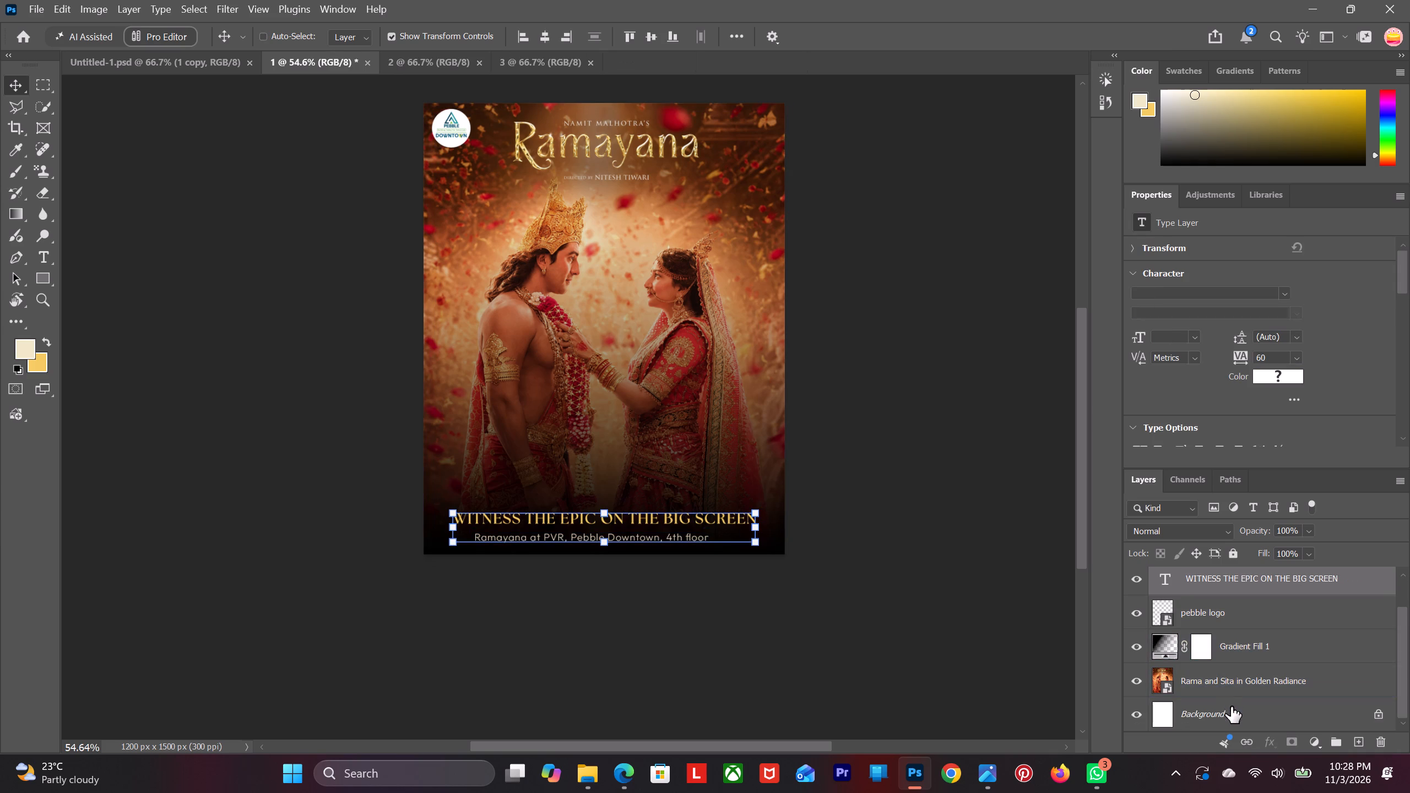
pyautogui.keyDown('ctrl'); pyautogui.click(1231, 707); pyautogui.keyUp('ctrl')
pyautogui.scroll(3, 1225, 676)
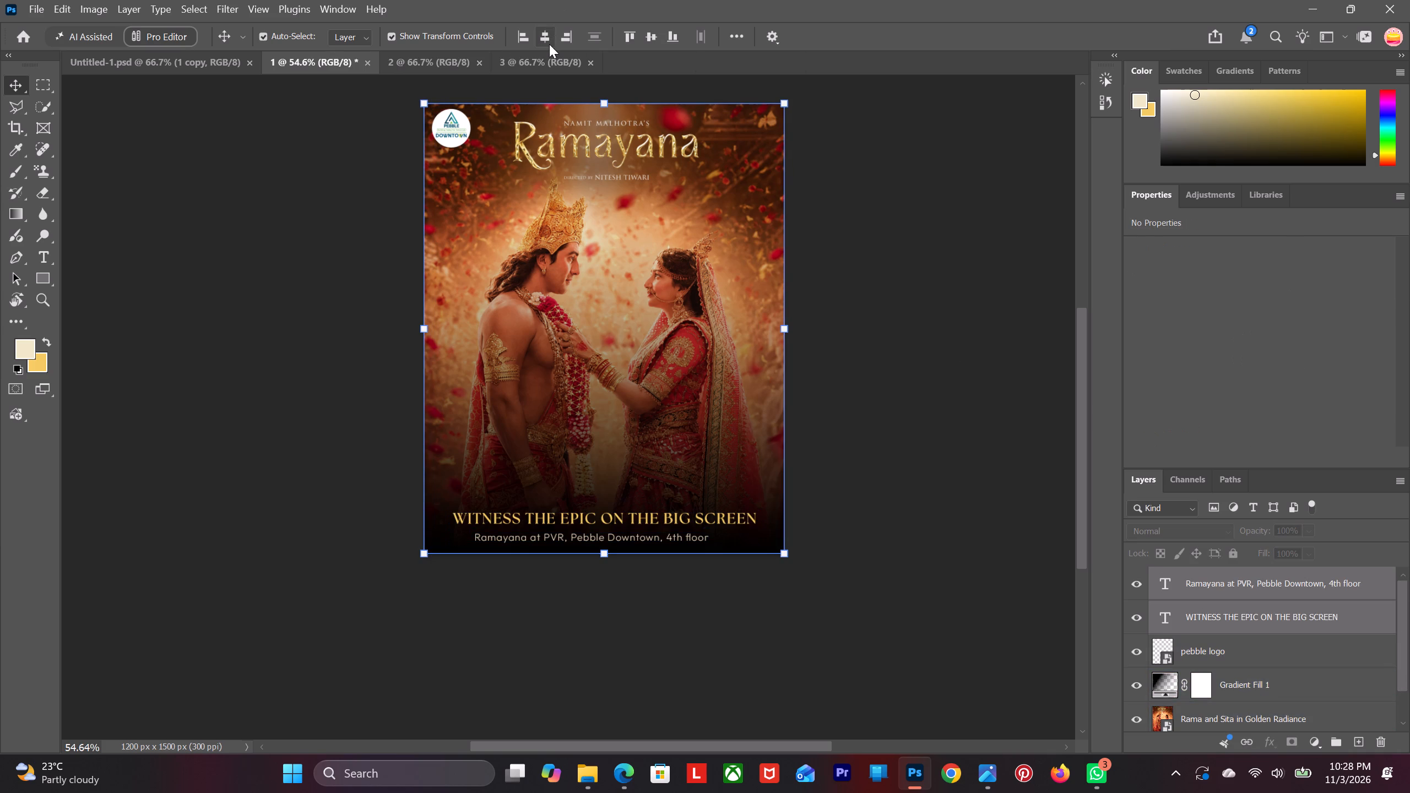
pyautogui.click(549, 44)
pyautogui.doubleClick(549, 44)
pyautogui.click(354, 211)
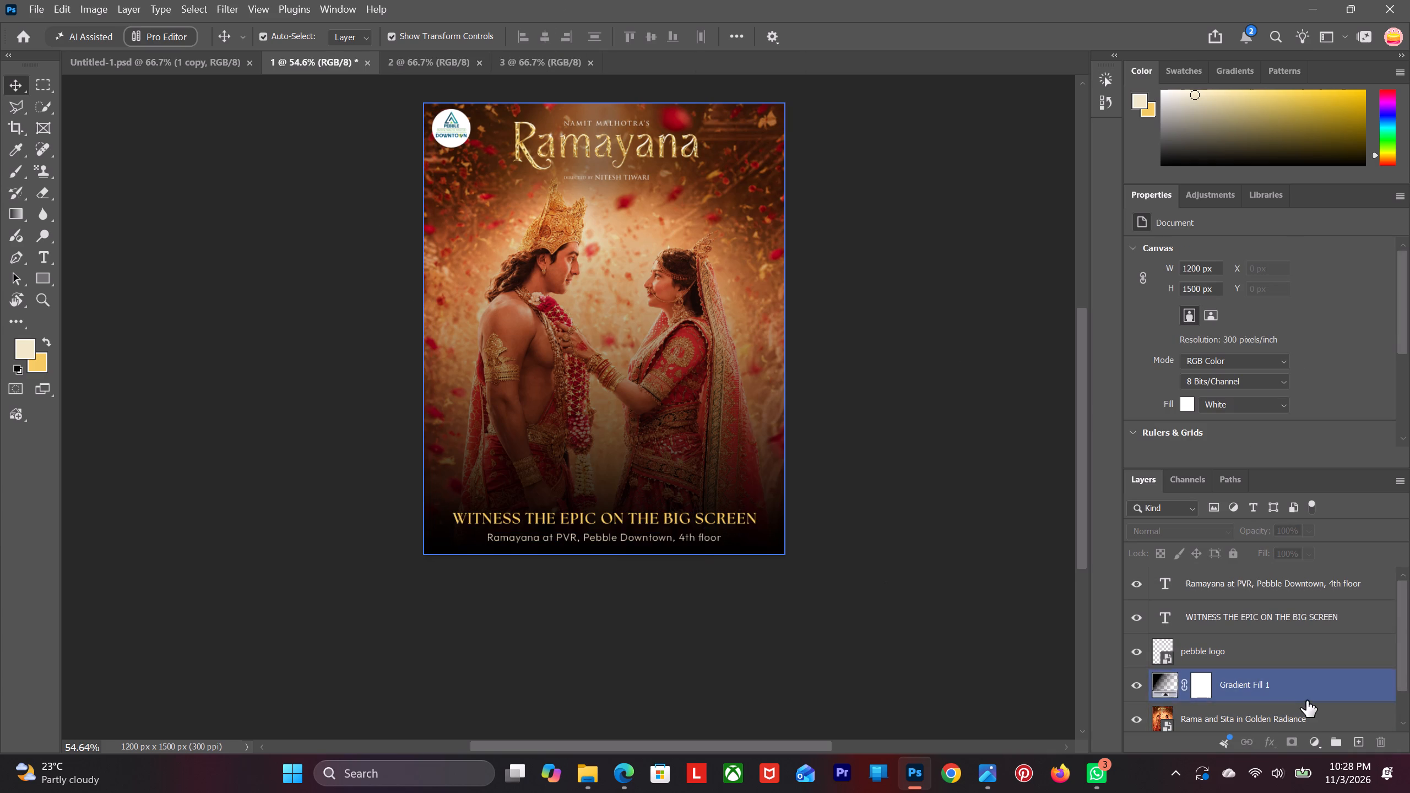
# Unlock the Background layer, then realign the horizontal centres of both text layers with it and deselect them.
pyautogui.scroll(-6, 1294, 695)
pyautogui.click(1380, 710)
pyautogui.scroll(5, 1285, 648)
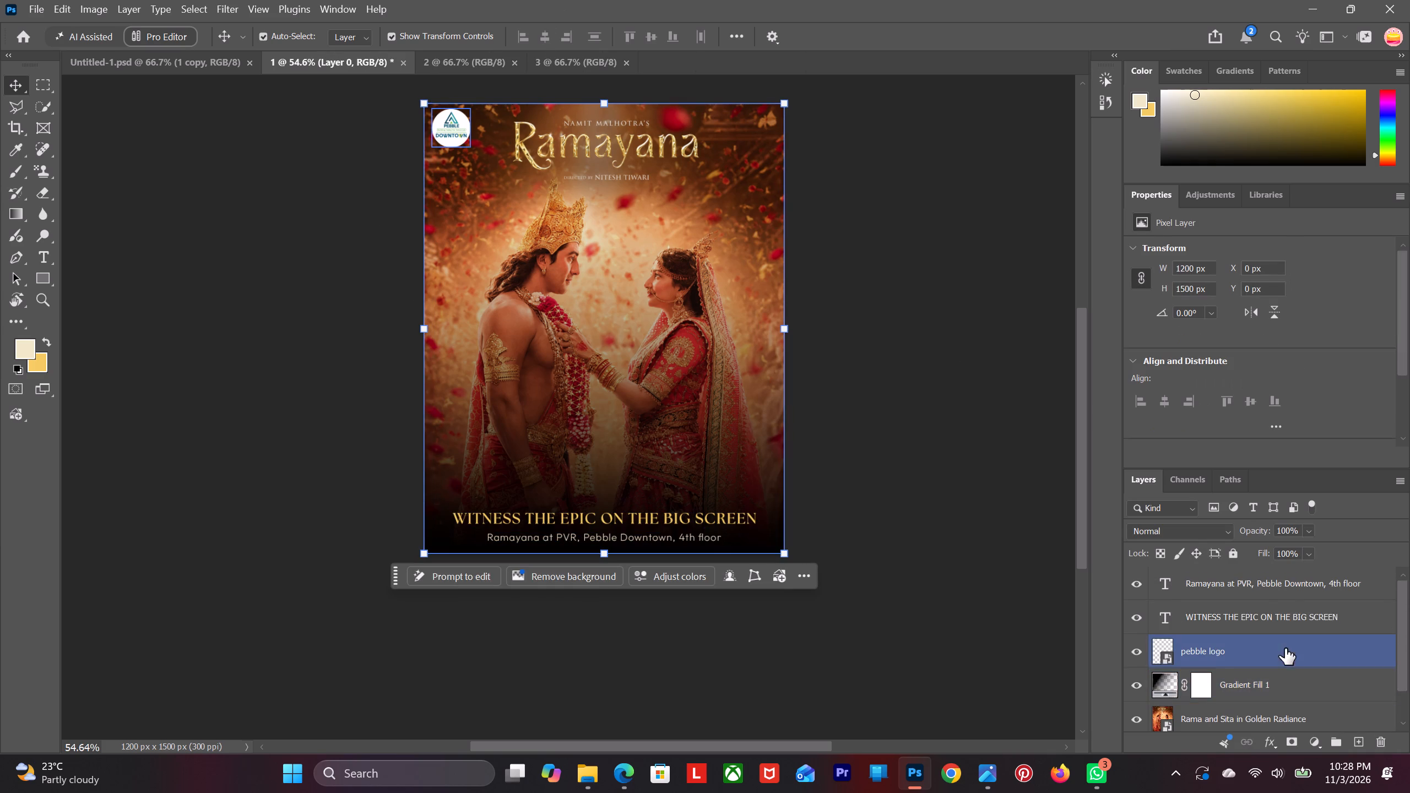
pyautogui.click(1286, 588)
pyautogui.keyDown('ctrl'); pyautogui.click(1279, 609); pyautogui.keyUp('ctrl')
pyautogui.scroll(-9, 1278, 610)
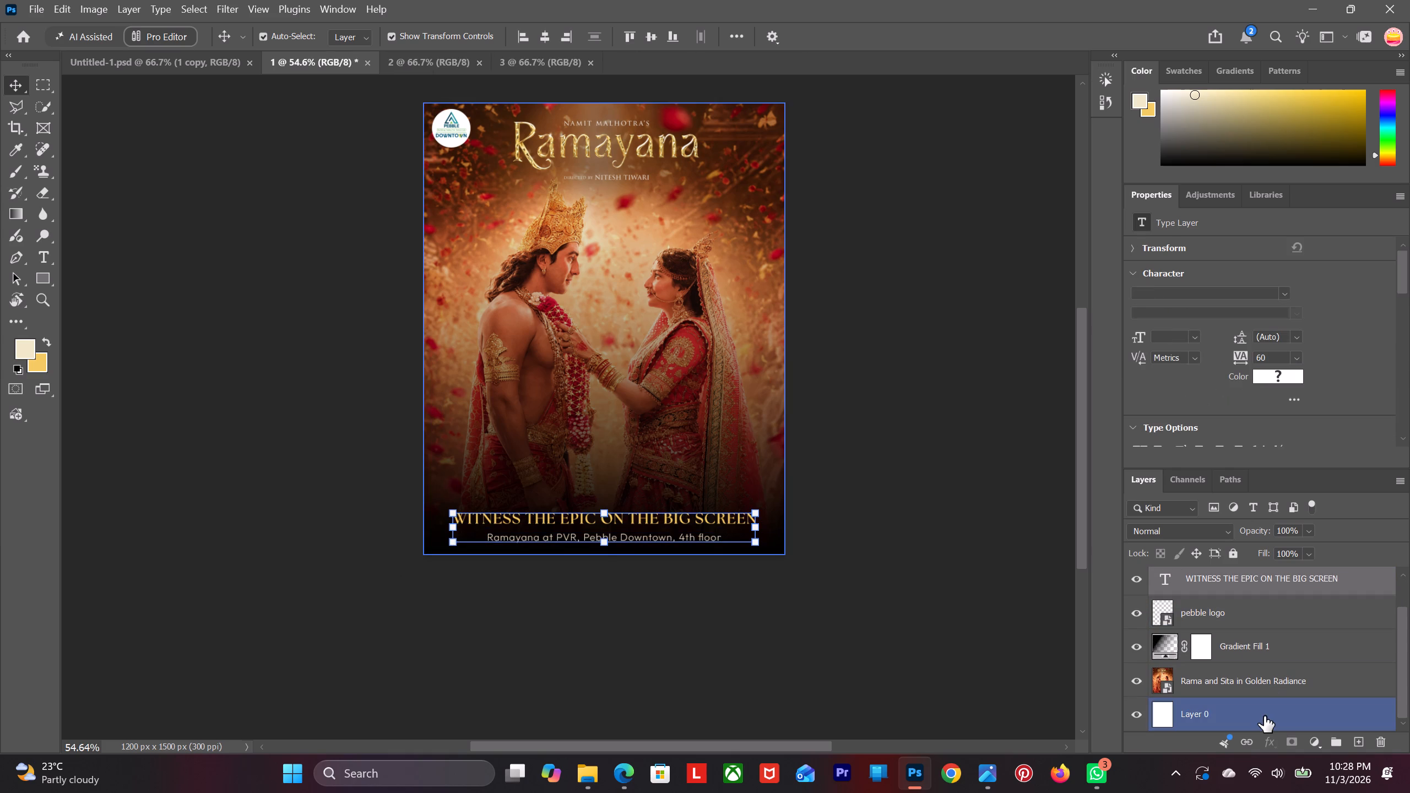
pyautogui.keyDown('ctrl'); pyautogui.click(1264, 716); pyautogui.keyUp('ctrl')
pyautogui.tripleClick(545, 30)
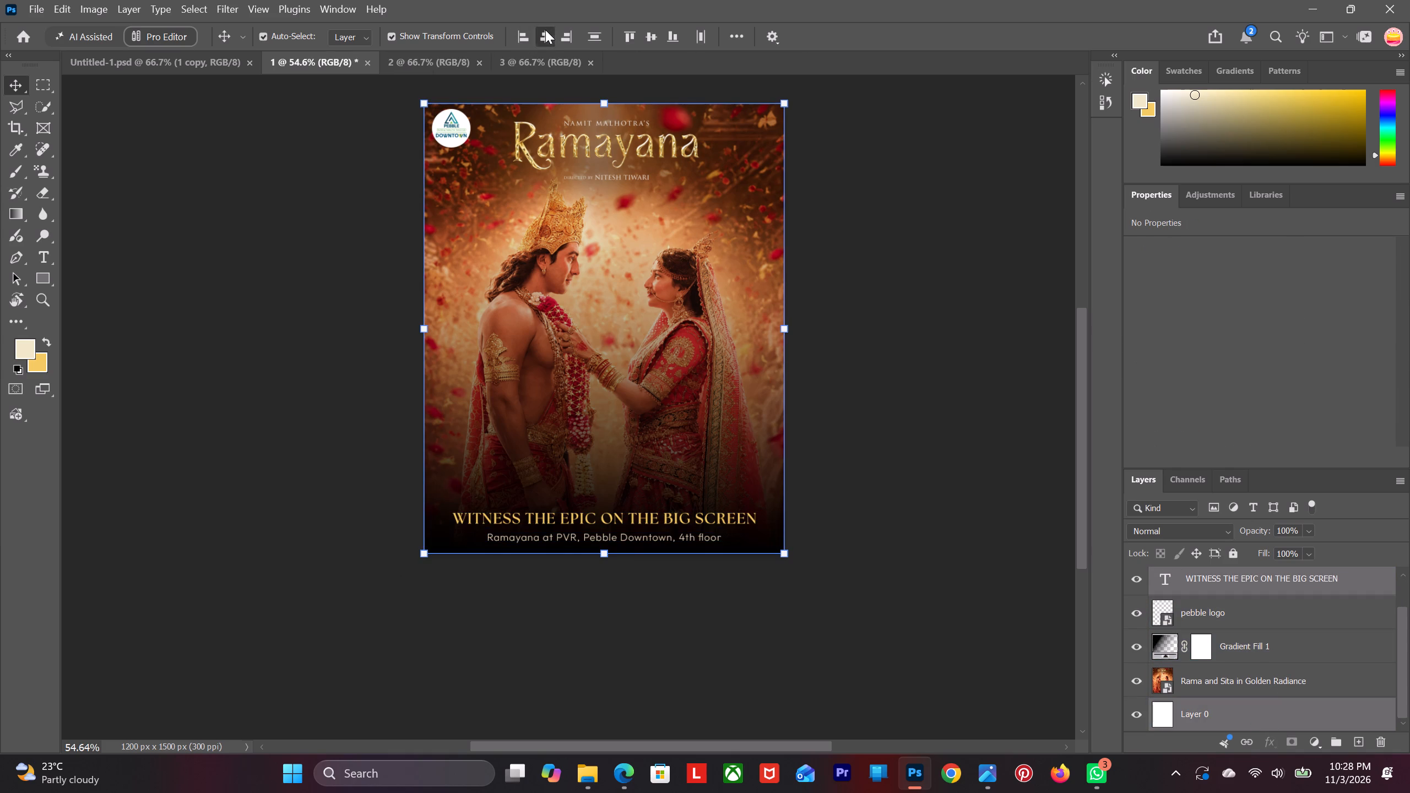
pyautogui.click(315, 322)
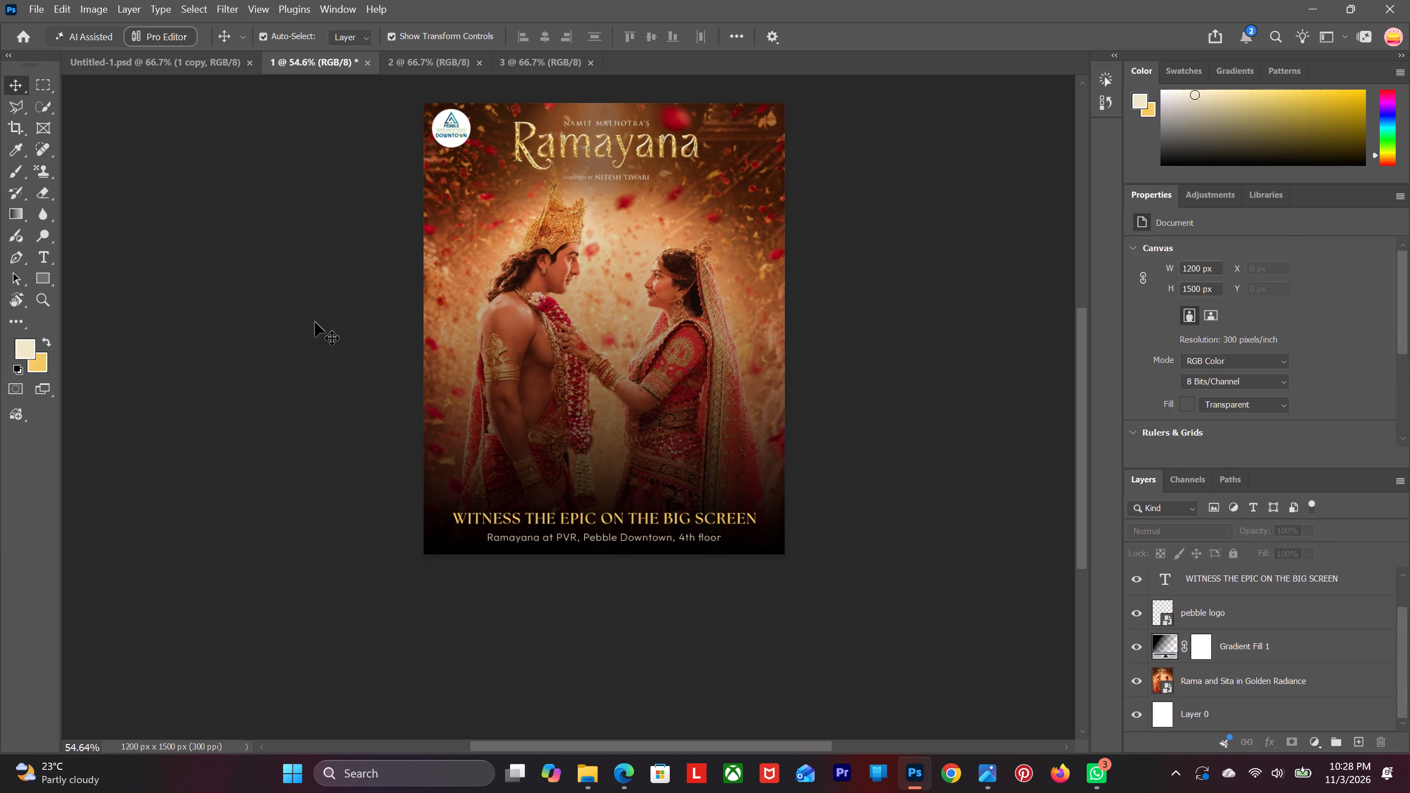
# Nudge the tagline slightly up to widen the gap above the venue line, then deselect it.
pyautogui.keyDown('alt'); pyautogui.scroll(-3, 231, 410); pyautogui.keyUp('alt')
pyautogui.click(572, 491)
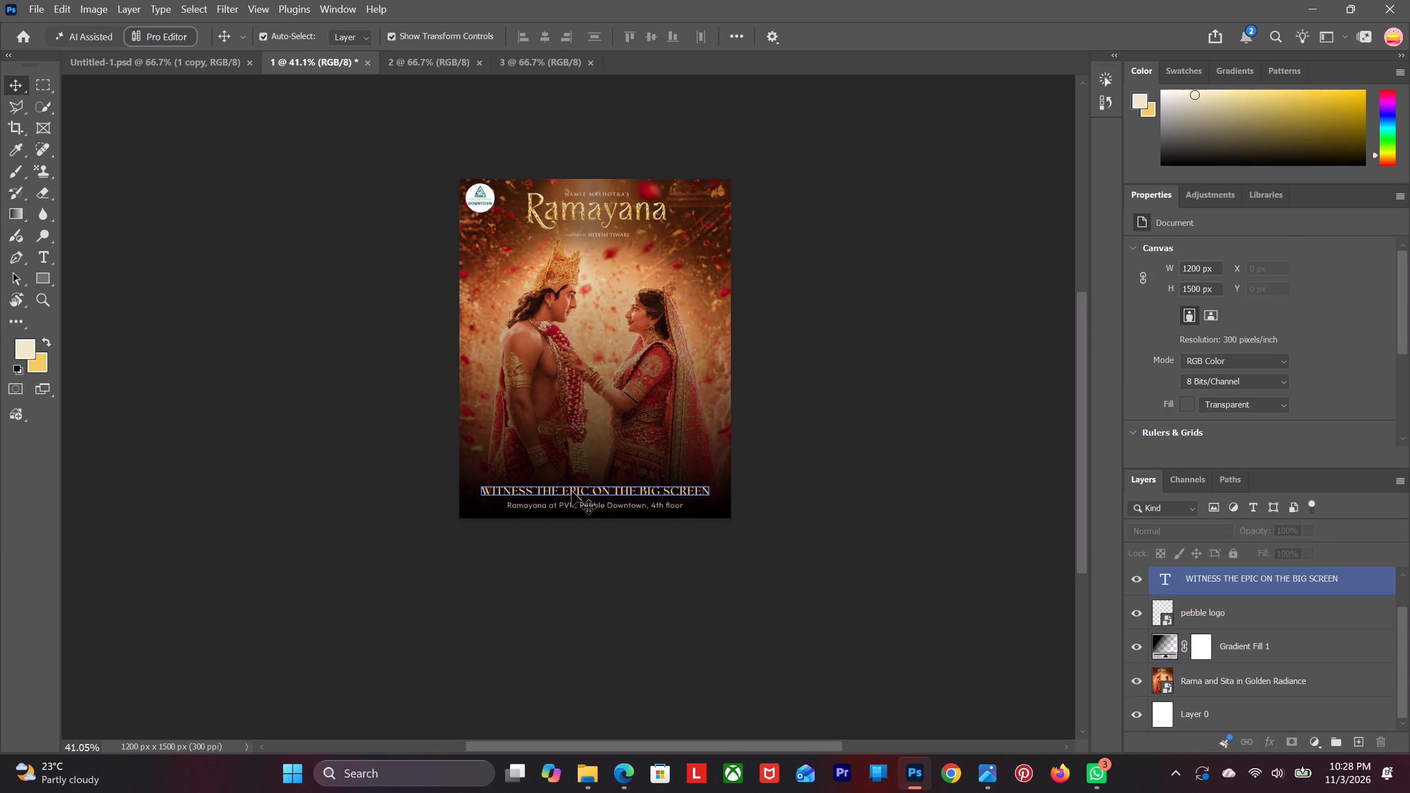
pyautogui.press('Up')
pyautogui.press('Up')
pyautogui.press('Up')
pyautogui.press('Up')
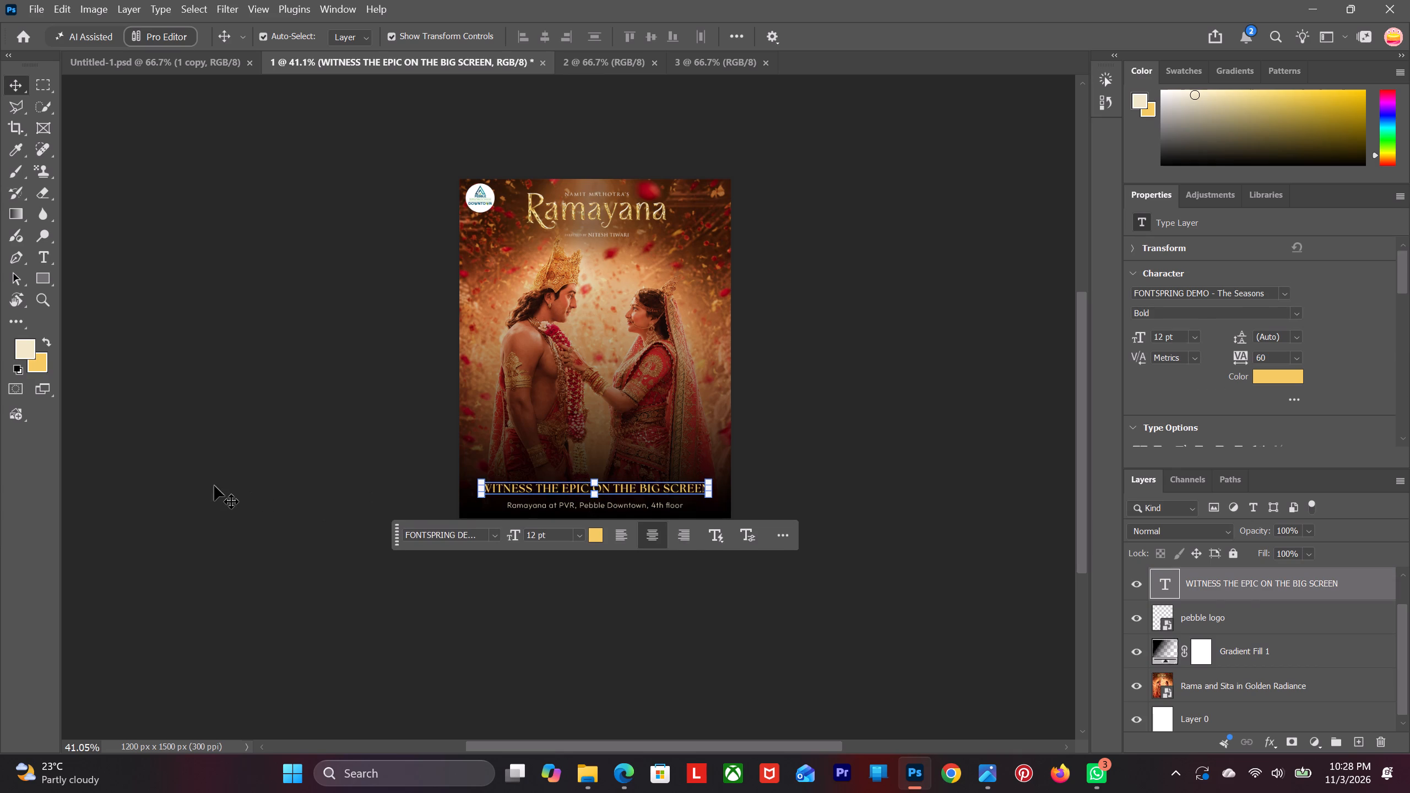
pyautogui.click(214, 486)
pyautogui.click(254, 460)
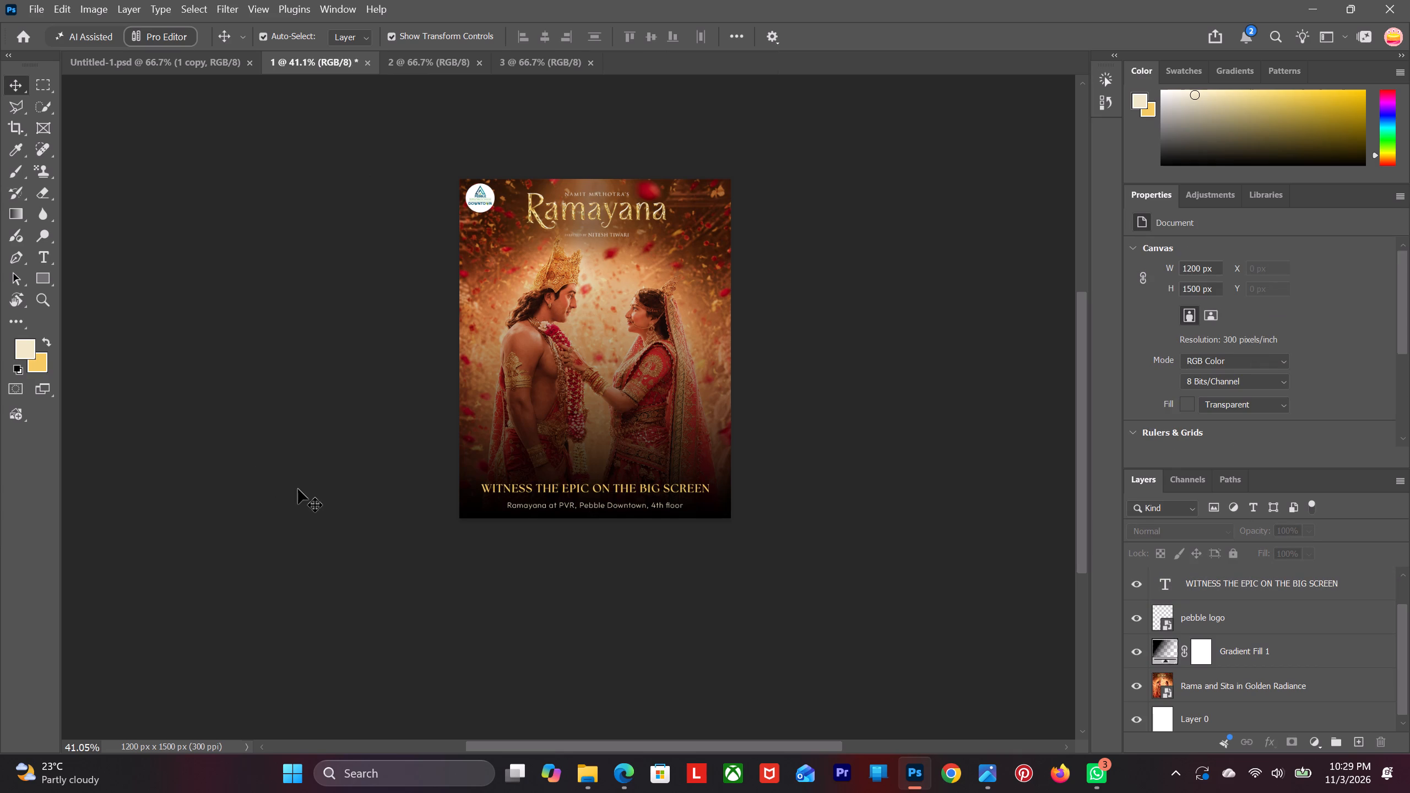
# Switch to the blank document 2.
pyautogui.scroll(6, 297, 488)
pyautogui.click(425, 63)
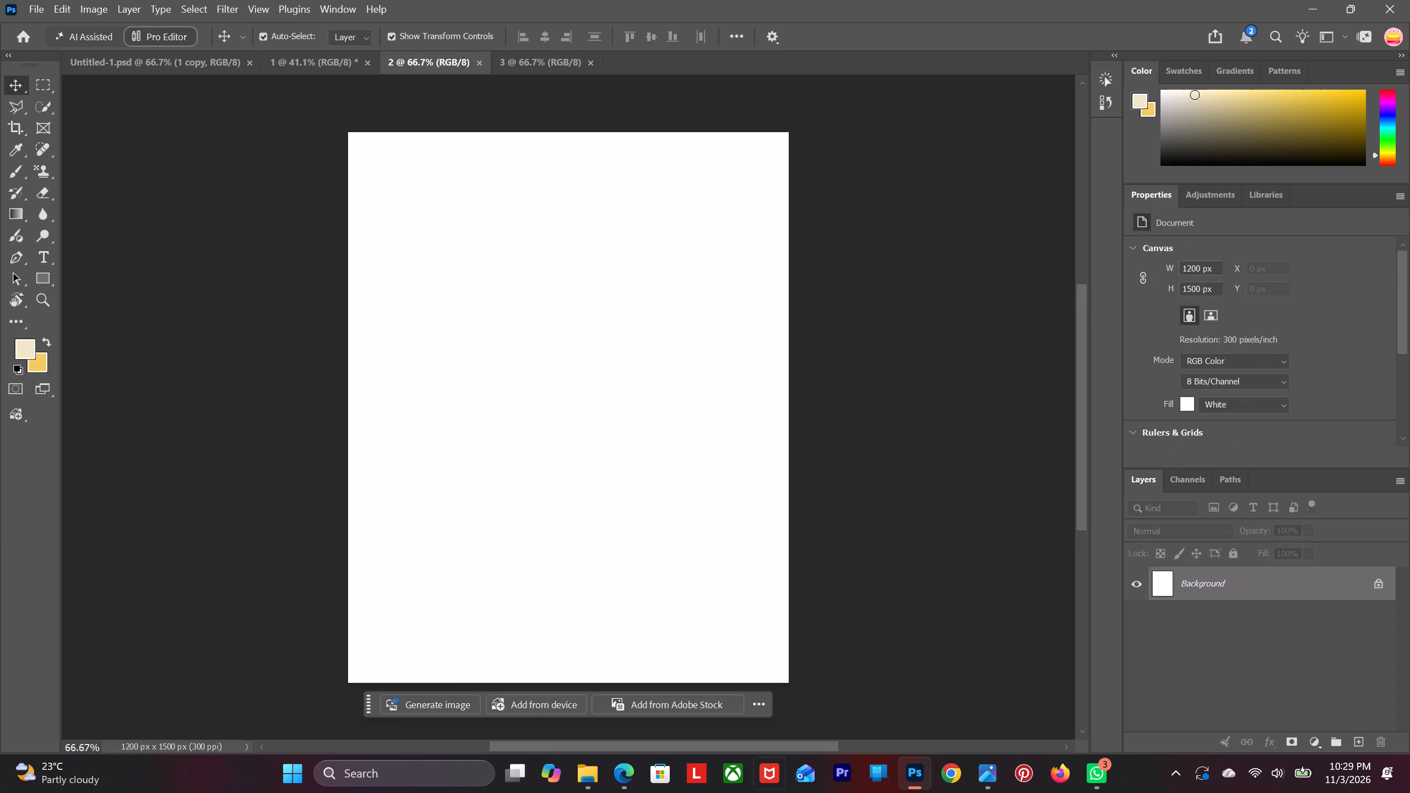
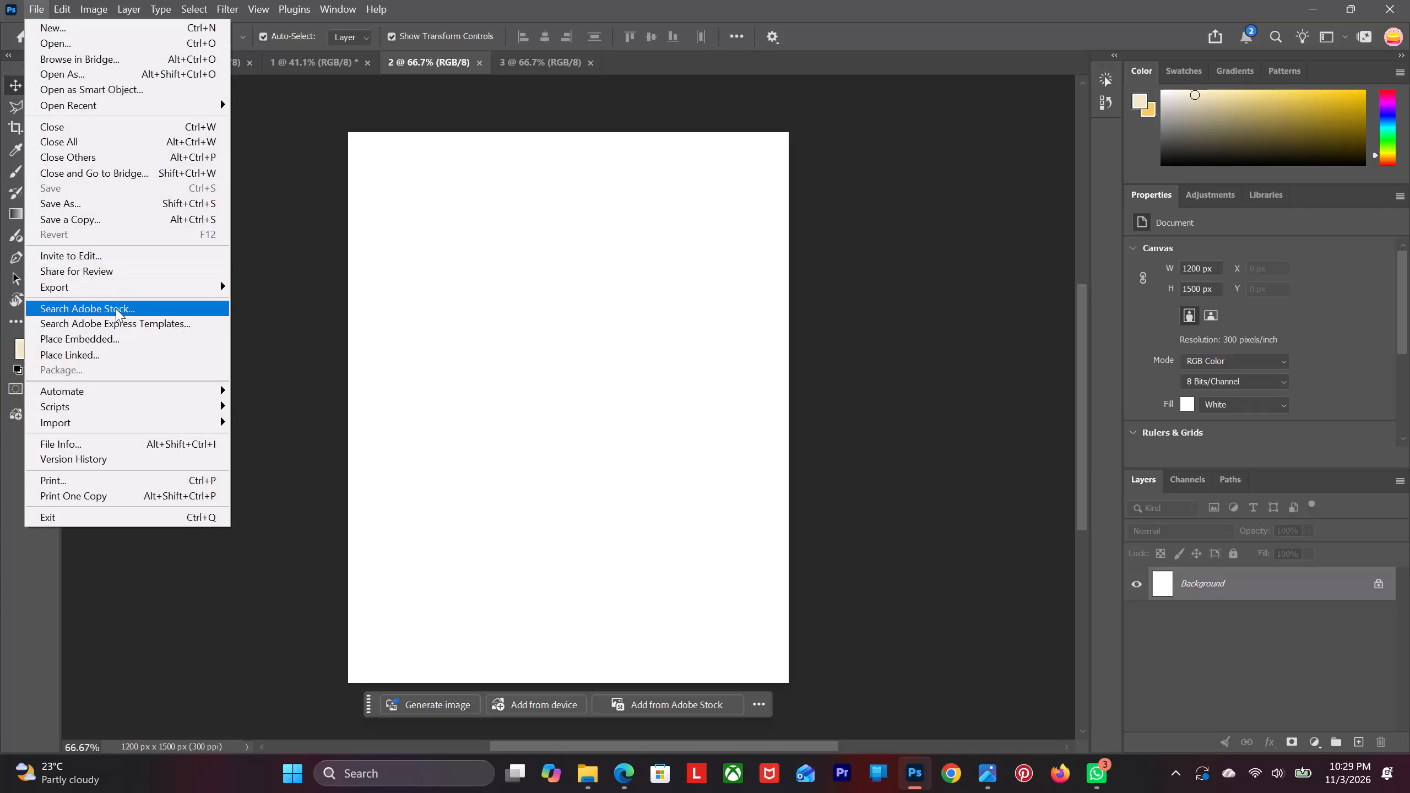
# Place the store display photo Copy of IMG_1729(1) from Downloads as an embedded layer in document 2.
pyautogui.click(89, 341)
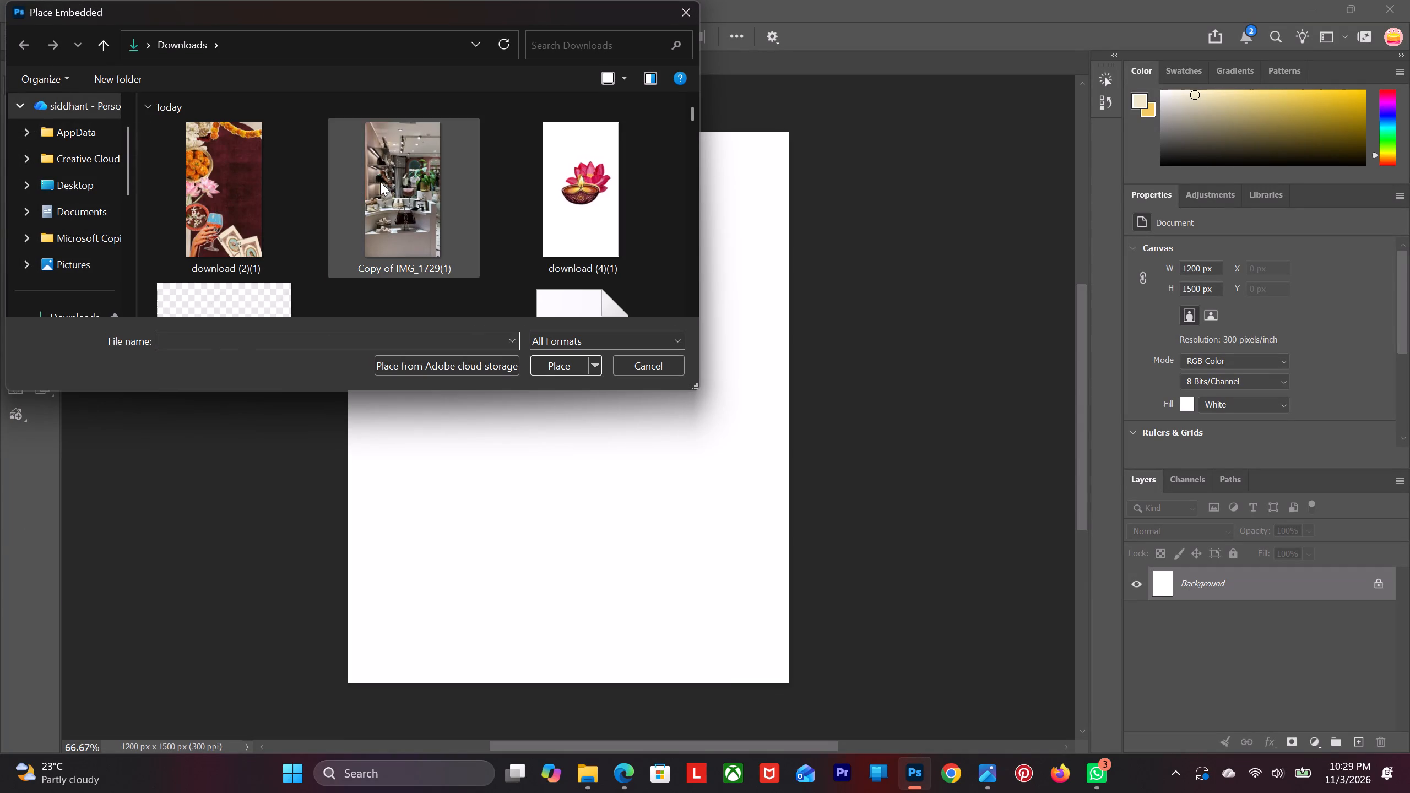
pyautogui.click(381, 182)
pyautogui.click(570, 362)
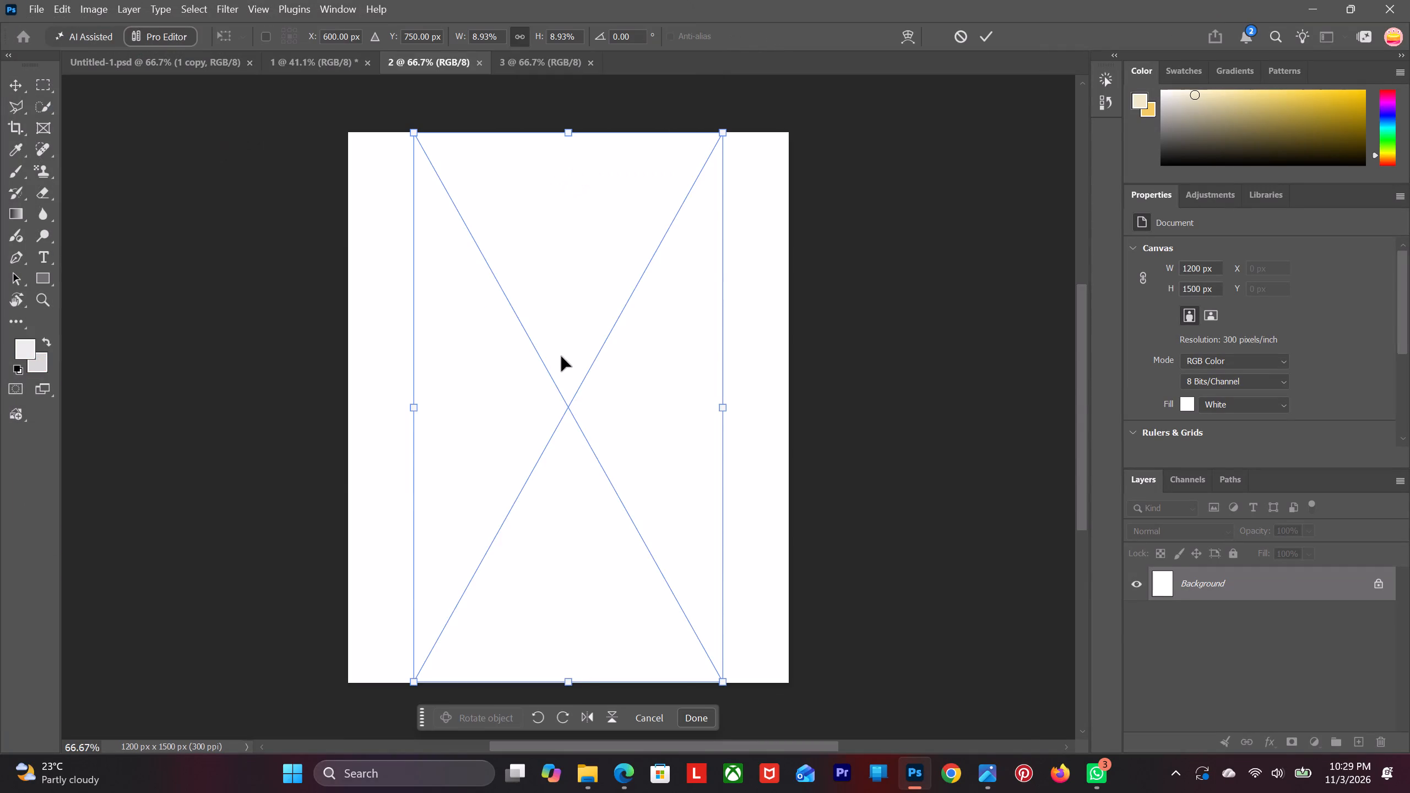
pyautogui.click(16, 82)
pyautogui.click(158, 159)
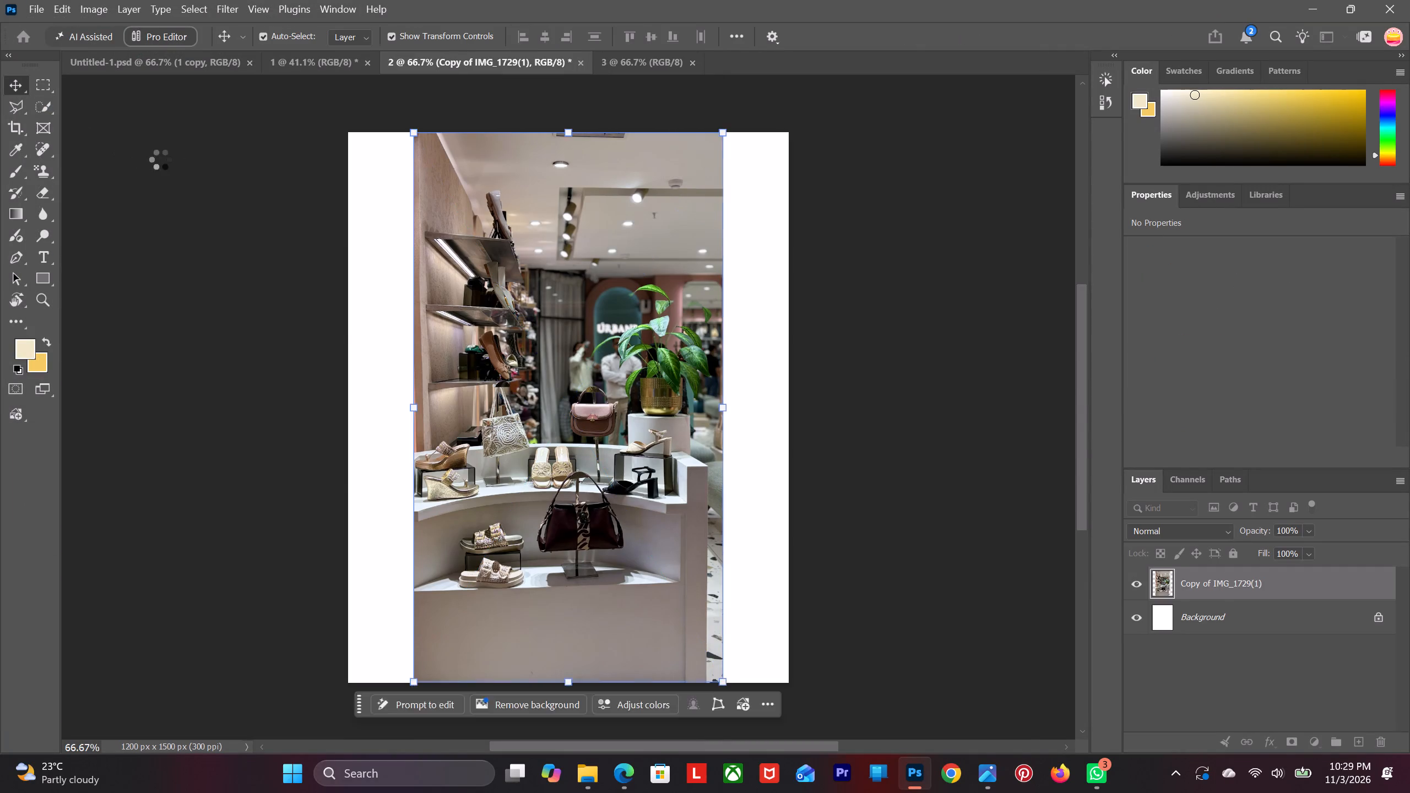
# Enlarge the store photo proportionally to about 12.74% so it spans the full canvas width.
pyautogui.click(539, 360)
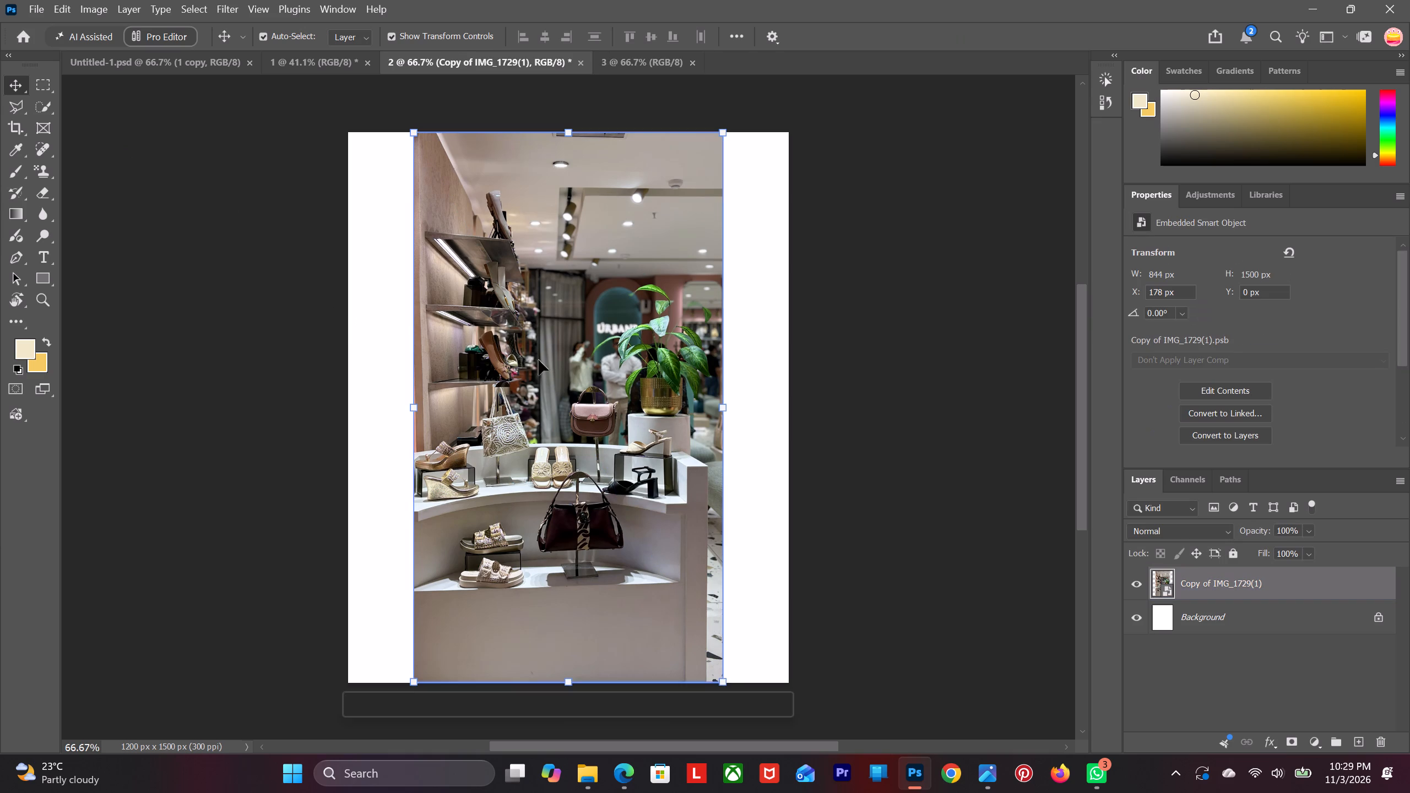
pyautogui.moveTo(566, 128); pyautogui.dragTo(570, 103)
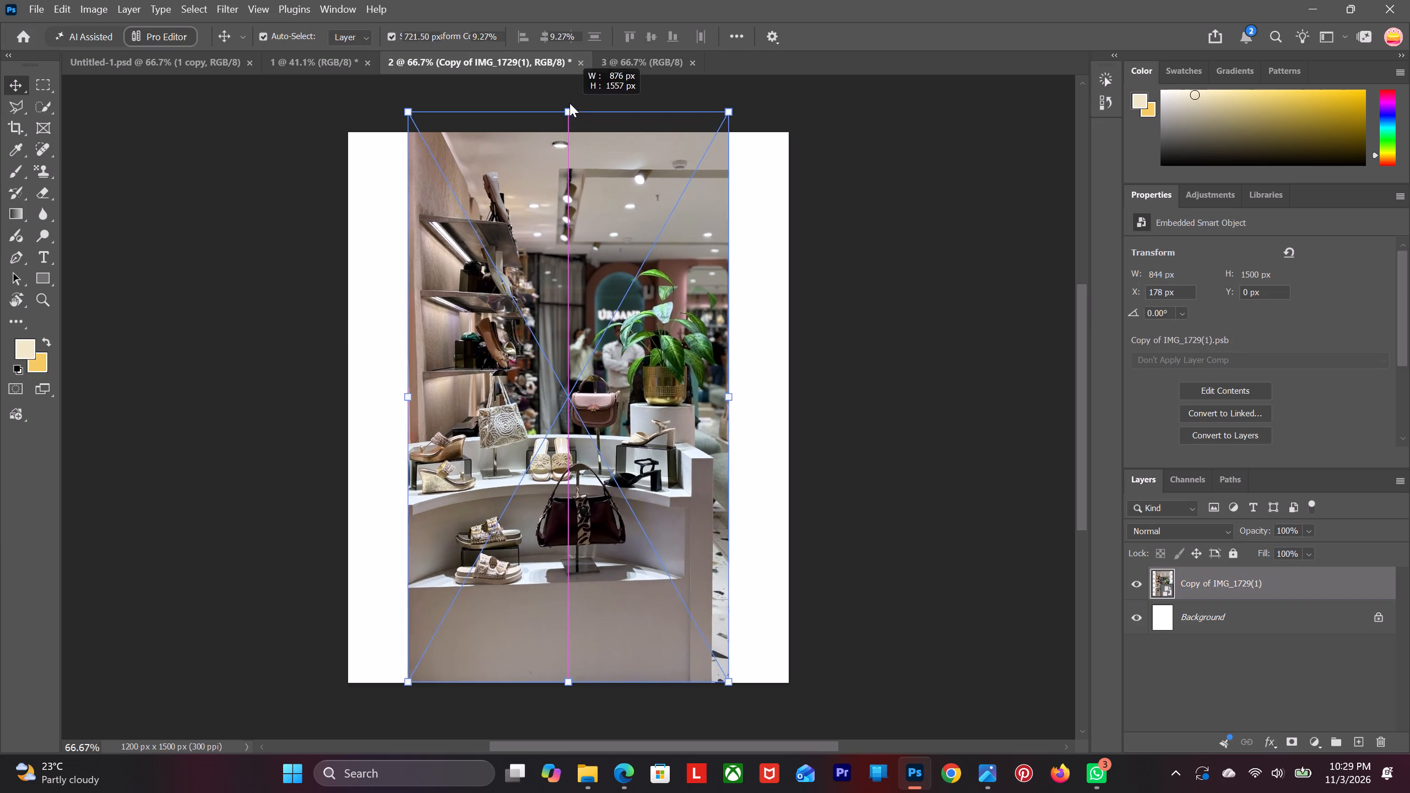
pyautogui.moveTo(570, 103); pyautogui.dragTo(572, 70)
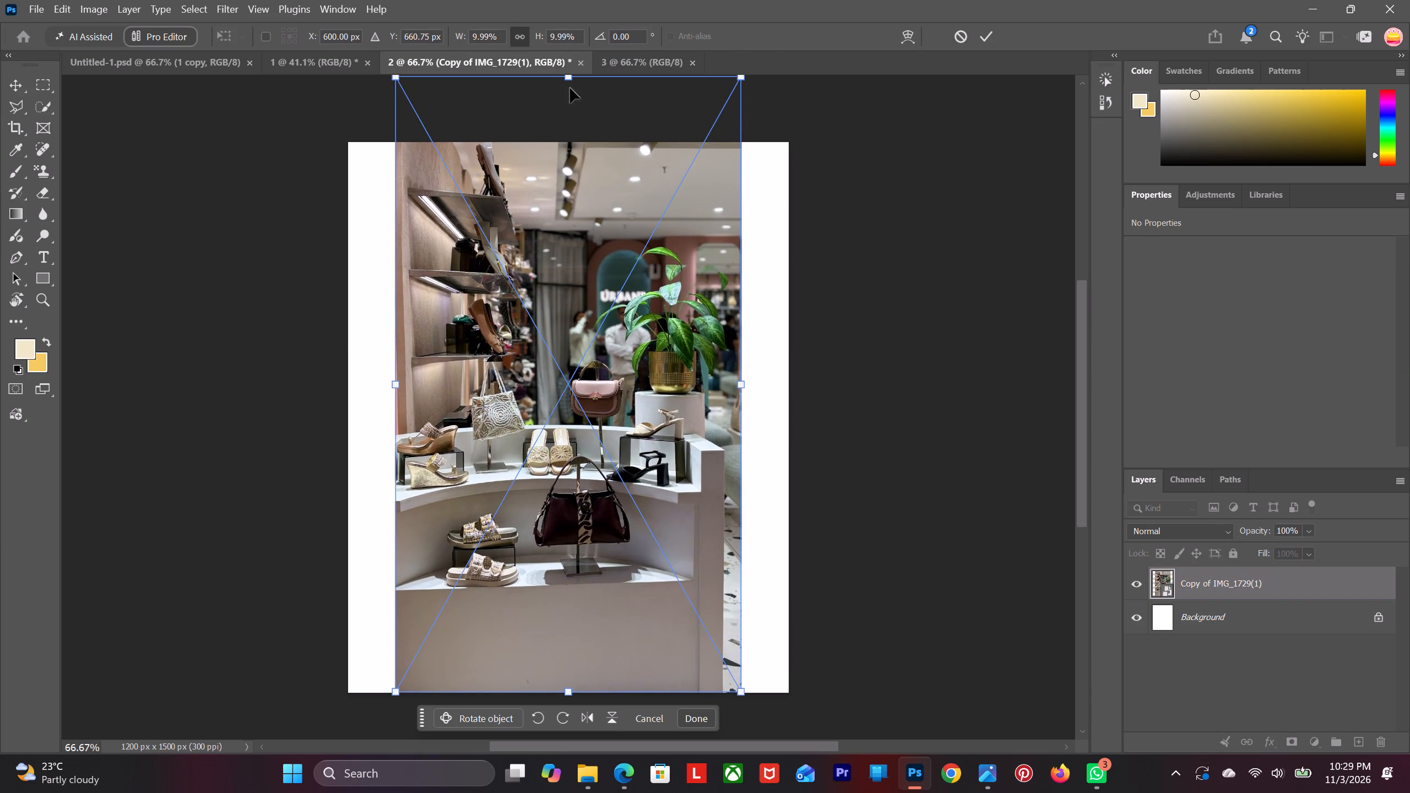
pyautogui.moveTo(570, 78); pyautogui.dragTo(571, 63)
pyautogui.scroll(-14, 593, 254)
pyautogui.moveTo(602, 490); pyautogui.dragTo(602, 510)
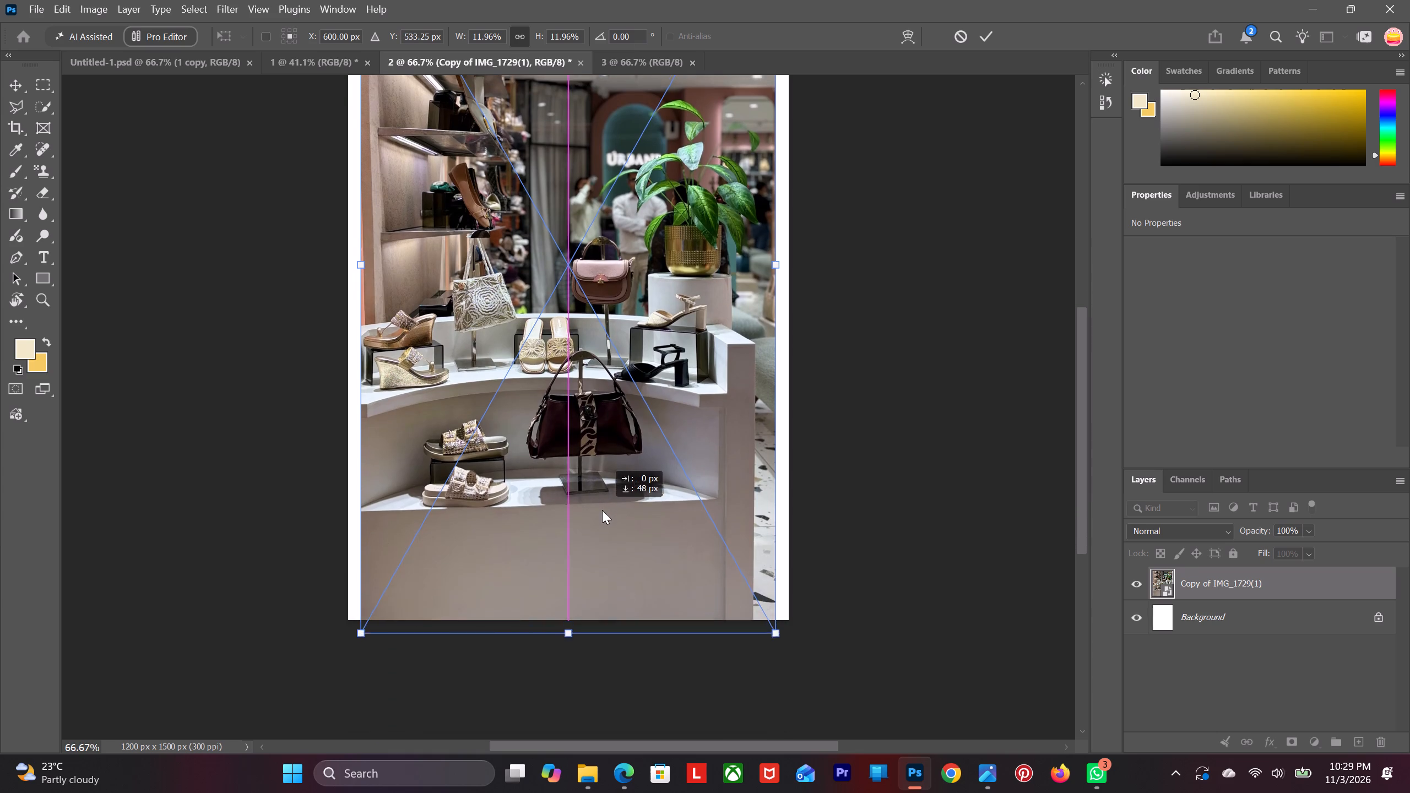
pyautogui.moveTo(602, 510); pyautogui.dragTo(608, 587)
pyautogui.scroll(5, 608, 568)
pyautogui.scroll(-10, 526, 485)
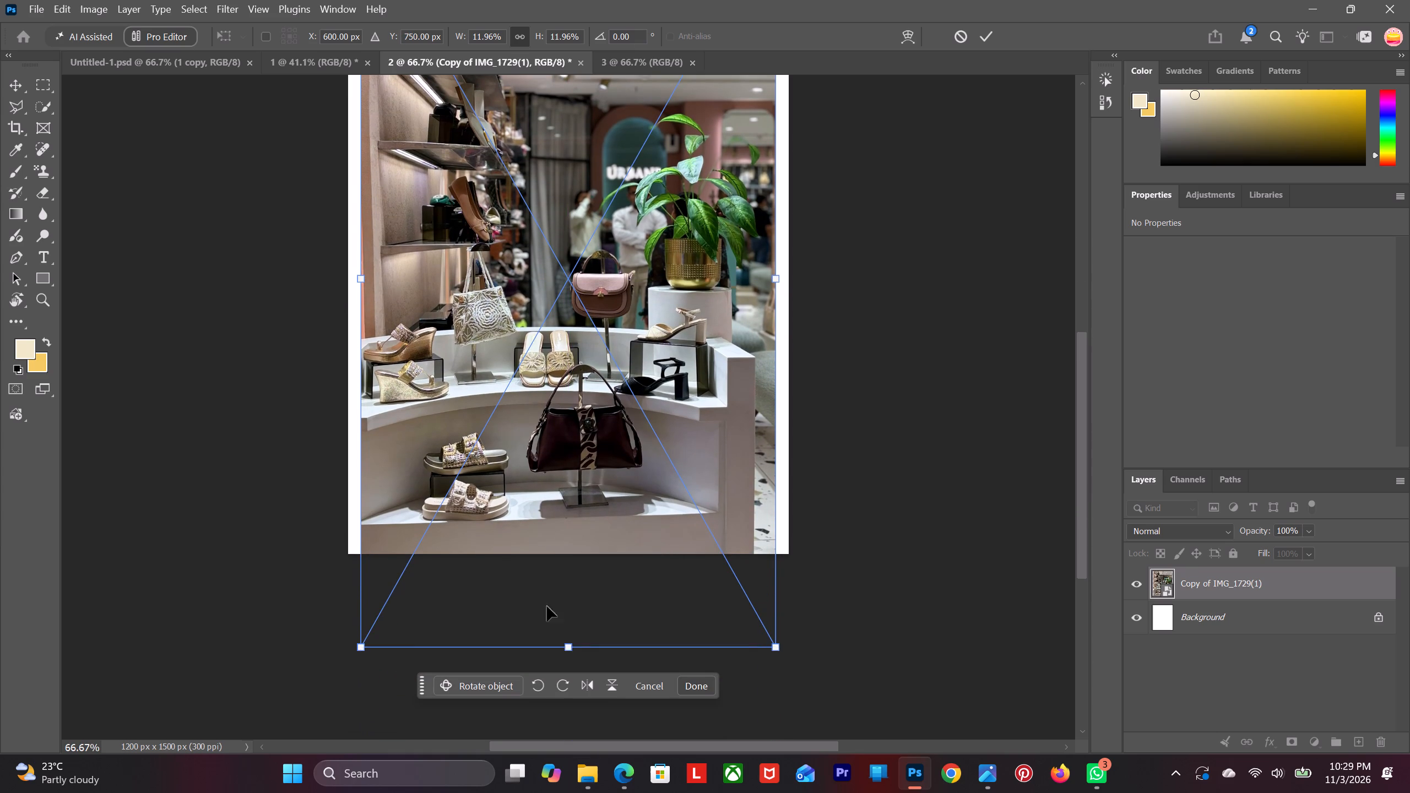
pyautogui.moveTo(567, 644); pyautogui.dragTo(569, 681)
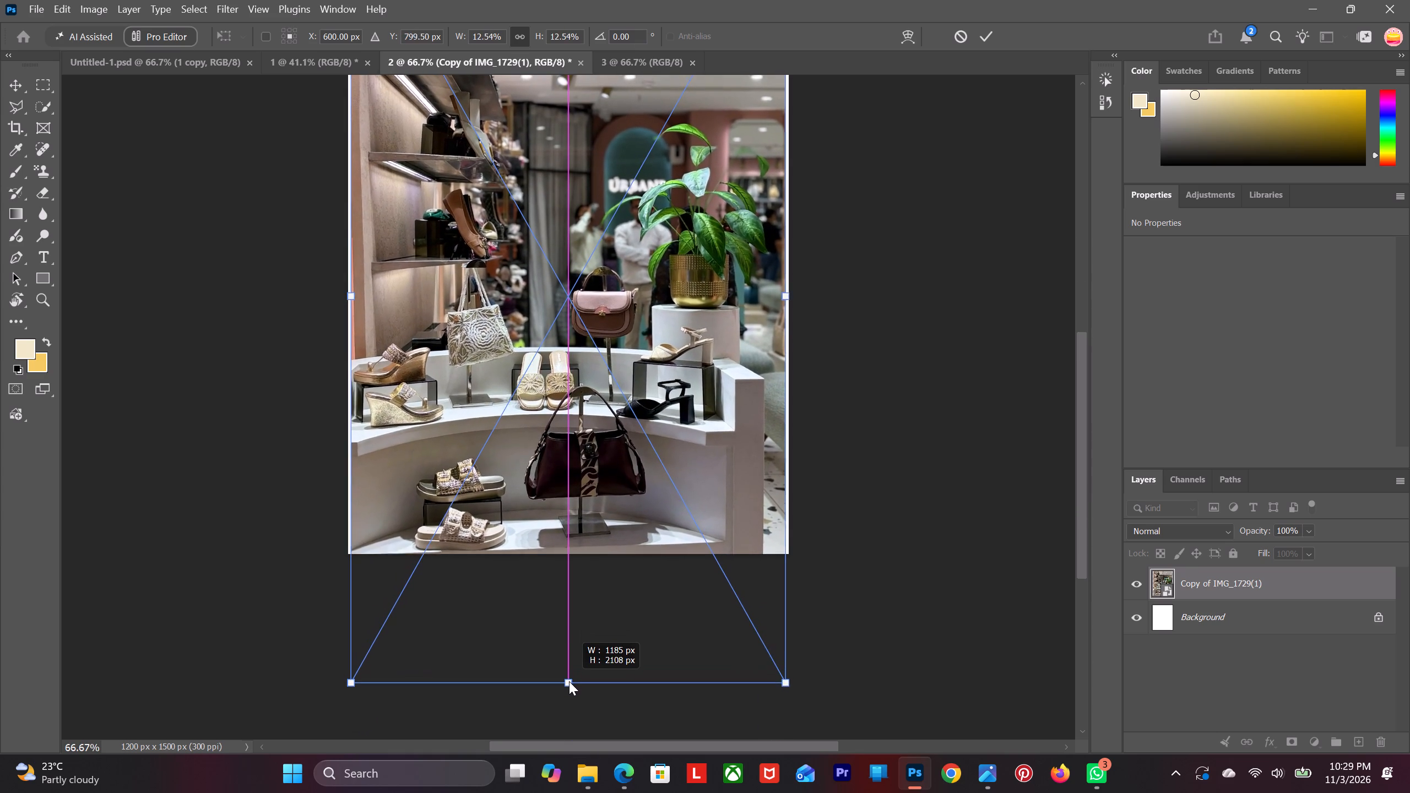
pyautogui.moveTo(569, 681); pyautogui.dragTo(568, 692)
pyautogui.scroll(7, 522, 487)
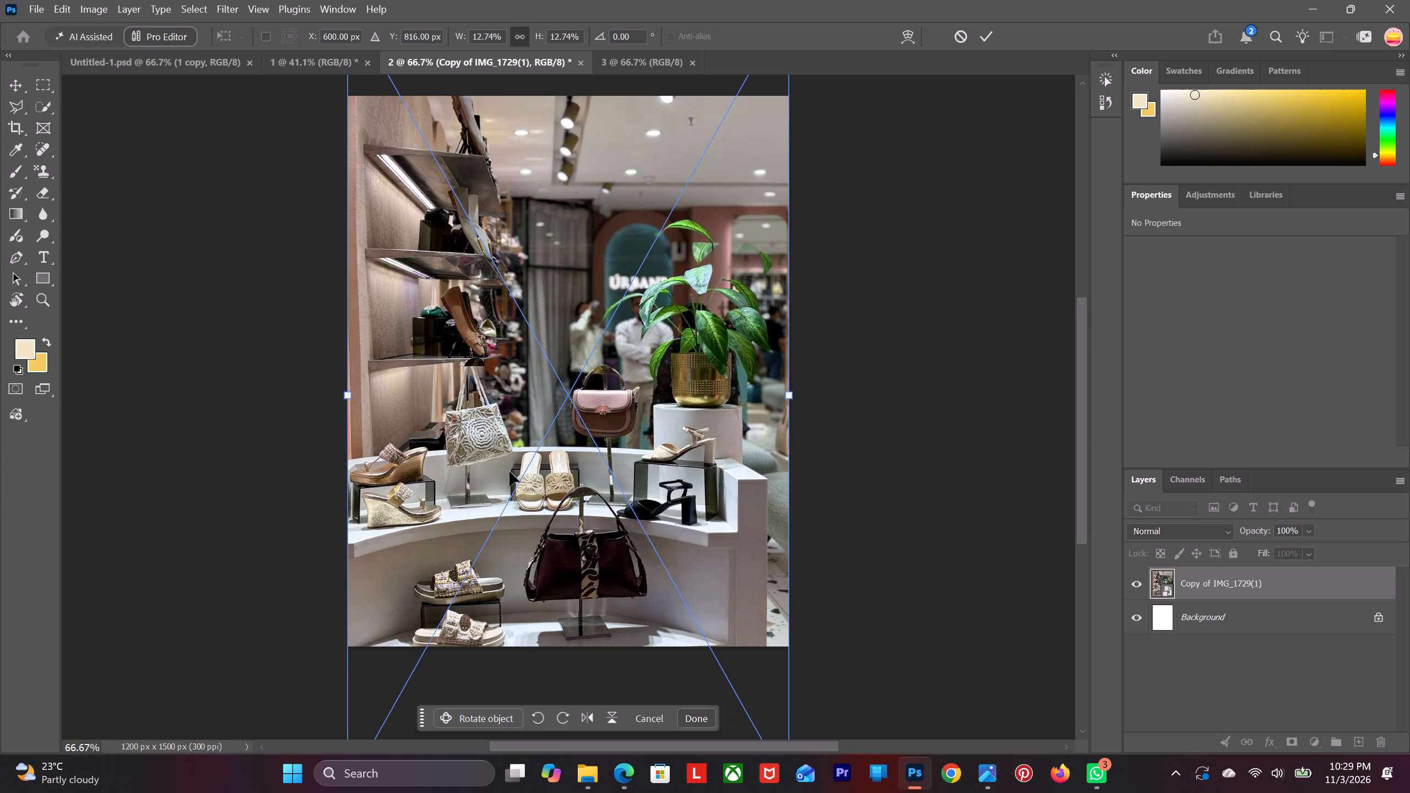
pyautogui.keyDown('alt'); pyautogui.scroll(-5, 512, 469); pyautogui.keyUp('alt')
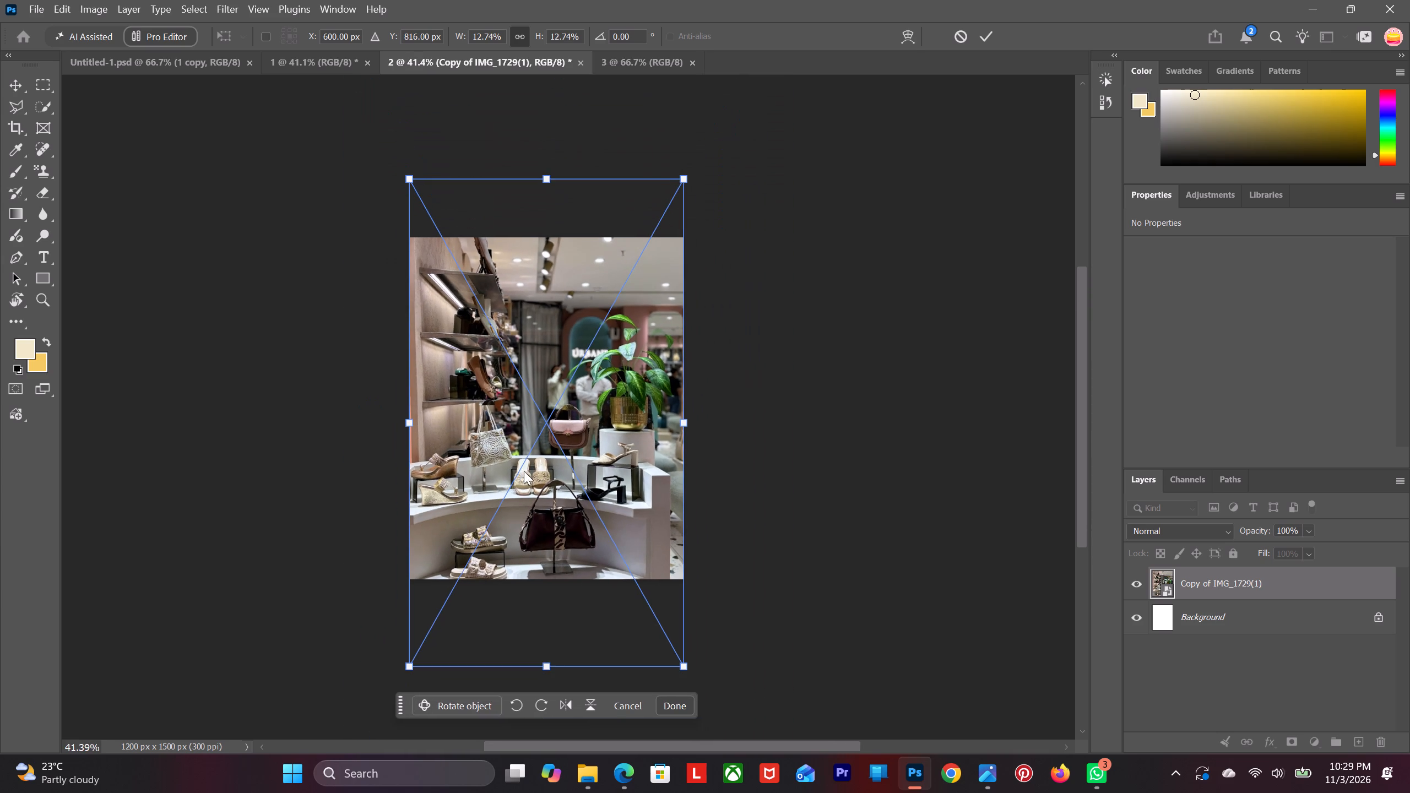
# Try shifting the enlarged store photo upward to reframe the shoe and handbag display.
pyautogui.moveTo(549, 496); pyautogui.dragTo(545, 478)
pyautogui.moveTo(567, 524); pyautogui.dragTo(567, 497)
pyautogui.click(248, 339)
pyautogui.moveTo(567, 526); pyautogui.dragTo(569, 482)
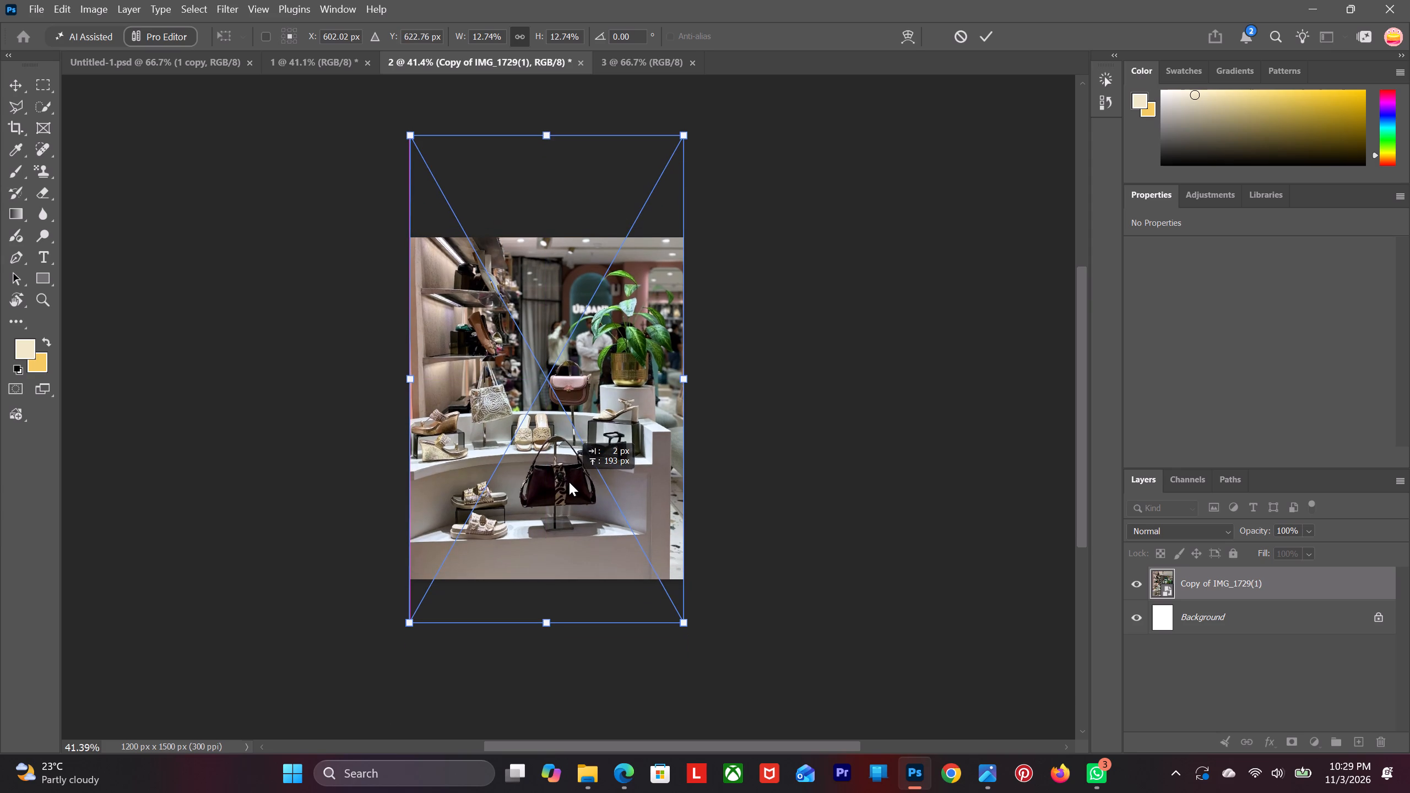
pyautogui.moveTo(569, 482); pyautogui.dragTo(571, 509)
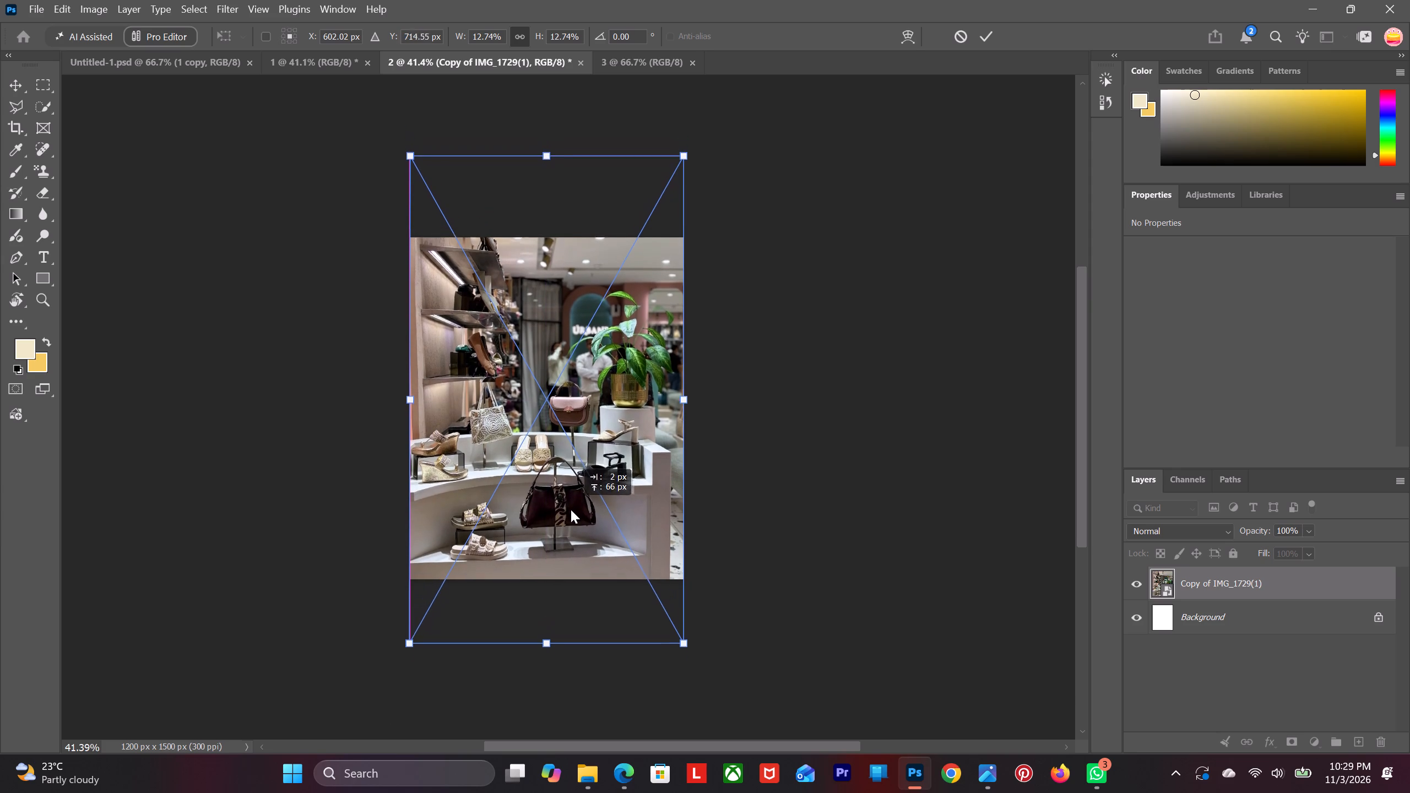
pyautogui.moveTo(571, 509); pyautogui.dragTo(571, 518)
# Rescale the store photo proportionally to about 12.70% so both sides meet the canvas edges.
pyautogui.moveTo(546, 162); pyautogui.dragTo(546, 172)
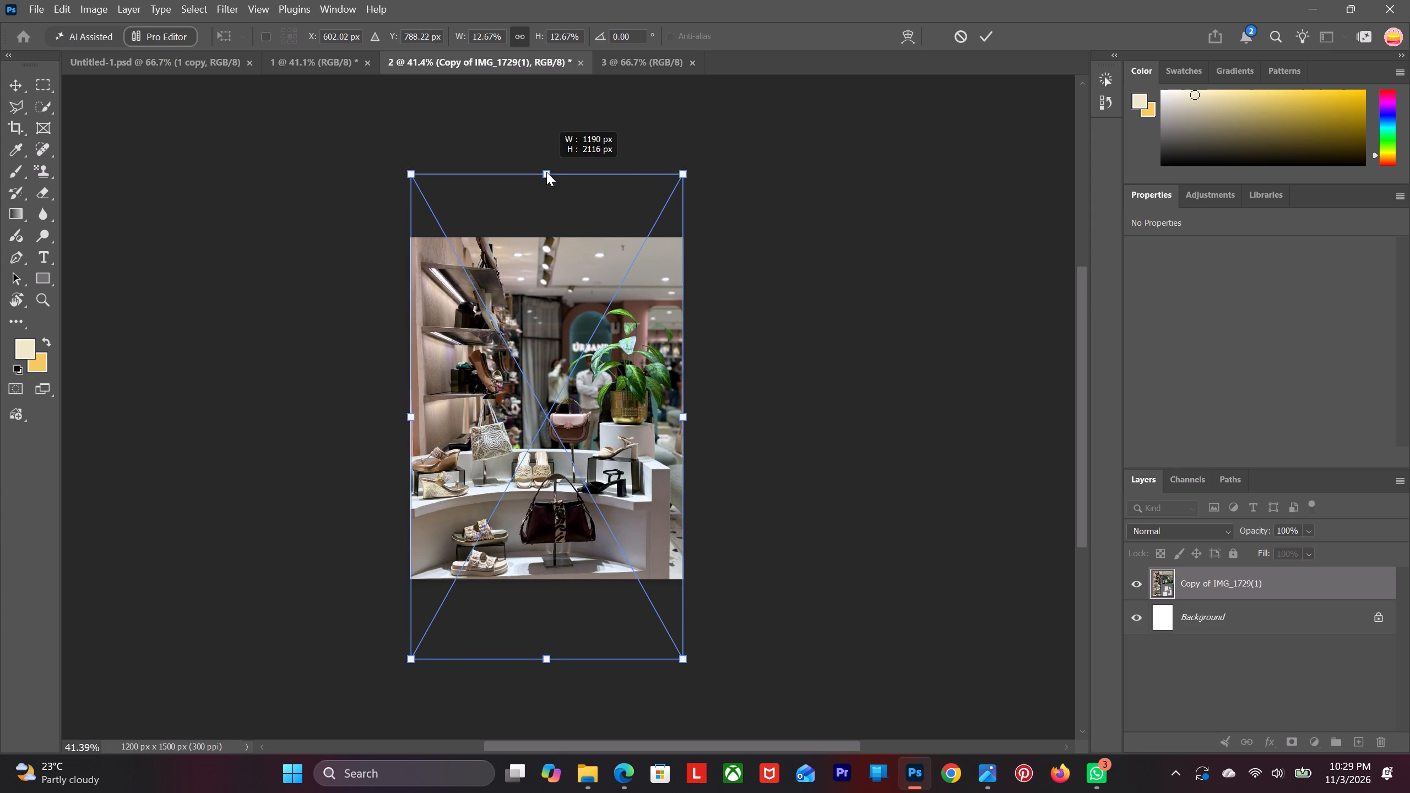
pyautogui.moveTo(546, 172); pyautogui.dragTo(549, 224)
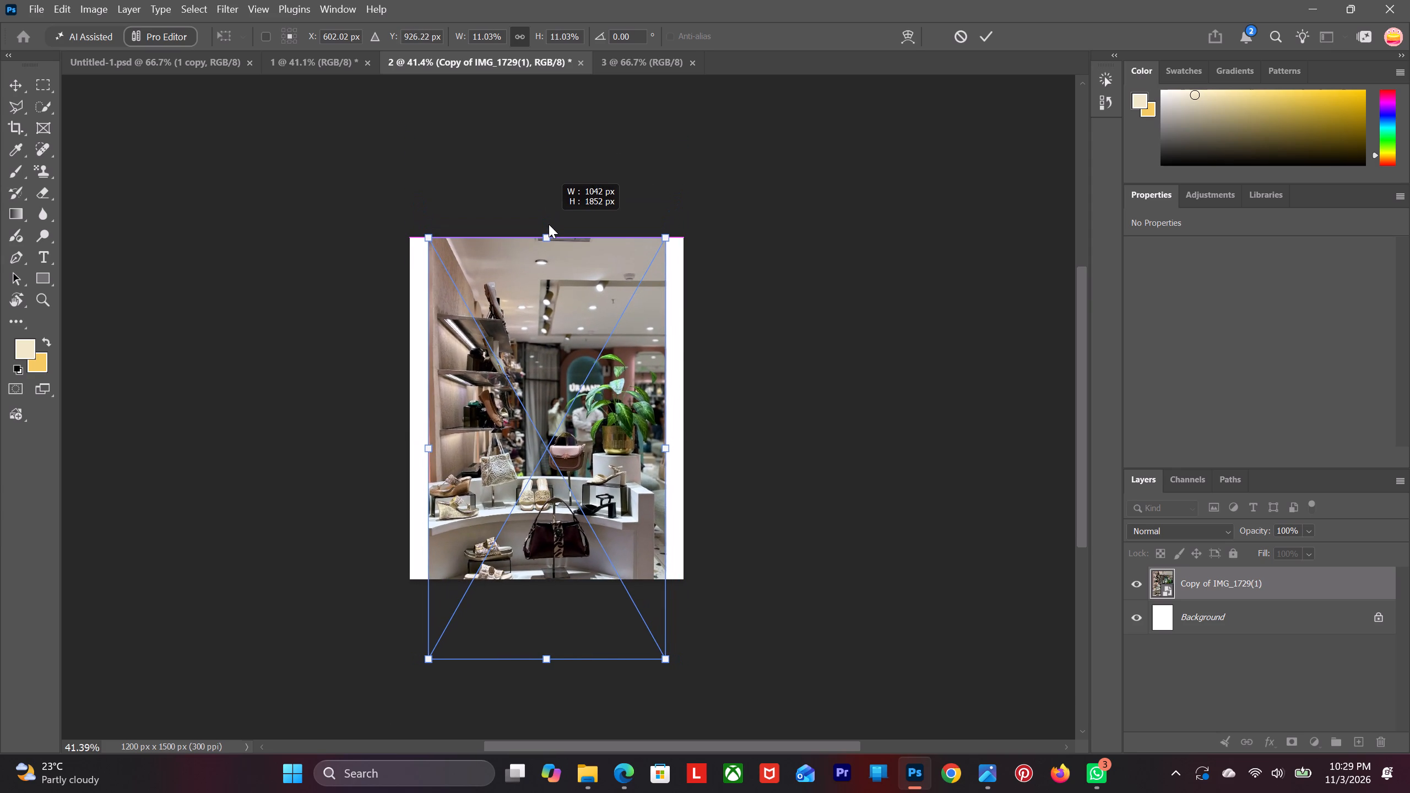
pyautogui.moveTo(549, 224); pyautogui.dragTo(546, 216)
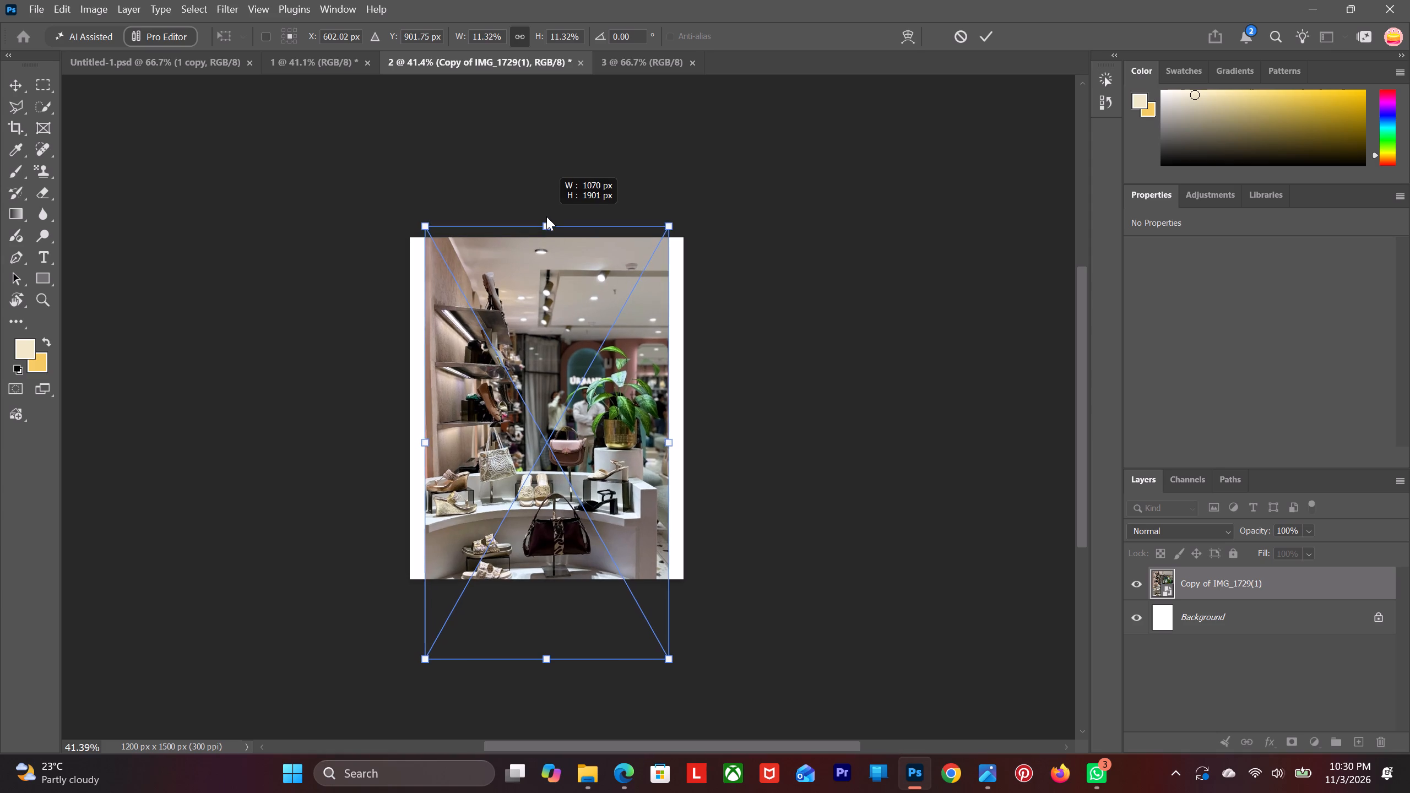
pyautogui.moveTo(546, 216); pyautogui.dragTo(546, 211)
pyautogui.moveTo(420, 441); pyautogui.dragTo(412, 440)
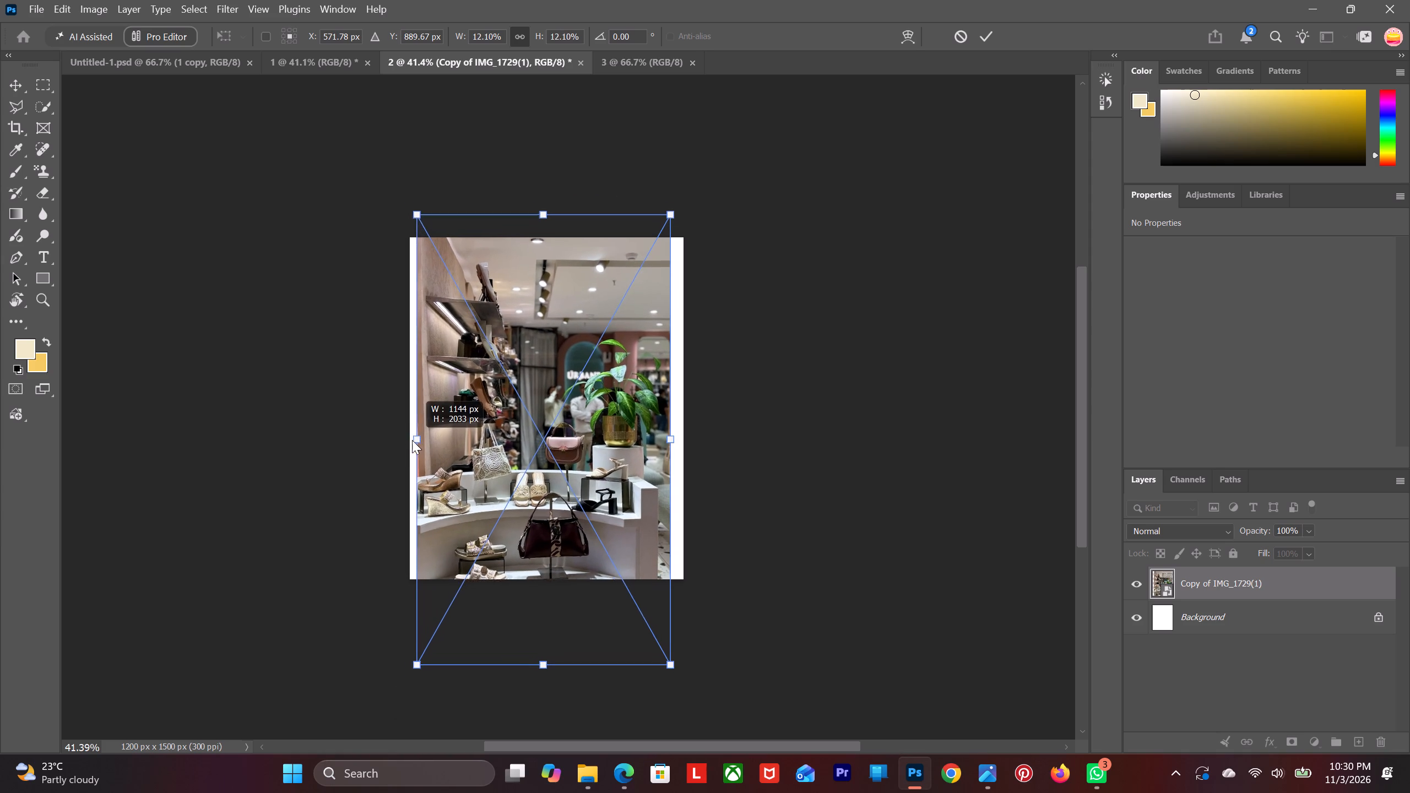
pyautogui.moveTo(412, 440); pyautogui.dragTo(411, 439)
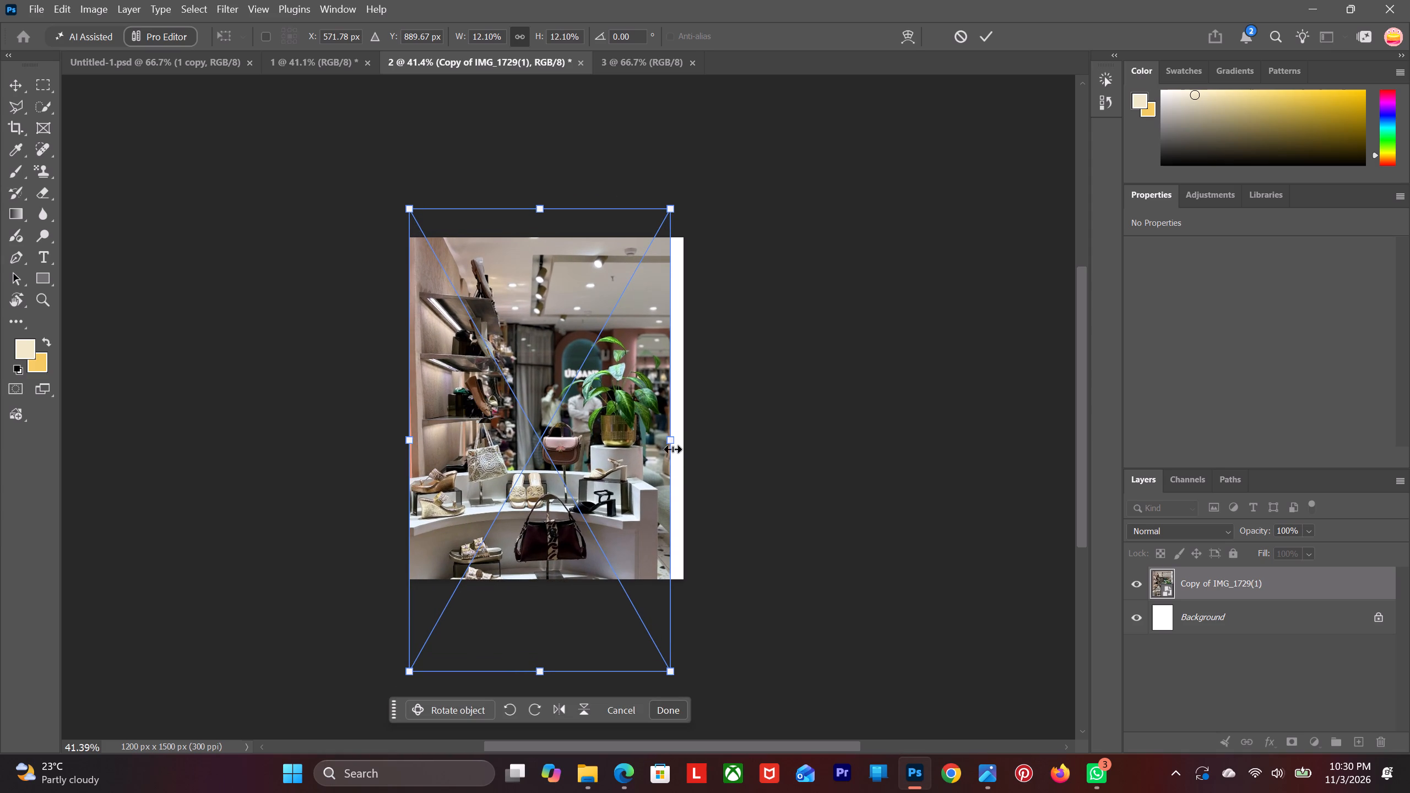
pyautogui.moveTo(670, 438); pyautogui.dragTo(679, 438)
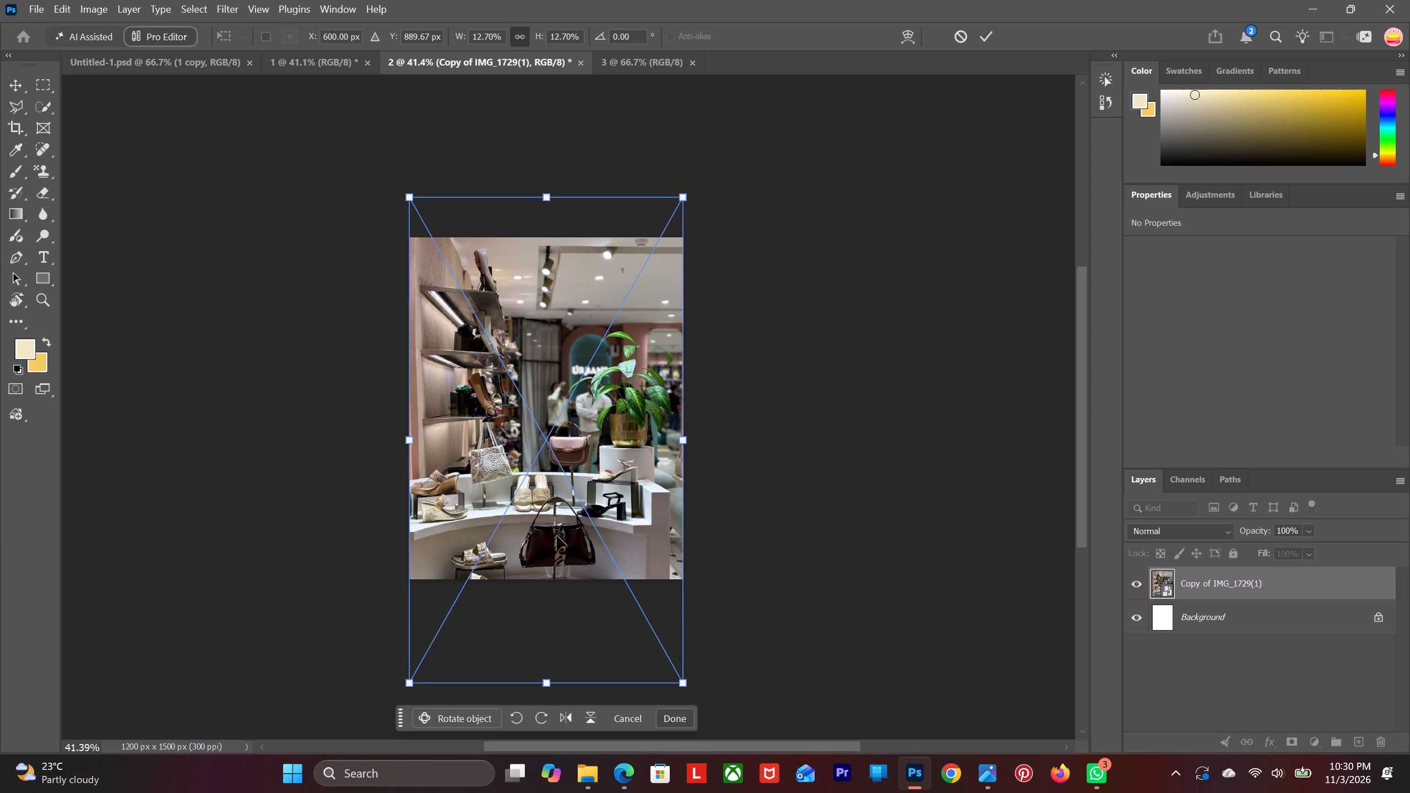
# Move the store photo up to about Y 558.75 px, keeping it horizontally centred, then commit the transform and deselect it.
pyautogui.moveTo(556, 537); pyautogui.dragTo(556, 477)
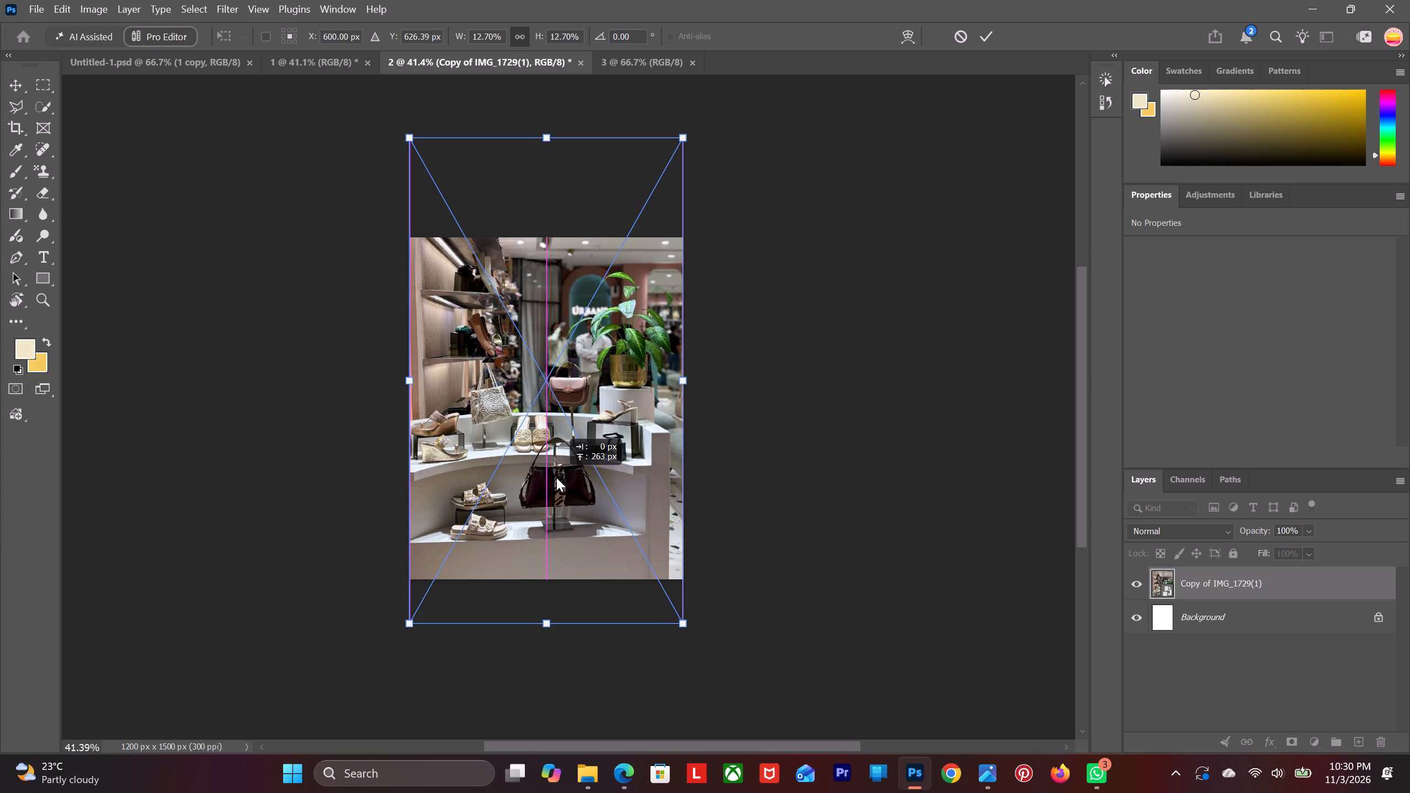
pyautogui.moveTo(556, 477); pyautogui.dragTo(558, 465)
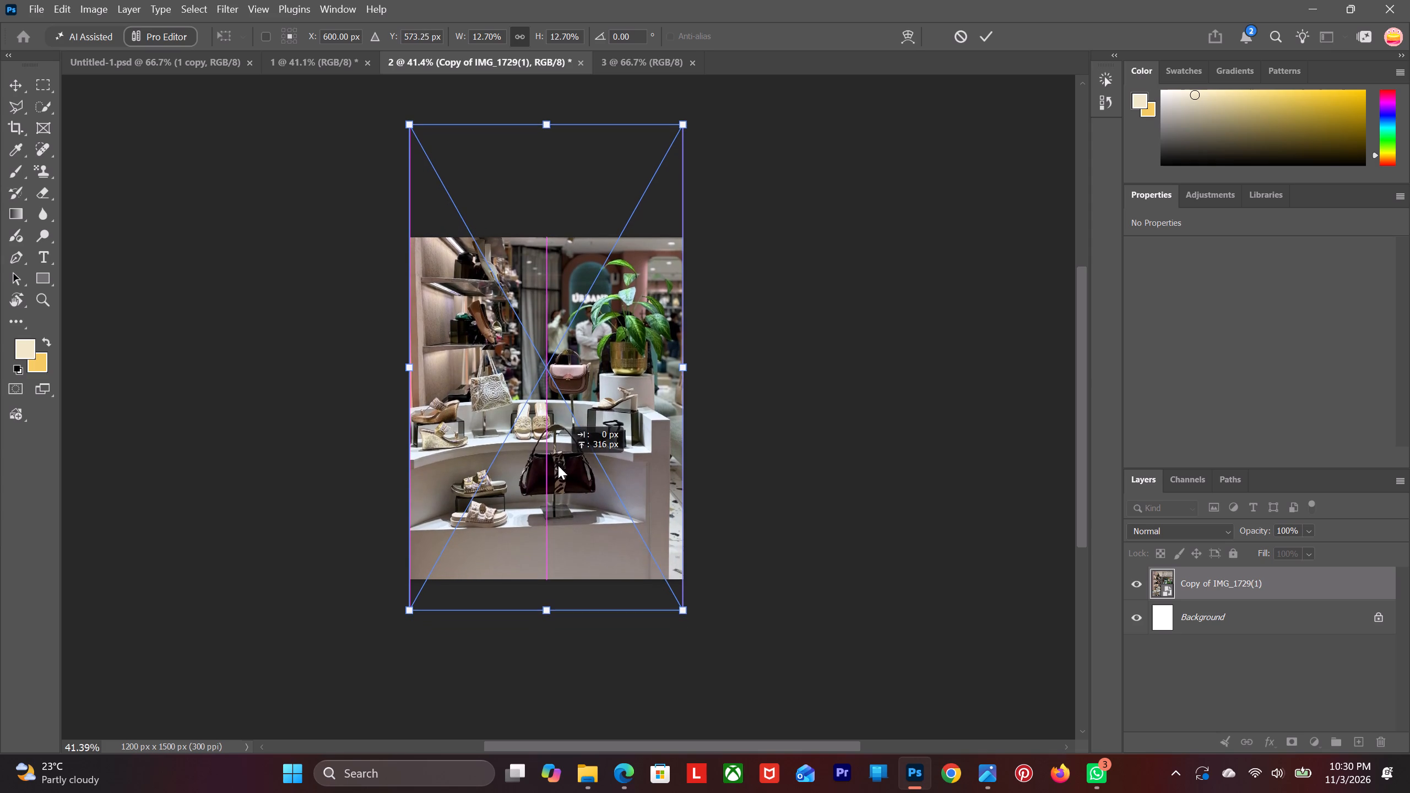
pyautogui.moveTo(558, 465); pyautogui.dragTo(560, 461)
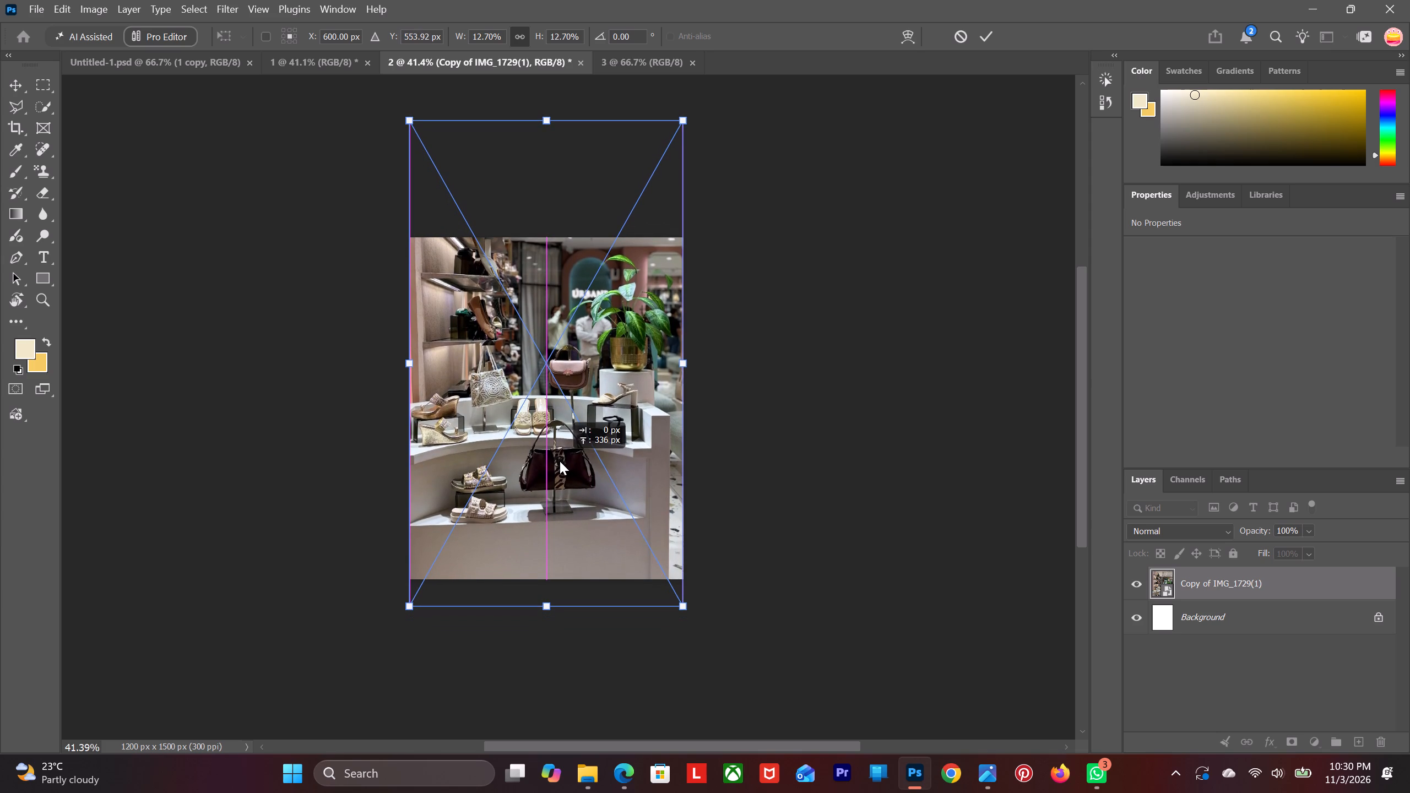
pyautogui.moveTo(560, 461); pyautogui.dragTo(560, 462)
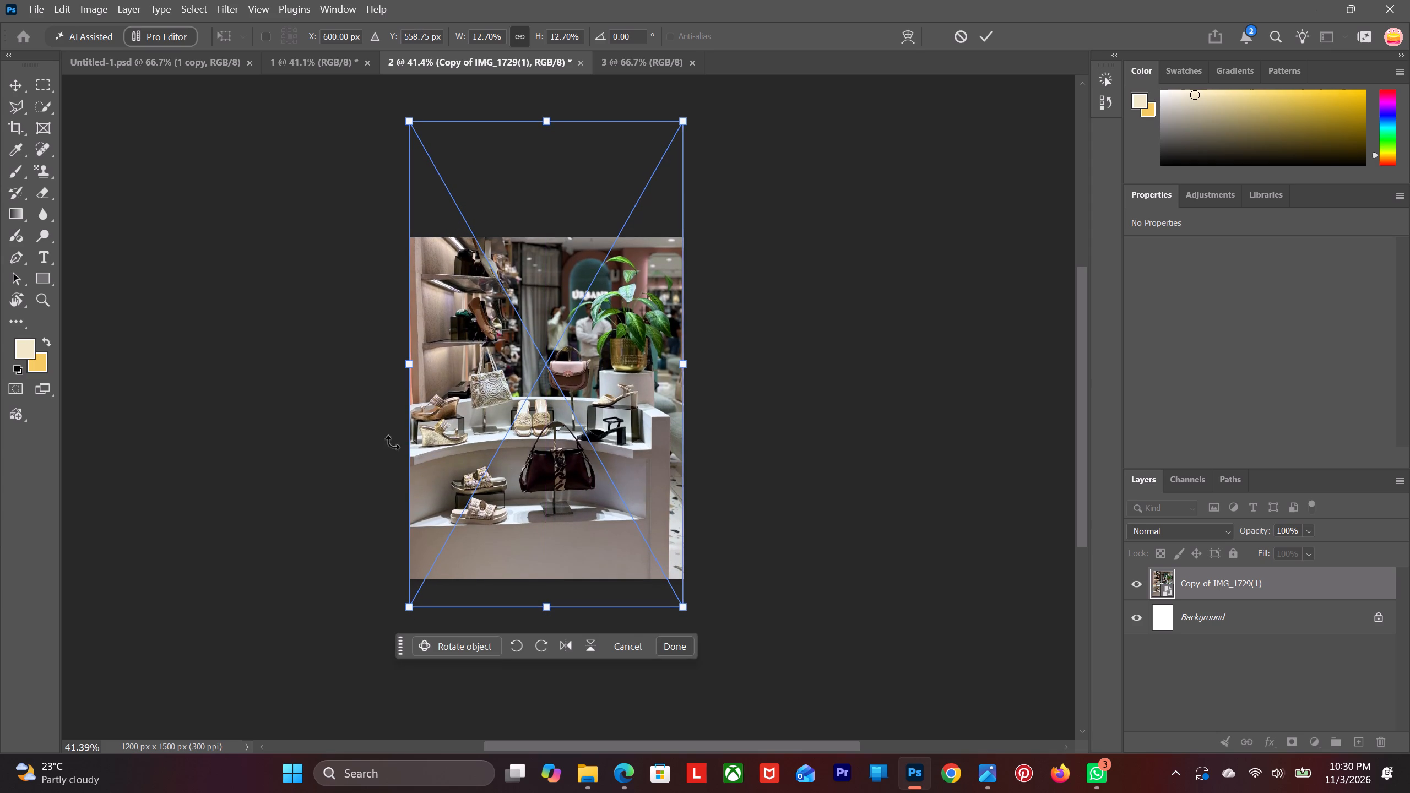
pyautogui.click(322, 408)
pyautogui.click(322, 408)
pyautogui.click(17, 84)
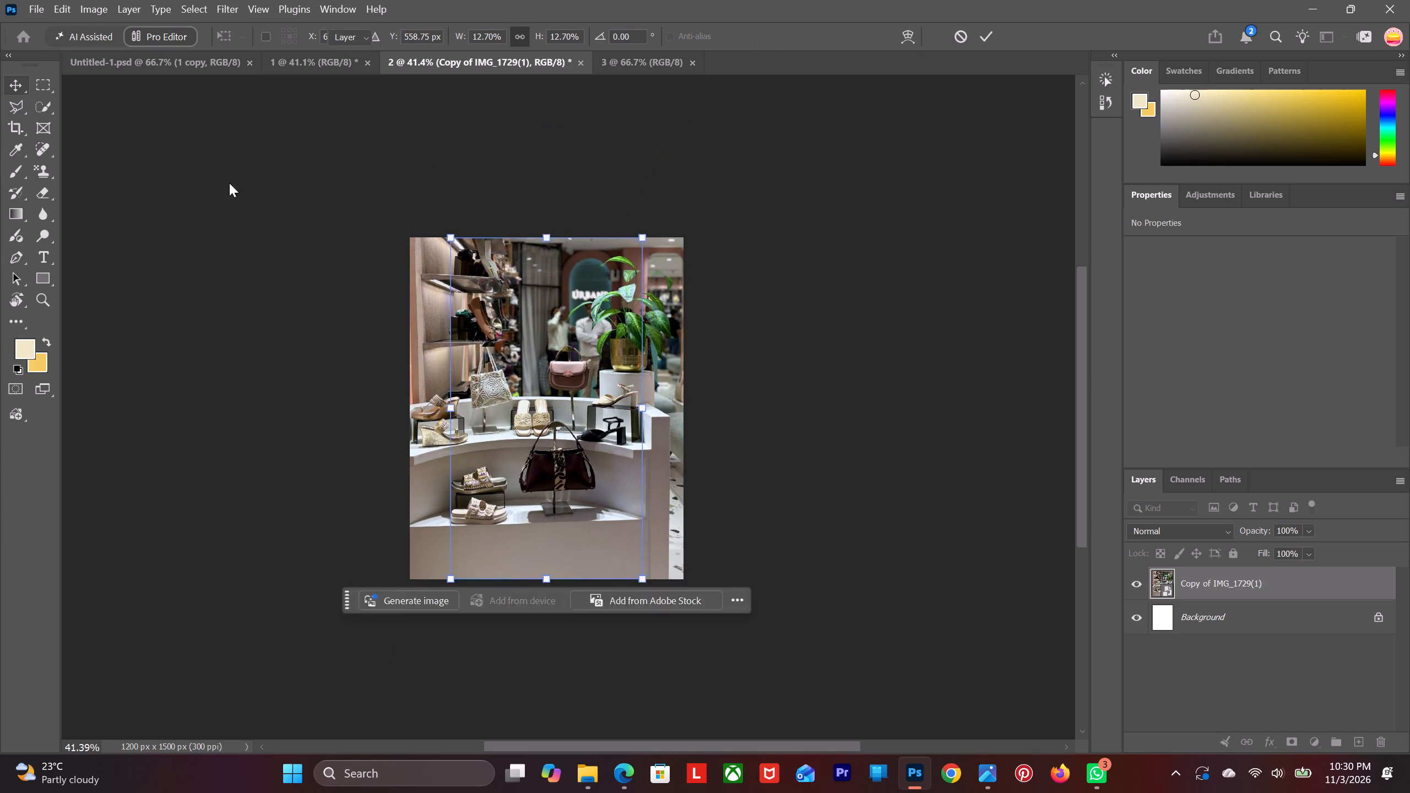
pyautogui.click(232, 184)
pyautogui.scroll(-7, 283, 268)
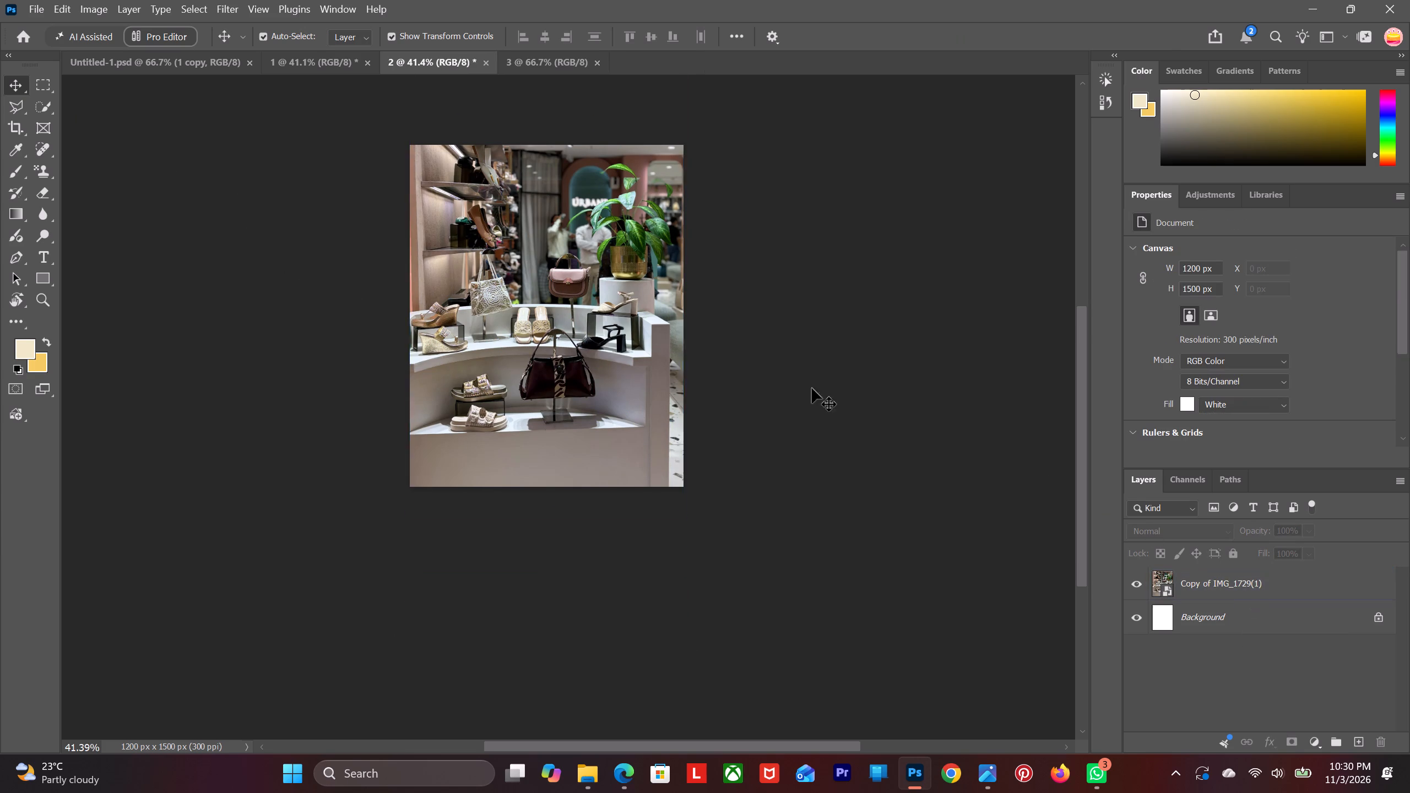
# Copy the Gradient Fill 1 layer from document 1 into document 2, above the store photo.
pyautogui.click(322, 61)
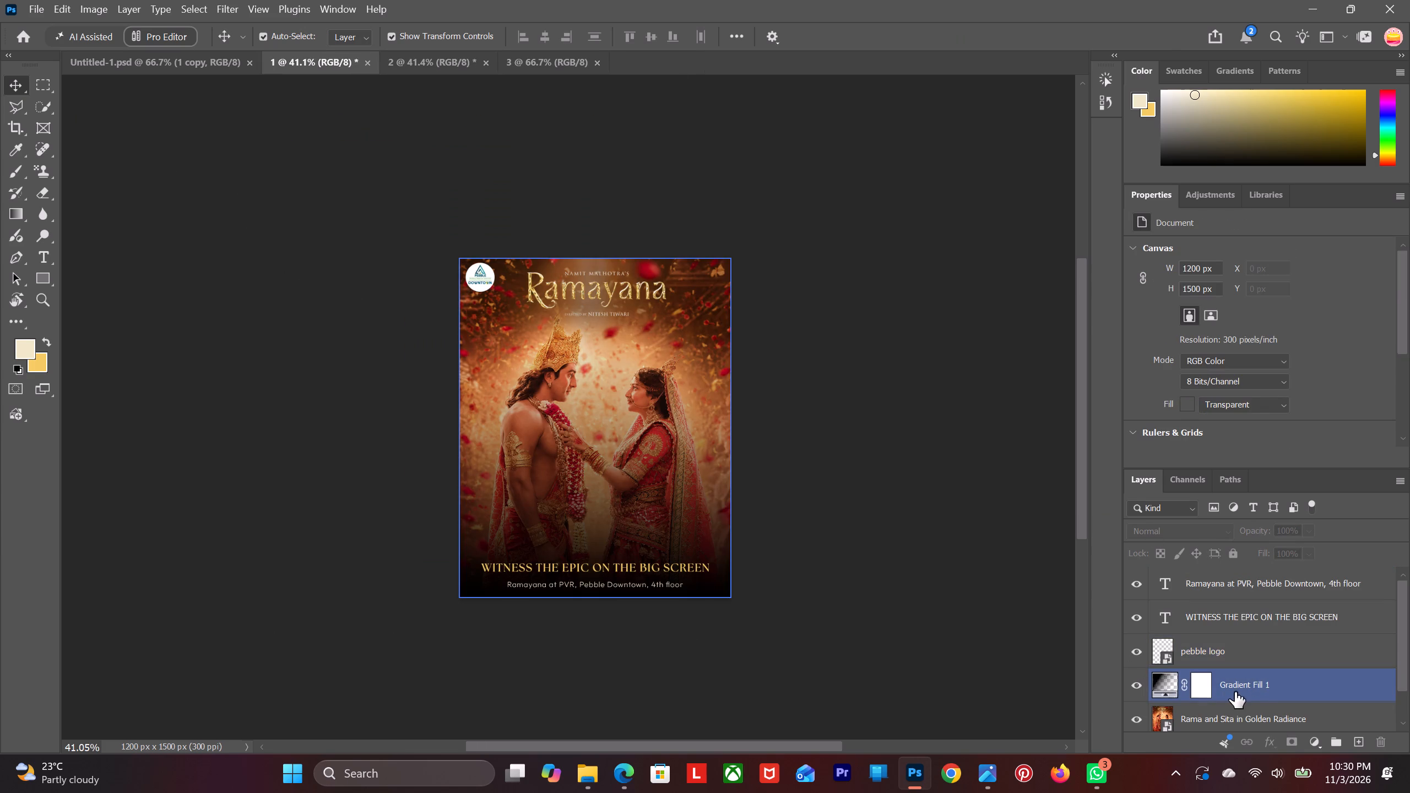
pyautogui.moveTo(1271, 688); pyautogui.dragTo(453, 74)
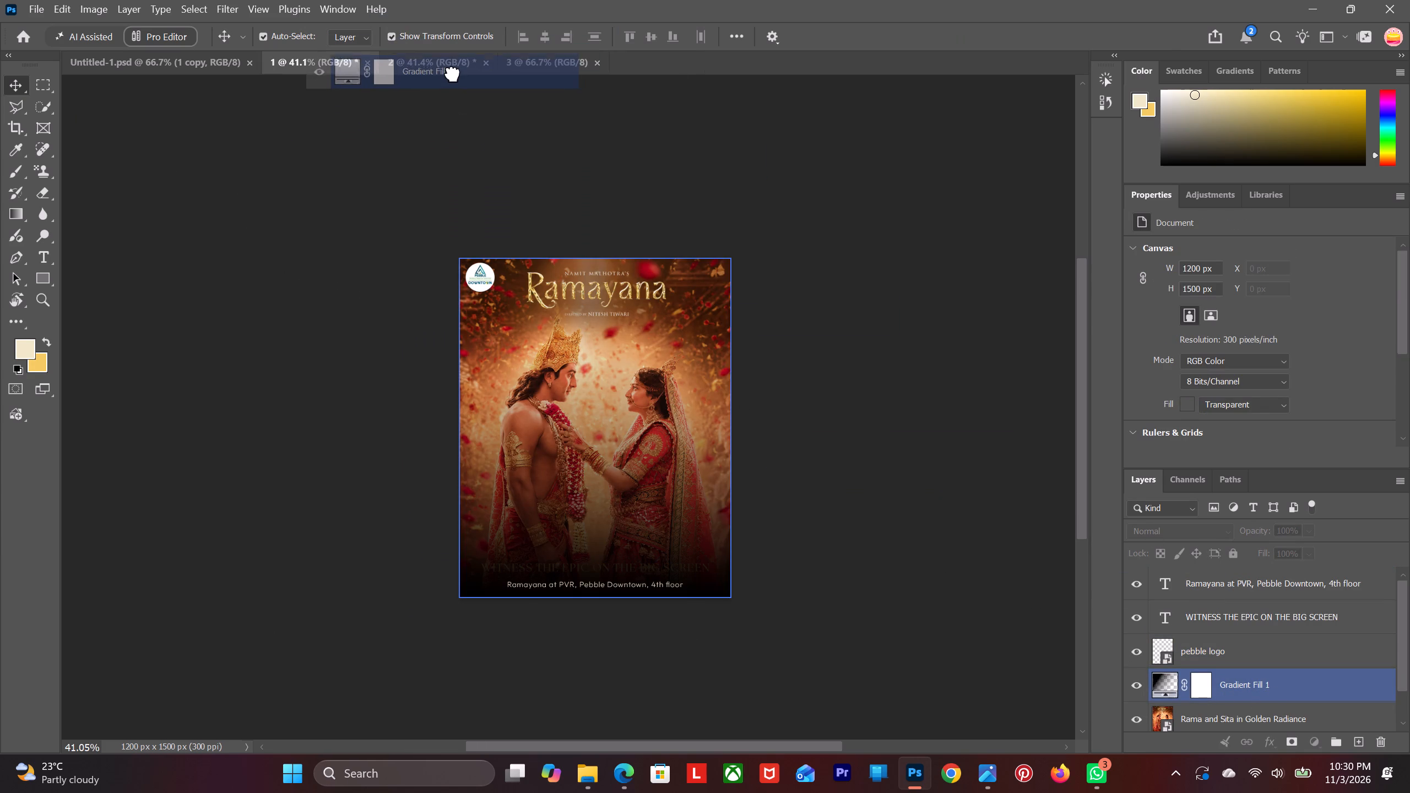
pyautogui.moveTo(453, 74); pyautogui.dragTo(574, 422)
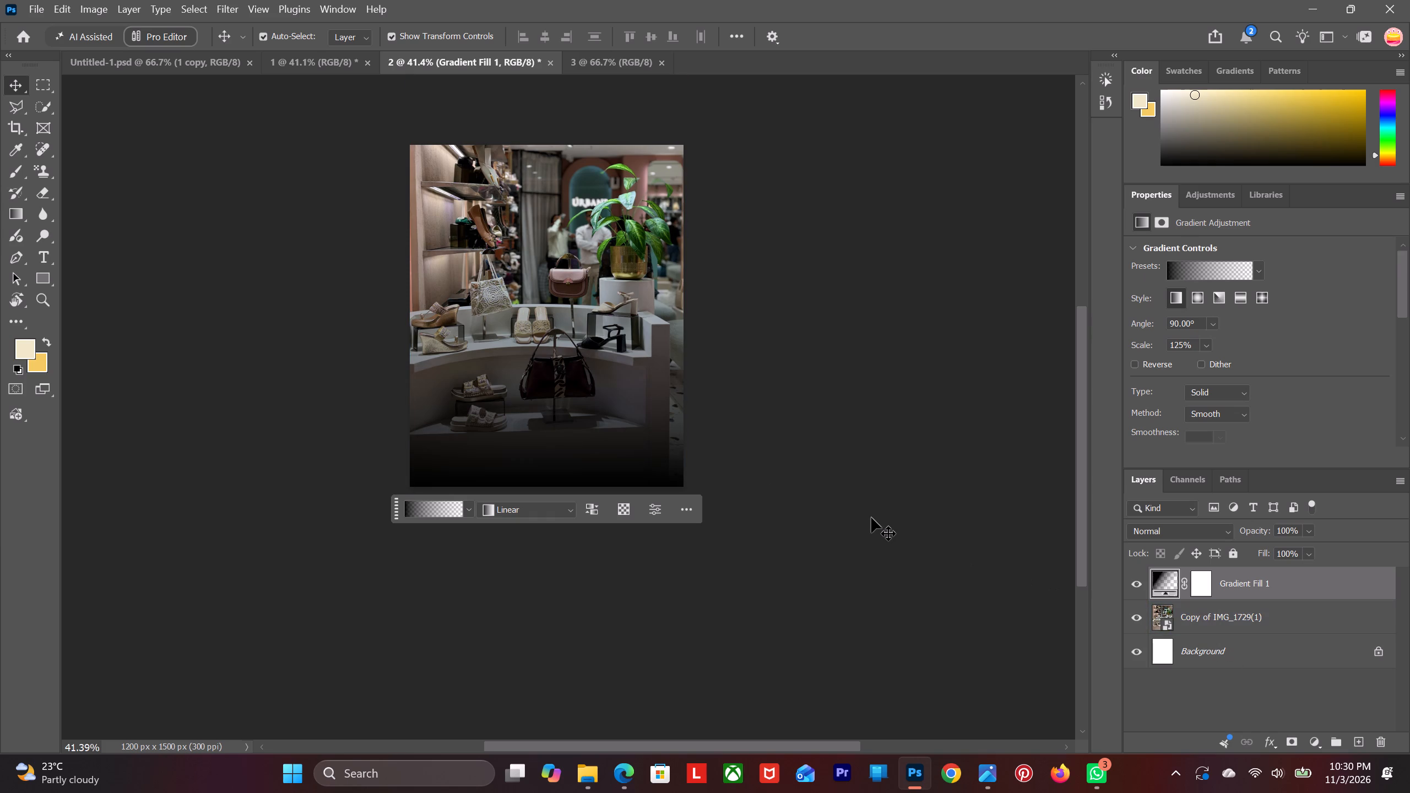
pyautogui.scroll(2, 871, 517)
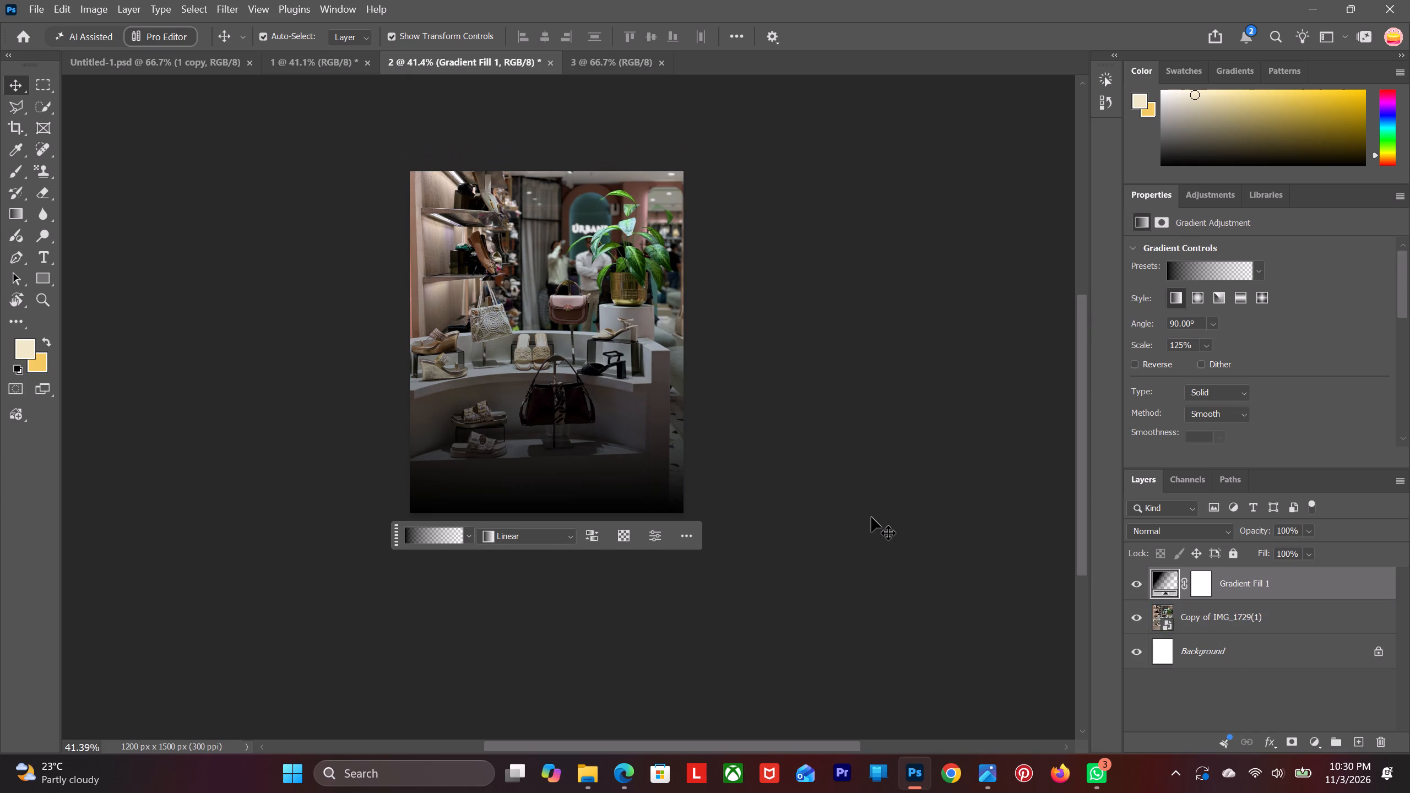
pyautogui.scroll(3, 871, 517)
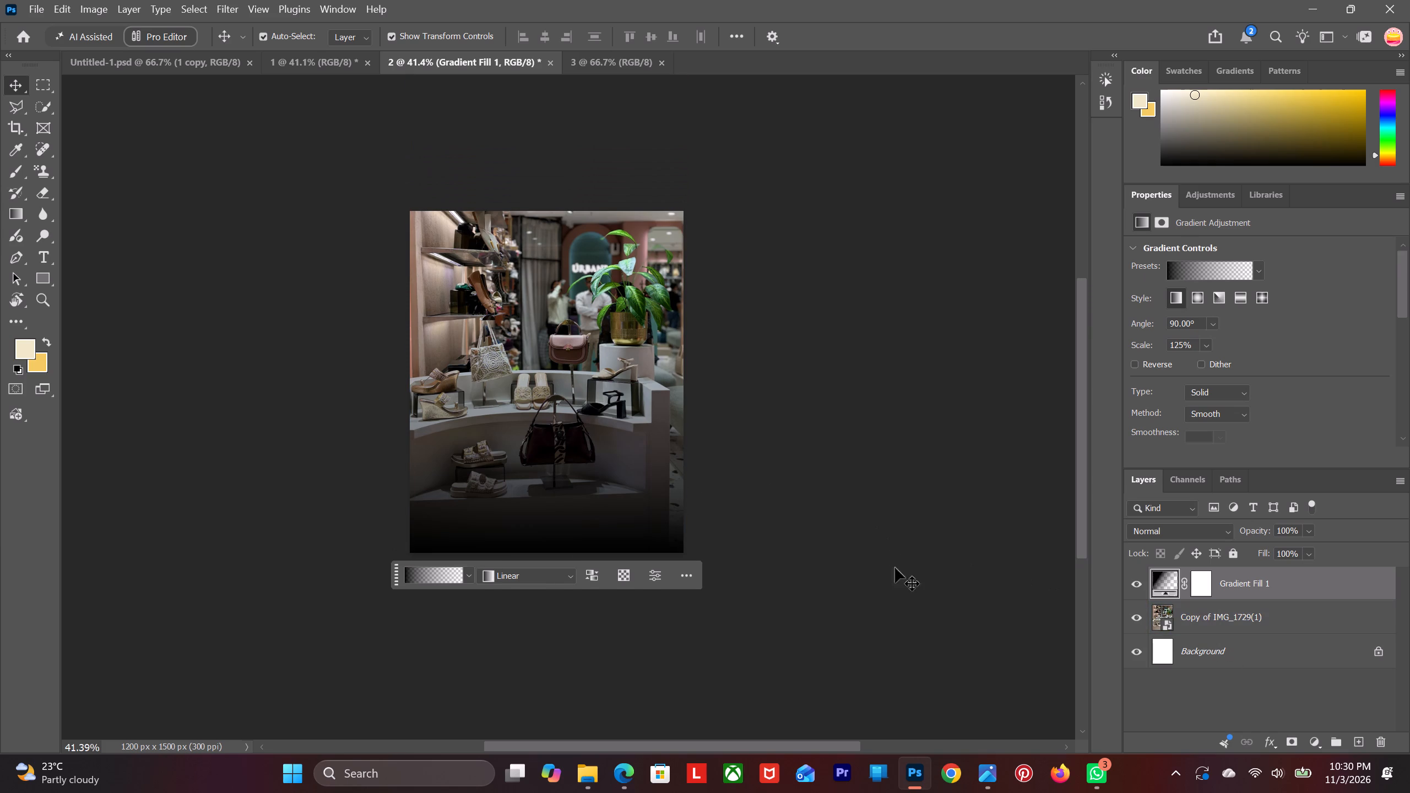
# Copy the pebble logo, WITNESS THE EPIC ON THE BIG SCREEN and Ramayana at PVR layers from document 1 into document 2, then deselect them.
pyautogui.click(302, 57)
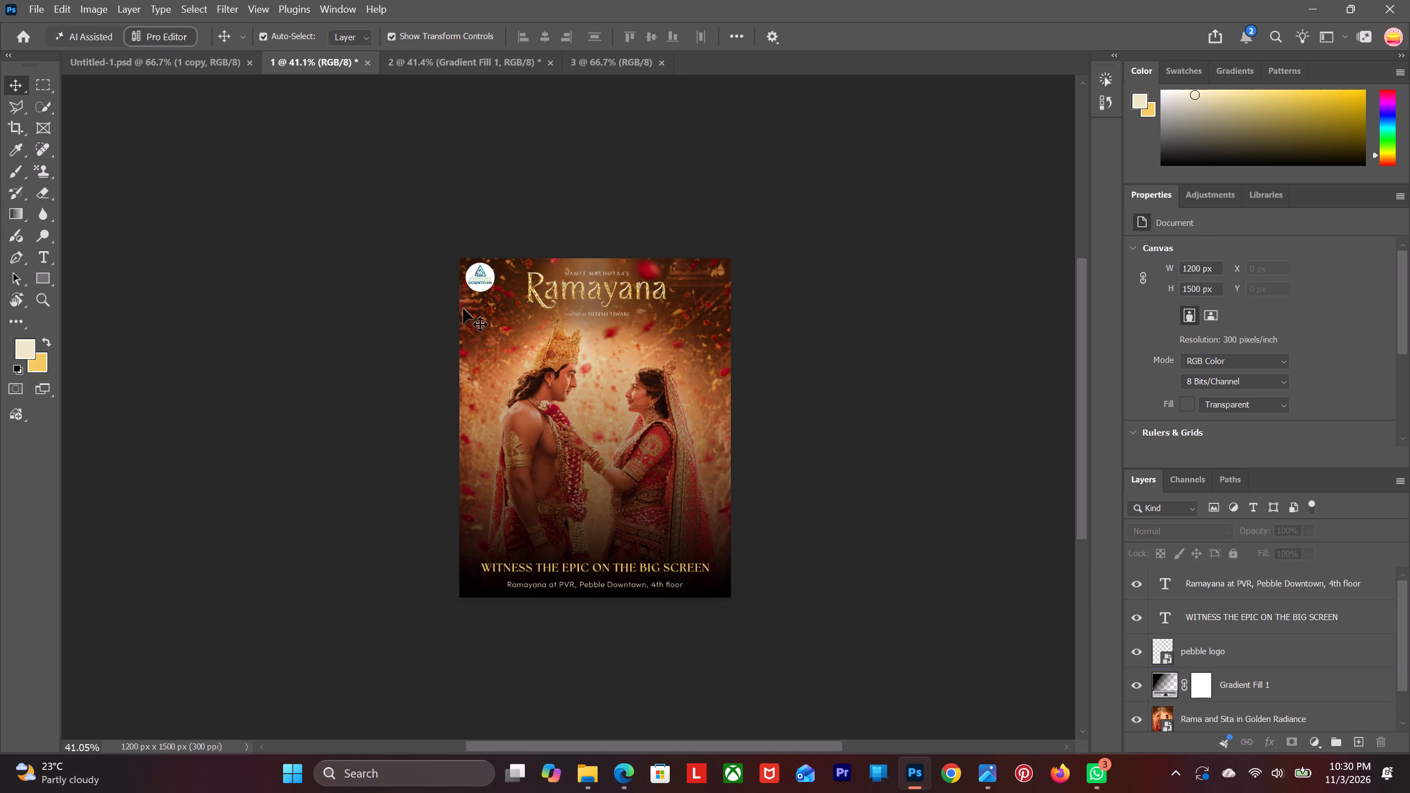
pyautogui.click(455, 63)
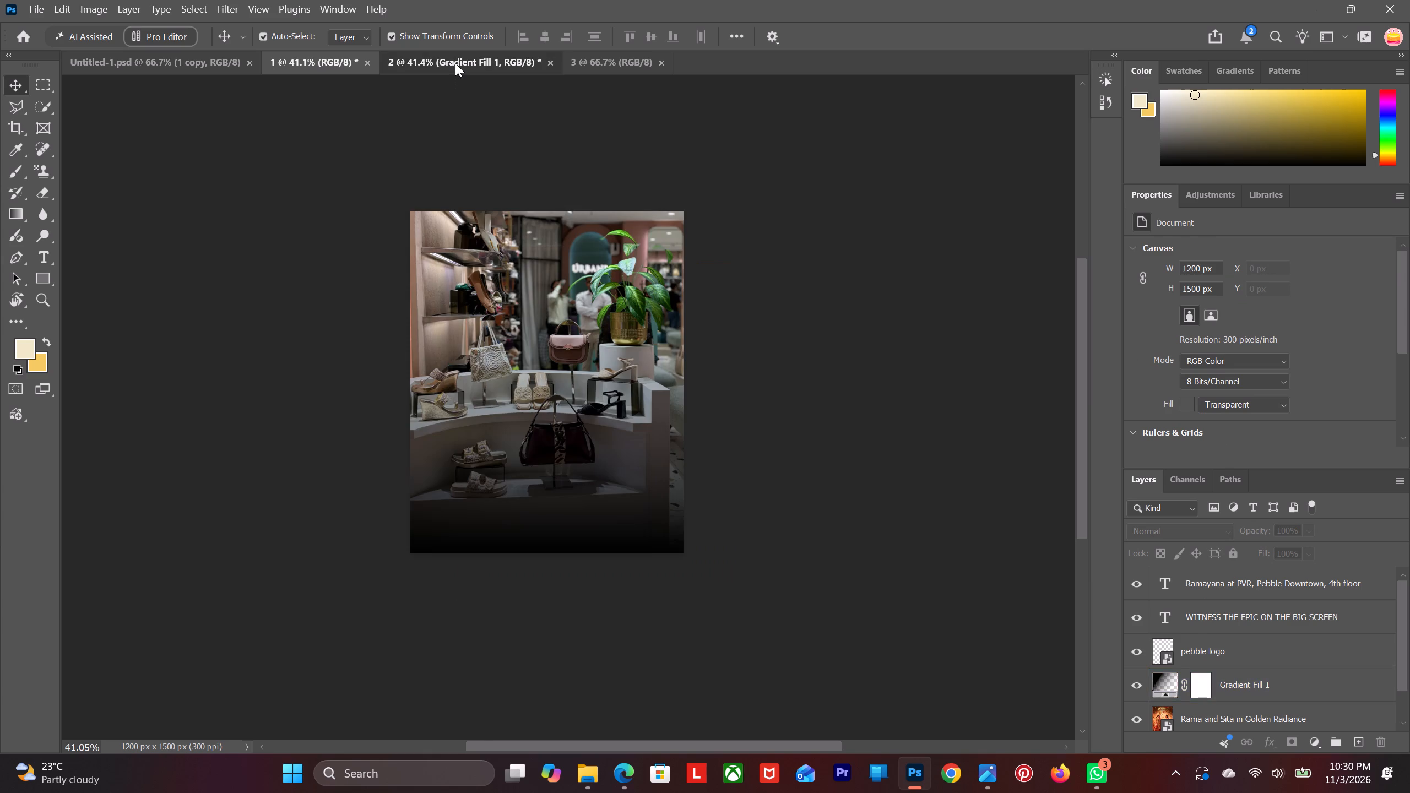
pyautogui.click(273, 56)
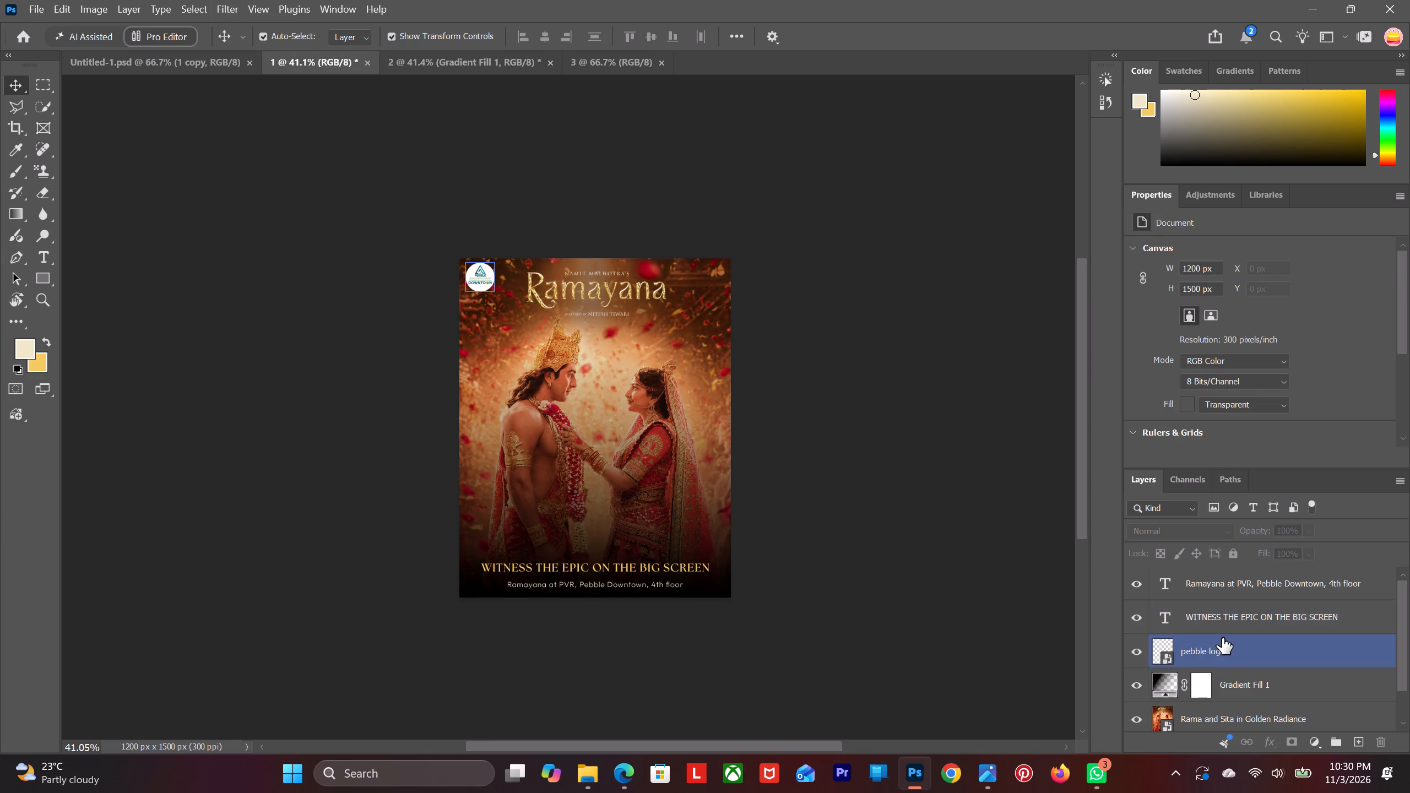
pyautogui.scroll(-3, 1225, 639)
pyautogui.scroll(2, 1237, 648)
pyautogui.keyDown('ctrl'); pyautogui.click(1234, 621); pyautogui.keyUp('ctrl')
pyautogui.keyDown('ctrl'); pyautogui.click(1231, 586); pyautogui.keyUp('ctrl')
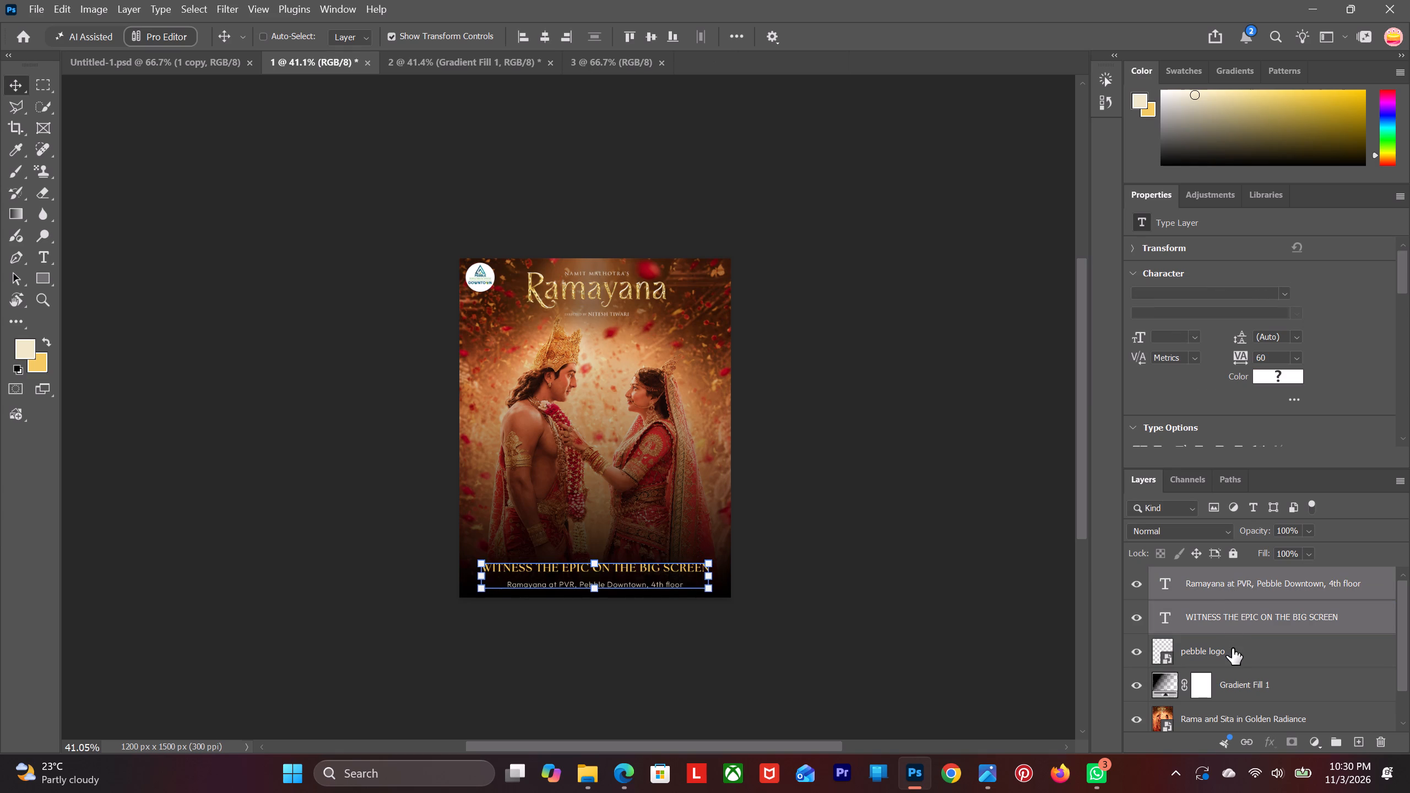
pyautogui.keyDown('ctrl'); pyautogui.click(1233, 649); pyautogui.keyUp('ctrl')
pyautogui.moveTo(1236, 620); pyautogui.dragTo(458, 66)
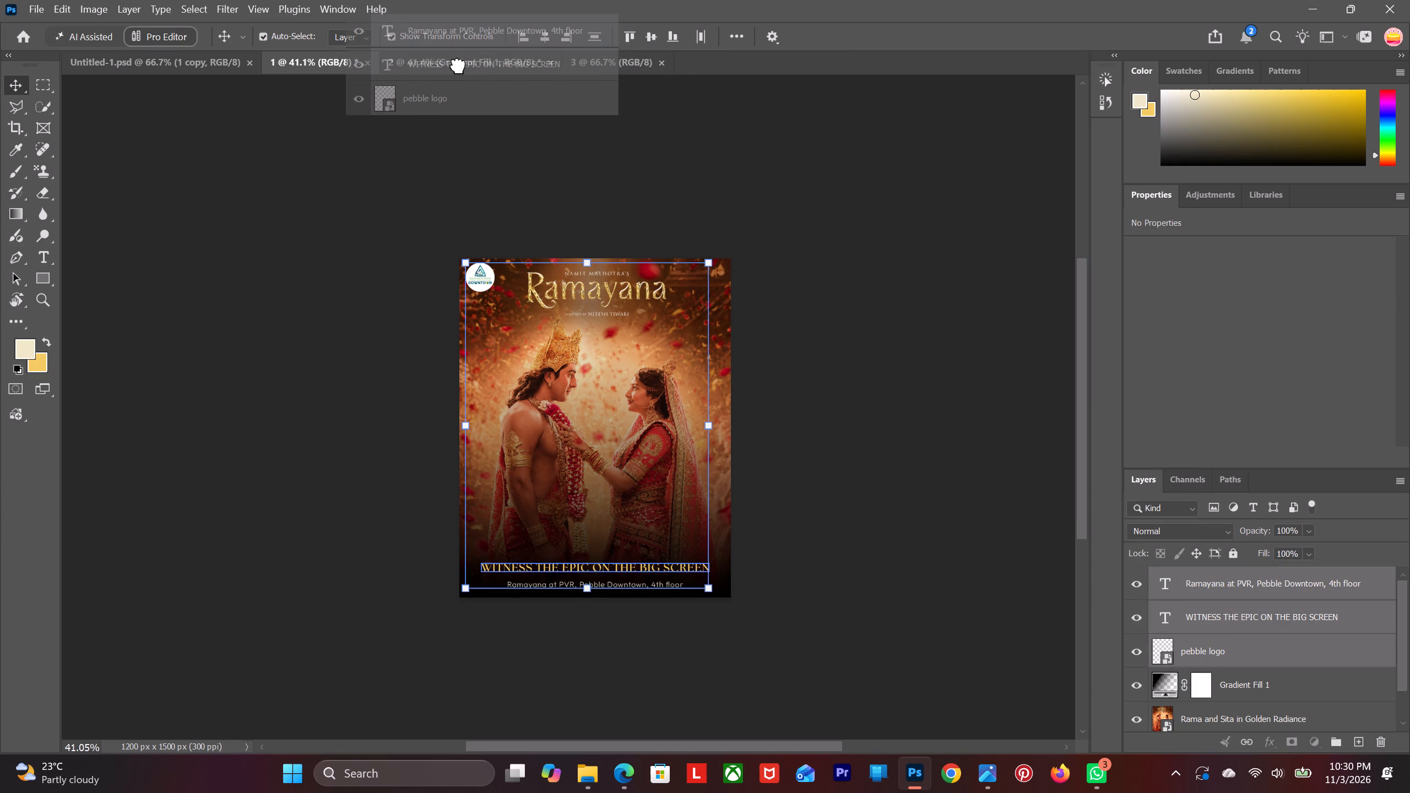
pyautogui.moveTo(458, 66); pyautogui.dragTo(526, 447)
pyautogui.scroll(5, 527, 445)
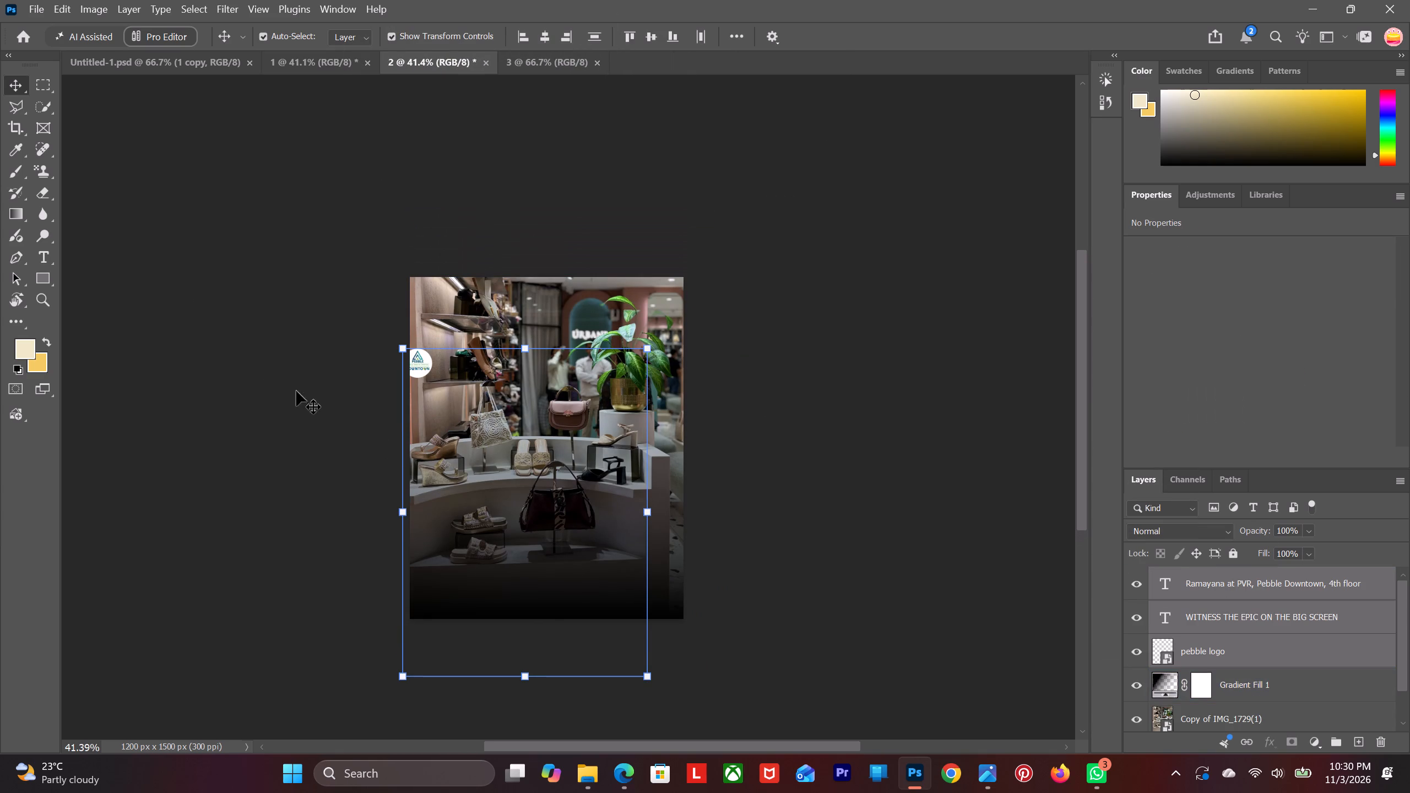
pyautogui.click(24, 82)
pyautogui.click(208, 224)
pyautogui.scroll(-4, 365, 405)
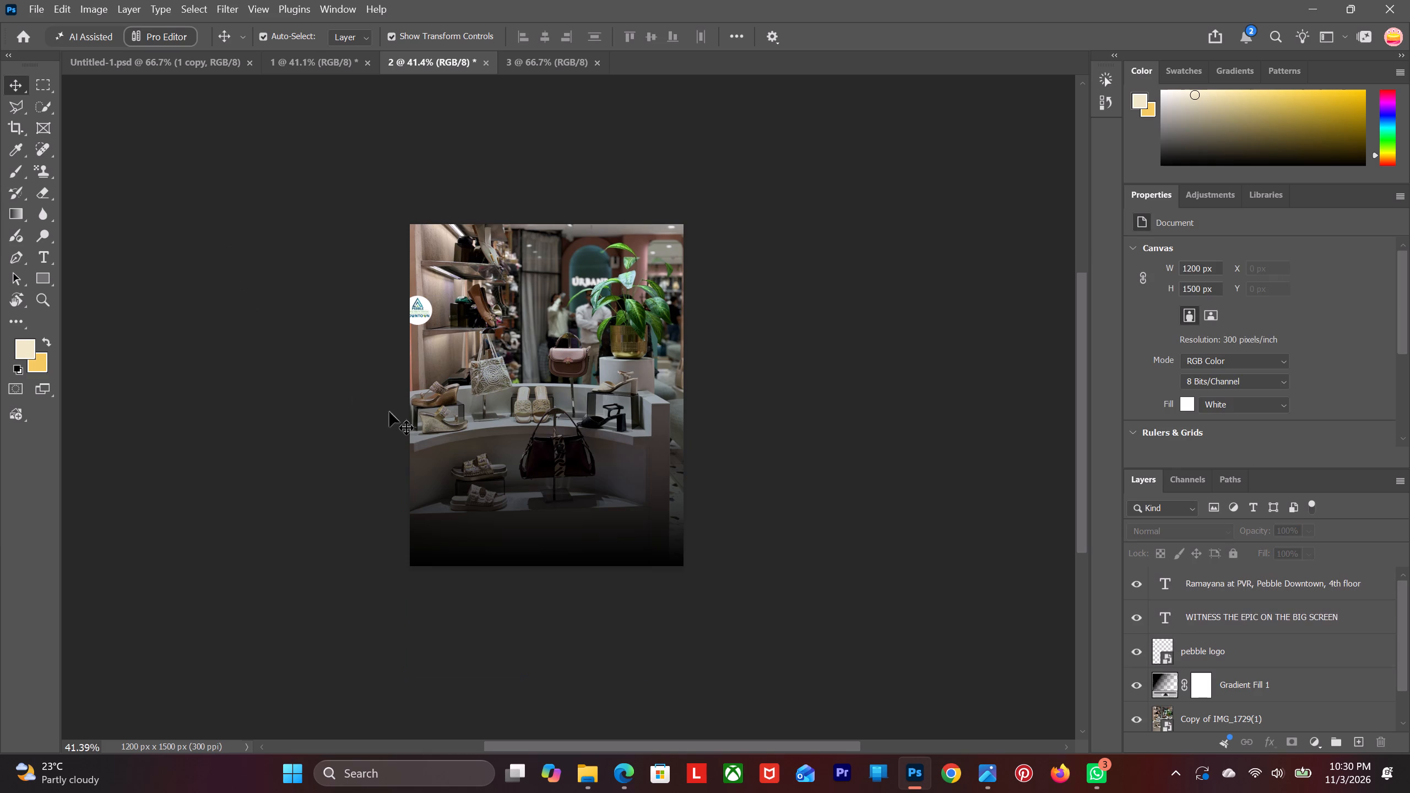
# Move the pebble logo into the canvas's upper-left corner at X 25 px, then deselect it.
pyautogui.keyDown('alt'); pyautogui.scroll(4, 410, 410); pyautogui.keyUp('alt')
pyautogui.moveTo(419, 259); pyautogui.dragTo(437, 216)
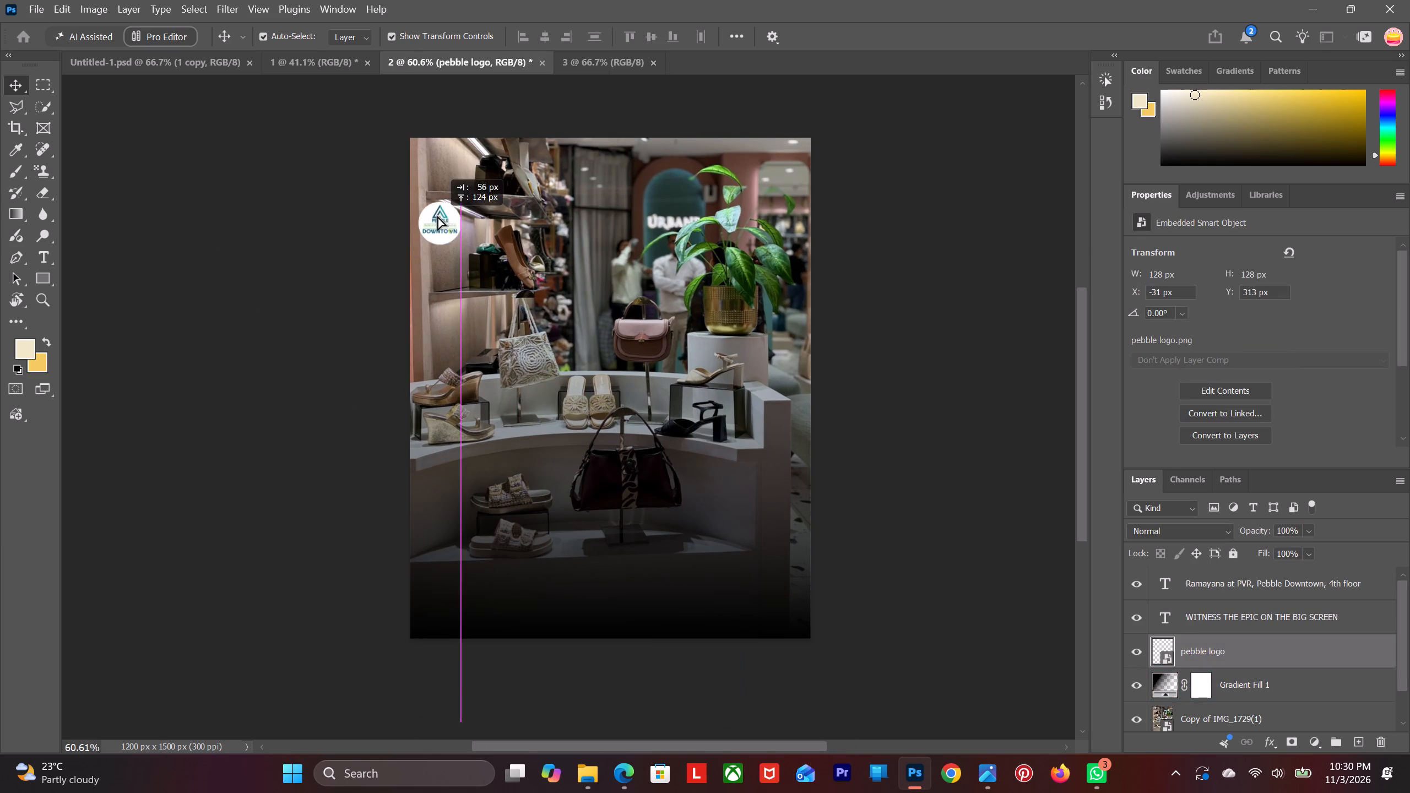
pyautogui.moveTo(437, 216); pyautogui.dragTo(439, 172)
pyautogui.click(370, 206)
pyautogui.scroll(-4, 332, 393)
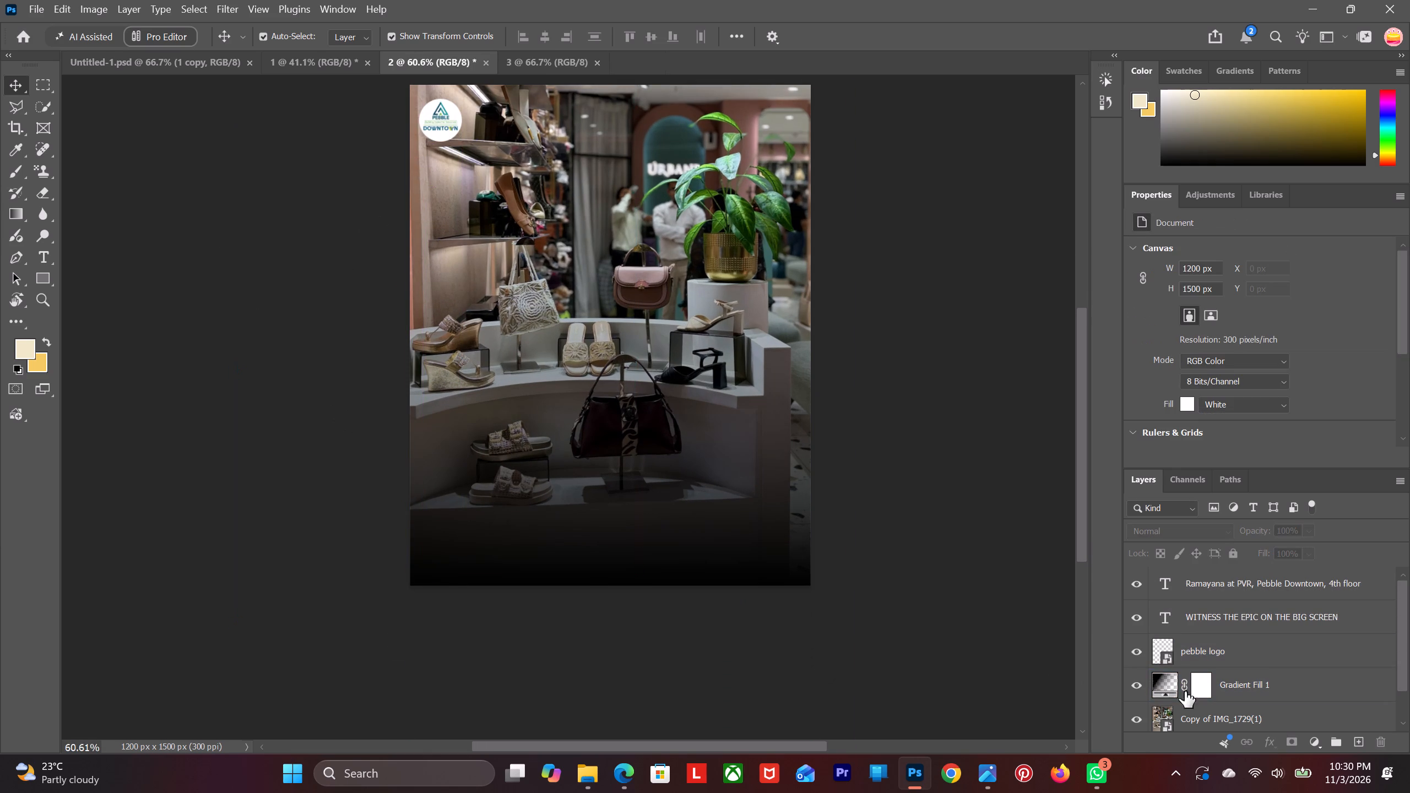
# Move the store photo layer up to Y -585 px, keeping X at 0 px.
pyautogui.click(1261, 695)
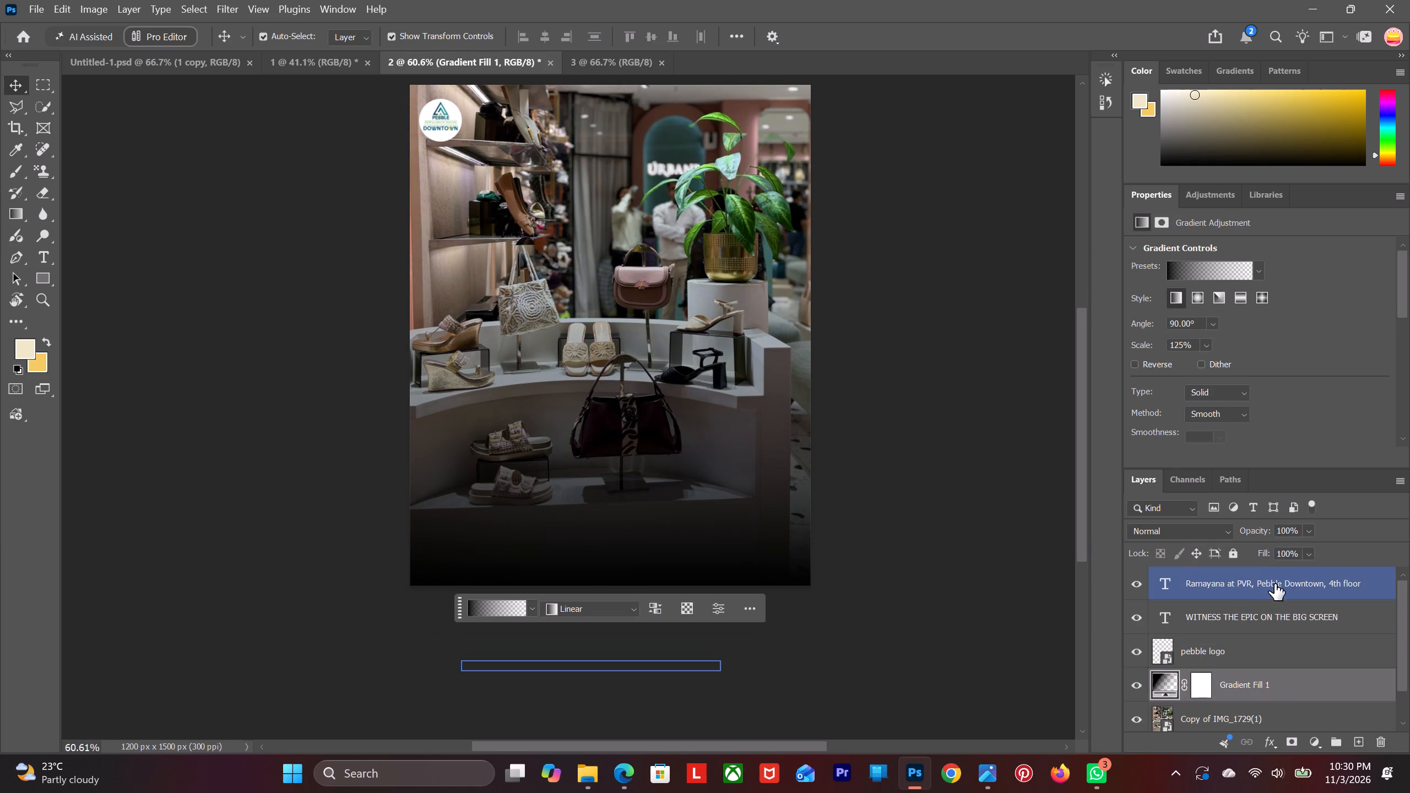
pyautogui.scroll(5, 587, 526)
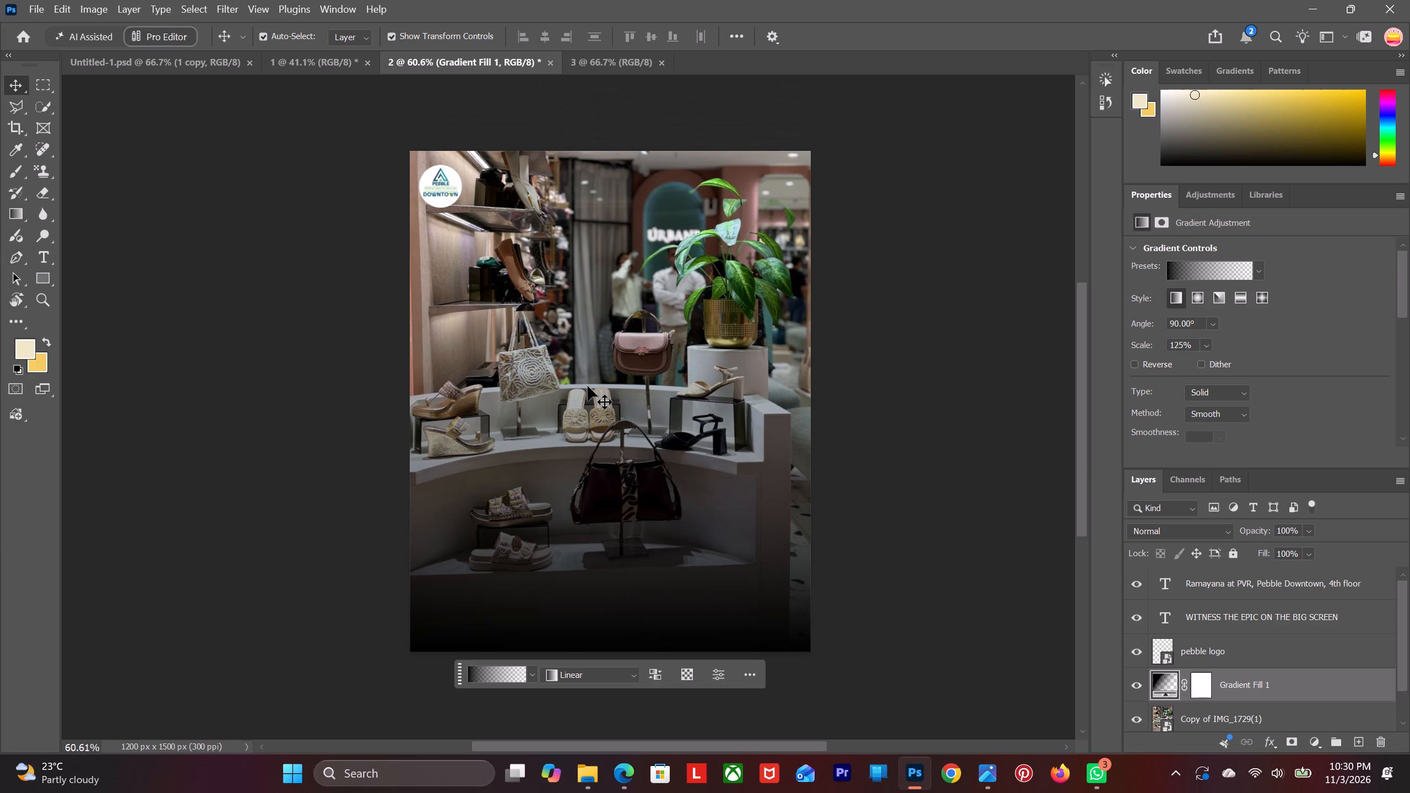
pyautogui.click(588, 386)
pyautogui.scroll(-6, 603, 397)
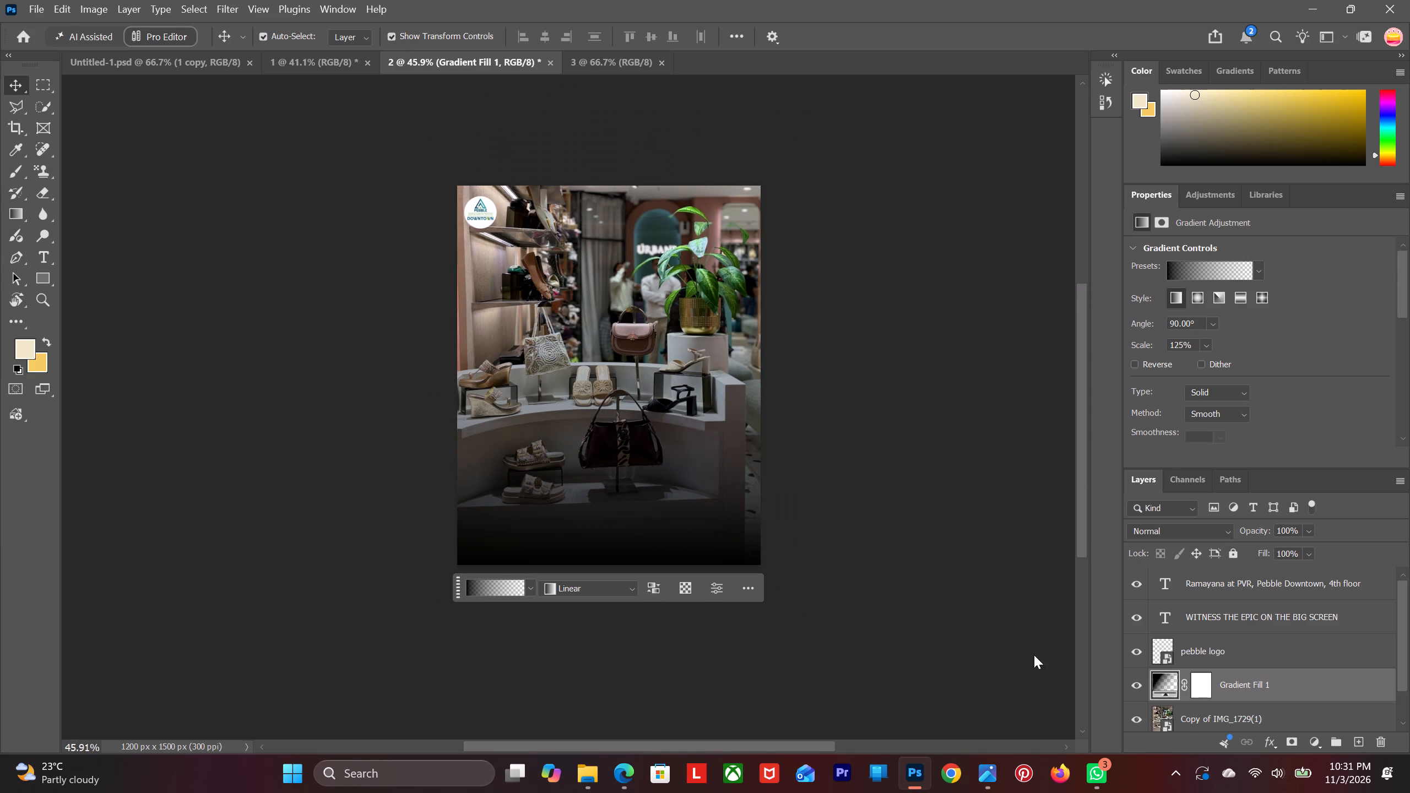
pyautogui.scroll(-5, 1235, 626)
pyautogui.click(1234, 668)
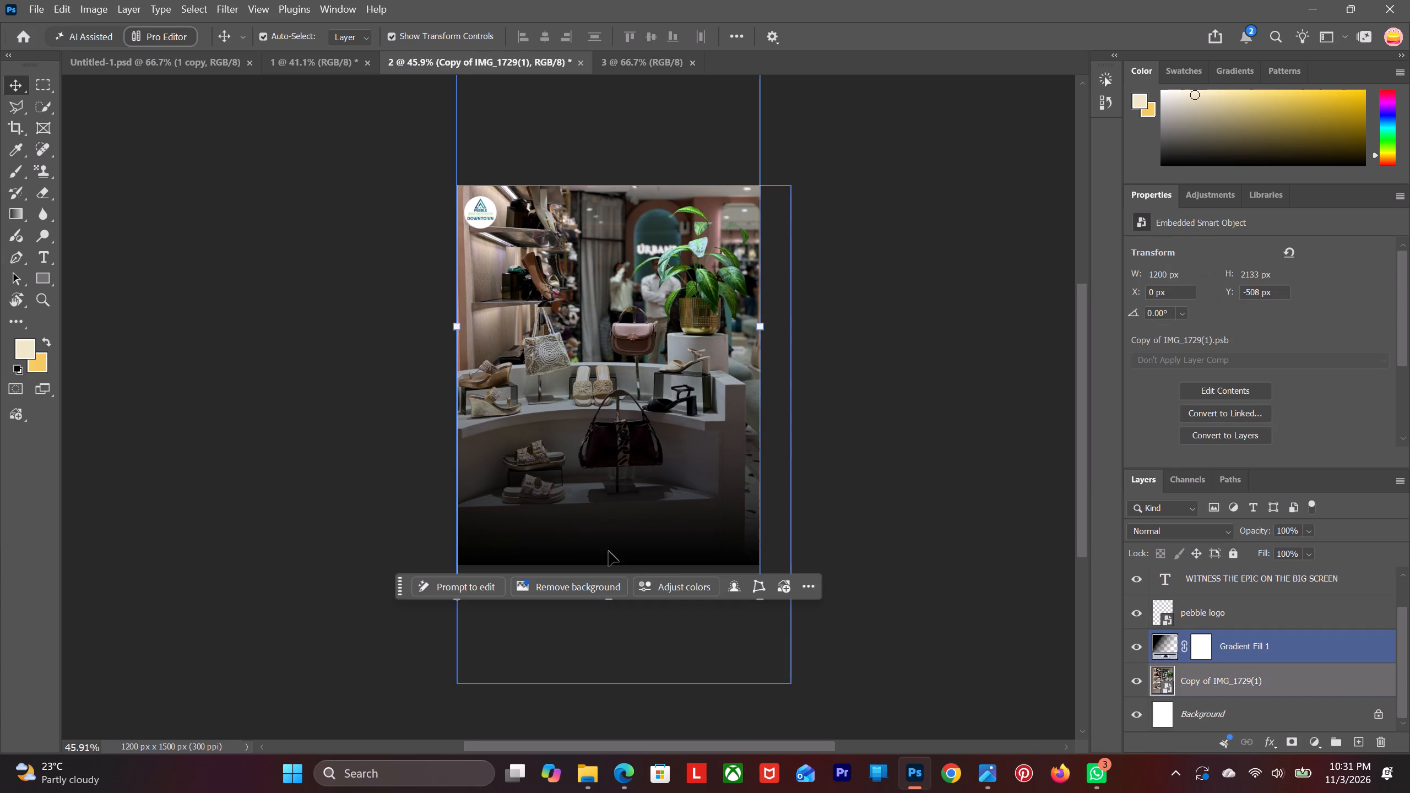
pyautogui.scroll(6, 538, 397)
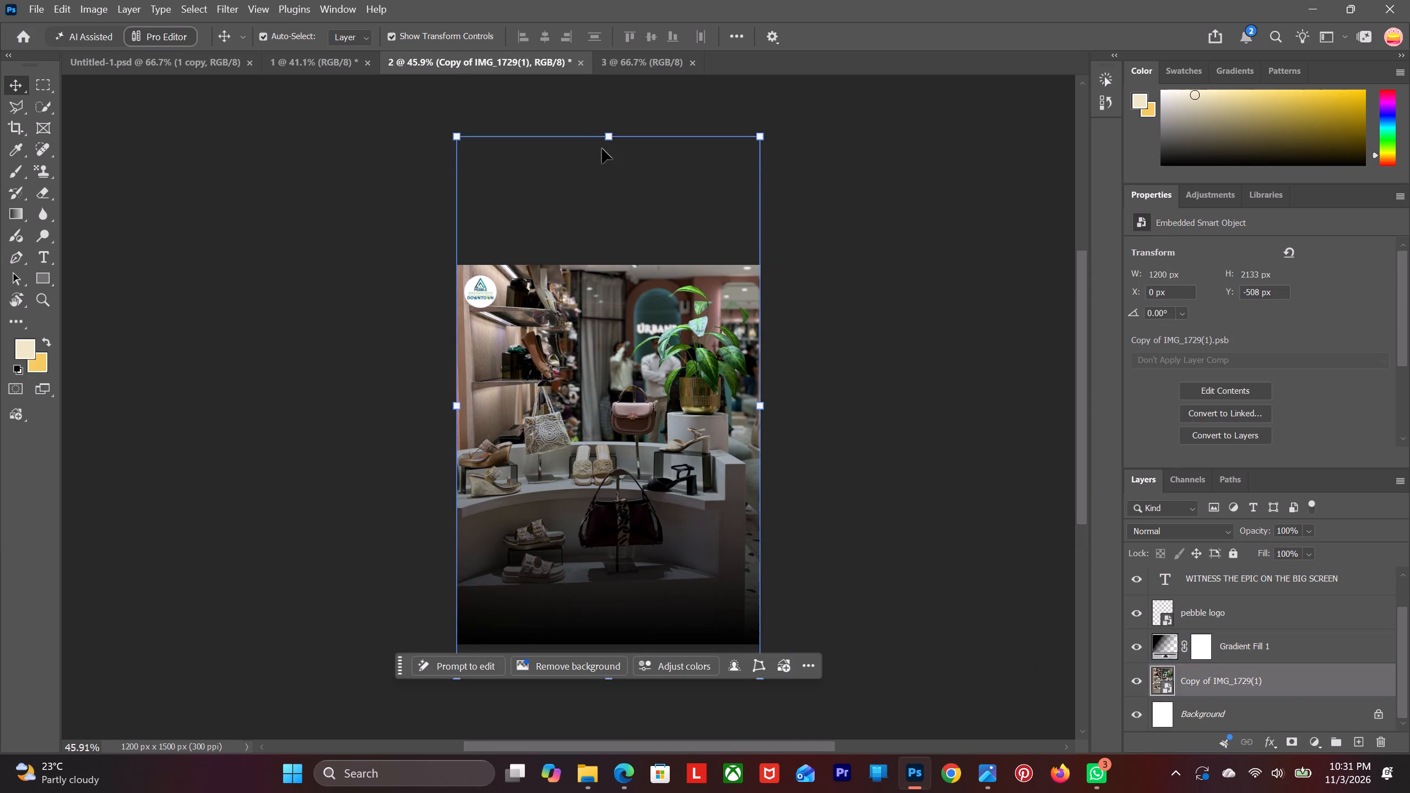
pyautogui.moveTo(598, 174); pyautogui.dragTo(598, 154)
pyautogui.press('Up')
pyautogui.press('Up')
pyautogui.press('Up')
pyautogui.press('Up')
pyautogui.press('Up')
pyautogui.press('Up')
pyautogui.press('Up')
pyautogui.press('Up')
pyautogui.press('Up')
pyautogui.press('Up')
pyautogui.press('Up')
pyautogui.press('Up')
pyautogui.press('Up')
pyautogui.press('Up')
pyautogui.press('Up')
pyautogui.press('Up')
pyautogui.press('Up')
pyautogui.press('Up')
pyautogui.press('Up')
pyautogui.press('Up')
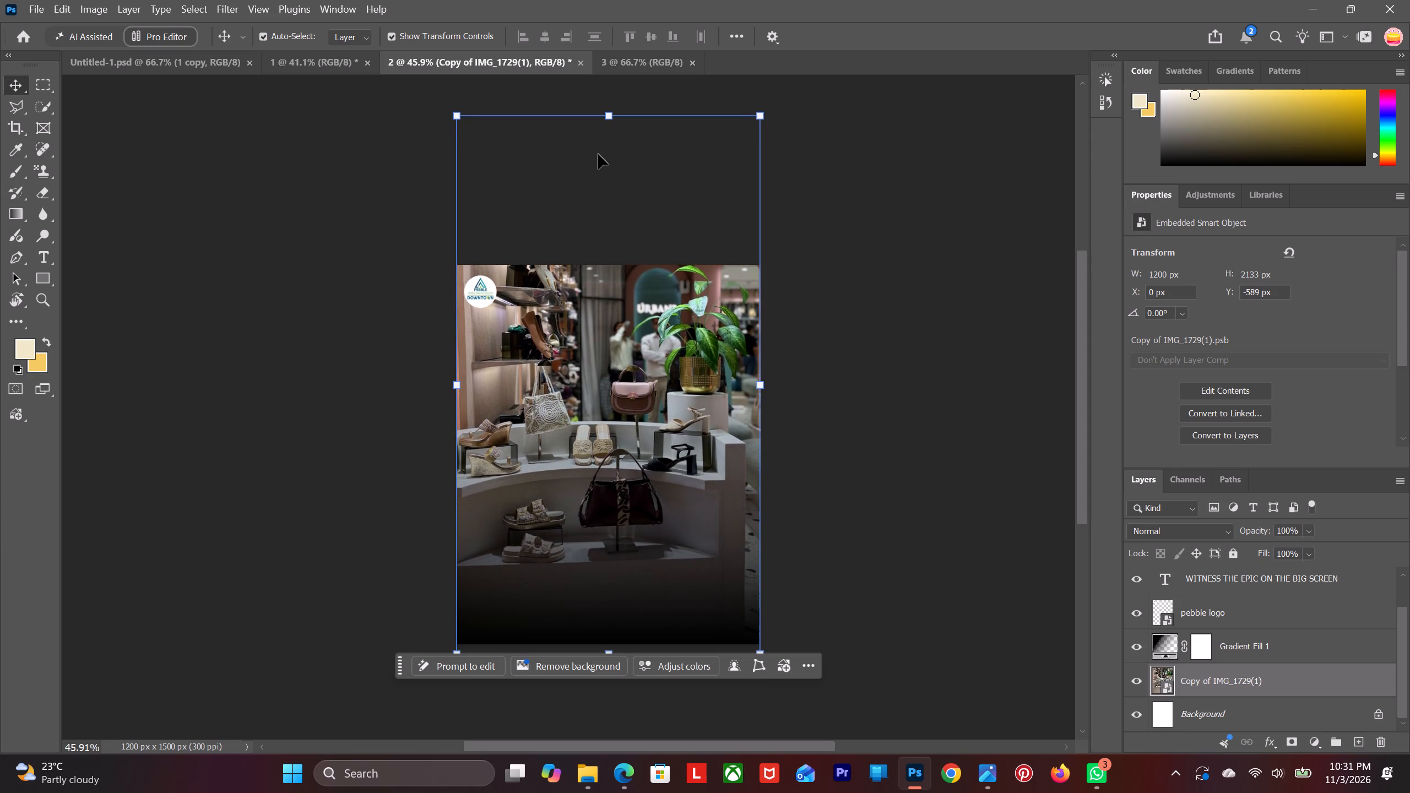
pyautogui.press('Down')
pyautogui.press('Down')
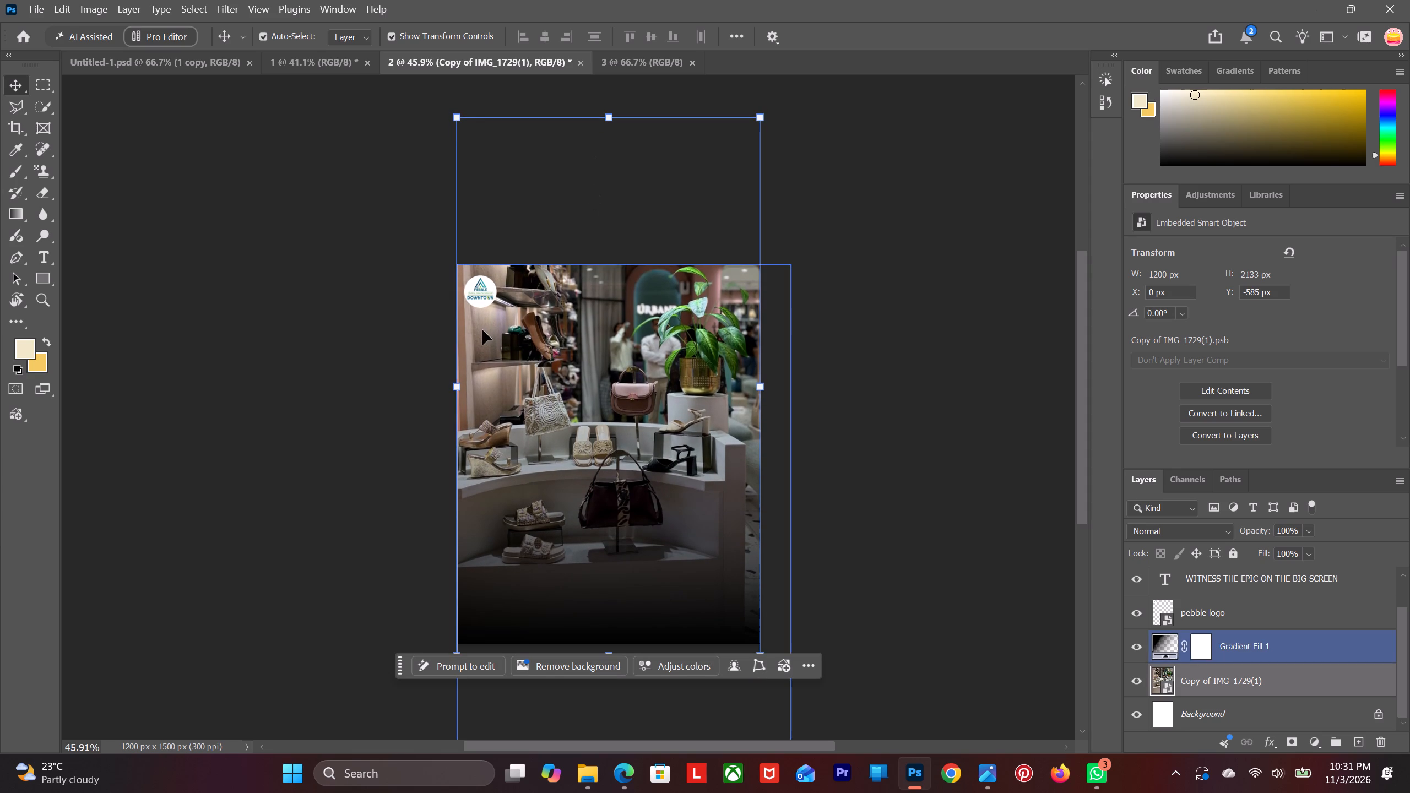
# Readjust the pebble logo's vertical position to leave a small gap below the canvas's top edge, keeping X at 25 px.
pyautogui.moveTo(475, 304); pyautogui.dragTo(473, 298)
pyautogui.click(331, 279)
pyautogui.keyDown('alt'); pyautogui.scroll(6, 331, 279); pyautogui.keyUp('alt')
pyautogui.moveTo(400, 189); pyautogui.dragTo(400, 197)
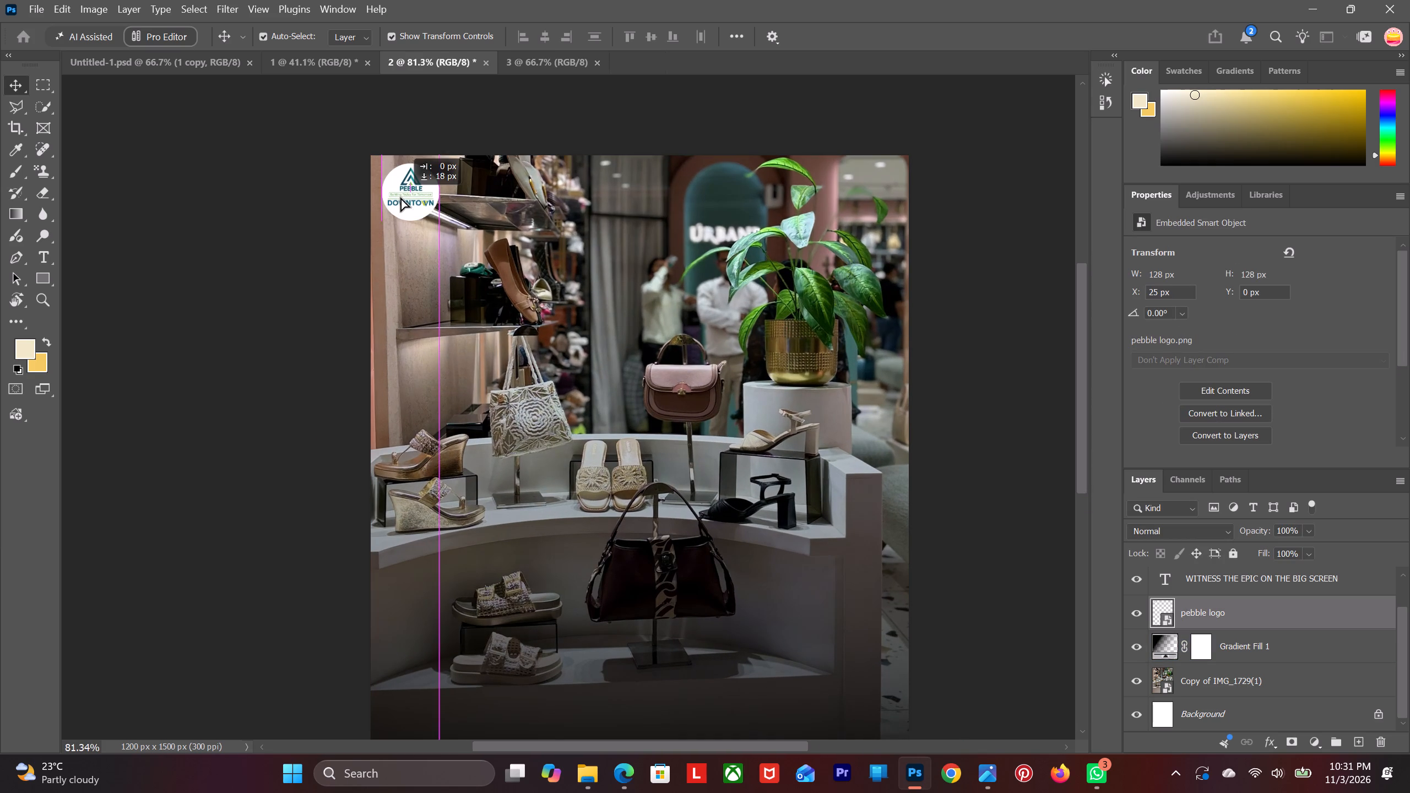
pyautogui.moveTo(400, 197); pyautogui.dragTo(400, 204)
pyautogui.click(248, 219)
pyautogui.keyDown('alt'); pyautogui.scroll(-6, 262, 285); pyautogui.keyUp('alt')
pyautogui.scroll(-4, 448, 522)
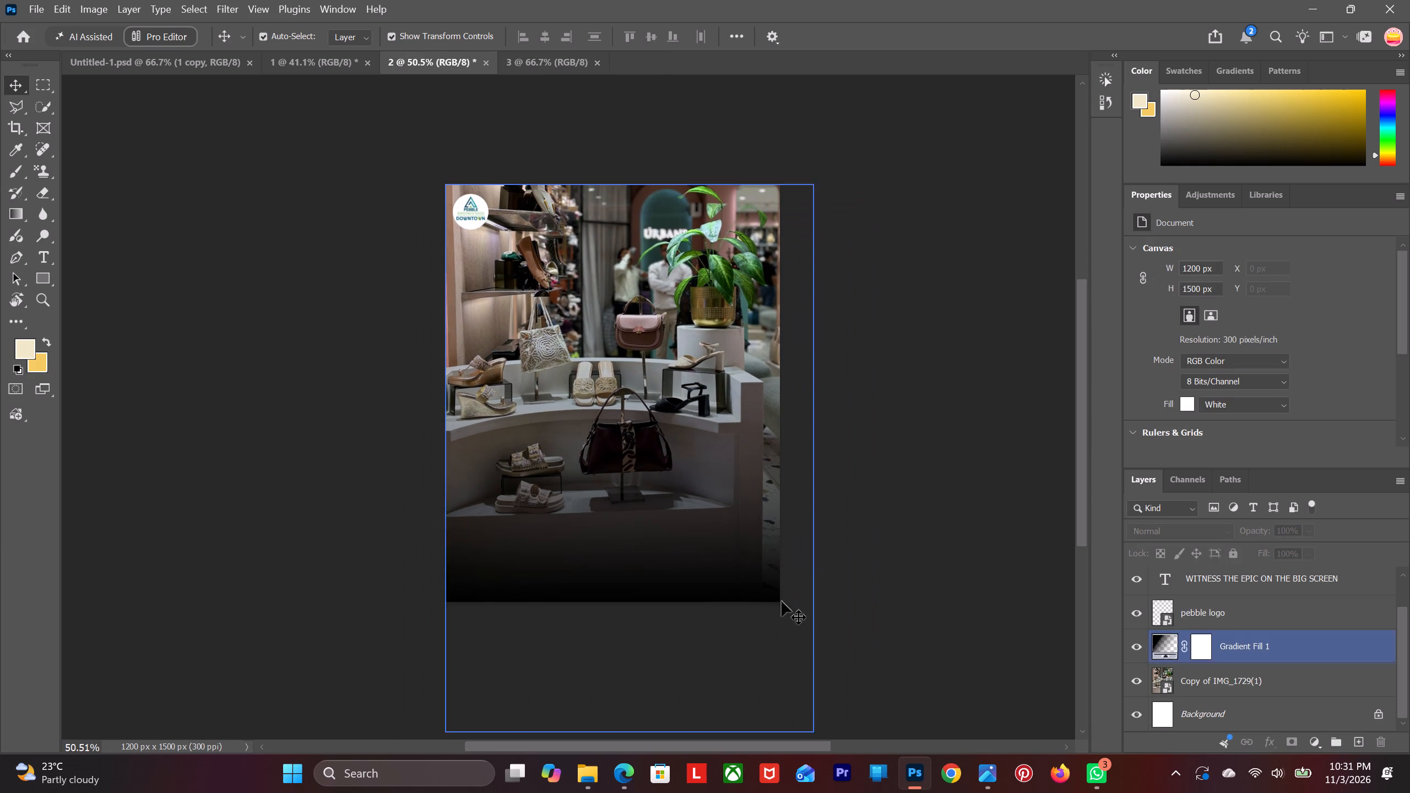
# Nudge the WITNESS THE EPIC headline and the Ramayana at PVR subline slightly up together toward the canvas's bottom edge.
pyautogui.scroll(-3, 1211, 700)
pyautogui.click(1225, 577)
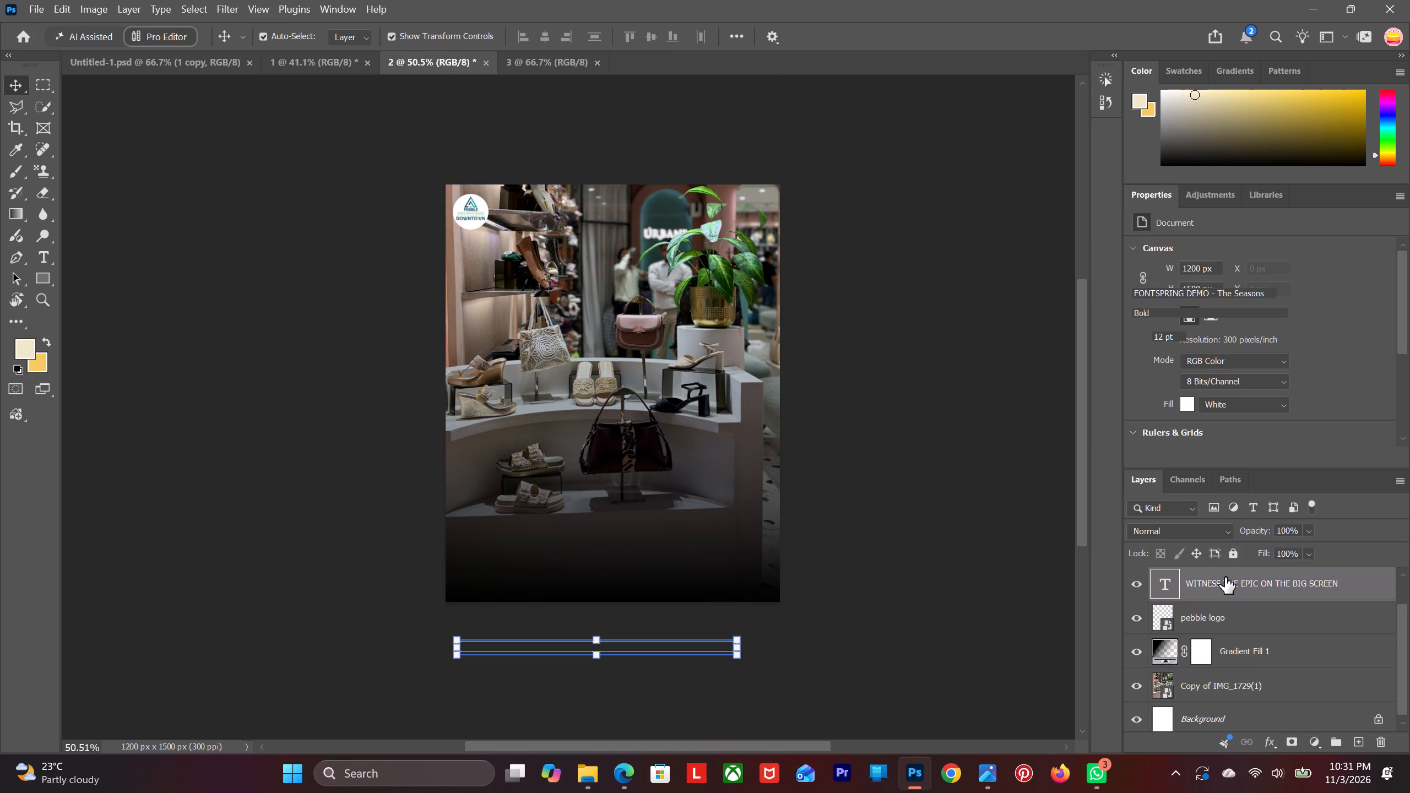
pyautogui.scroll(3, 1225, 577)
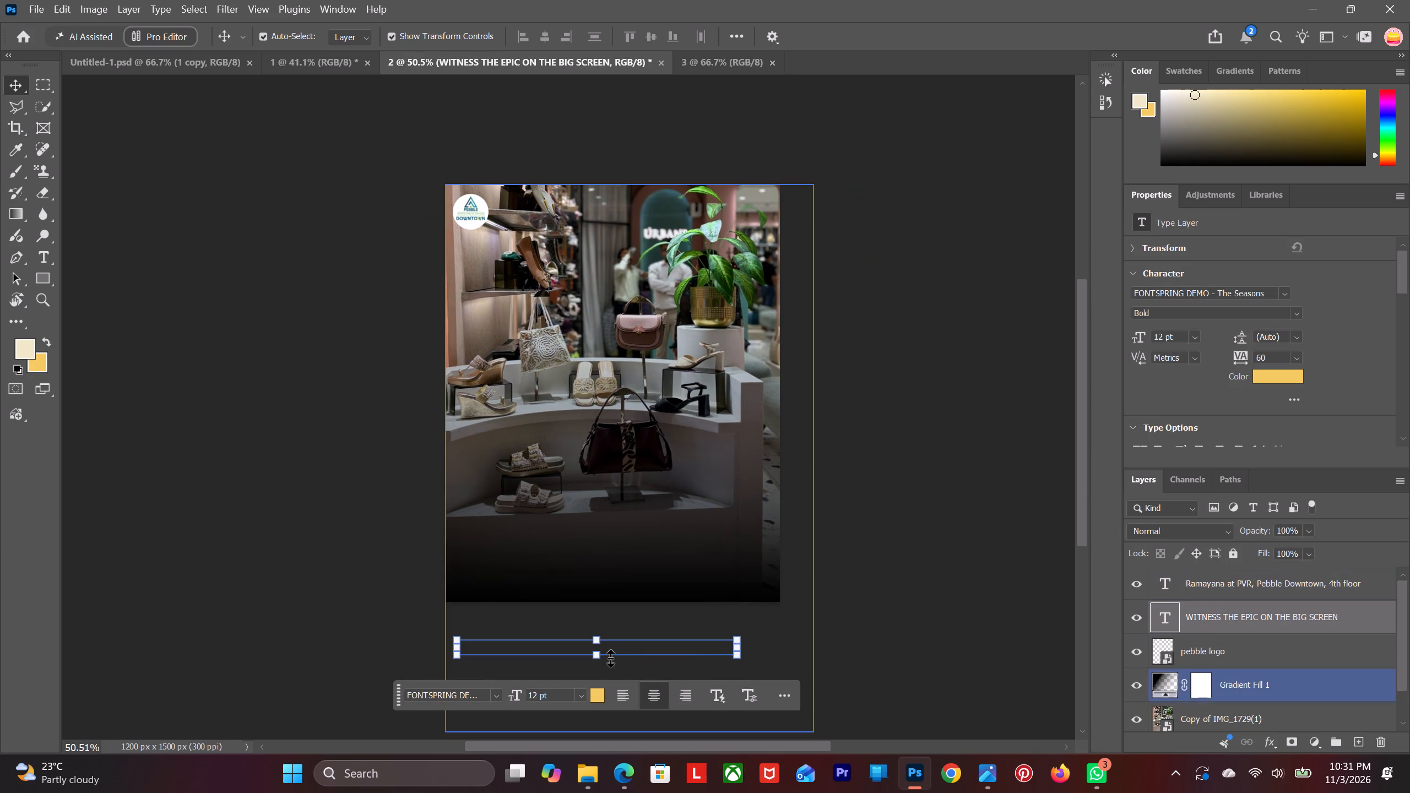
pyautogui.moveTo(608, 650); pyautogui.dragTo(608, 616)
pyautogui.keyDown('ctrl'); pyautogui.click(1276, 585); pyautogui.keyUp('ctrl')
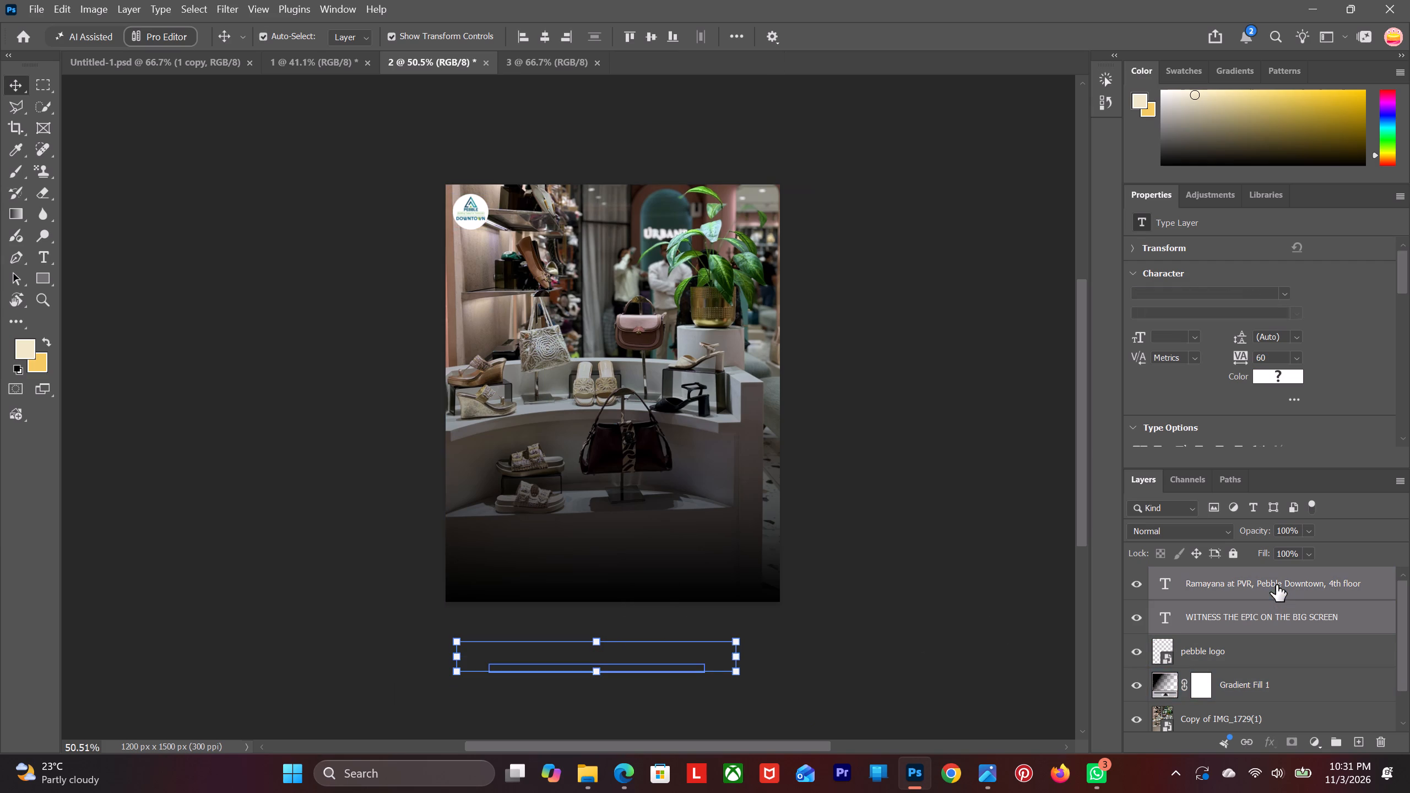
pyautogui.press('Up')
pyautogui.press('Up')
pyautogui.press('Up')
pyautogui.press('Up')
pyautogui.press('Up')
pyautogui.press('Up')
pyautogui.press('Up')
pyautogui.press('Up')
pyautogui.press('Up')
pyautogui.press('Up')
pyautogui.press('Up')
pyautogui.press('Up')
pyautogui.press('Up')
pyautogui.press('Up')
pyautogui.press('Up')
pyautogui.press('Up')
pyautogui.press('Up')
pyautogui.press('Up')
pyautogui.press('Up')
pyautogui.press('Up')
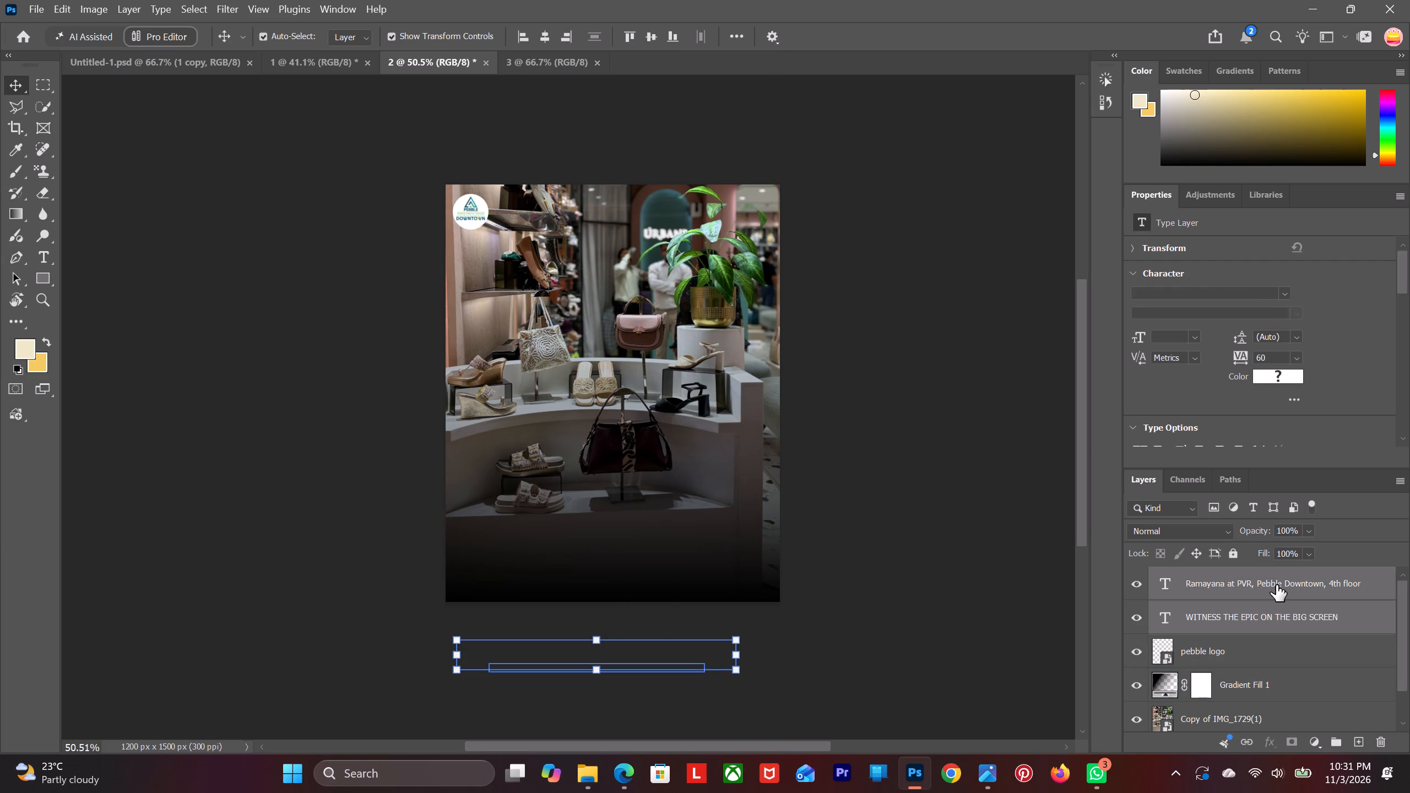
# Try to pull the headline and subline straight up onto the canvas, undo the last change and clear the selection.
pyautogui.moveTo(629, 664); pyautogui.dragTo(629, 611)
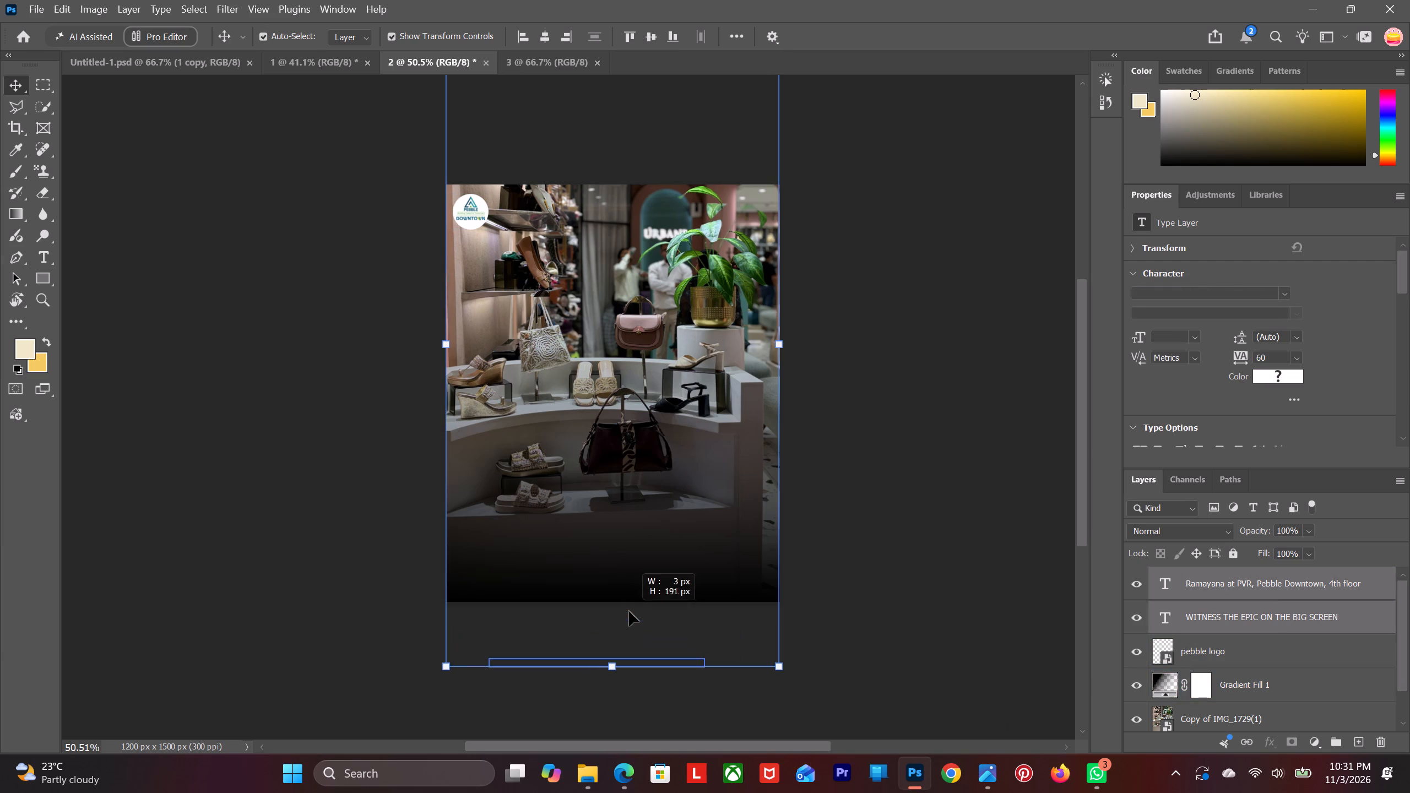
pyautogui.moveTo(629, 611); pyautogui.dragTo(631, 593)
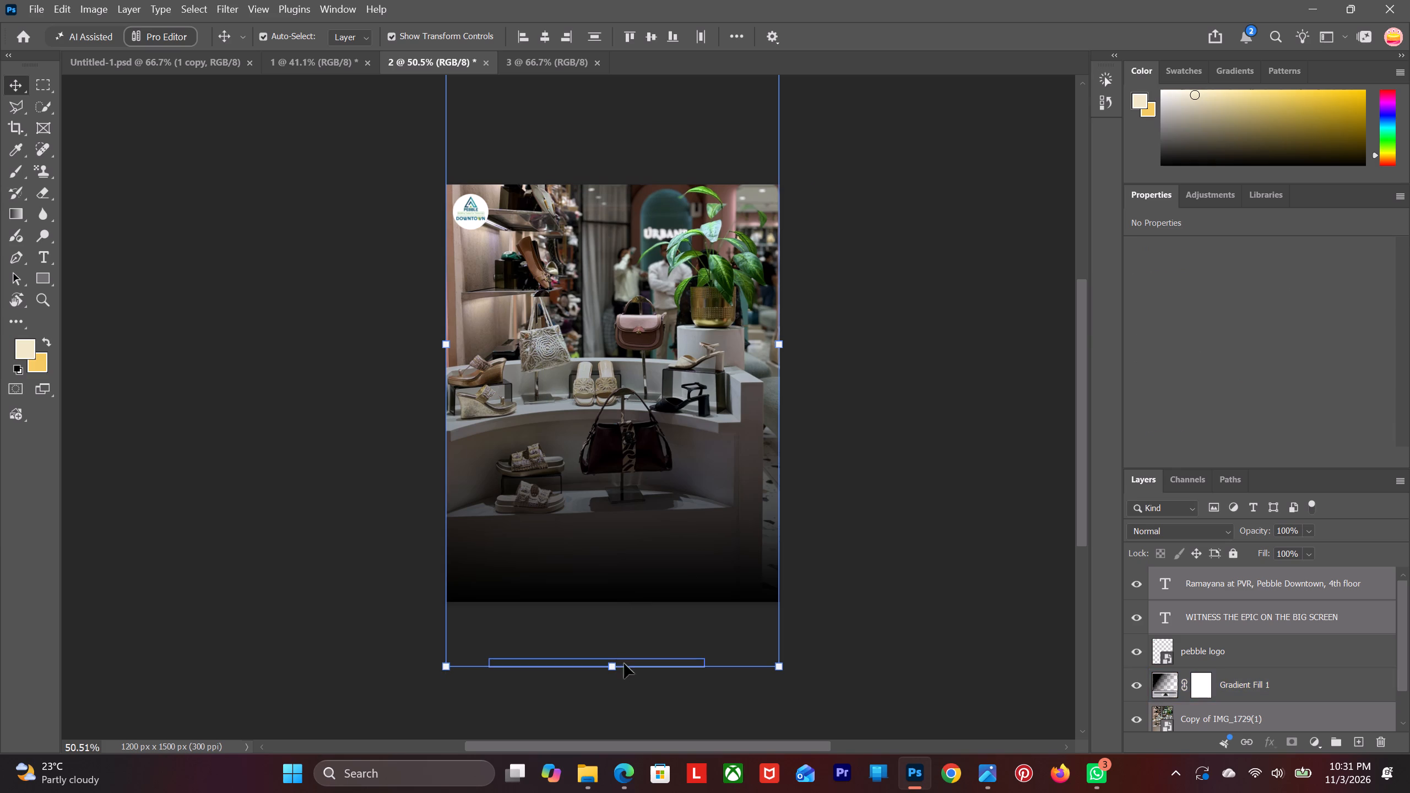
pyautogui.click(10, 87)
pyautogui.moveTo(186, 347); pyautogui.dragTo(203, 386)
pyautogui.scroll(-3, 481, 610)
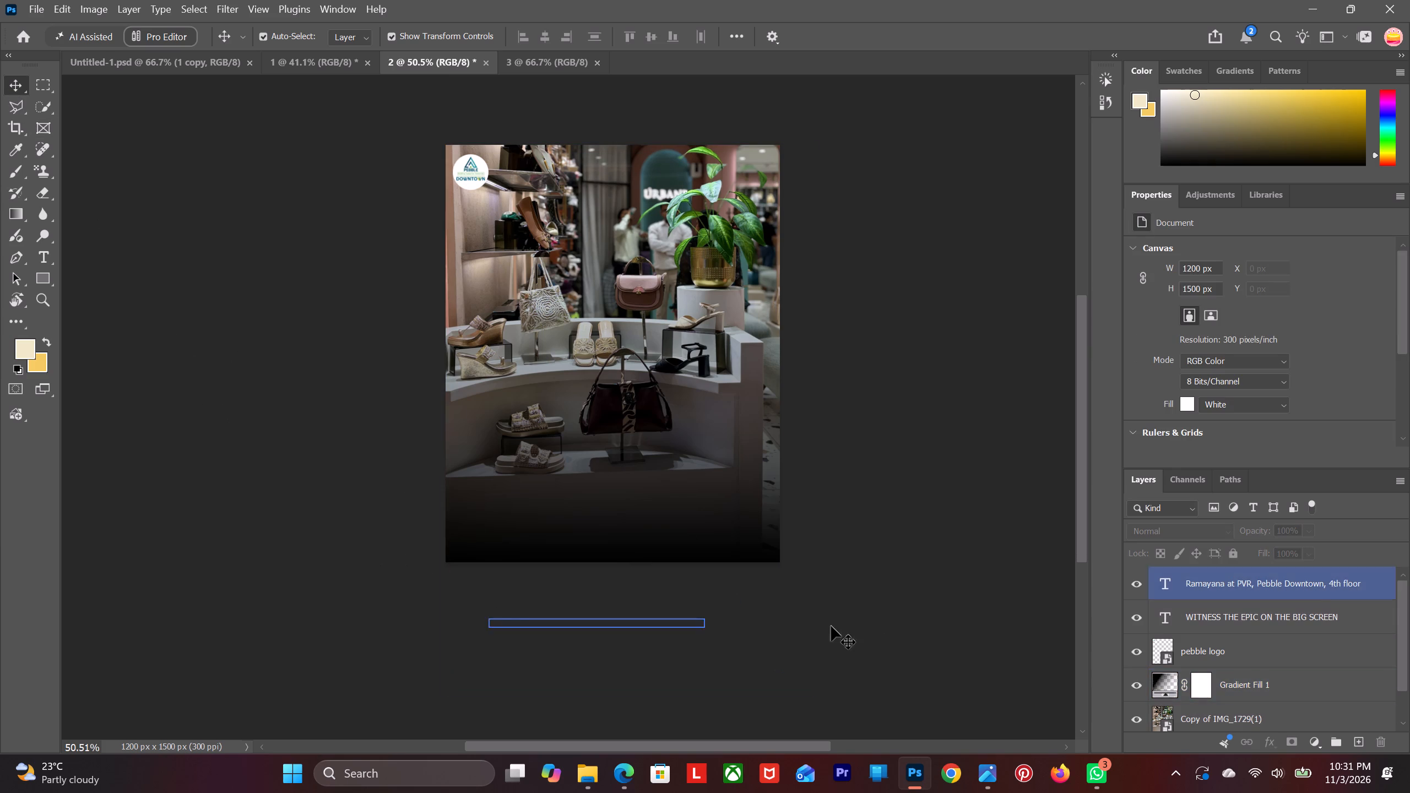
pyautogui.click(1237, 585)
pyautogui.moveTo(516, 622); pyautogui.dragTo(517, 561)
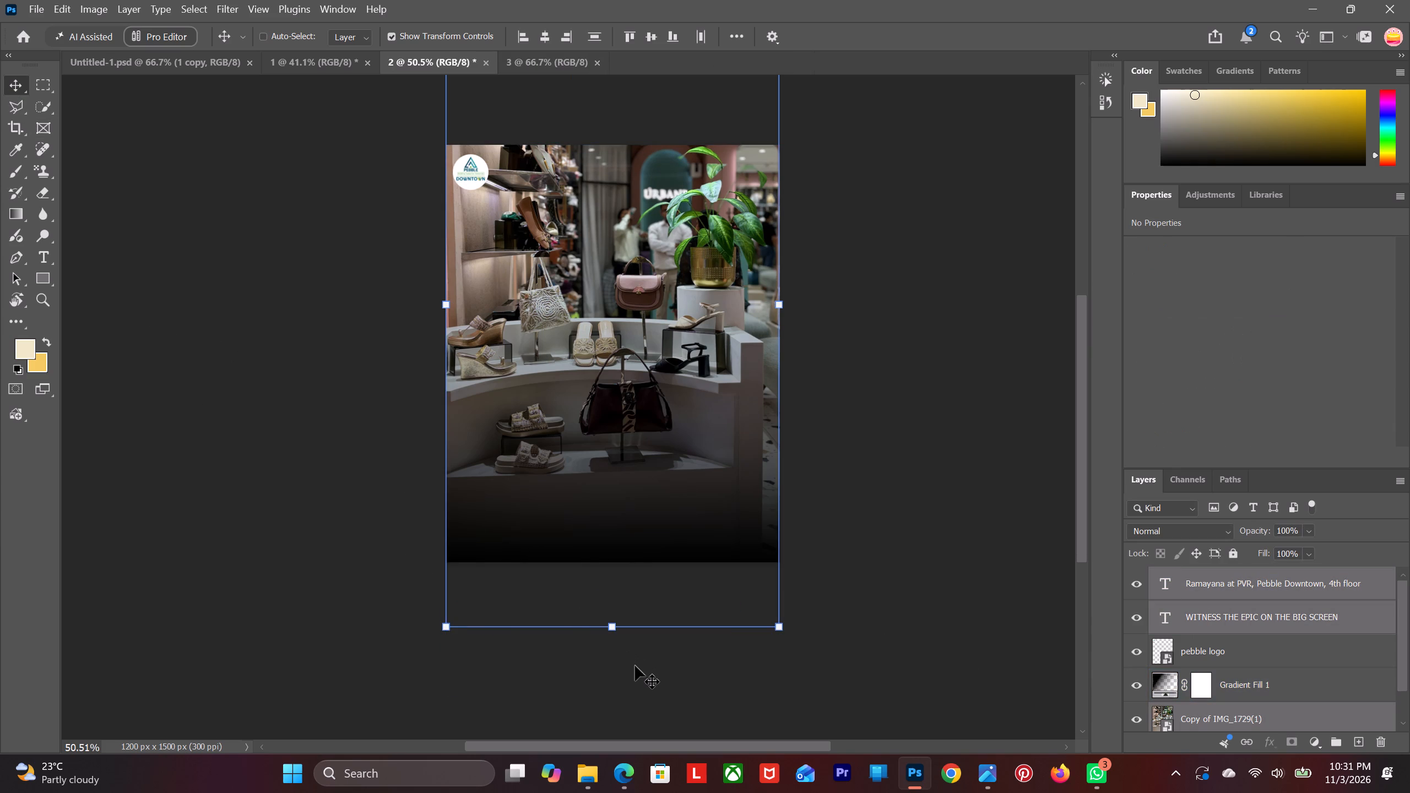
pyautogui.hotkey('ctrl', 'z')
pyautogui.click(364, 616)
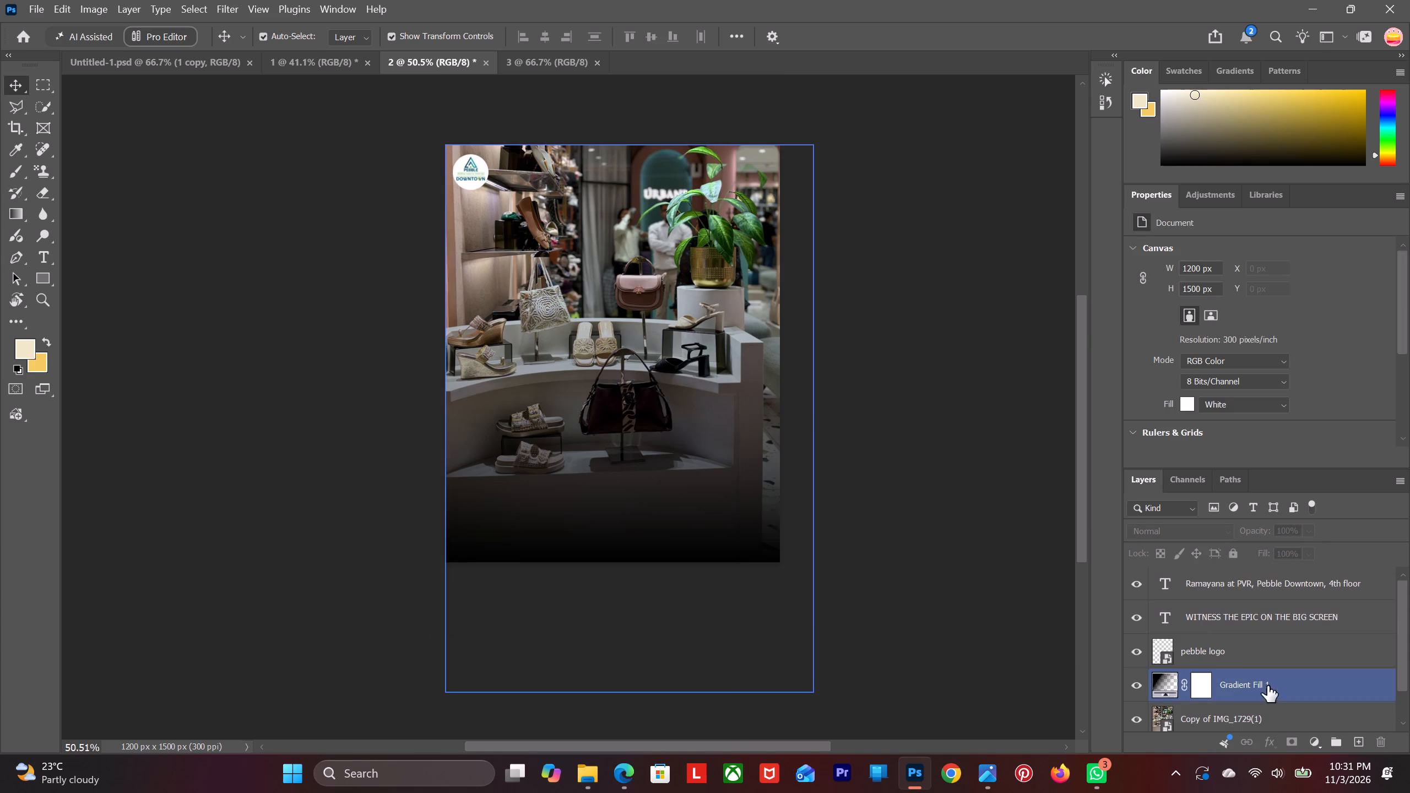
# Move the headline and subline up together onto the dark gradient area at the canvas's bottom, then deselect them.
pyautogui.click(1214, 624)
pyautogui.keyDown('ctrl'); pyautogui.click(1228, 591); pyautogui.keyUp('ctrl')
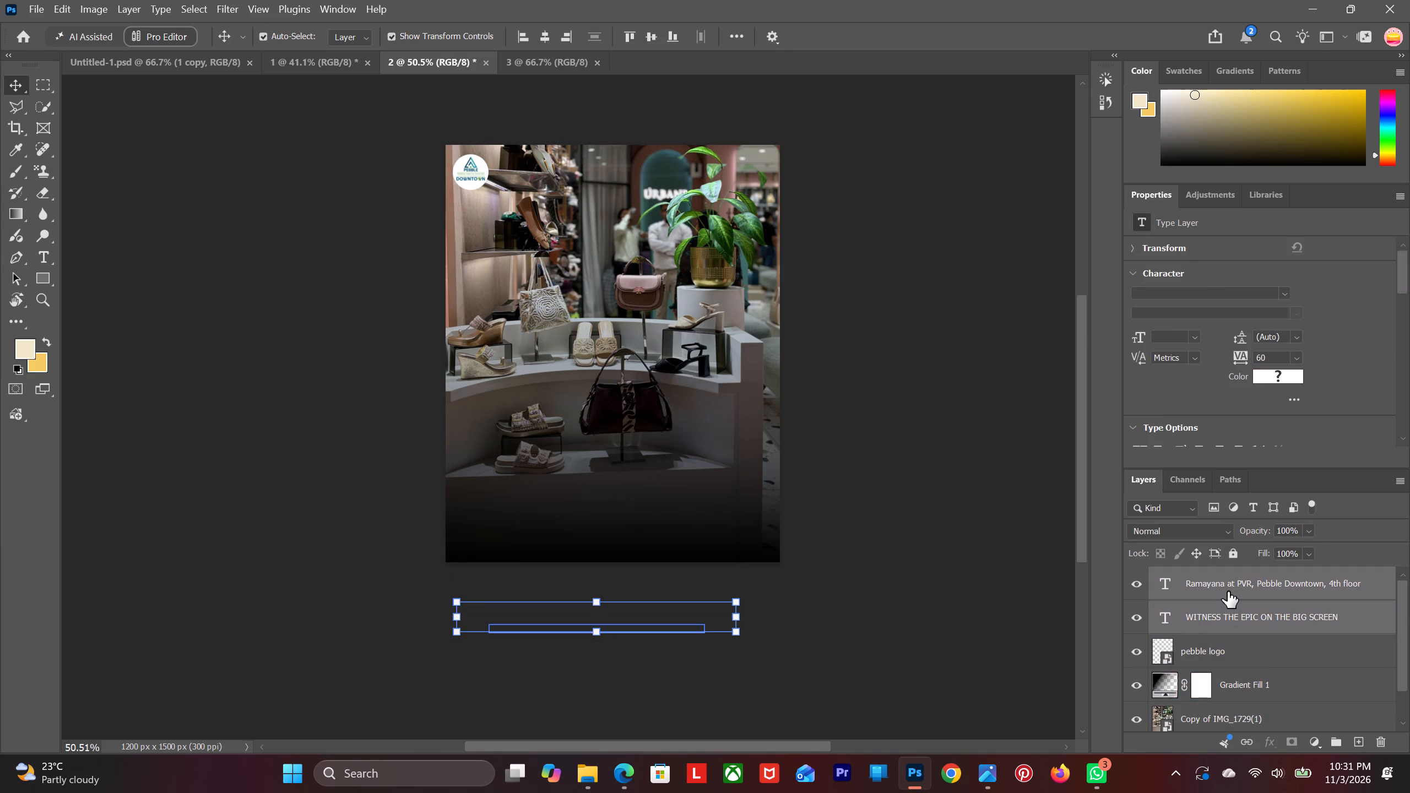
pyautogui.press('Up')
pyautogui.press('Up')
pyautogui.press('Up')
pyautogui.press('Up')
pyautogui.press('Up')
pyautogui.press('Up')
pyautogui.press('Up')
pyautogui.press('Up')
pyautogui.press('Up')
pyautogui.press('Up')
pyautogui.press('Up')
pyautogui.press('Up')
pyautogui.press('Up')
pyautogui.press('Up')
pyautogui.press('Up')
pyautogui.press('Up')
pyautogui.press('Up')
pyautogui.press('Up')
pyautogui.press('Up')
pyautogui.press('Up')
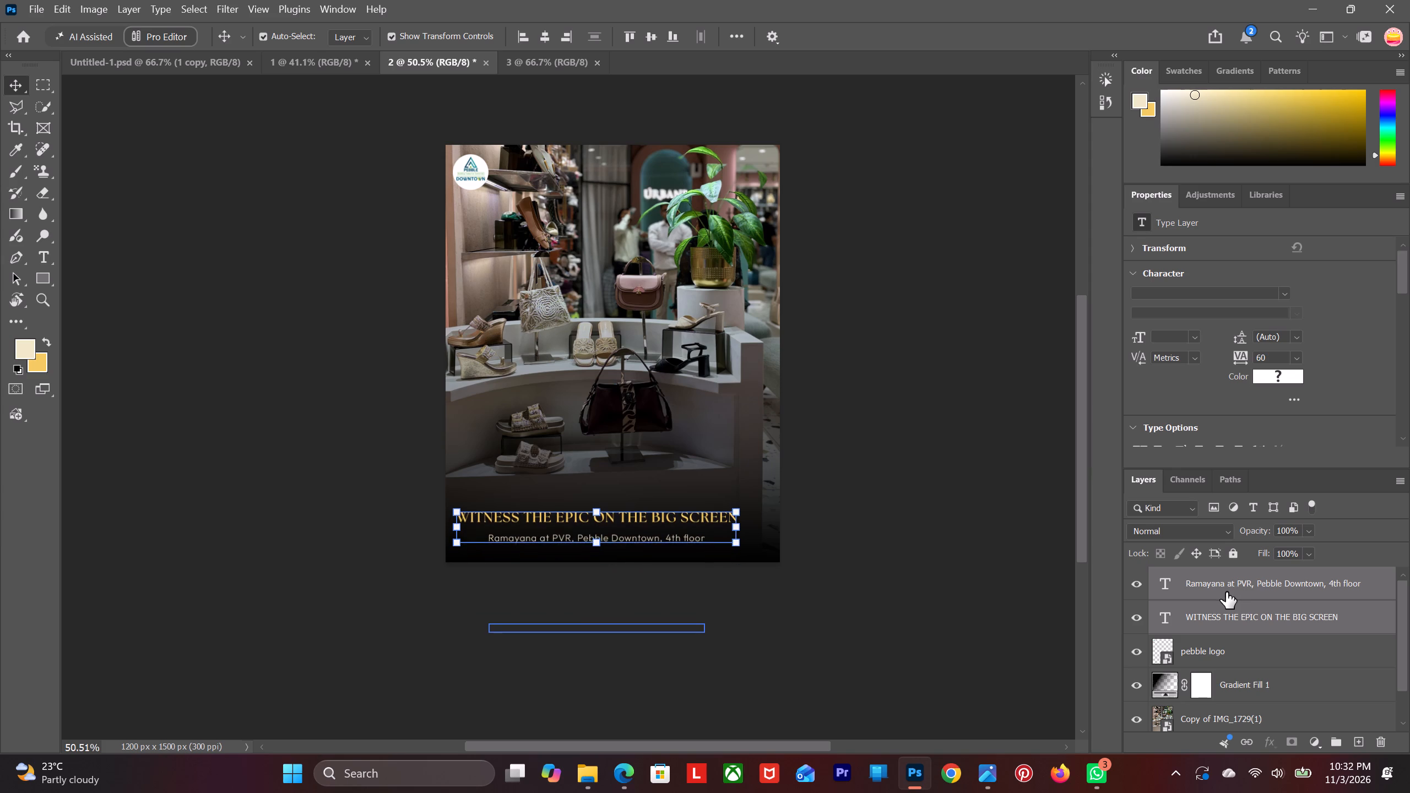
pyautogui.click(196, 479)
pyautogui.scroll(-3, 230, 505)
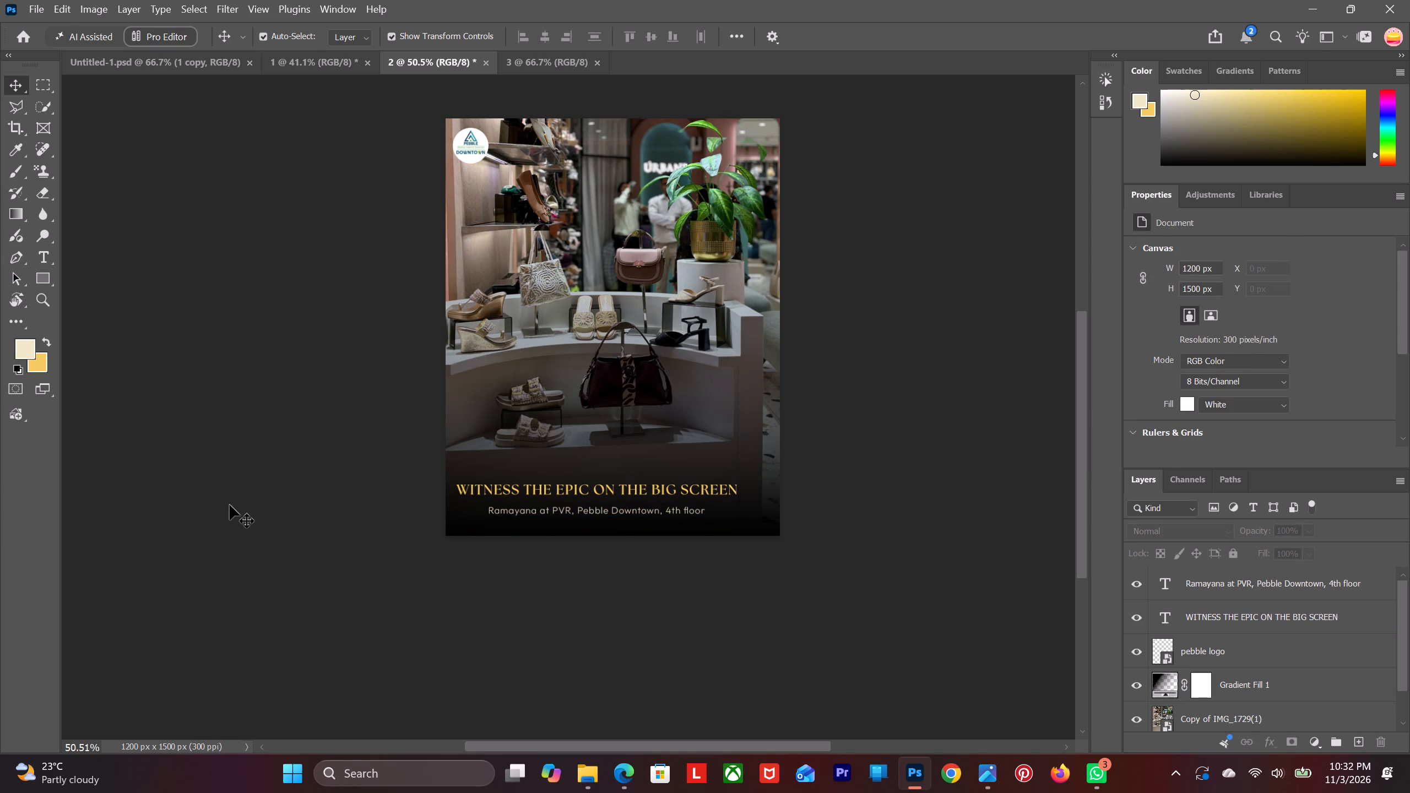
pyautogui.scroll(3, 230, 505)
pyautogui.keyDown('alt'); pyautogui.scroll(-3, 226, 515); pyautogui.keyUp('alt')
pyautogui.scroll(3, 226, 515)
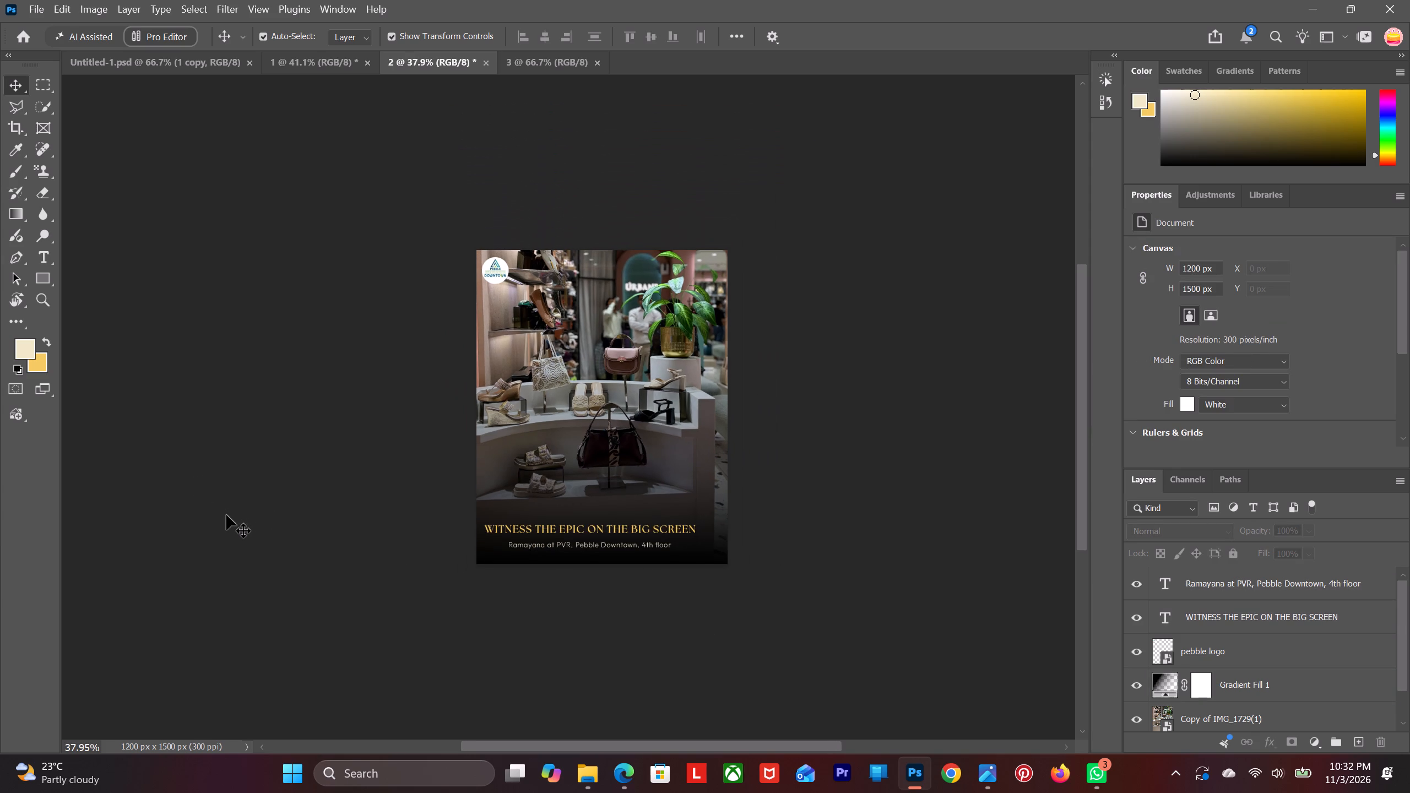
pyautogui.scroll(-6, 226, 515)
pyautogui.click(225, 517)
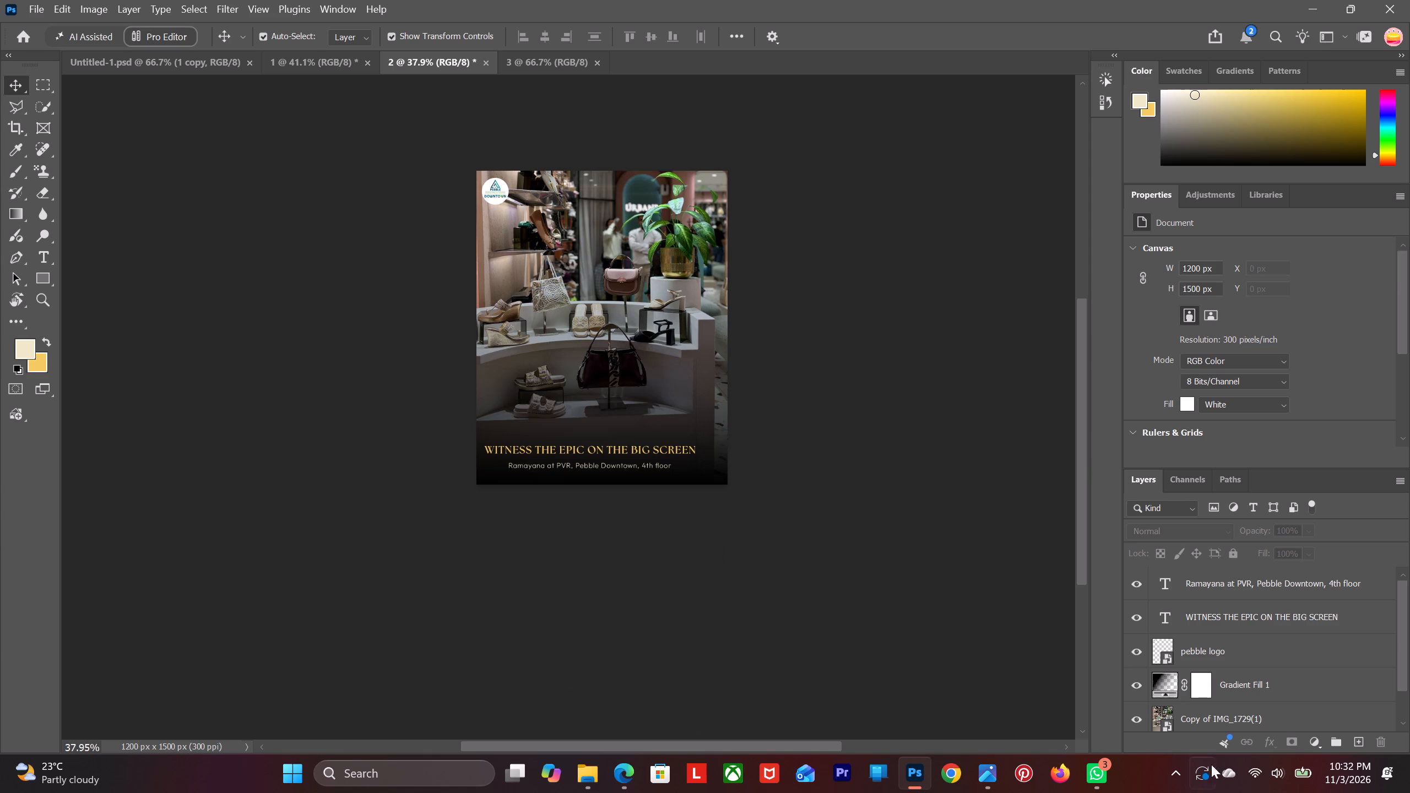
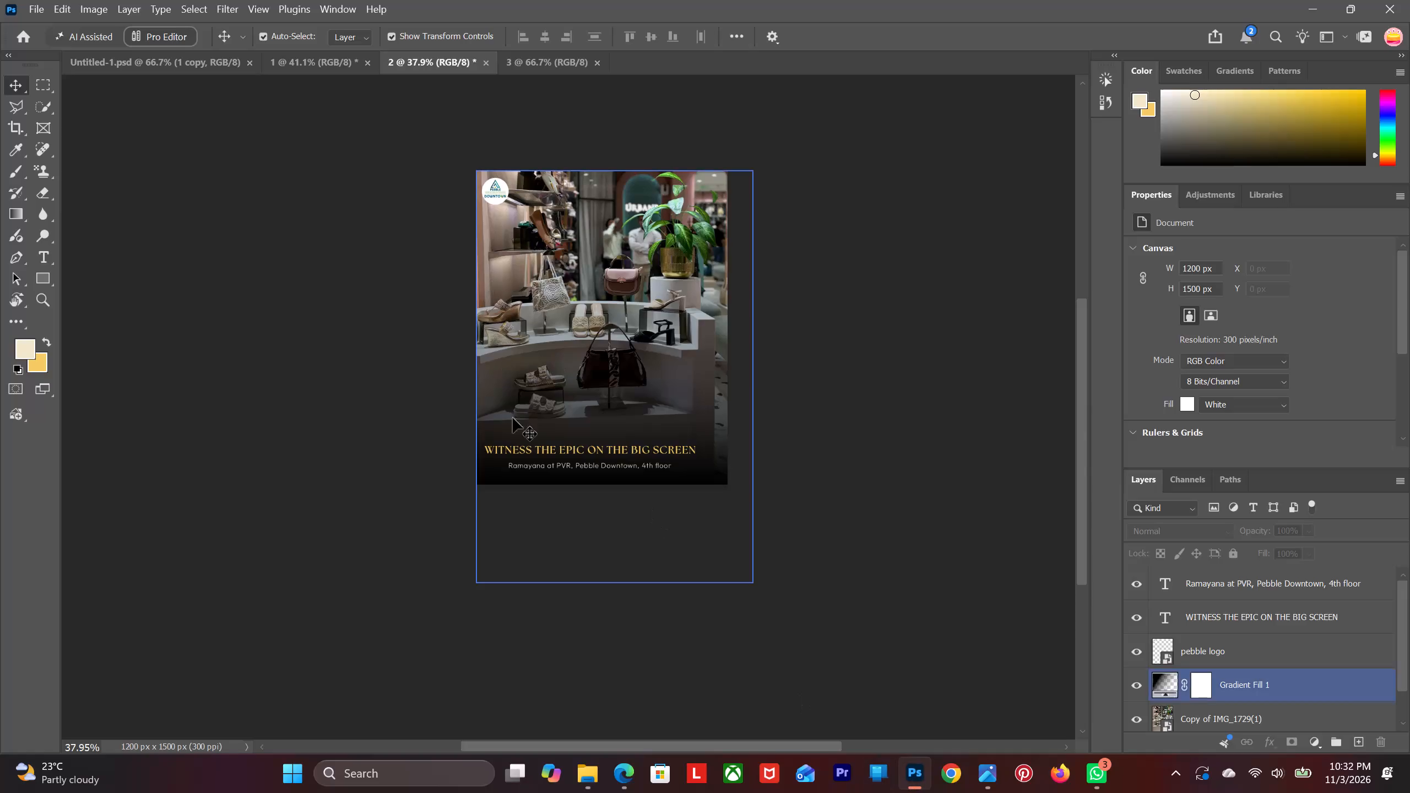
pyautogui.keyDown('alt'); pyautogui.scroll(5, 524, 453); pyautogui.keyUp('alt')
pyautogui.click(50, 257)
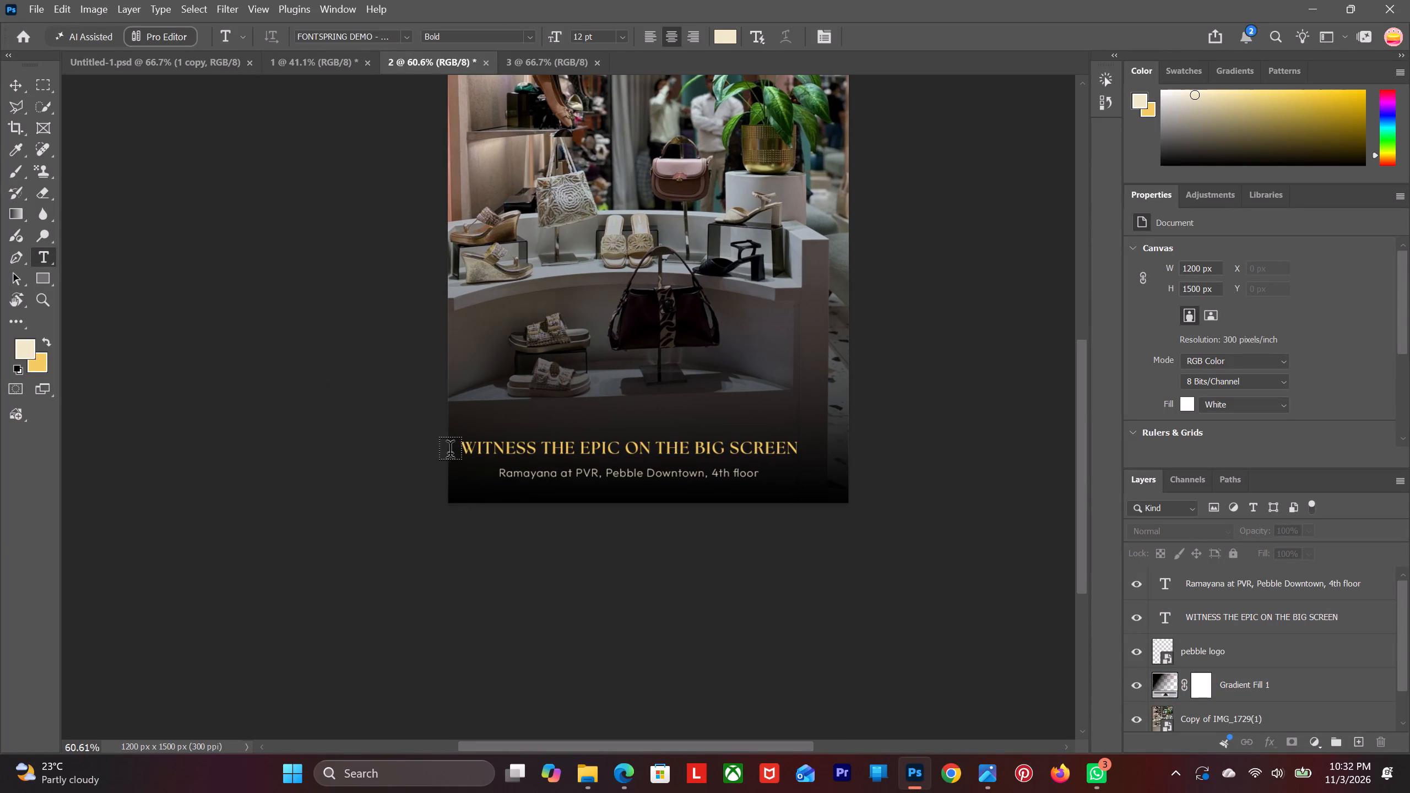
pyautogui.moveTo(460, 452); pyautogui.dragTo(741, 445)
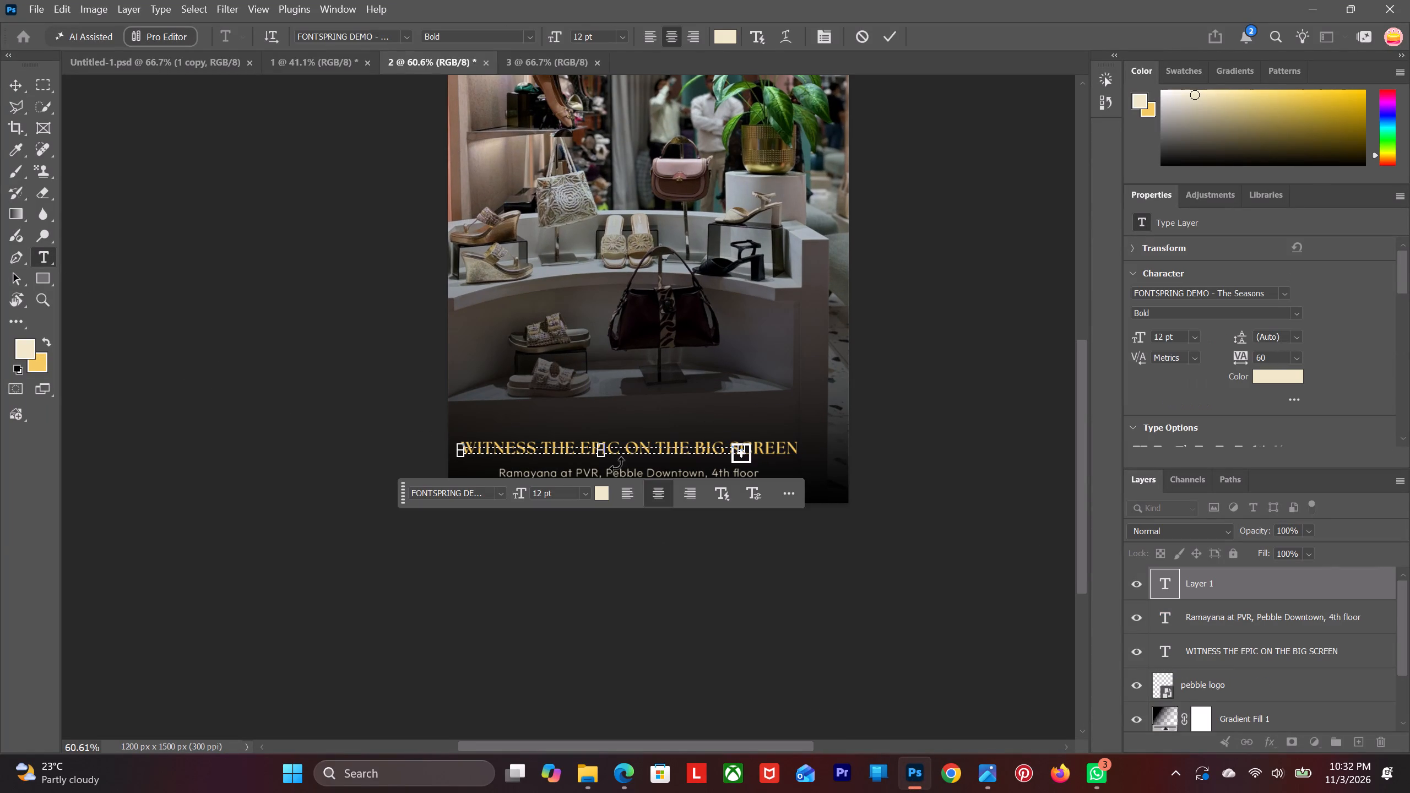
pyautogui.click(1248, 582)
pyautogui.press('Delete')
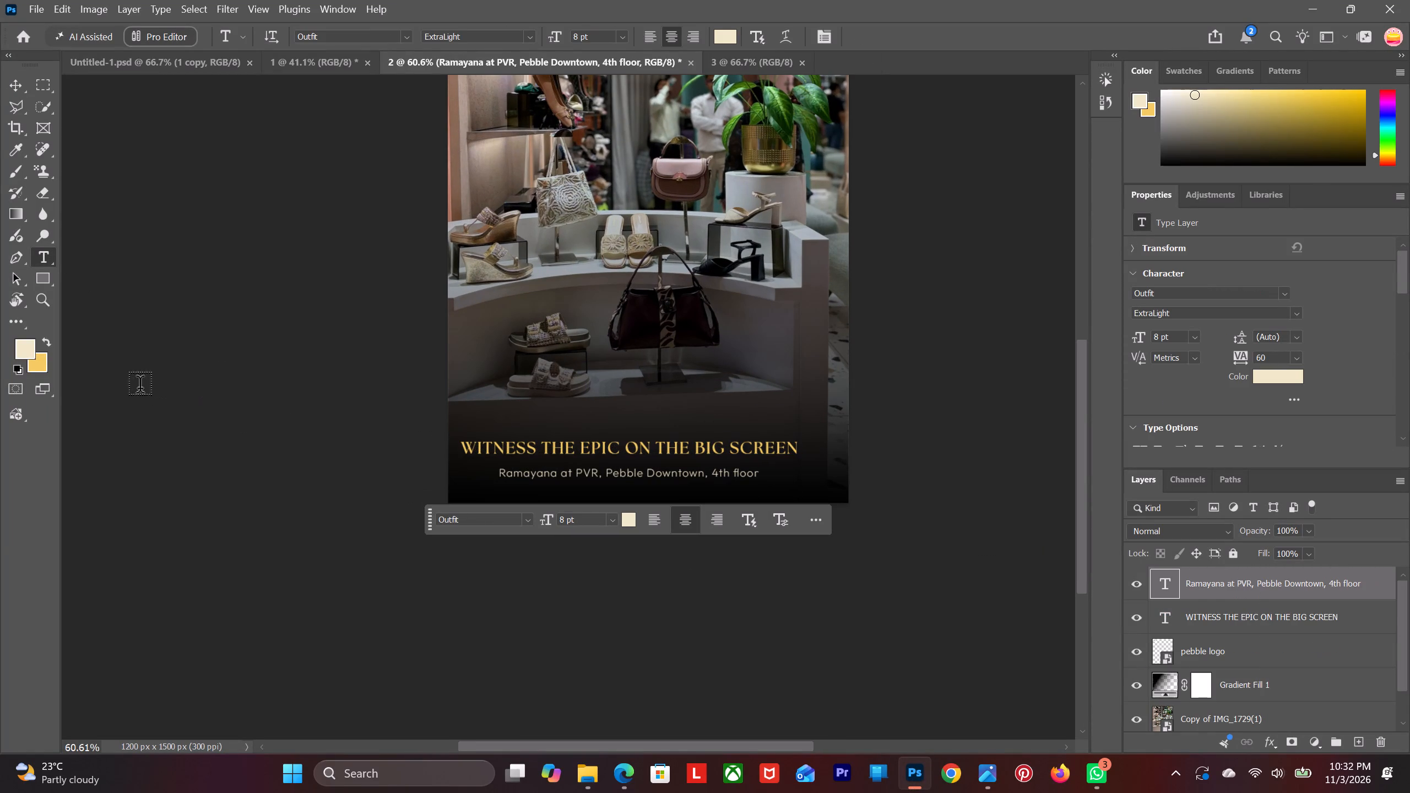
# Replace the WITNESS THE EPIC ON THE BIG SCREEN headline with the copied text WHERE EVERY STEP MEETS ELEGANCE! and commit it.
pyautogui.moveTo(465, 455); pyautogui.dragTo(829, 461)
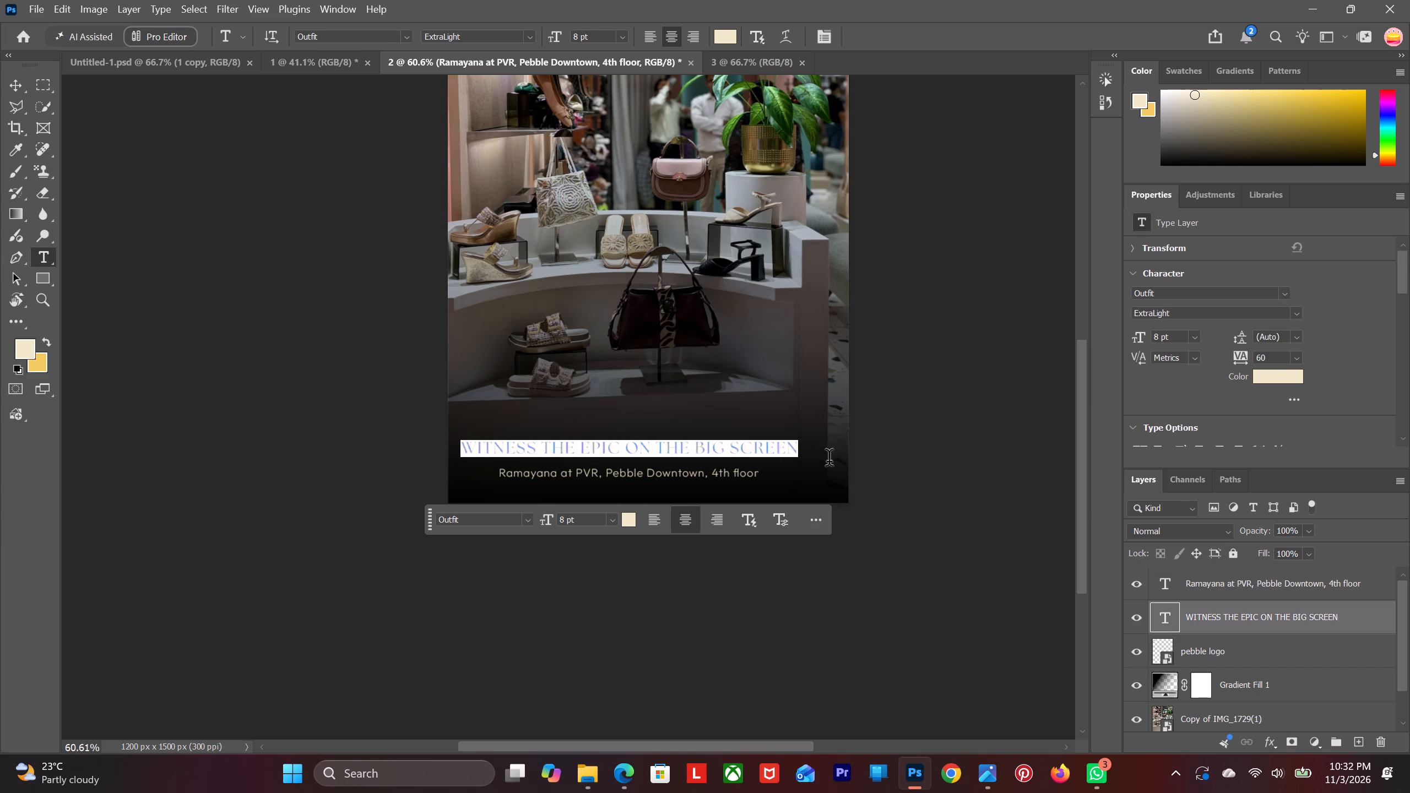
pyautogui.moveTo(829, 461); pyautogui.dragTo(840, 461)
pyautogui.hotkey('ctrl', 'v')
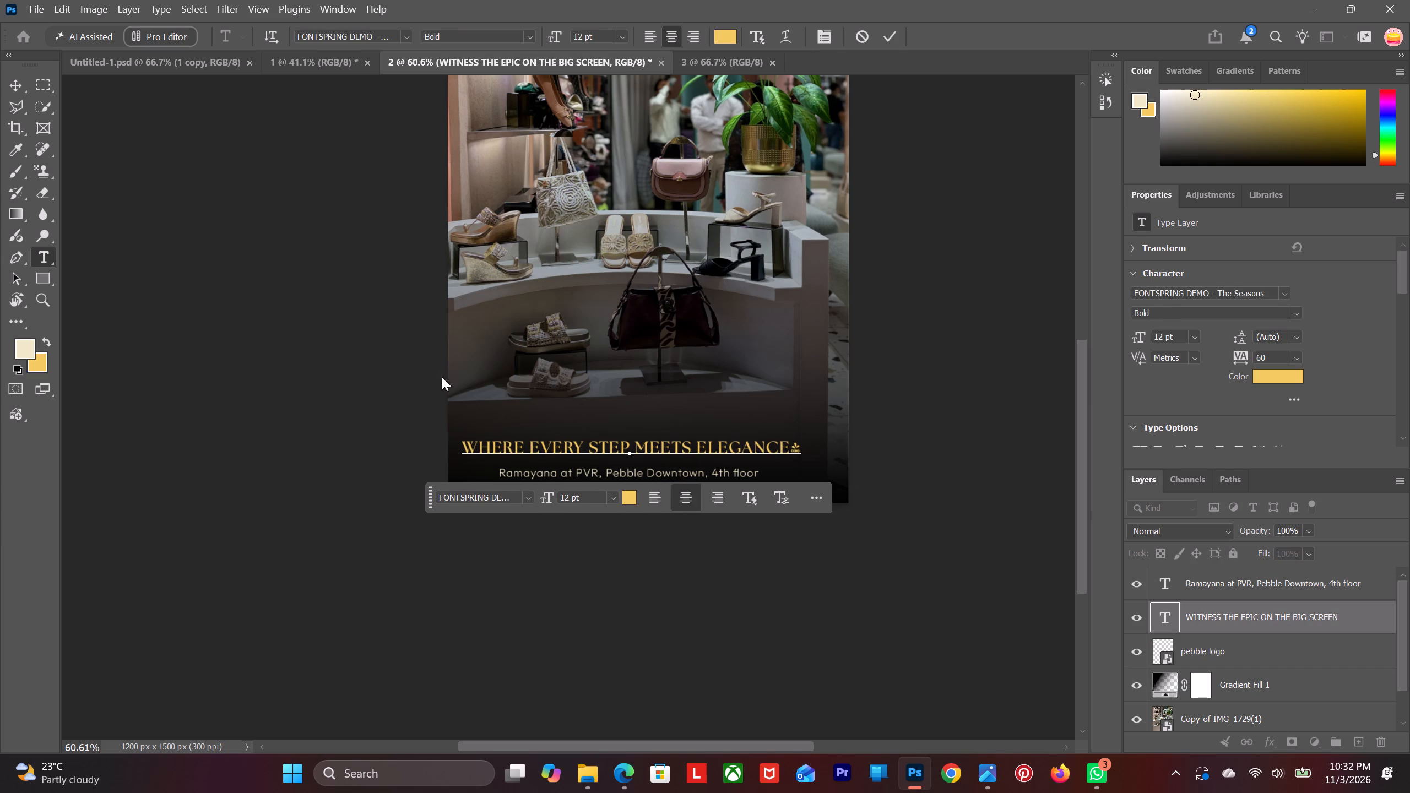
pyautogui.click(518, 472)
pyautogui.click(13, 86)
pyautogui.click(207, 228)
# Select the Ramayana at PVR subline and bring up the previews of the open image viewer windows.
pyautogui.click(507, 474)
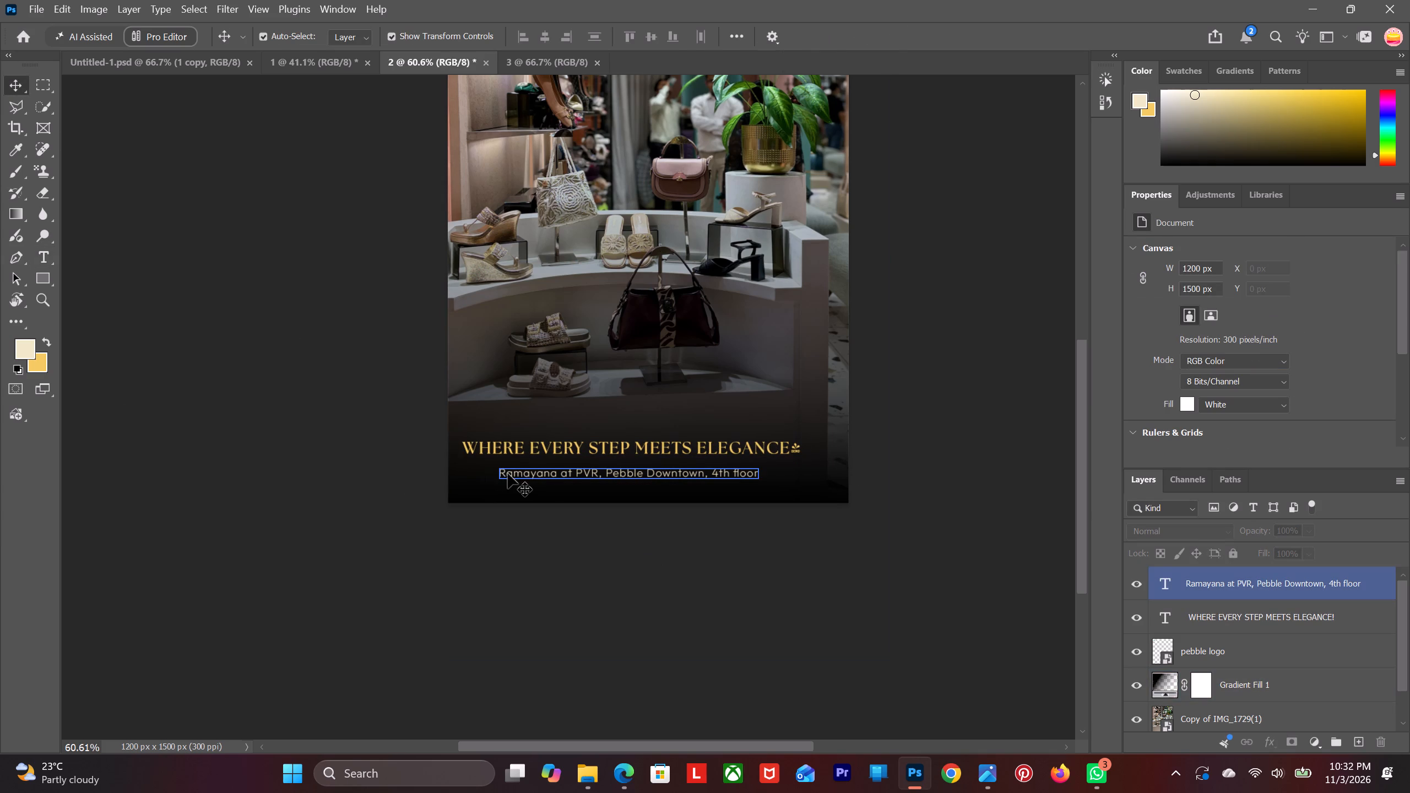
pyautogui.click(983, 784)
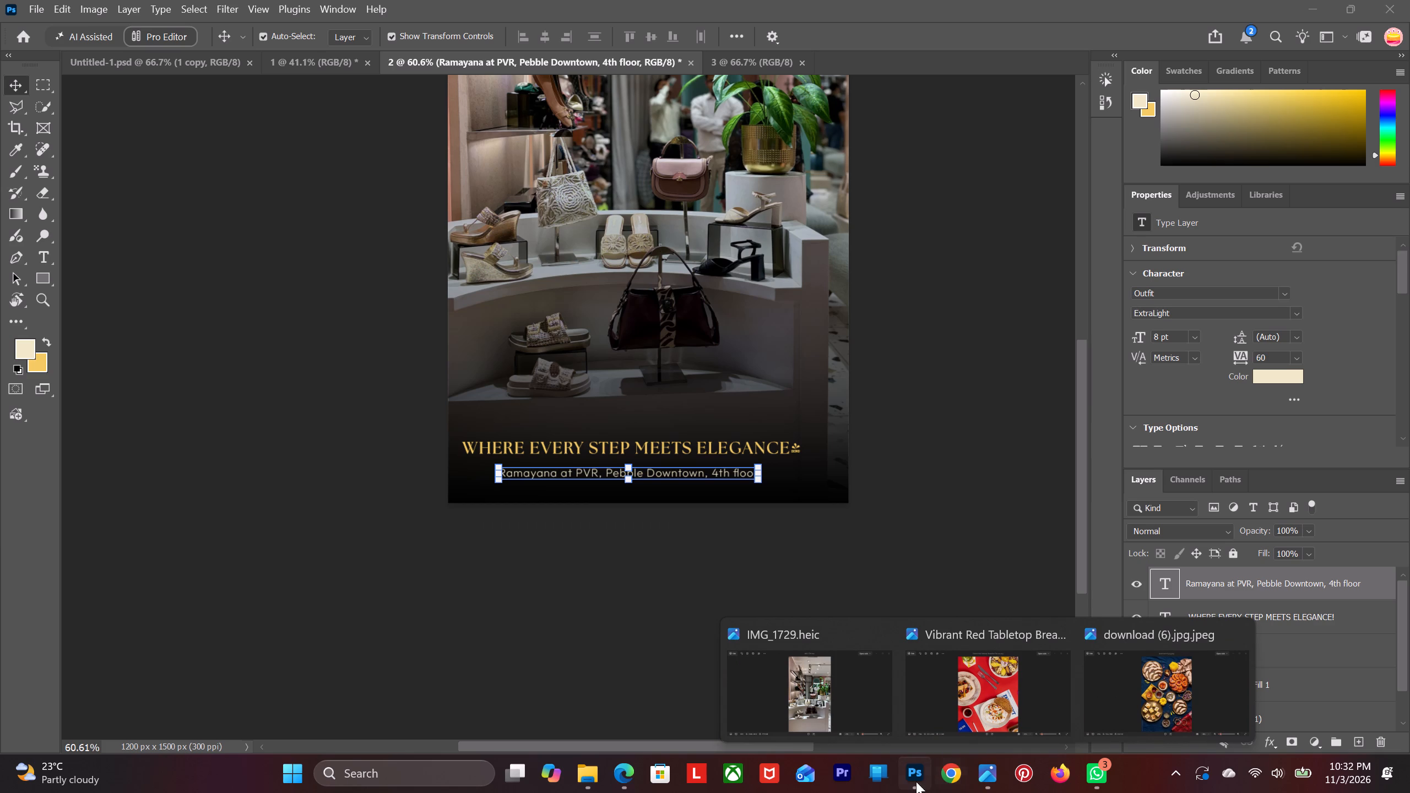
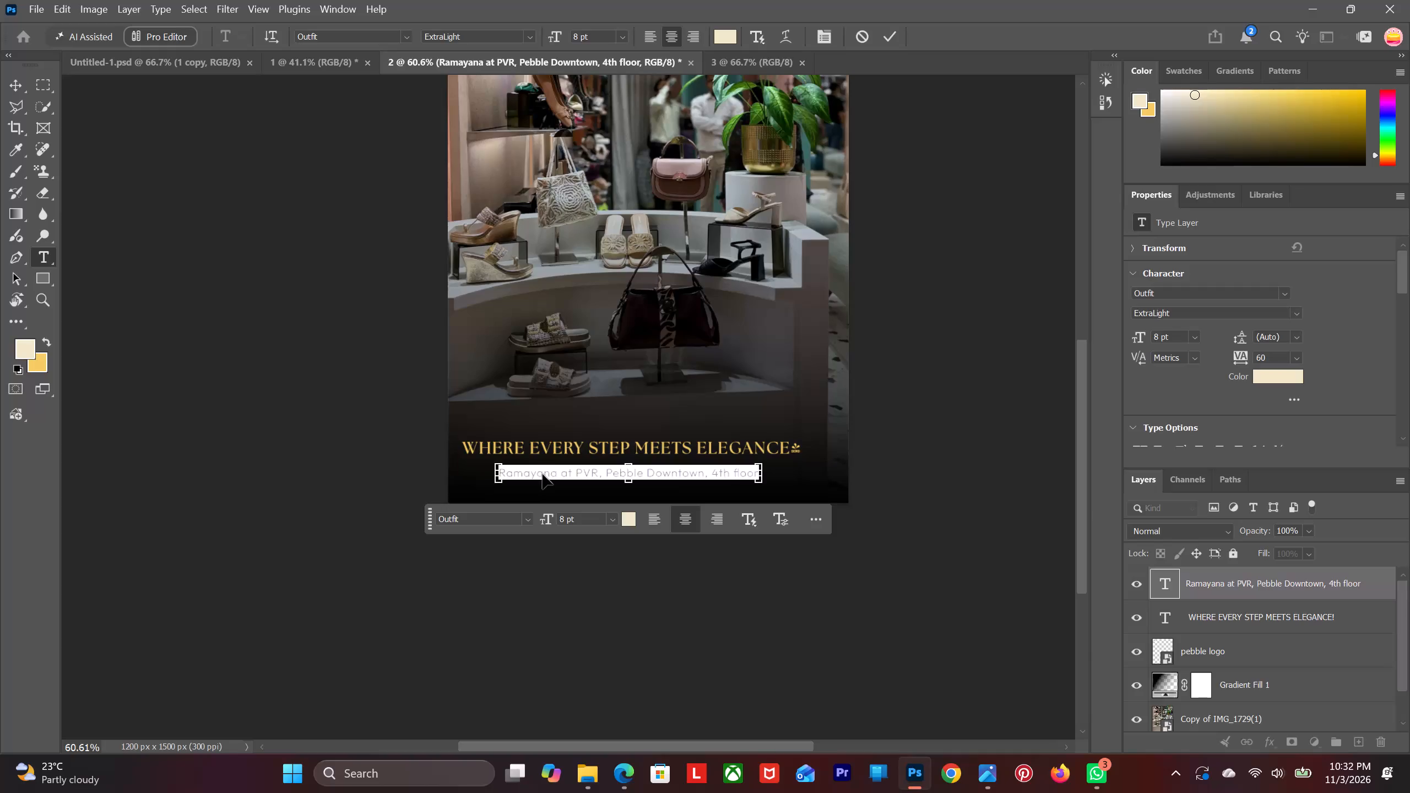
# Replace the Ramayana at PVR subline with the copied text Urbane at Pebble Downtown, Ground Floor and commit it.
pyautogui.hotkey('ctrl', 'v')
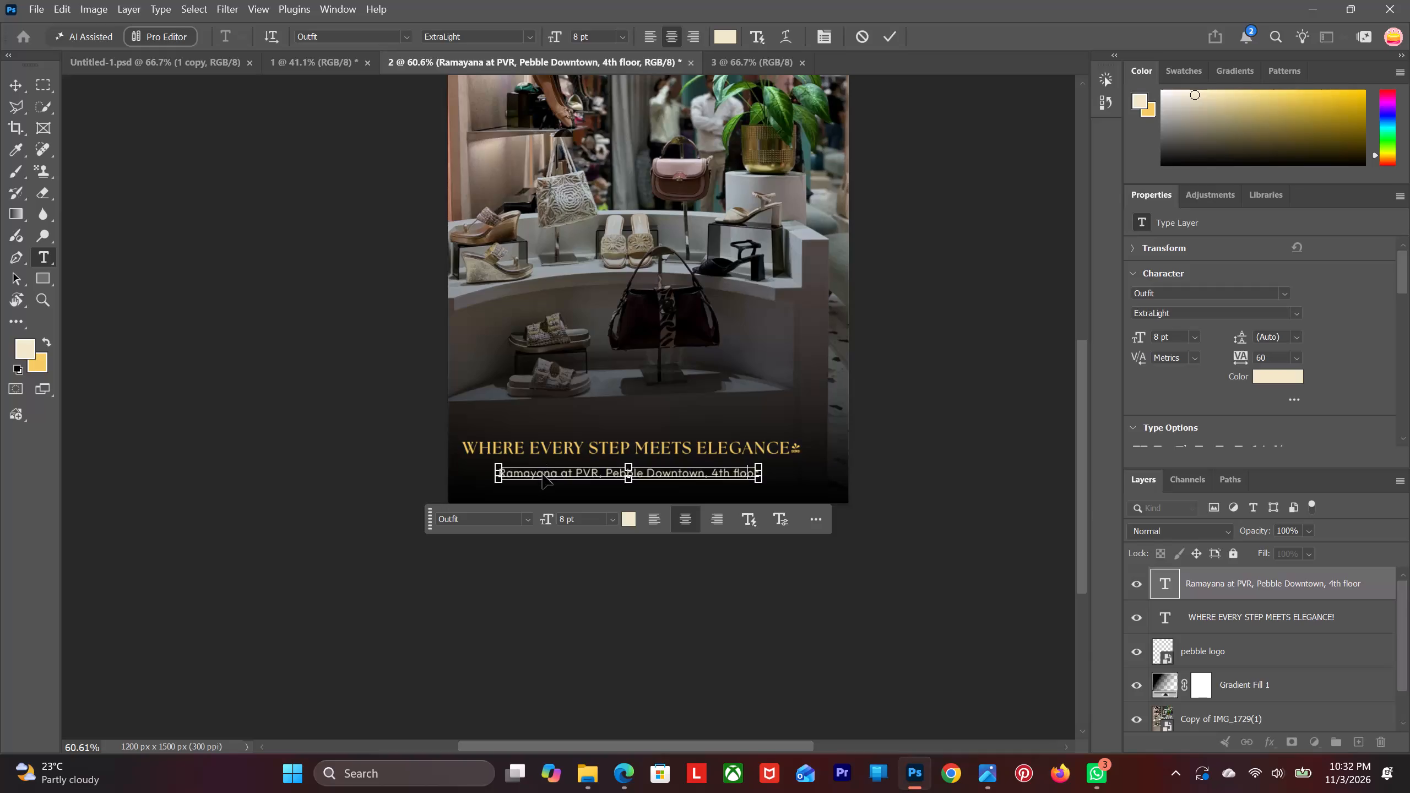
pyautogui.click(12, 85)
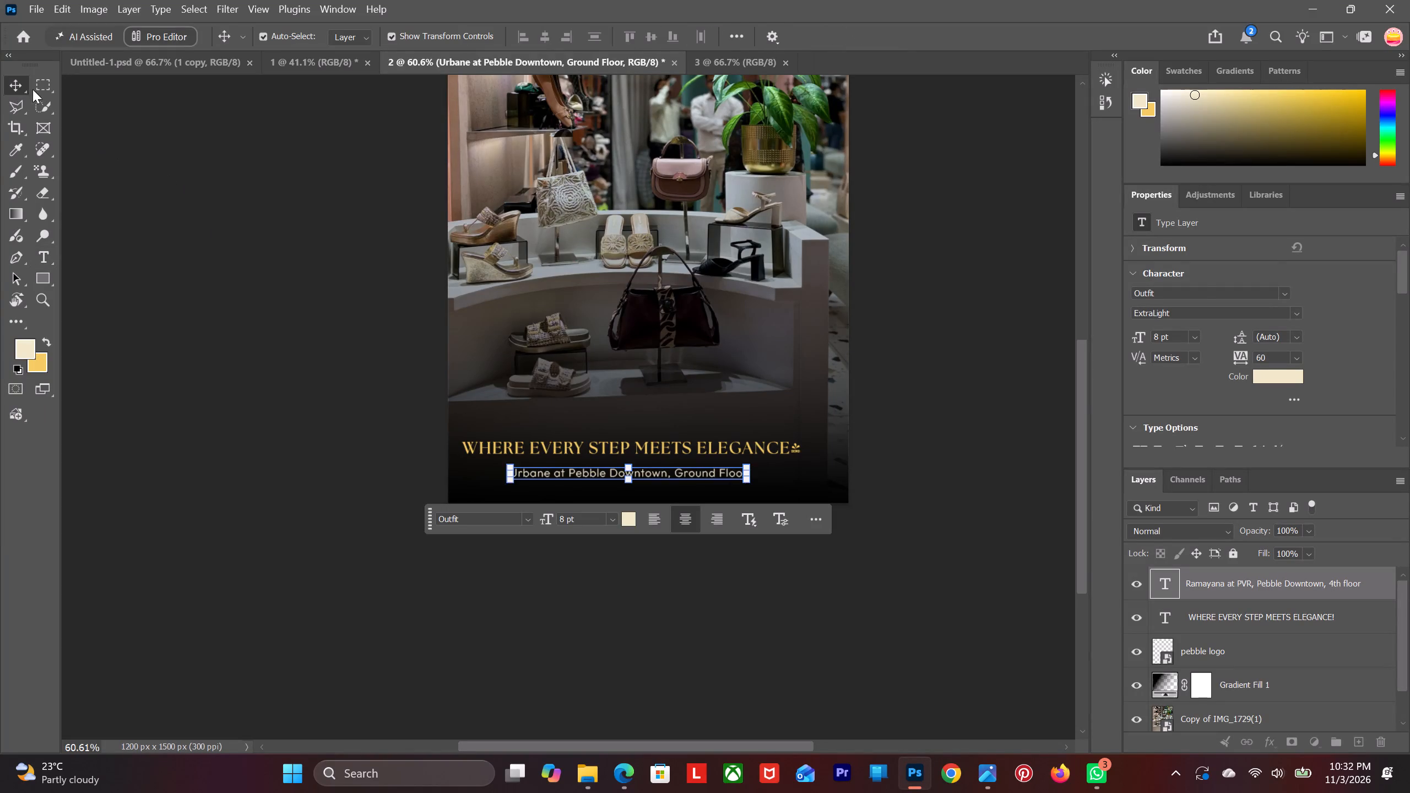
pyautogui.click(205, 170)
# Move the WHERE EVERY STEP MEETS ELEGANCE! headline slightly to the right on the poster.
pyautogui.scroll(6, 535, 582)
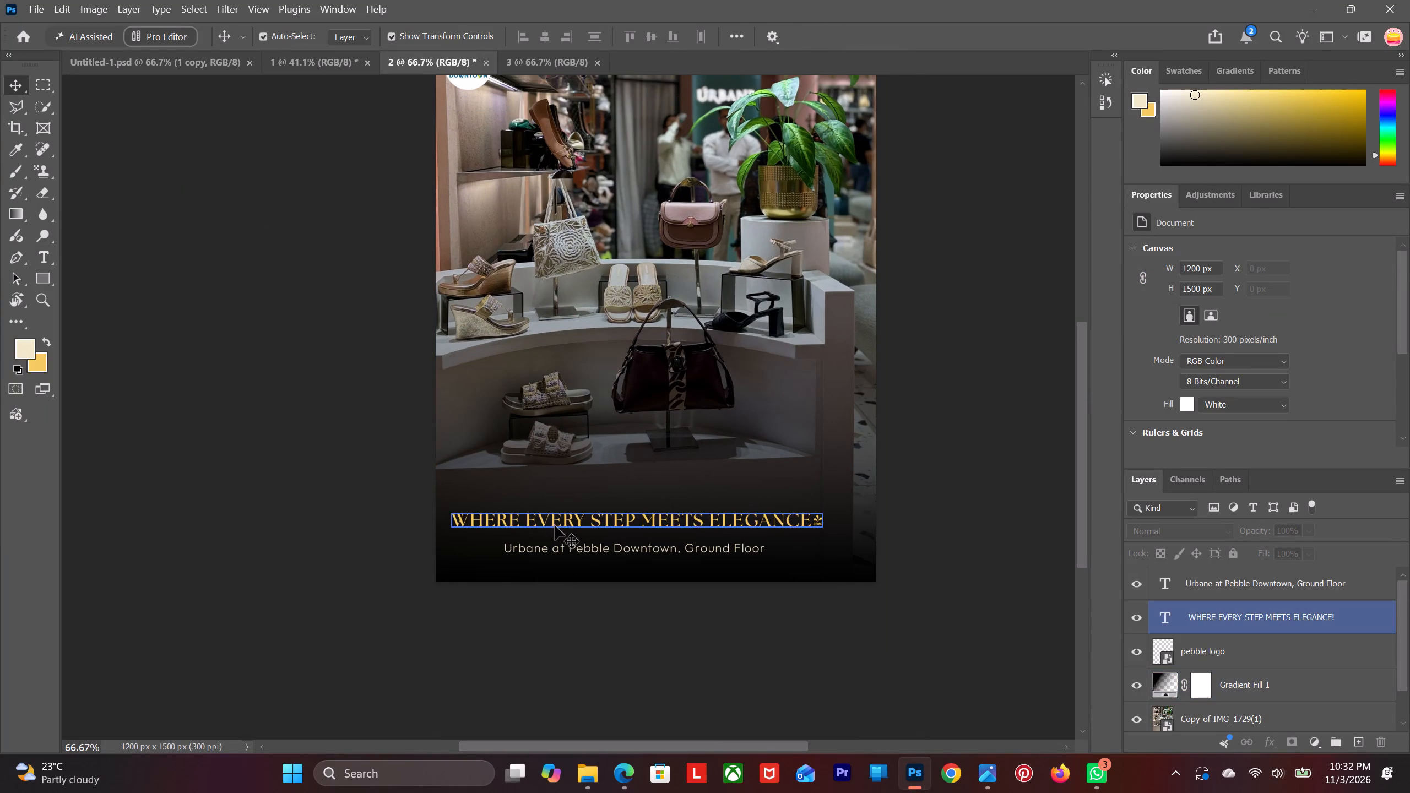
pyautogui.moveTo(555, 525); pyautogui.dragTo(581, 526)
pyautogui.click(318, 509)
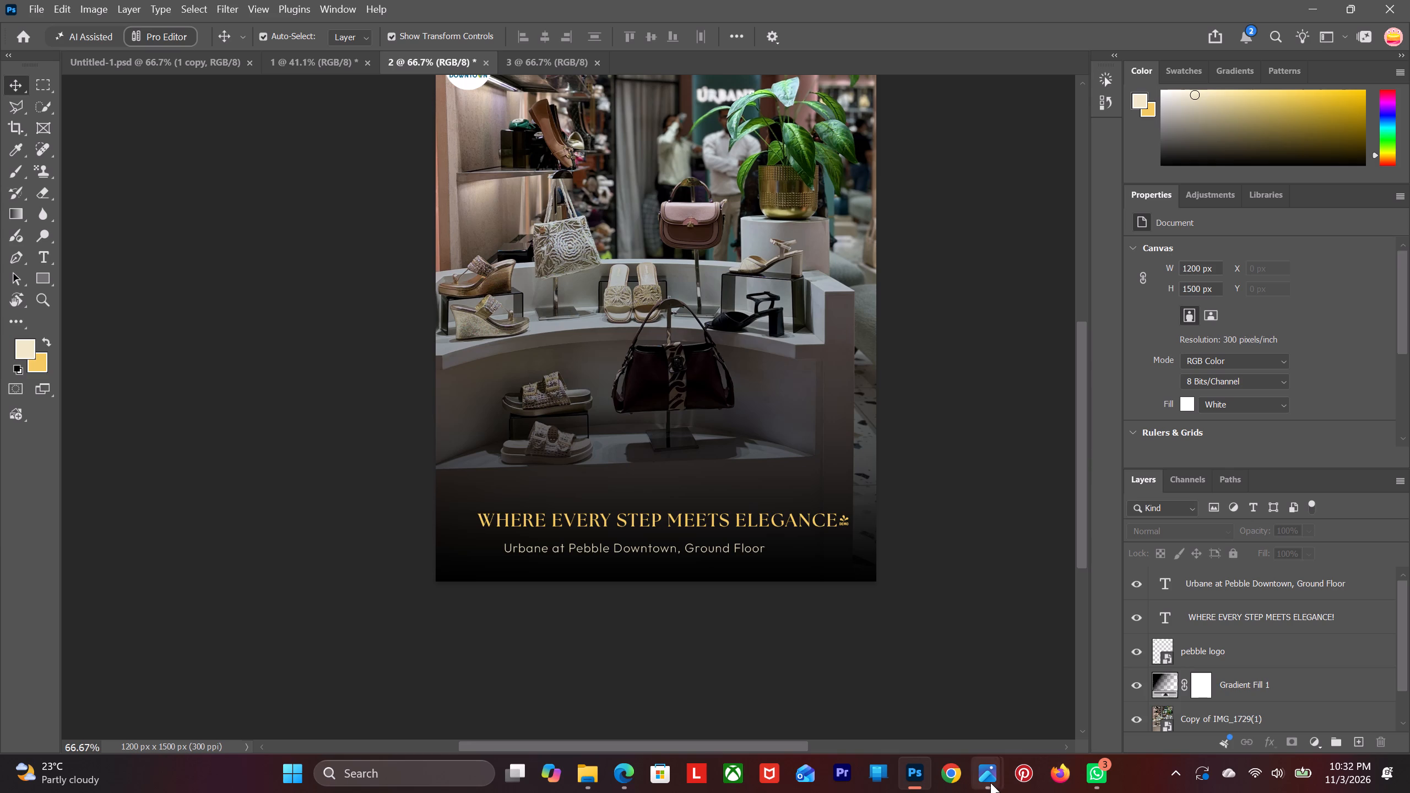
# Delete the exclamation mark at the end of the headline so it reads WHERE EVERY STEP MEETS ELEGANCE, and commit it.
pyautogui.click(40, 253)
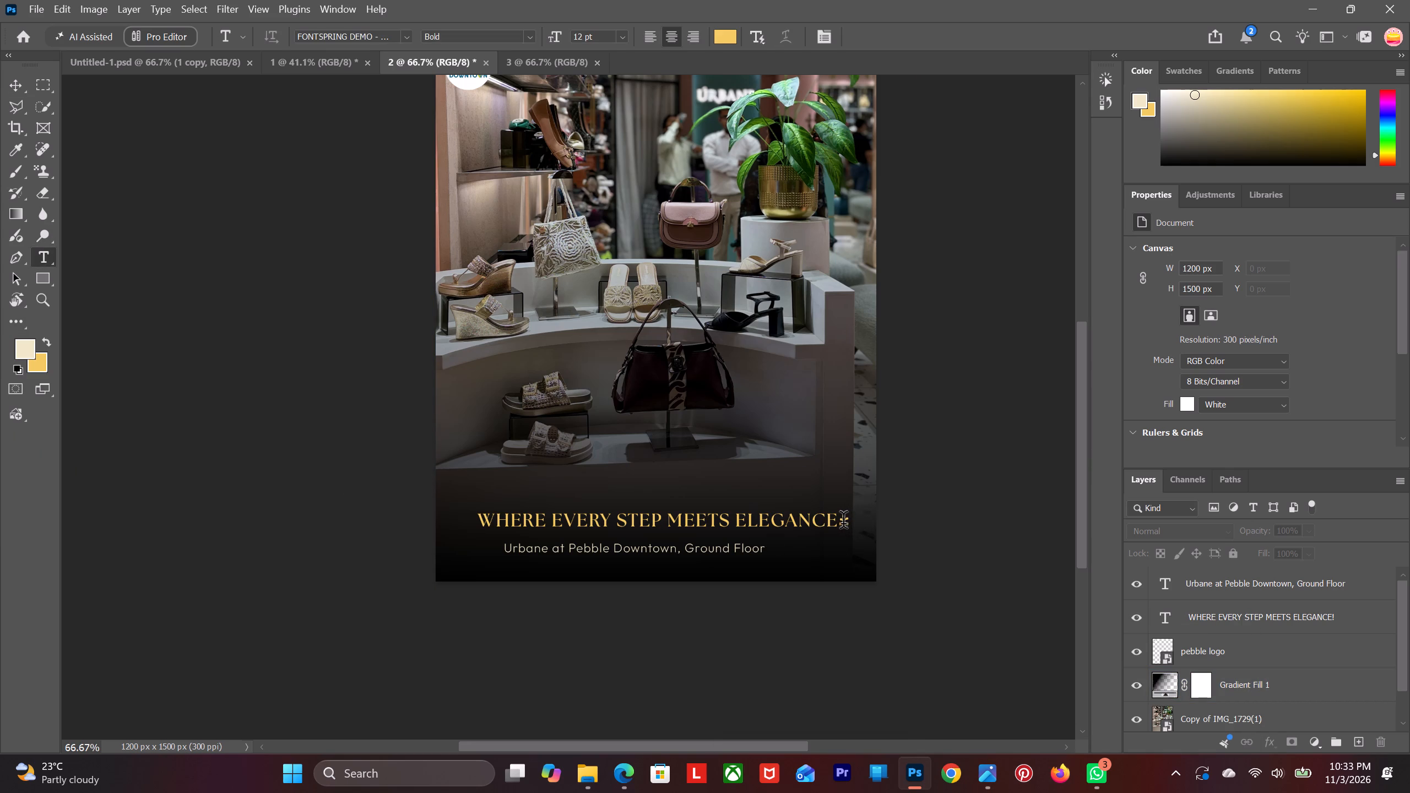
pyautogui.moveTo(841, 525); pyautogui.dragTo(848, 522)
pyautogui.press('BackSpace')
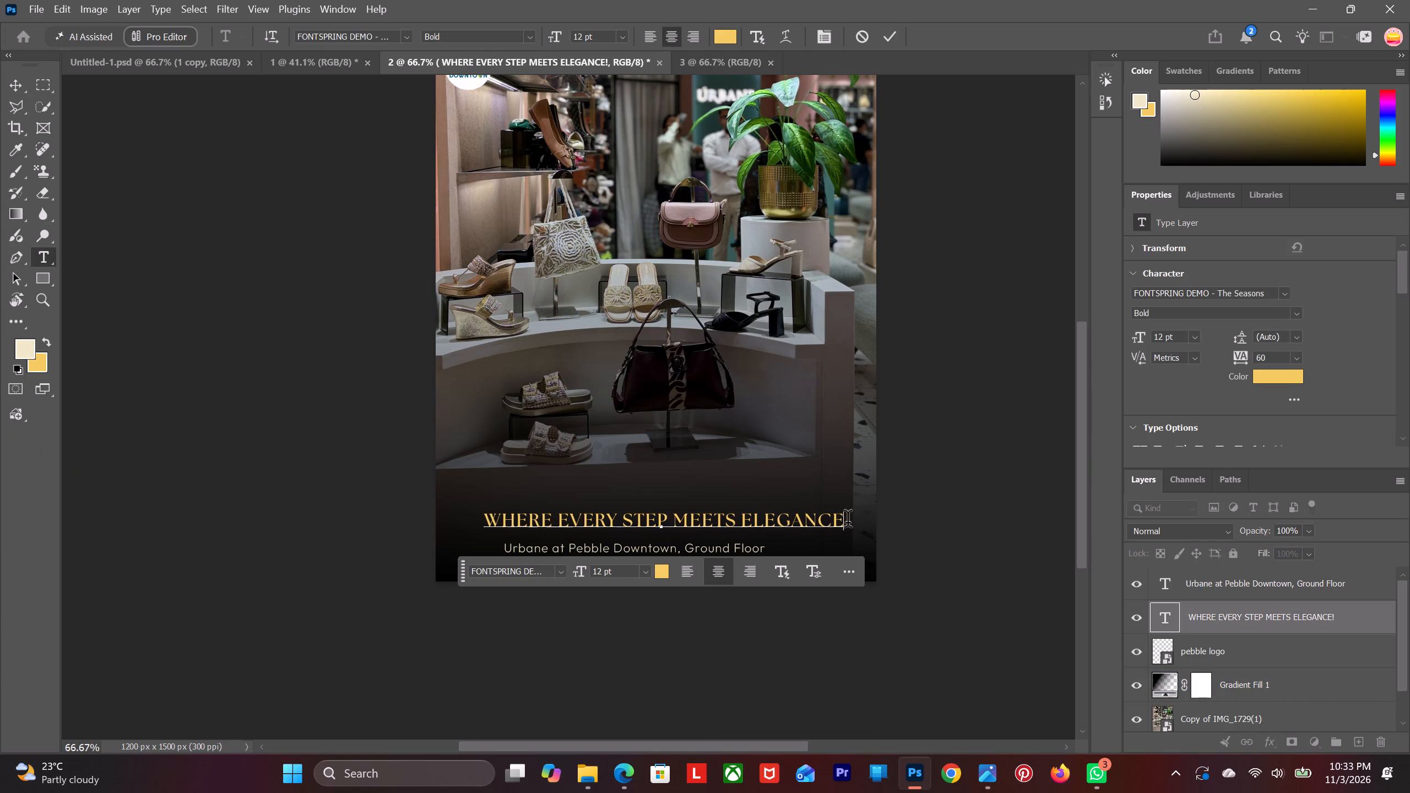
pyautogui.click(324, 501)
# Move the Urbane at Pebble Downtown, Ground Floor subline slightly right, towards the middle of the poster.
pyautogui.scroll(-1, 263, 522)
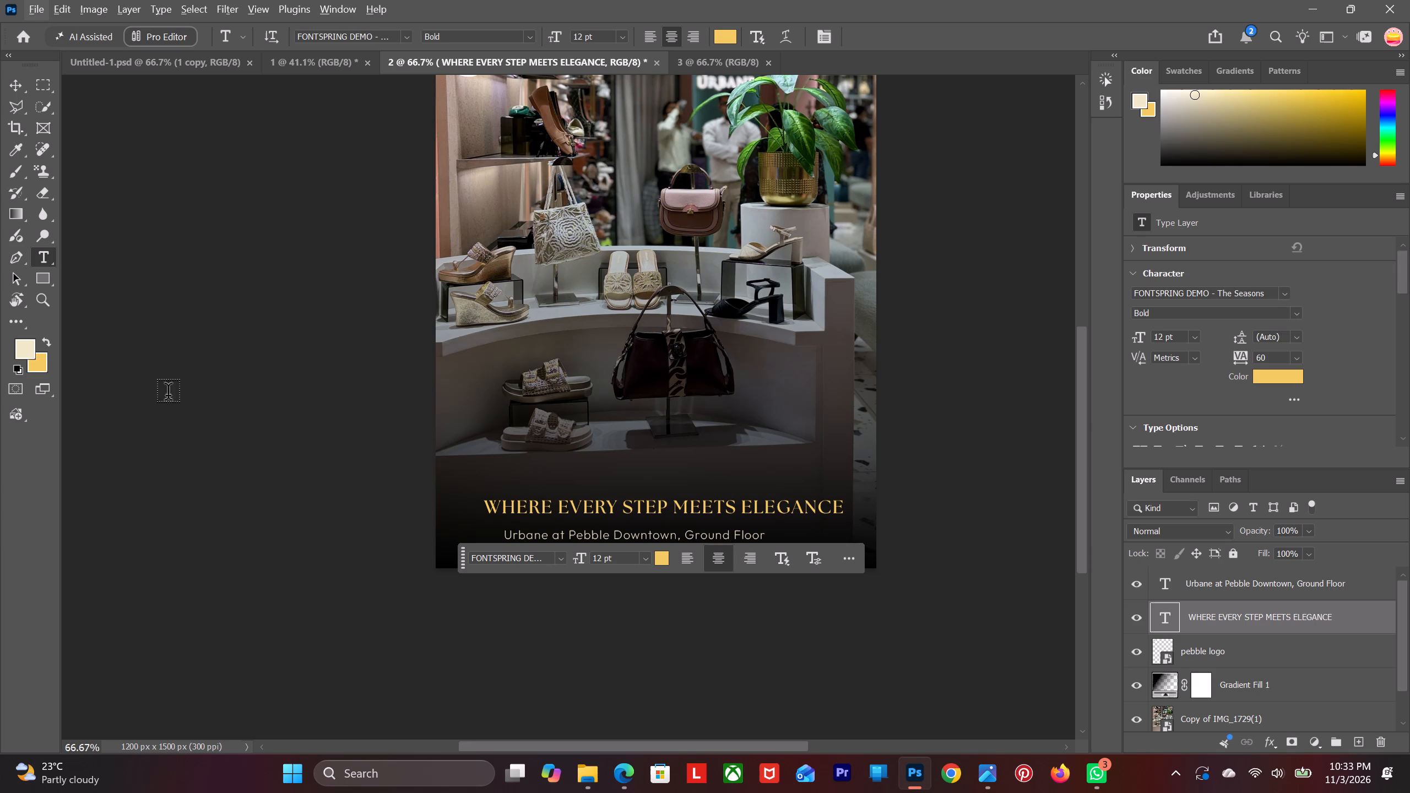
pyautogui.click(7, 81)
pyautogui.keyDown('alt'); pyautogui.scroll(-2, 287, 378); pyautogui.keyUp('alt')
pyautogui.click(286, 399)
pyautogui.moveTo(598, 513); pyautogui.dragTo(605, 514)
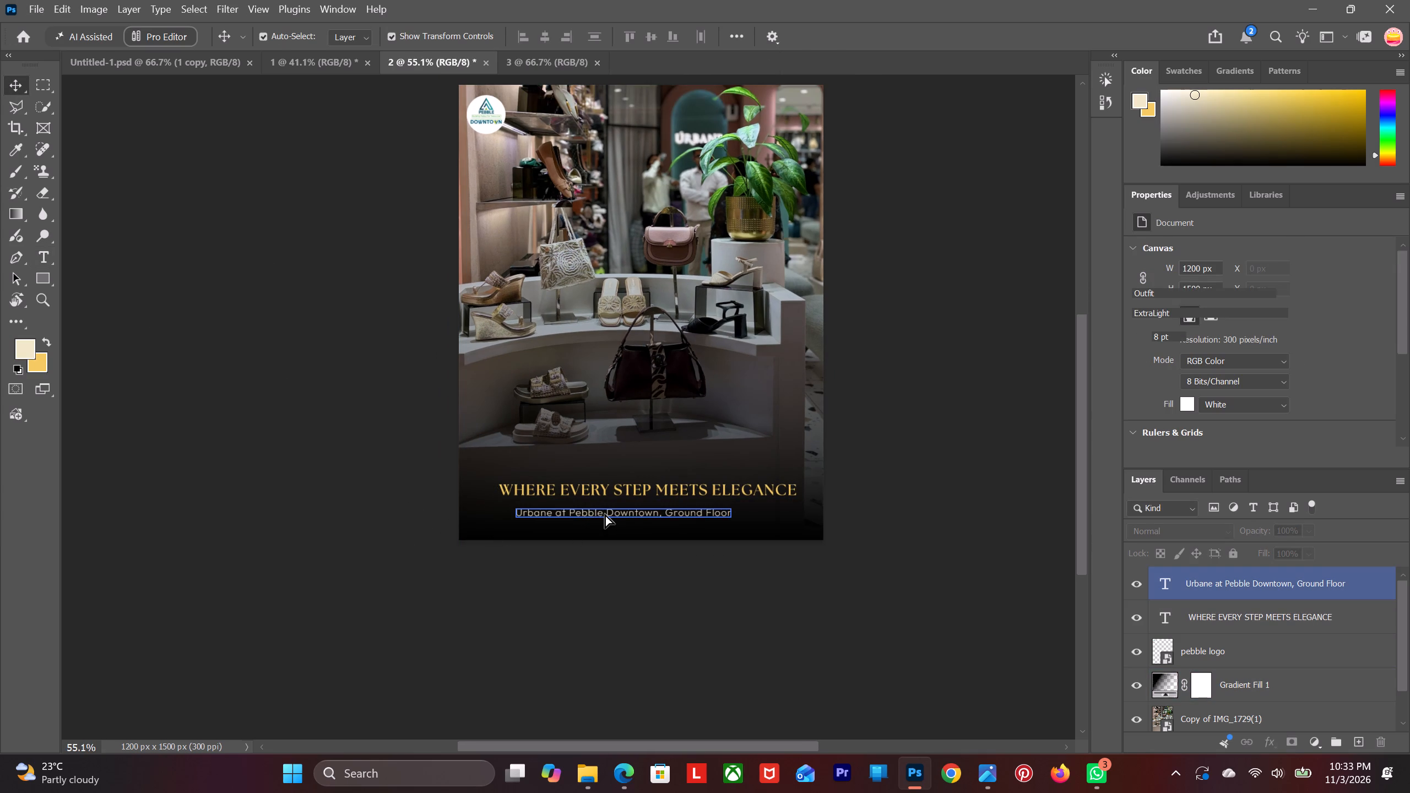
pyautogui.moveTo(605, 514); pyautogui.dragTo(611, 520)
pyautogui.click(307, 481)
# Unlock the Background layer so it becomes a regular layer that the text can be aligned to.
pyautogui.scroll(6, 307, 481)
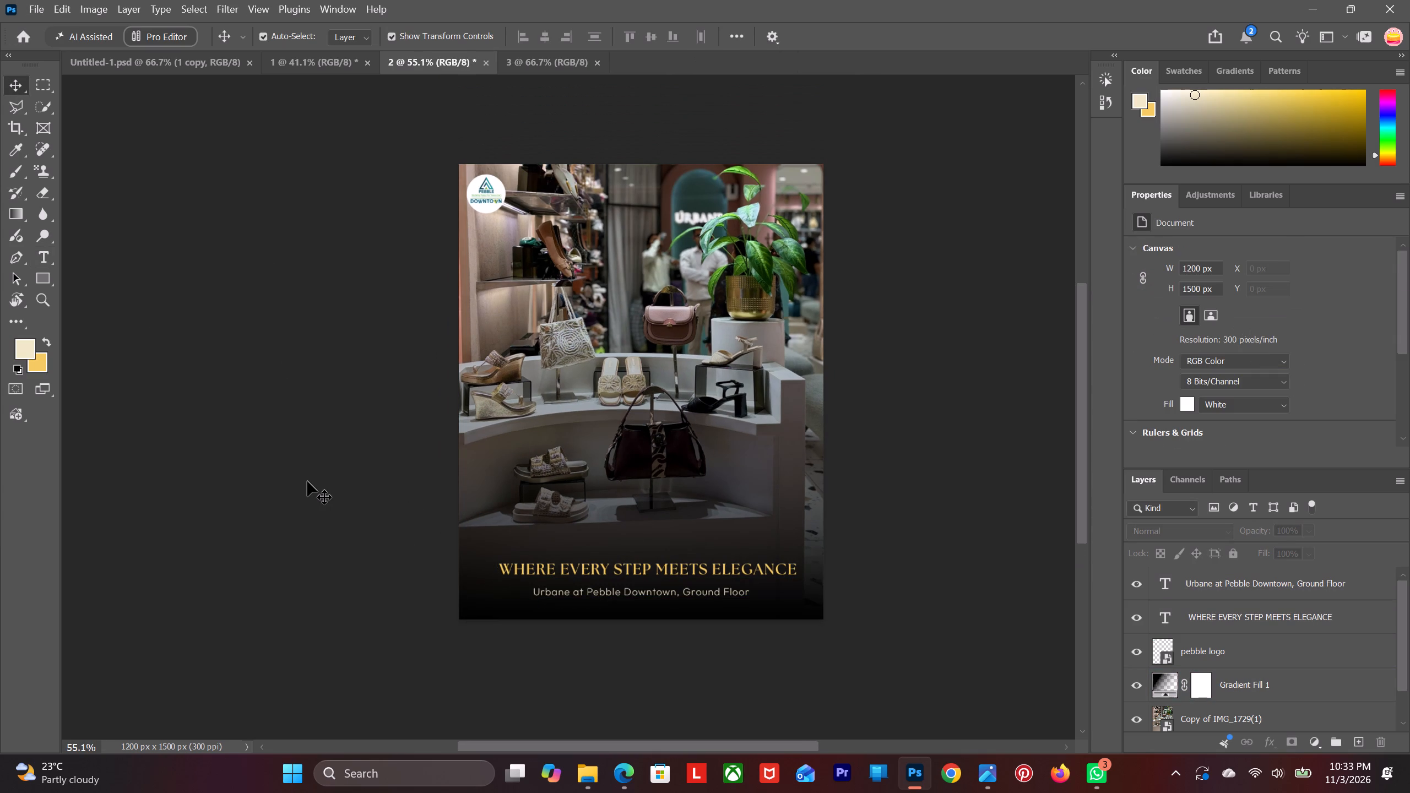
pyautogui.keyDown('alt'); pyautogui.scroll(-2, 307, 481); pyautogui.keyUp('alt')
pyautogui.click(1224, 575)
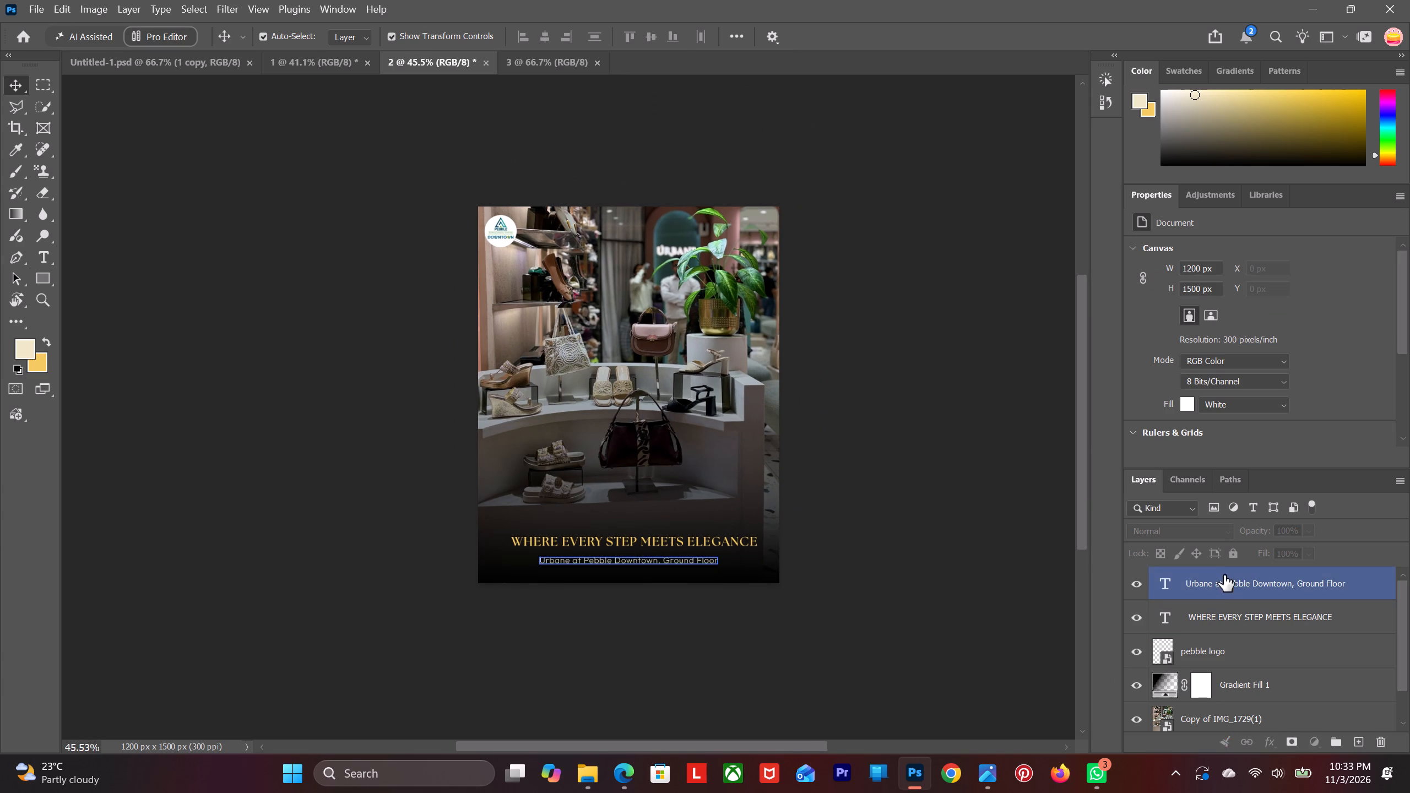
pyautogui.keyDown('ctrl'); pyautogui.click(1219, 628); pyautogui.keyUp('ctrl')
pyautogui.scroll(-6, 1219, 628)
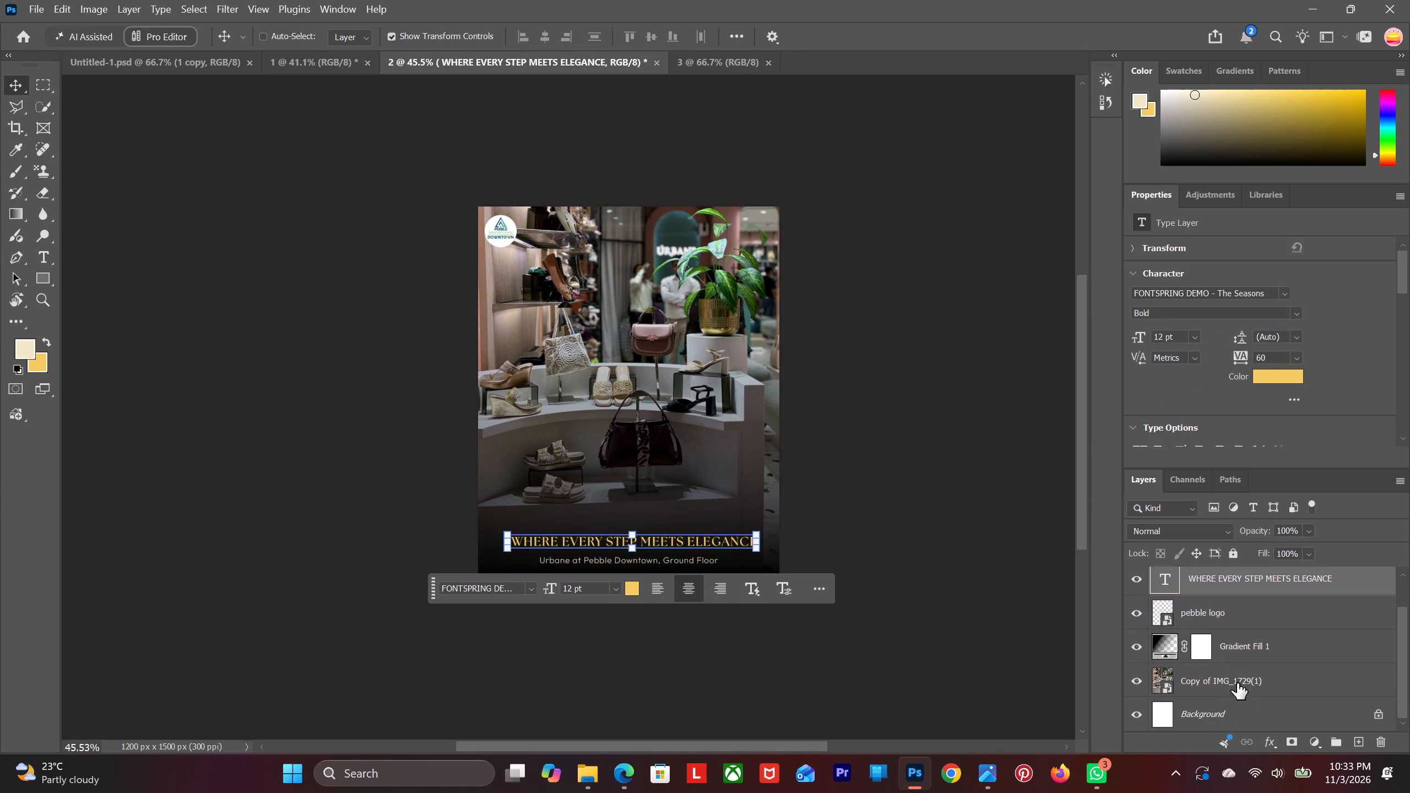
pyautogui.keyDown('ctrl'); pyautogui.click(1237, 681); pyautogui.keyUp('ctrl')
pyautogui.keyDown('ctrl'); pyautogui.click(1136, 715); pyautogui.keyUp('ctrl')
pyautogui.keyDown('ctrl'); pyautogui.click(1243, 711); pyautogui.keyUp('ctrl')
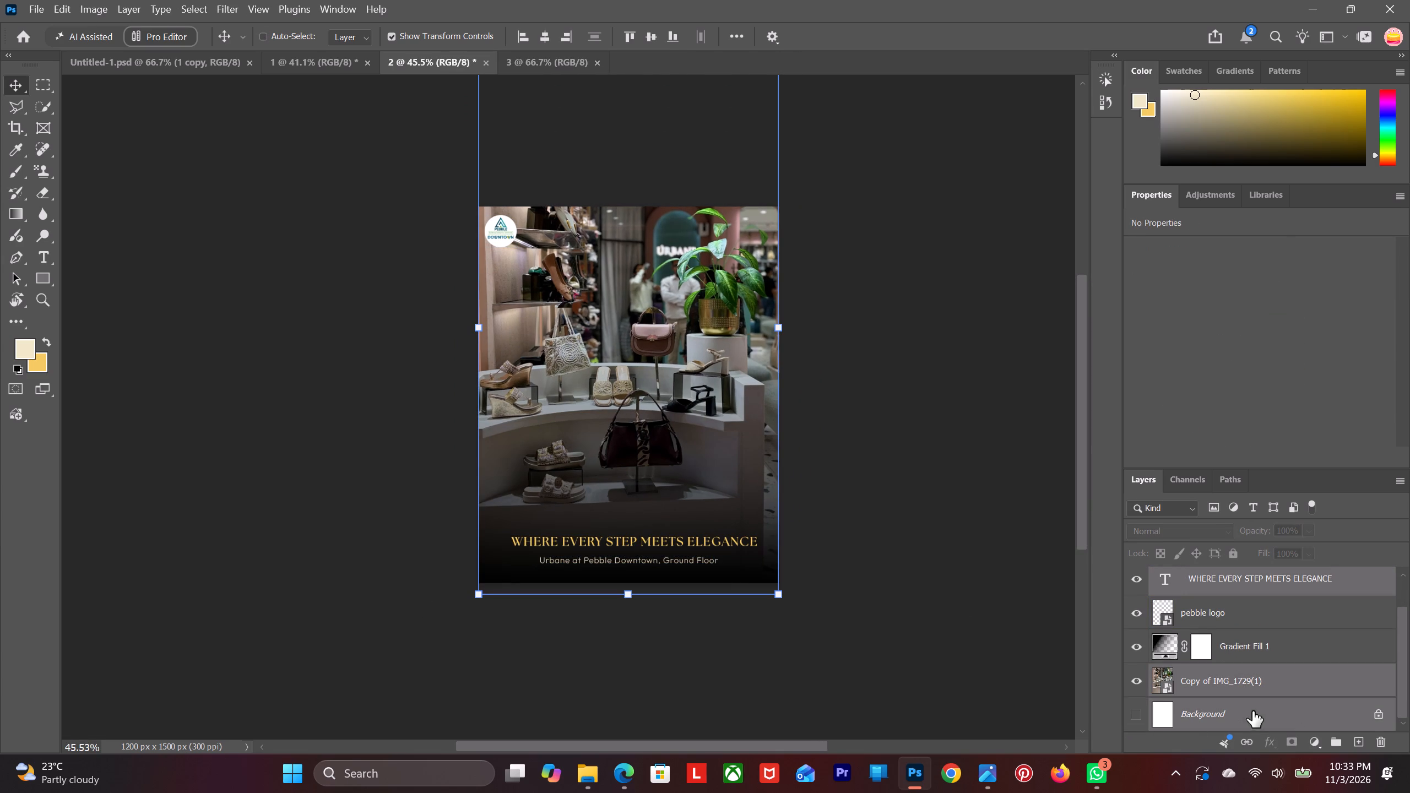
pyautogui.keyDown('ctrl'); pyautogui.click(1374, 714); pyautogui.keyUp('ctrl')
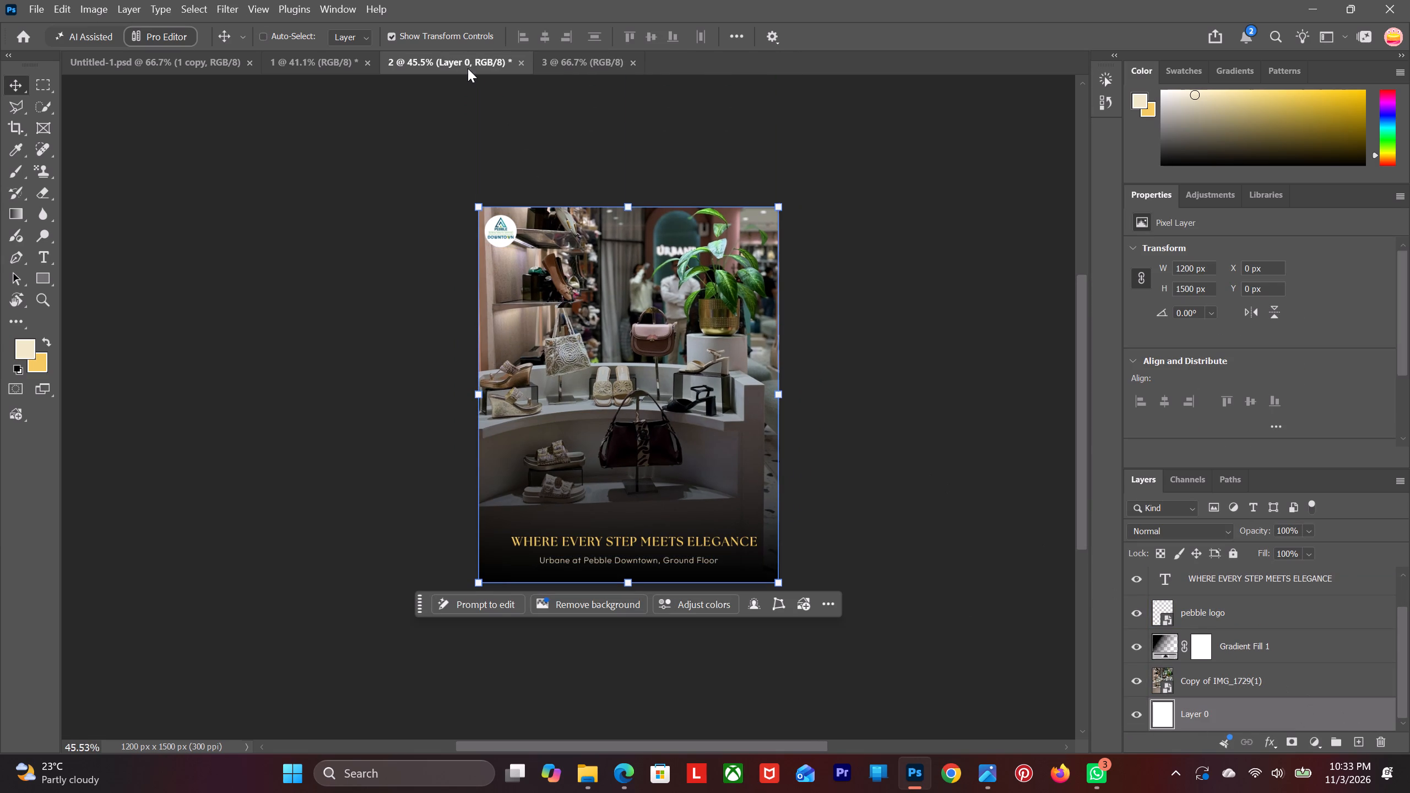
# Align the headline and subline text layers with the unlocked background layer by their horizontal centers.
pyautogui.scroll(7, 1210, 613)
pyautogui.keyDown('ctrl'); pyautogui.click(1229, 588); pyautogui.keyUp('ctrl')
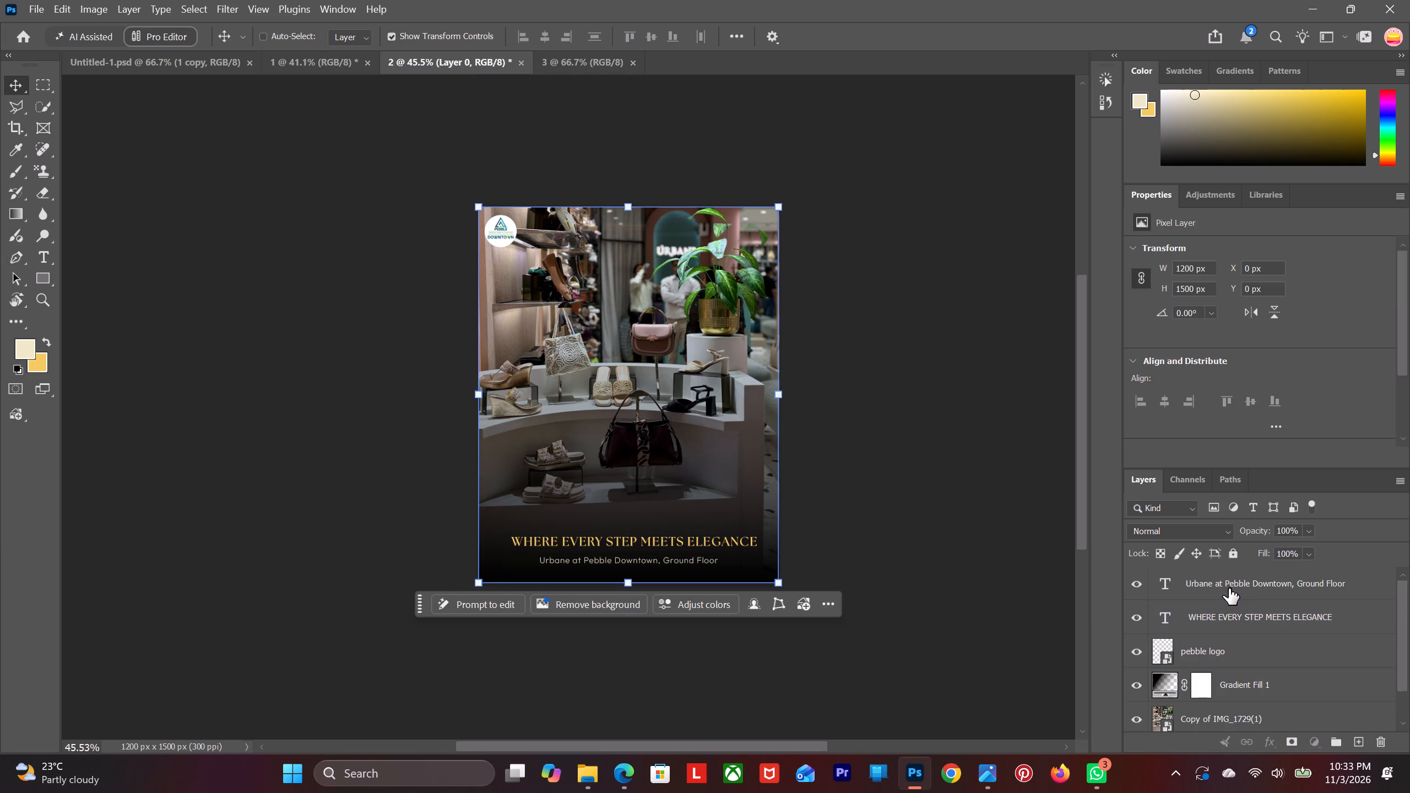
pyautogui.keyDown('ctrl'); pyautogui.click(1220, 628); pyautogui.keyUp('ctrl')
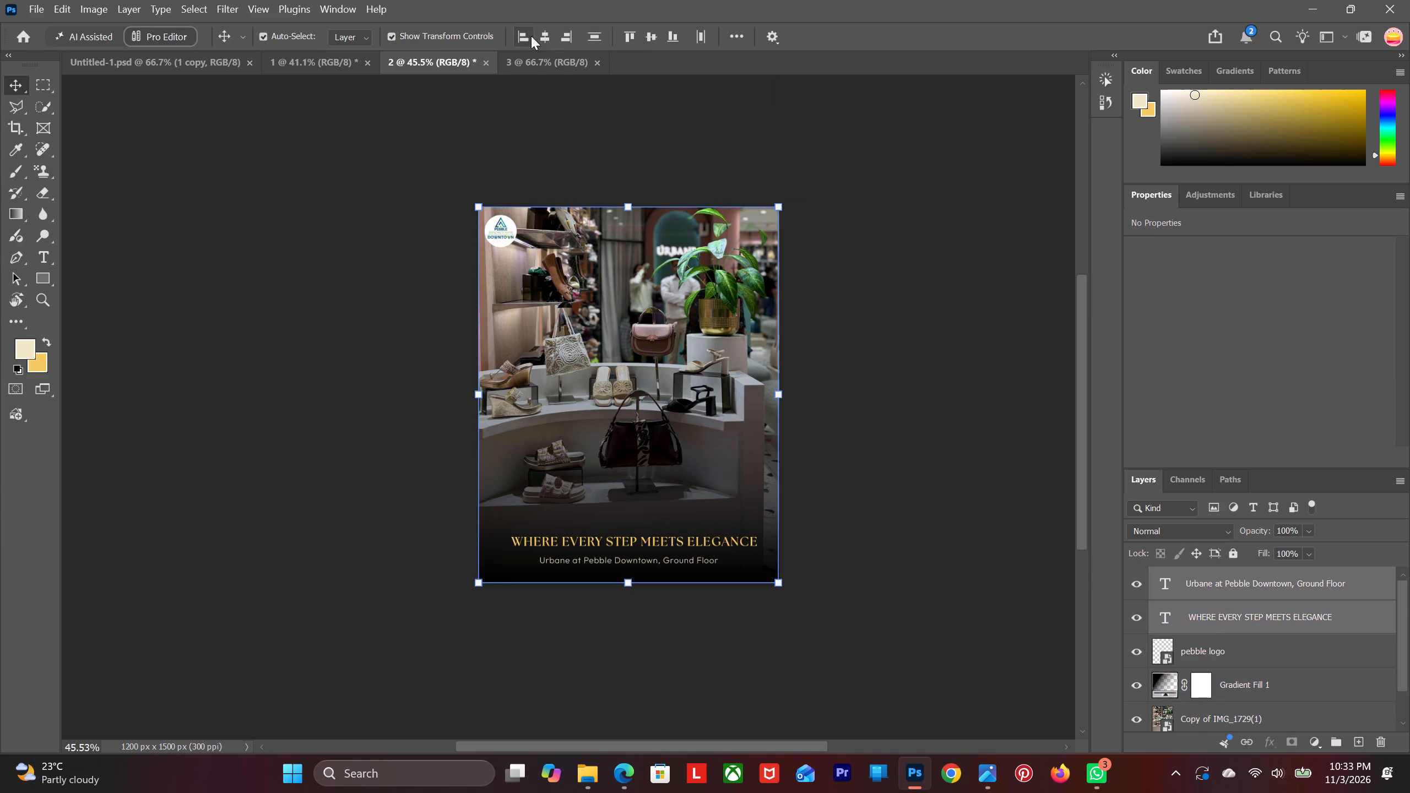
pyautogui.tripleClick(547, 36)
pyautogui.click(275, 268)
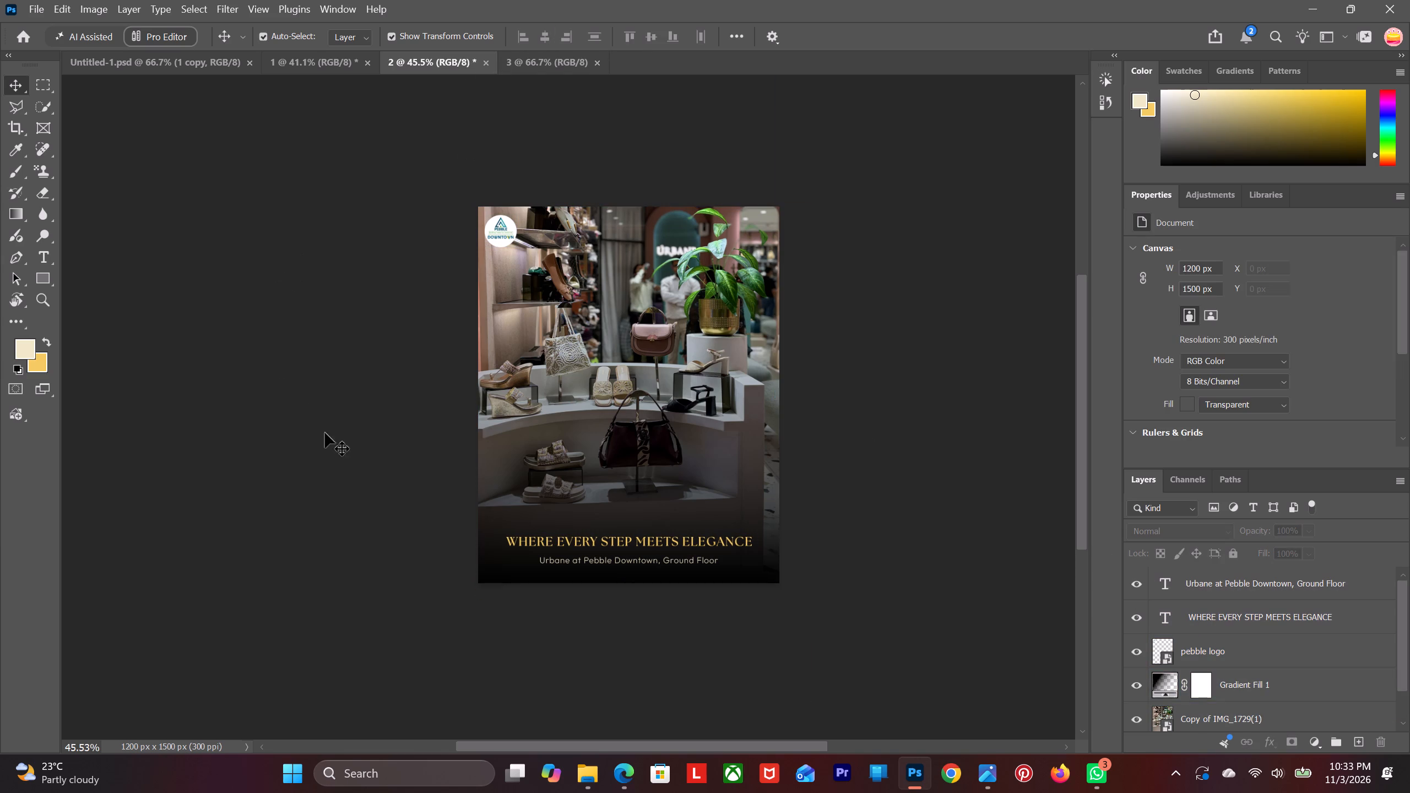
# Nudge the WHERE EVERY STEP MEETS ELEGANCE headline slightly up.
pyautogui.click(611, 540)
pyautogui.press('Up')
pyautogui.press('Up')
pyautogui.press('Up')
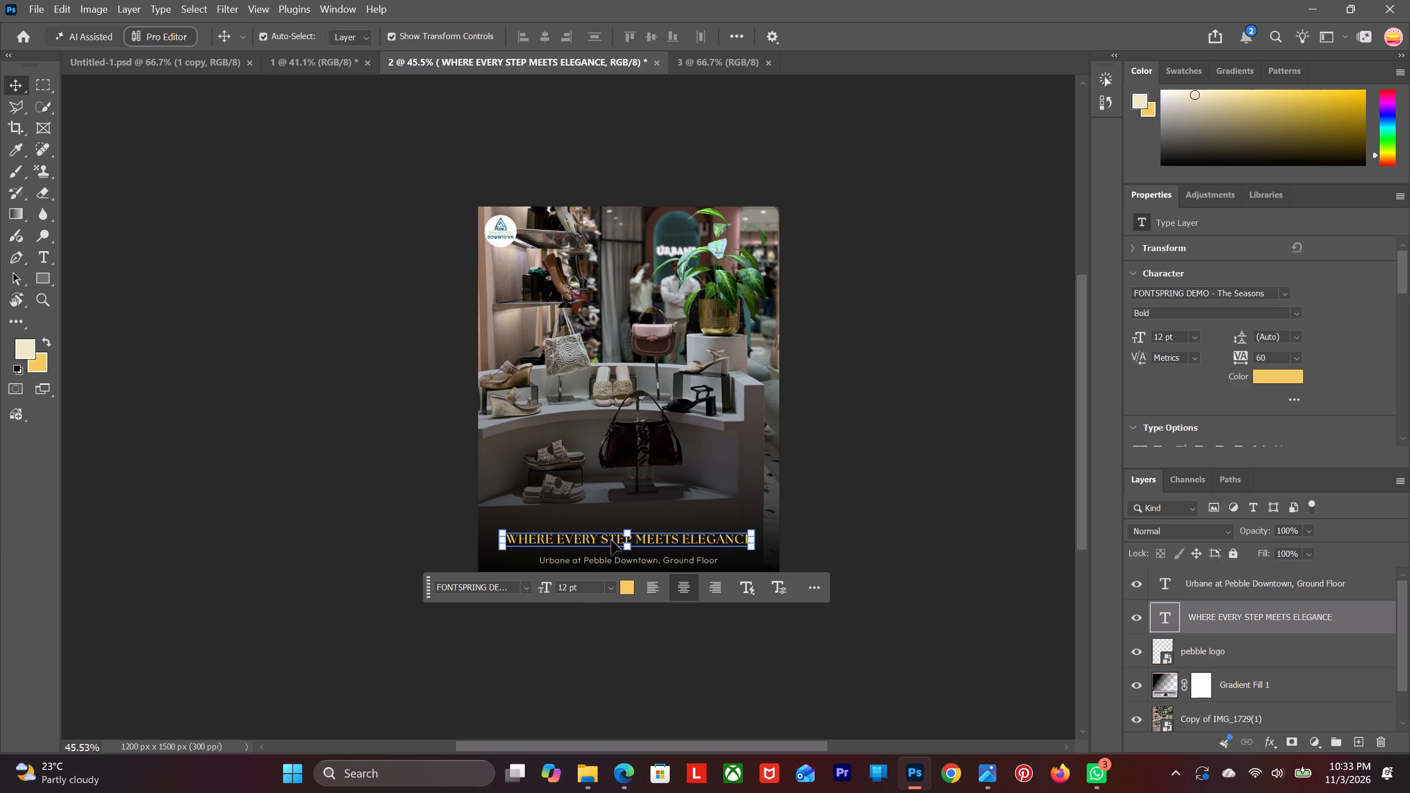
pyautogui.click(285, 528)
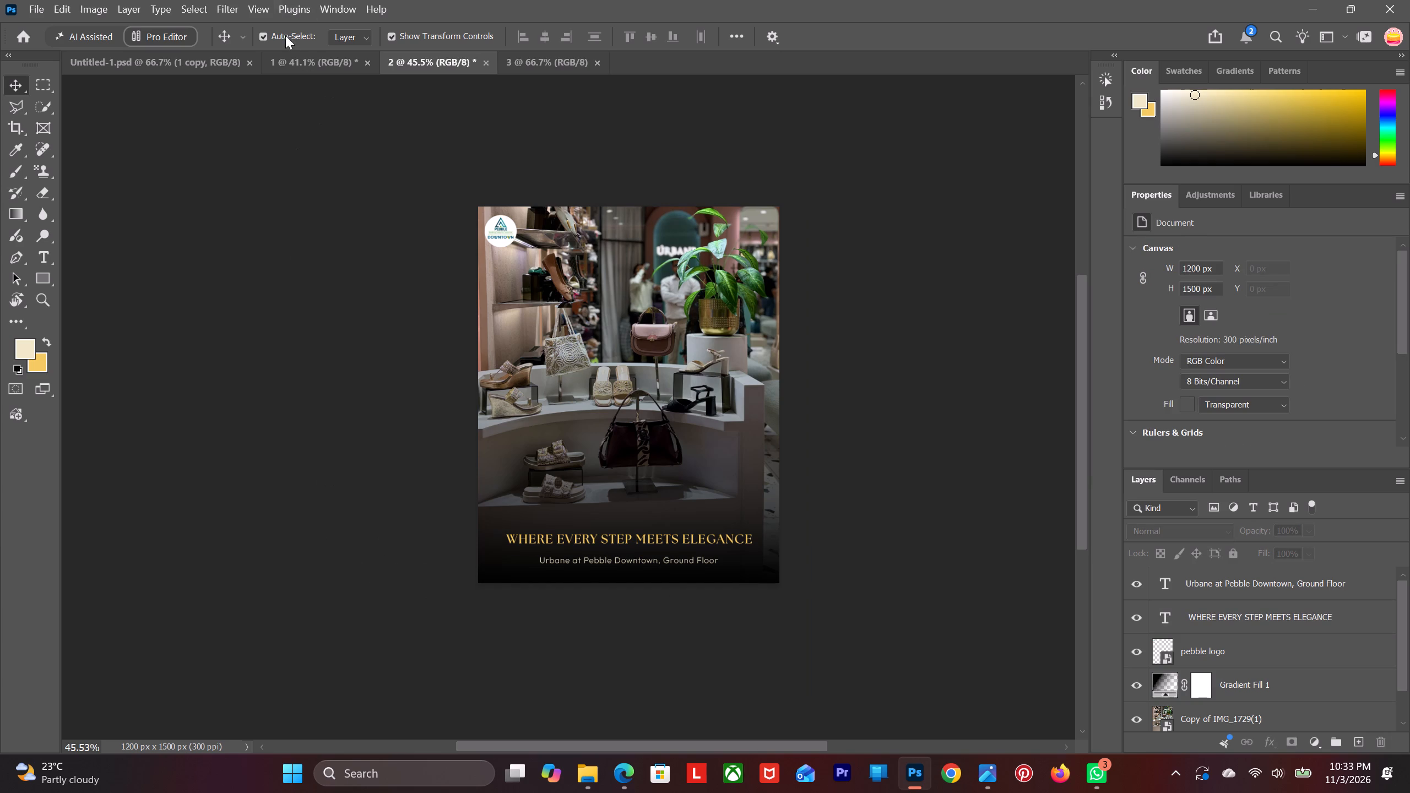
# Compare with document 1's text placement and nudge document 2's Urbane at Pebble Downtown, Ground Floor subline slightly down.
pyautogui.click(292, 53)
pyautogui.click(242, 288)
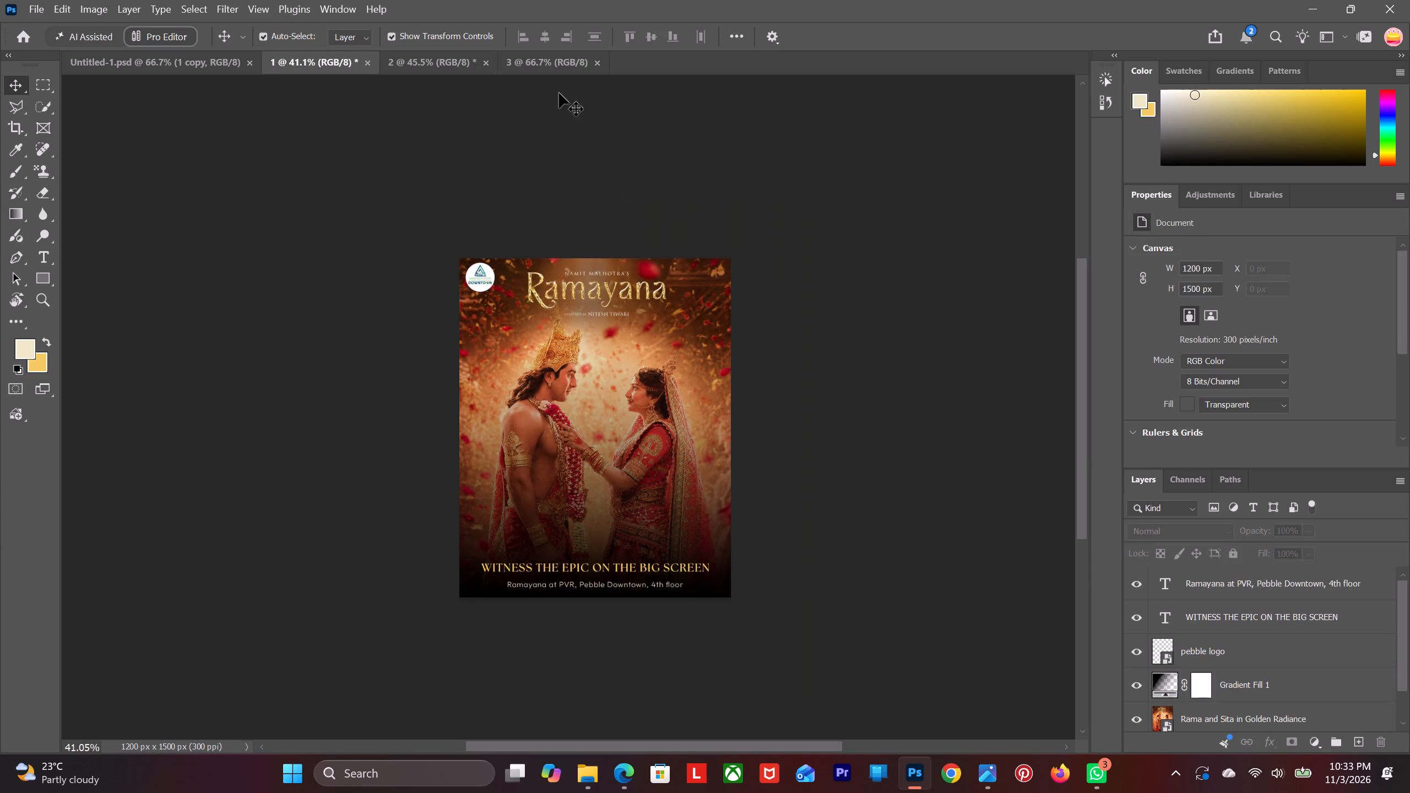
pyautogui.click(434, 62)
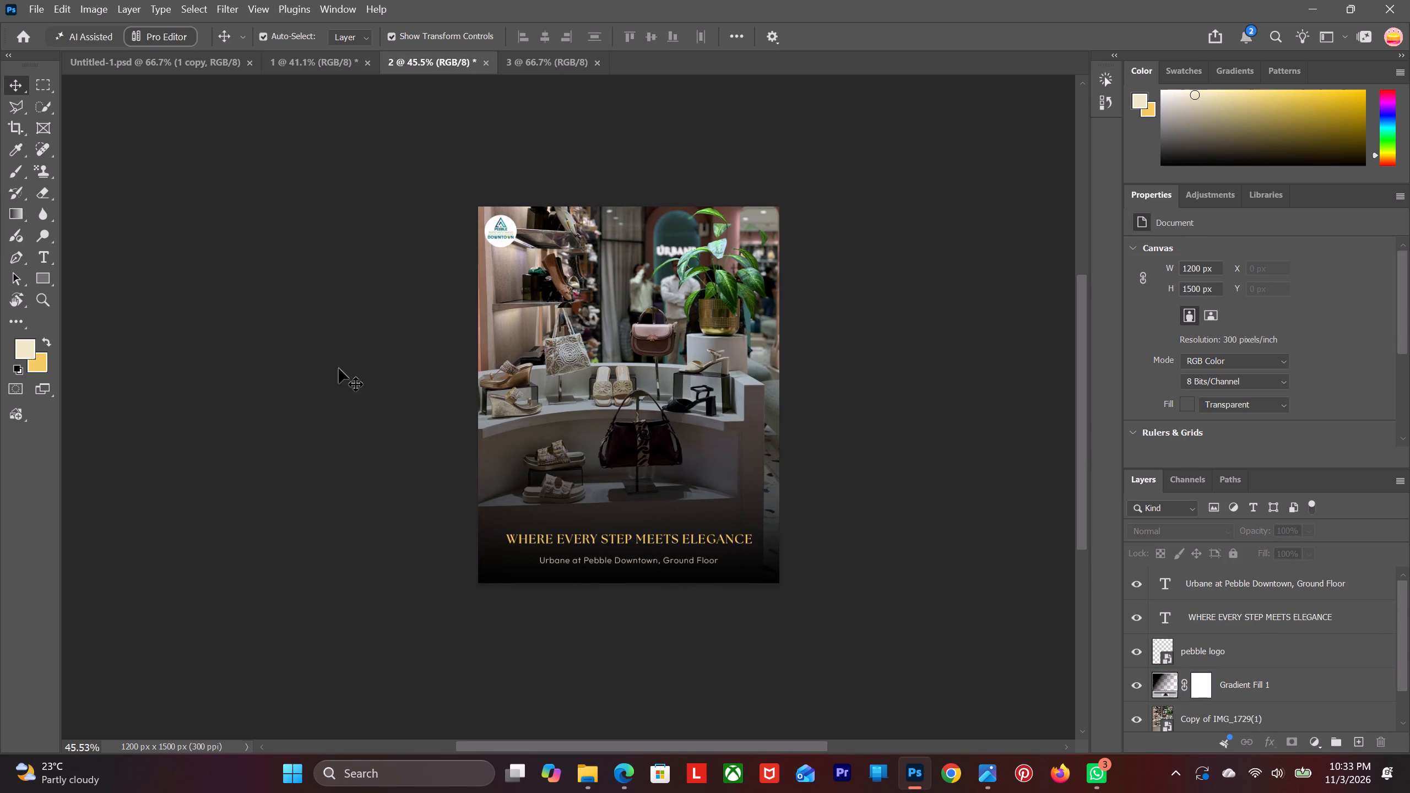
pyautogui.click(587, 560)
pyautogui.press('Down')
pyautogui.press('Down')
pyautogui.press('Down')
pyautogui.press('Down')
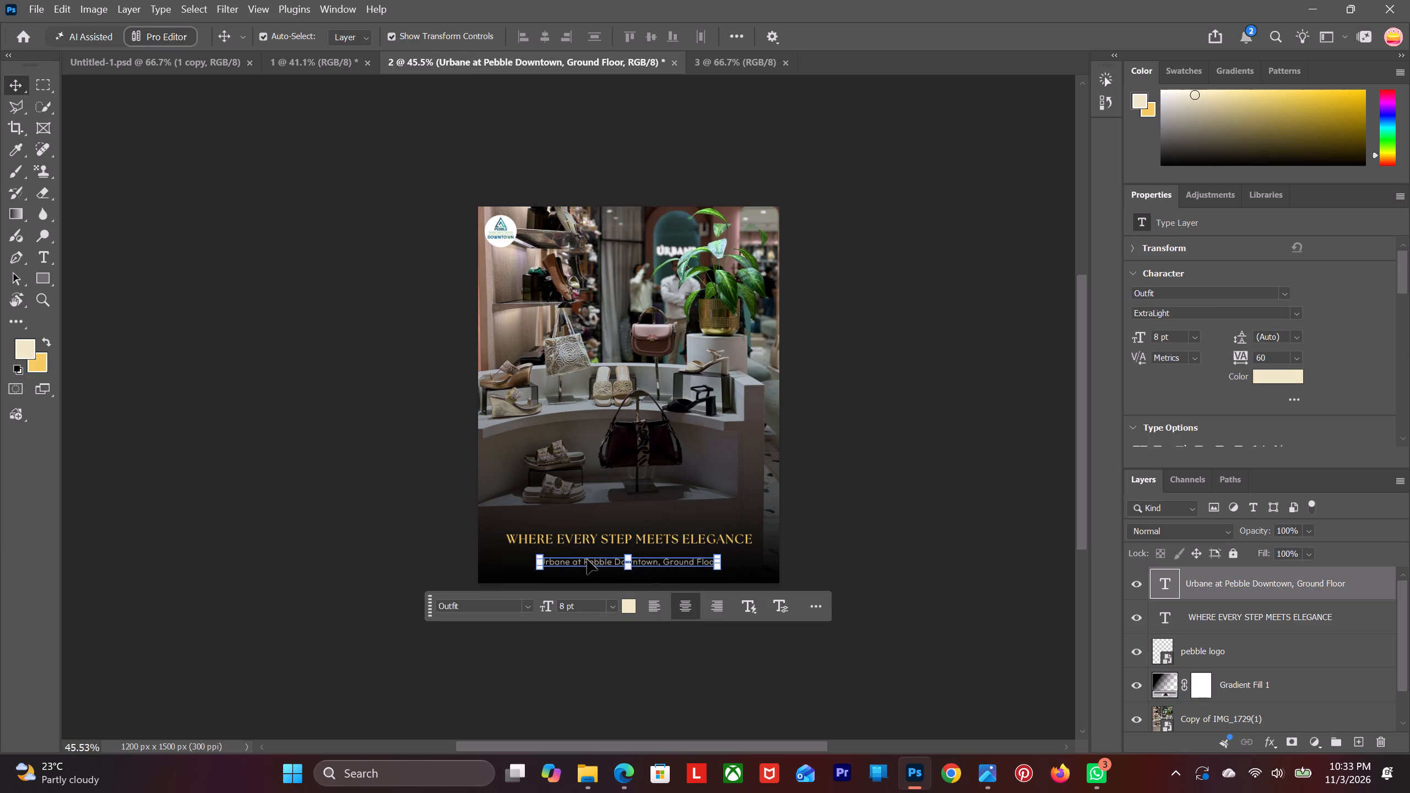
pyautogui.press('Down')
pyautogui.press('Down')
pyautogui.press('Down')
pyautogui.press('Down')
pyautogui.press('Down')
pyautogui.press('Down')
pyautogui.press('Down')
pyautogui.click(365, 573)
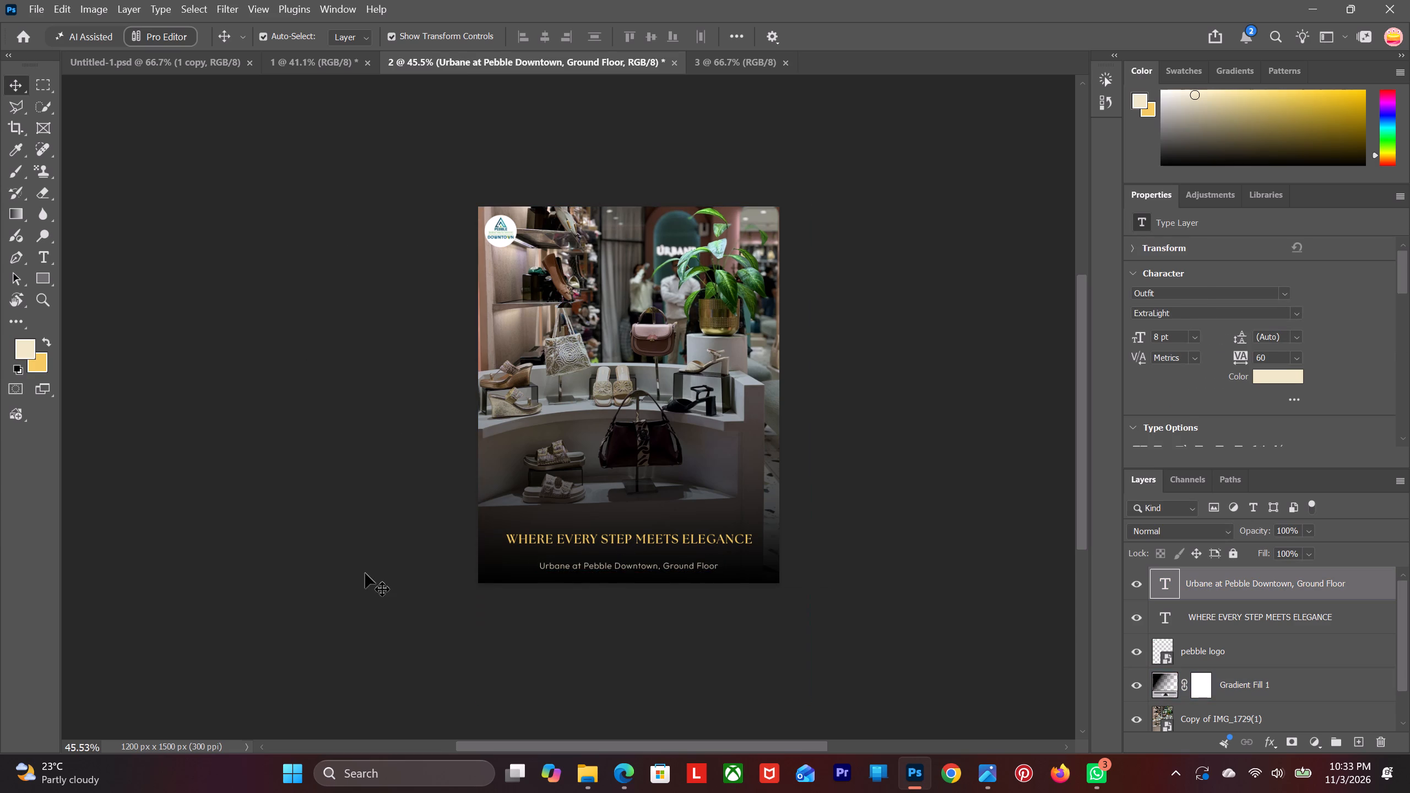
# Nudge the WHERE EVERY STEP MEETS ELEGANCE headline slightly down, closer to the subline.
pyautogui.click(621, 537)
pyautogui.press('Down')
pyautogui.press('Down')
pyautogui.press('Down')
pyautogui.press('Down')
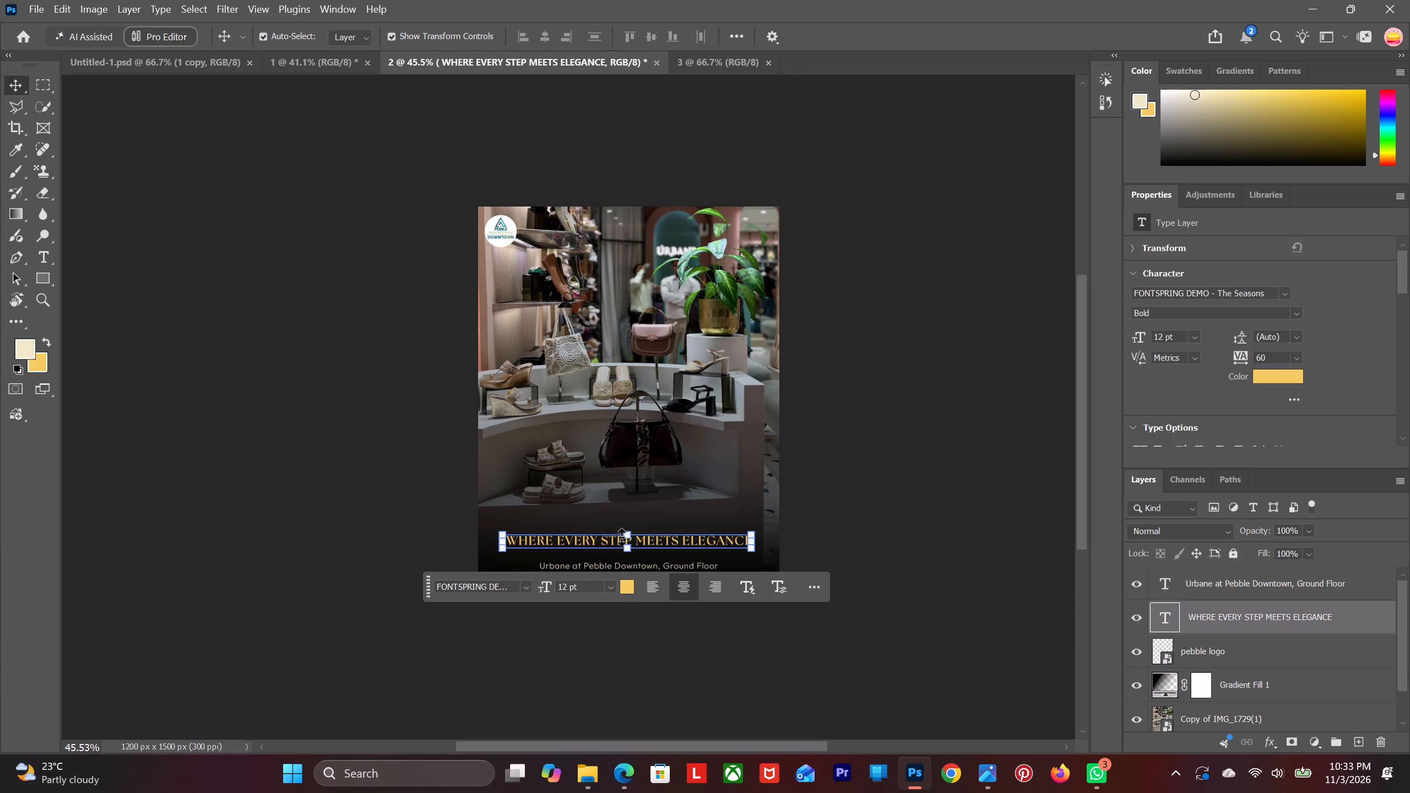
pyautogui.press('Down')
pyautogui.click(163, 536)
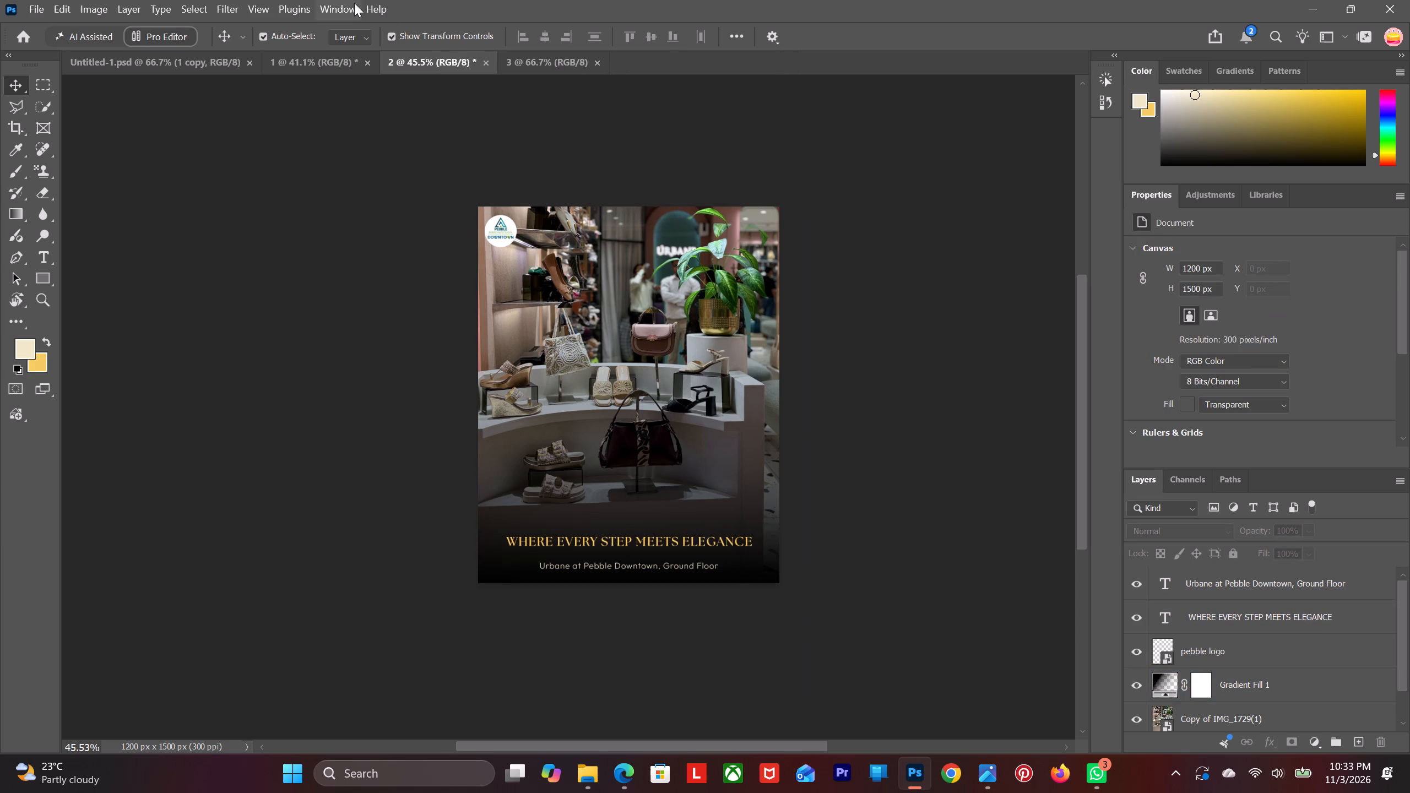
# Switch to document 1 with the Ramayana poster to check its headline and subline placement.
pyautogui.click(312, 61)
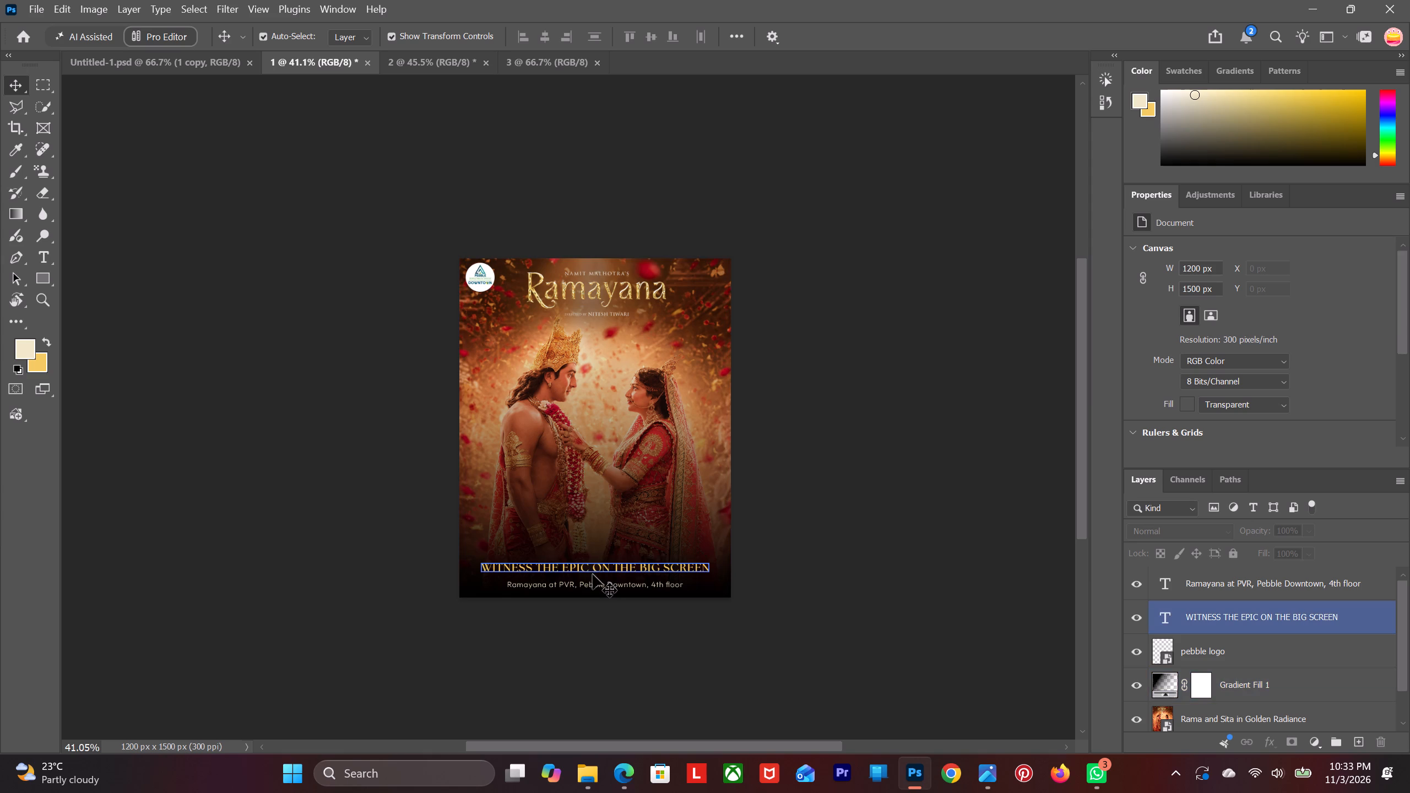
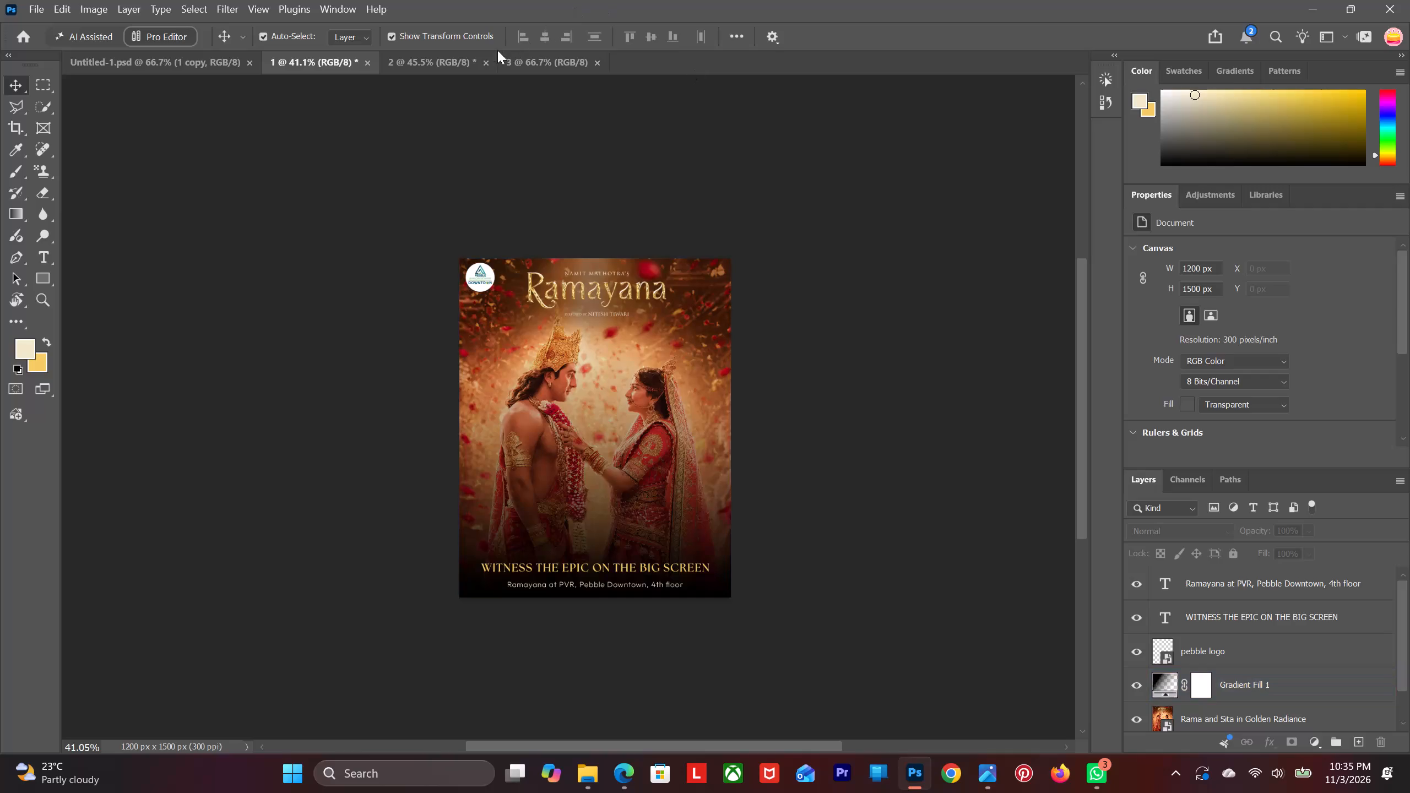
# Revisit document 2 briefly, and bring up the blank document 3 to work on the third creative.
pyautogui.click(454, 65)
pyautogui.click(535, 64)
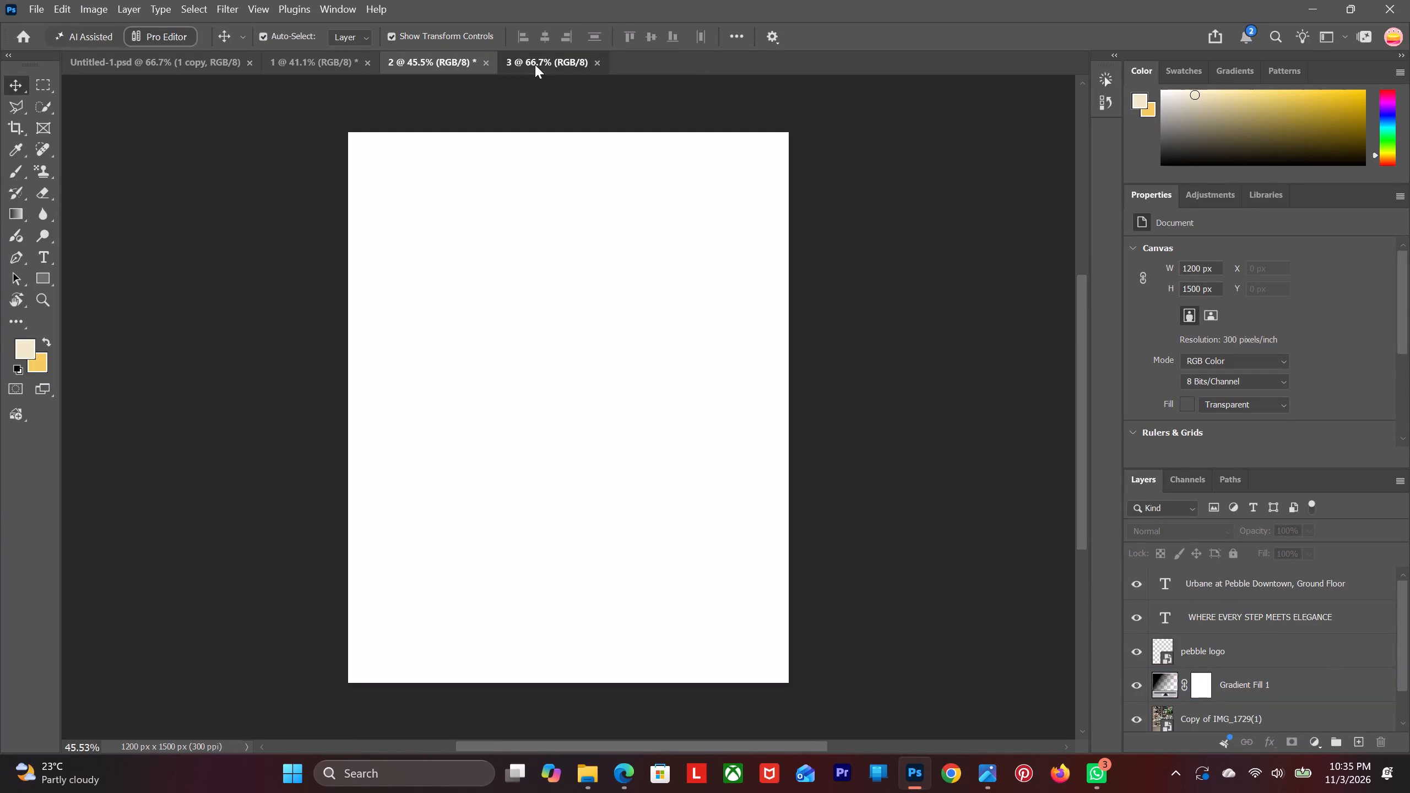
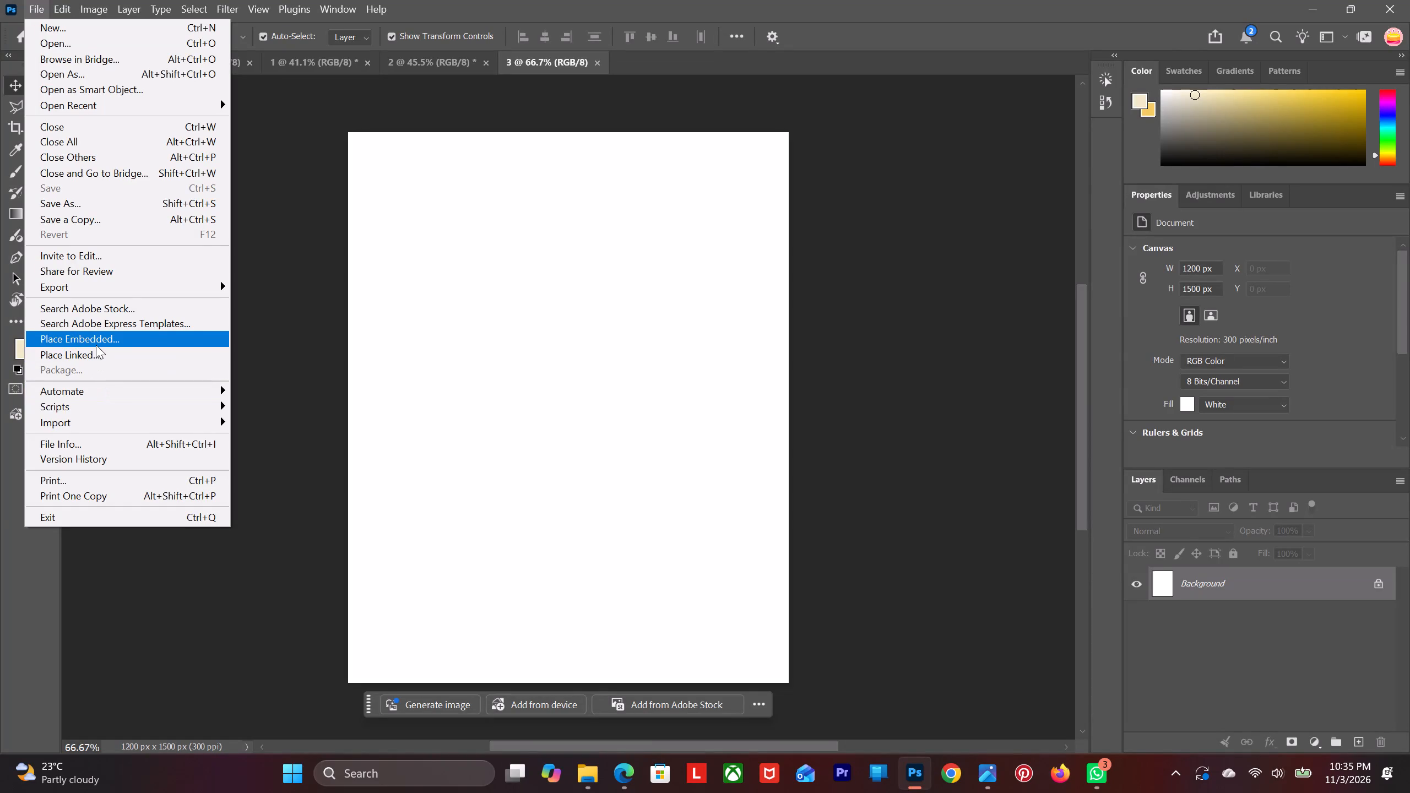
# Start Place Embedded for blank document 3 and browse the Downloads folder for a file to place.
pyautogui.click(106, 338)
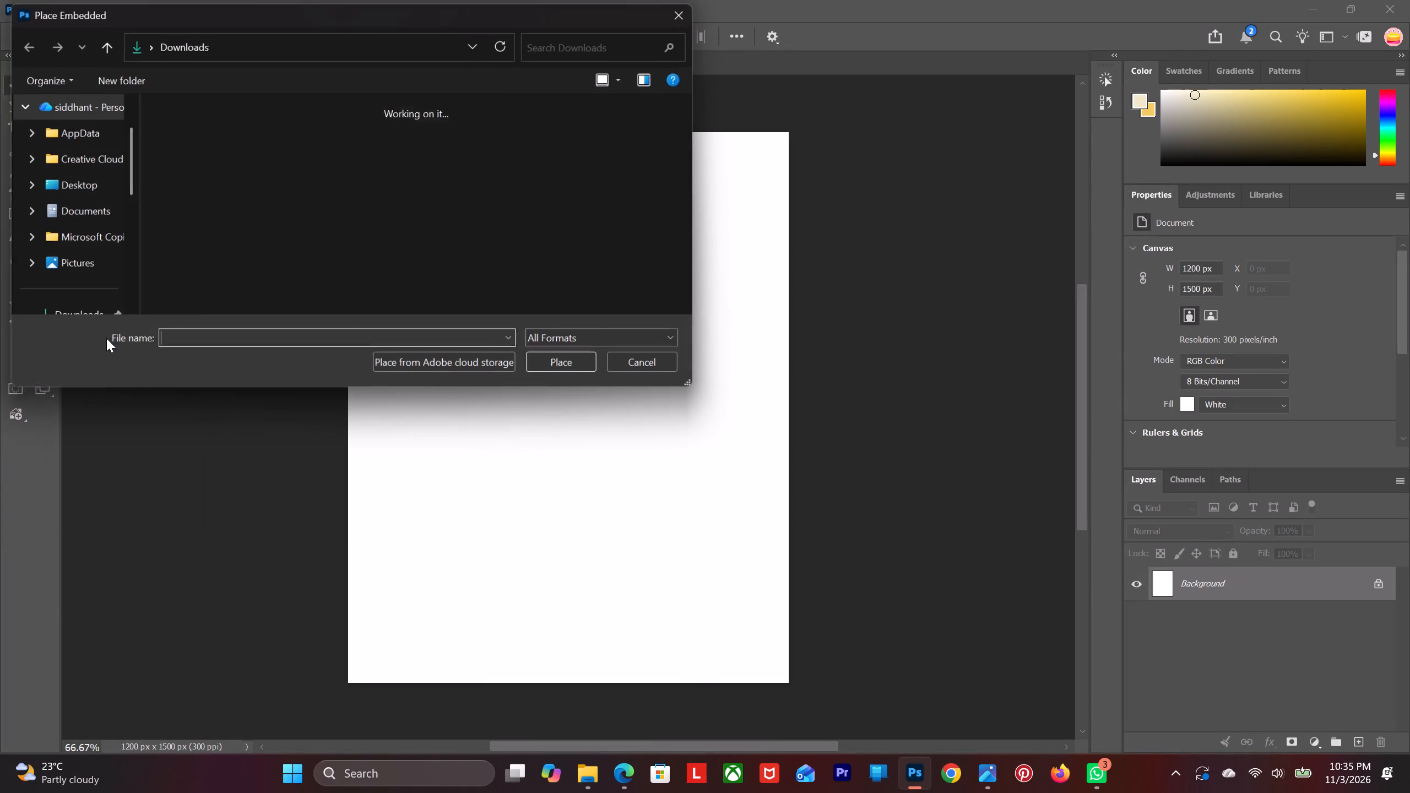
pyautogui.scroll(-3, 341, 213)
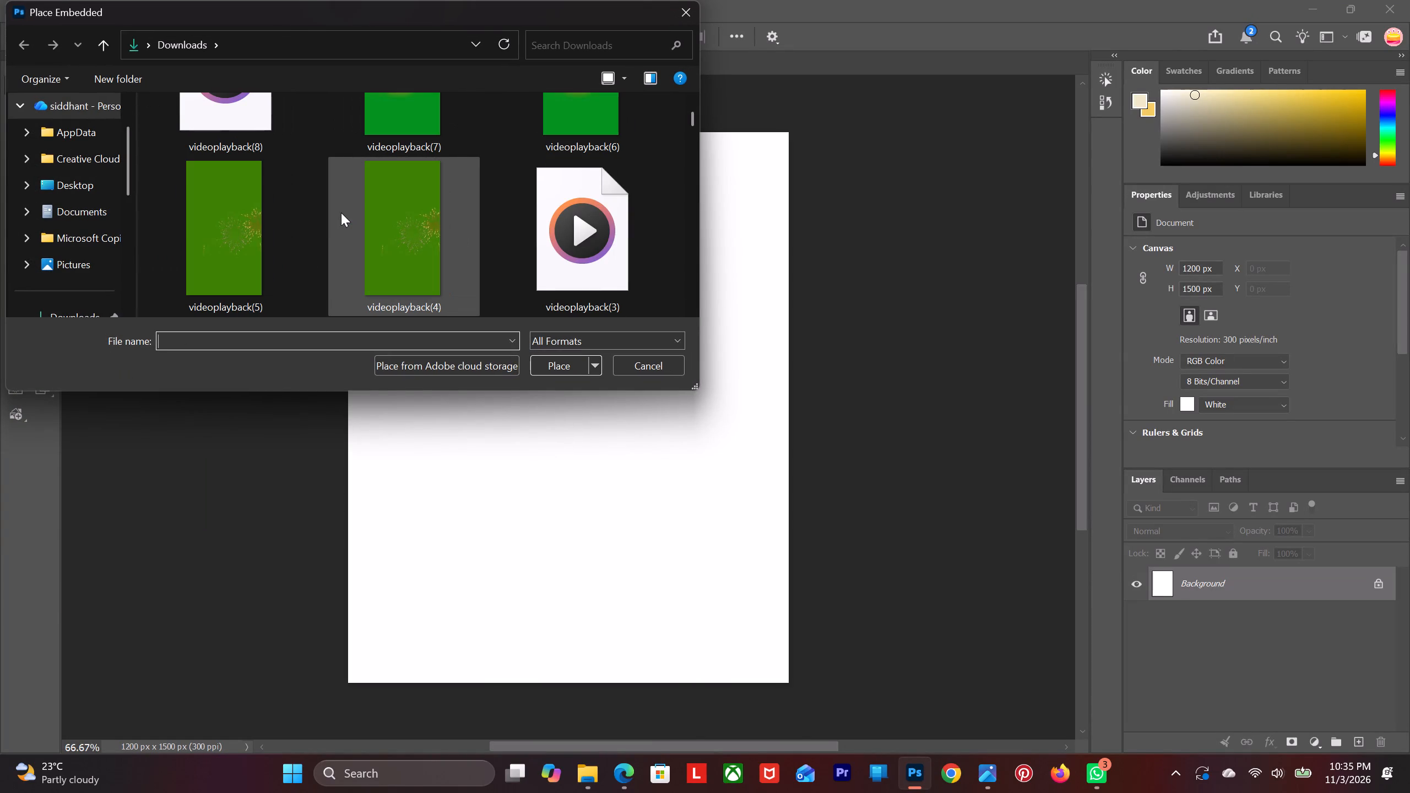
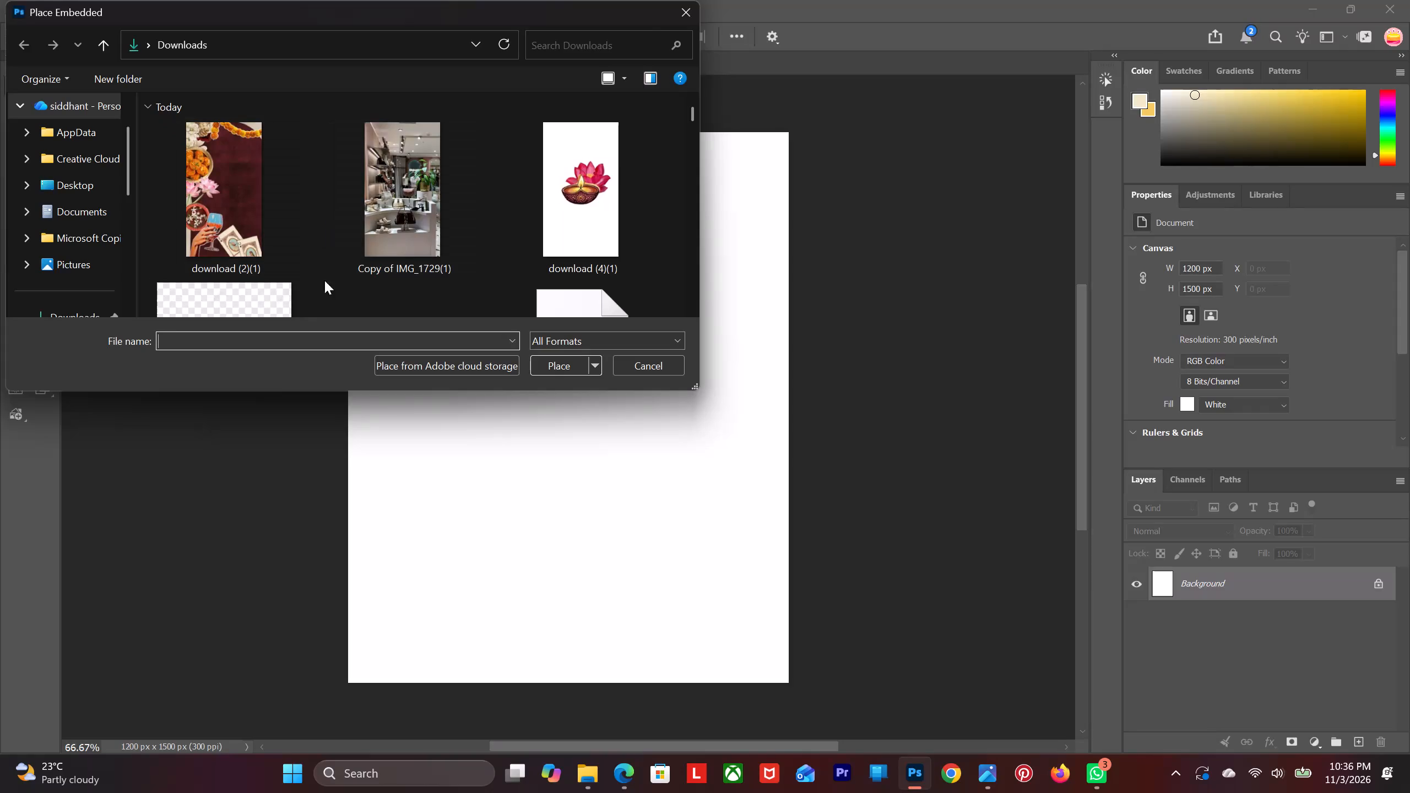
# Place the Vibrant Red Tabletop Breakfast Flat Lay image from the creative 1 folder into document 3, filling the canvas.
pyautogui.scroll(-4, 275, 198)
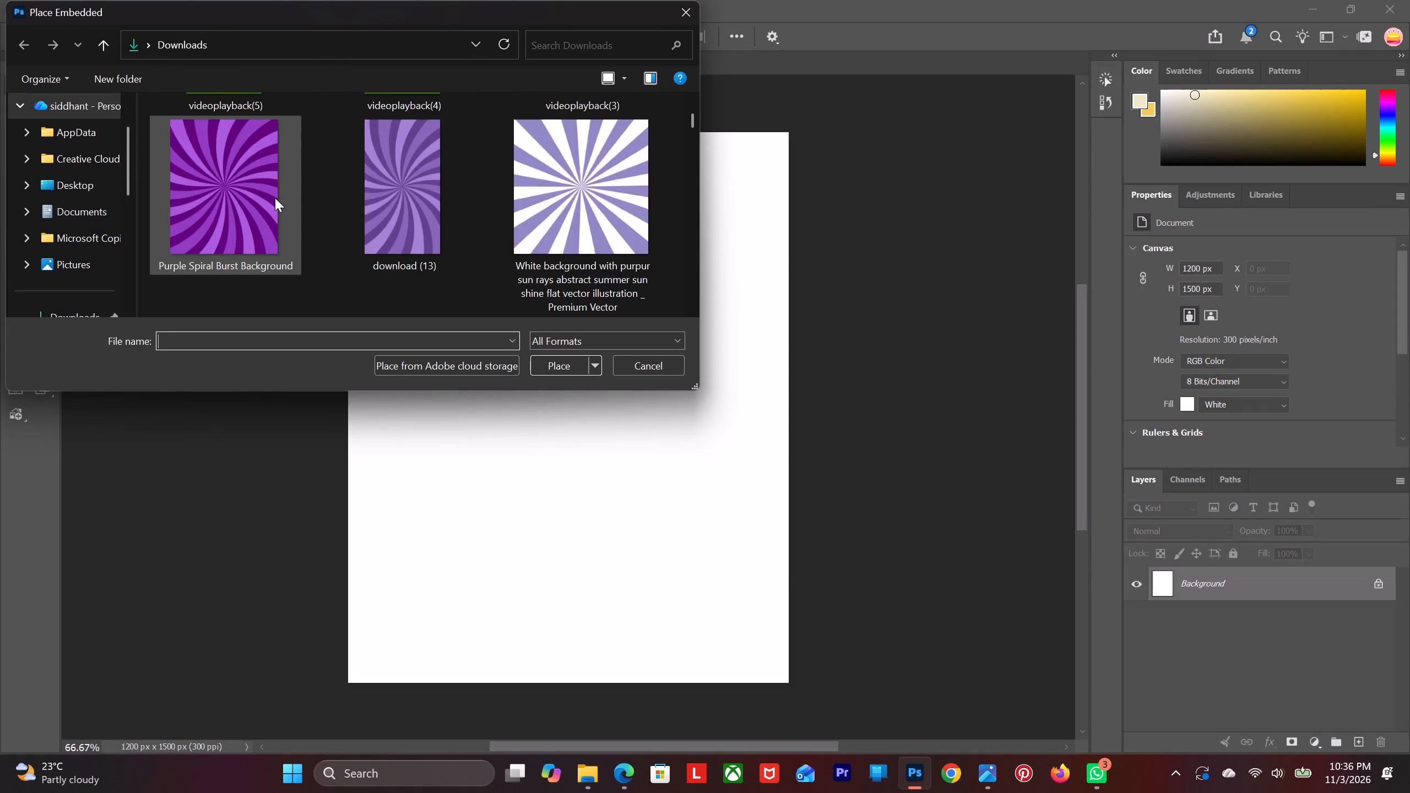
pyautogui.scroll(-4, 275, 198)
pyautogui.scroll(-4, 61, 211)
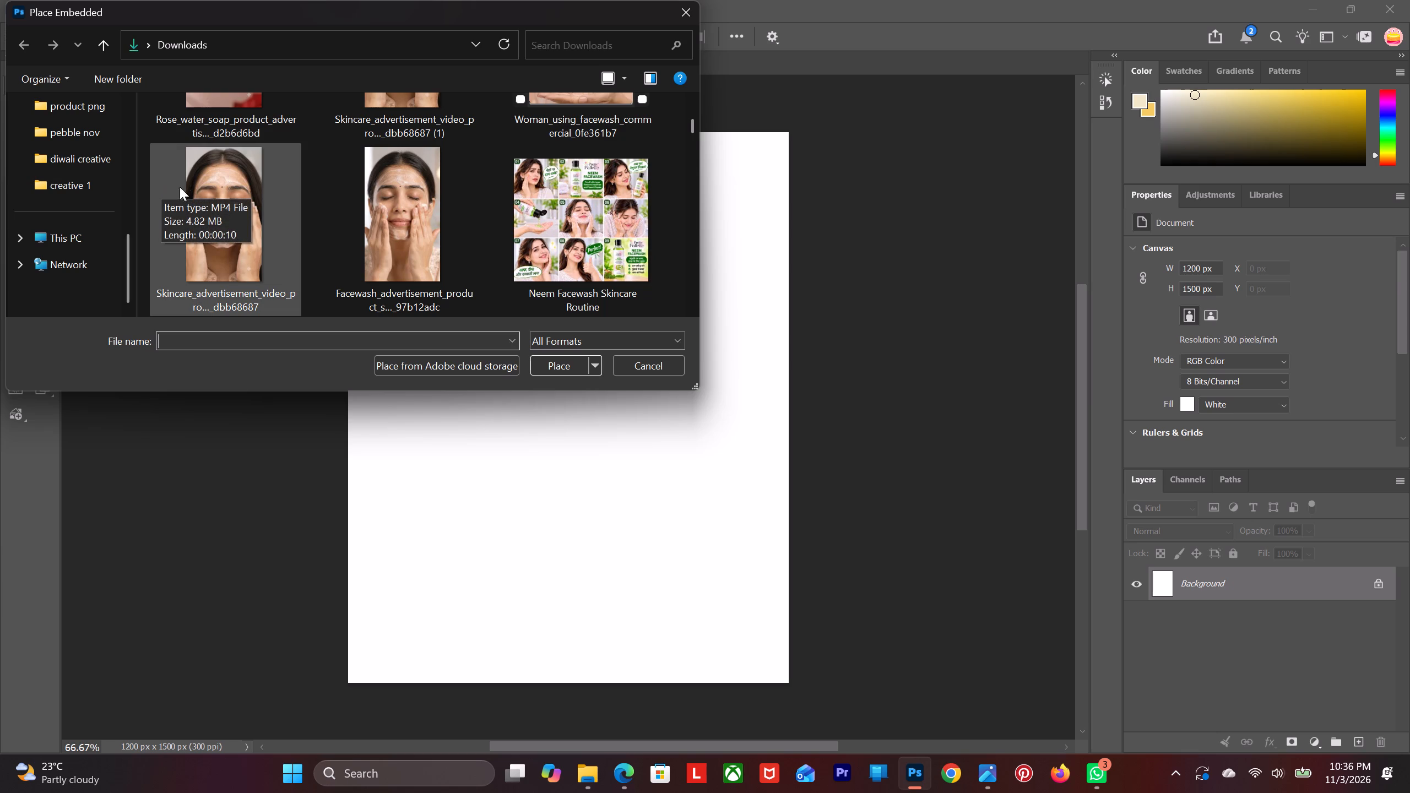
pyautogui.scroll(-5, 198, 194)
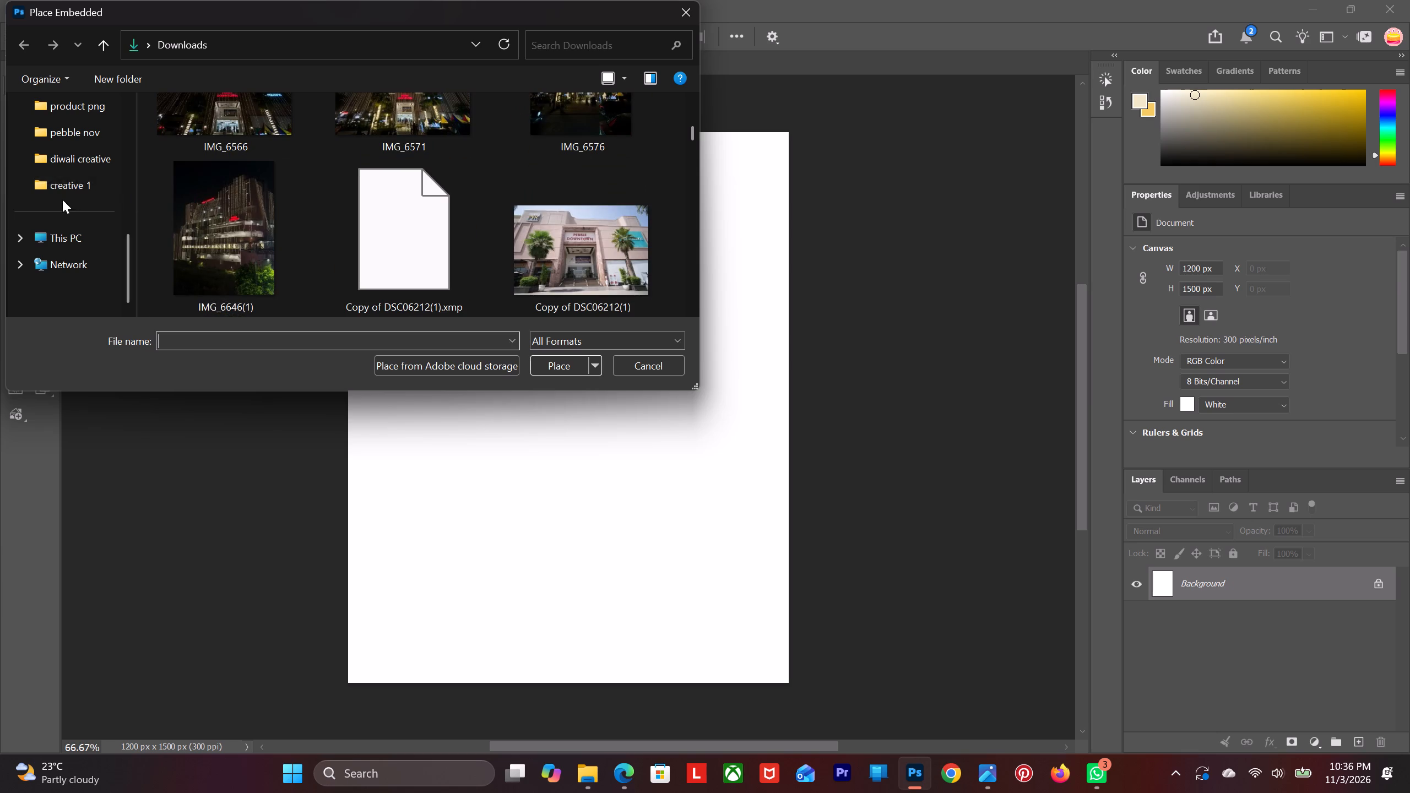
pyautogui.click(68, 191)
pyautogui.click(286, 265)
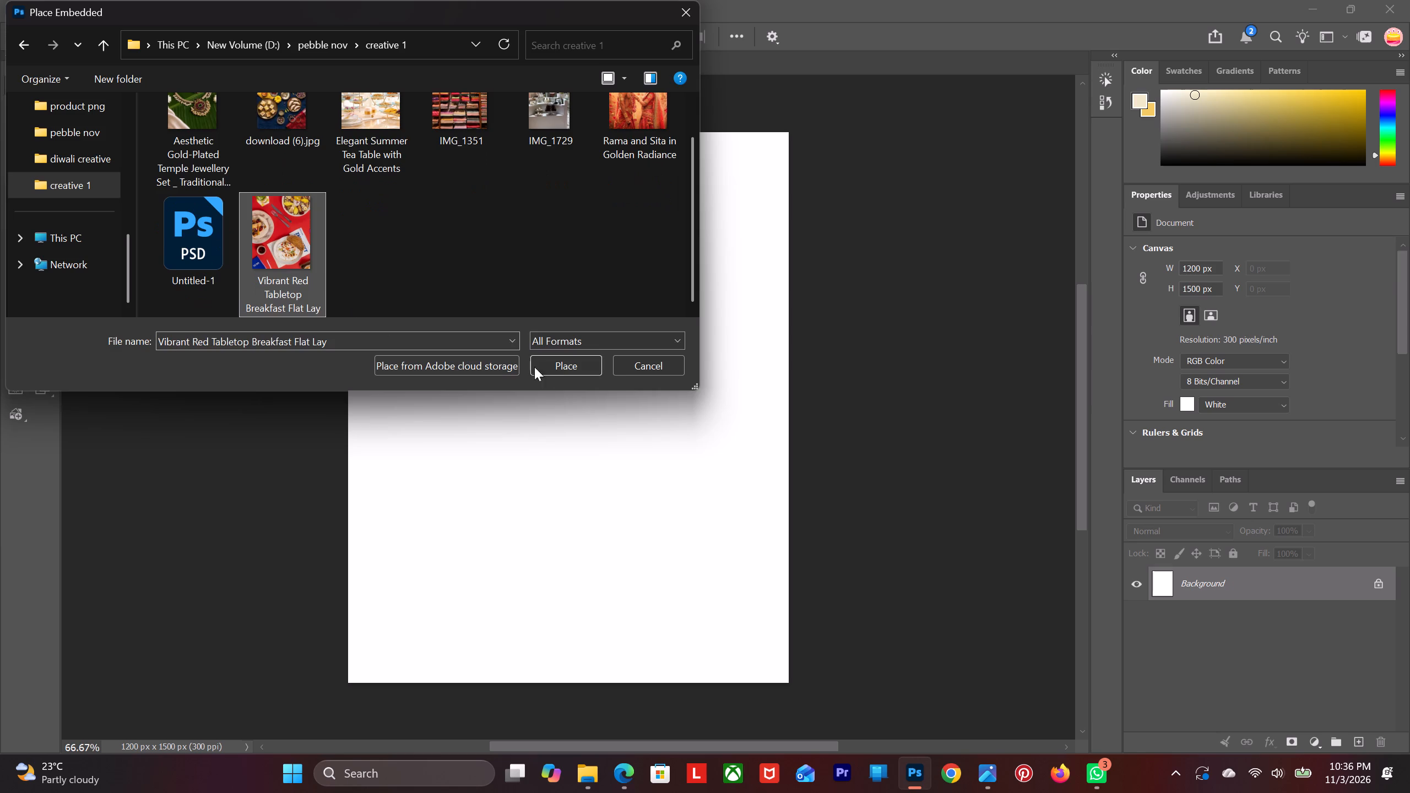
pyautogui.click(551, 367)
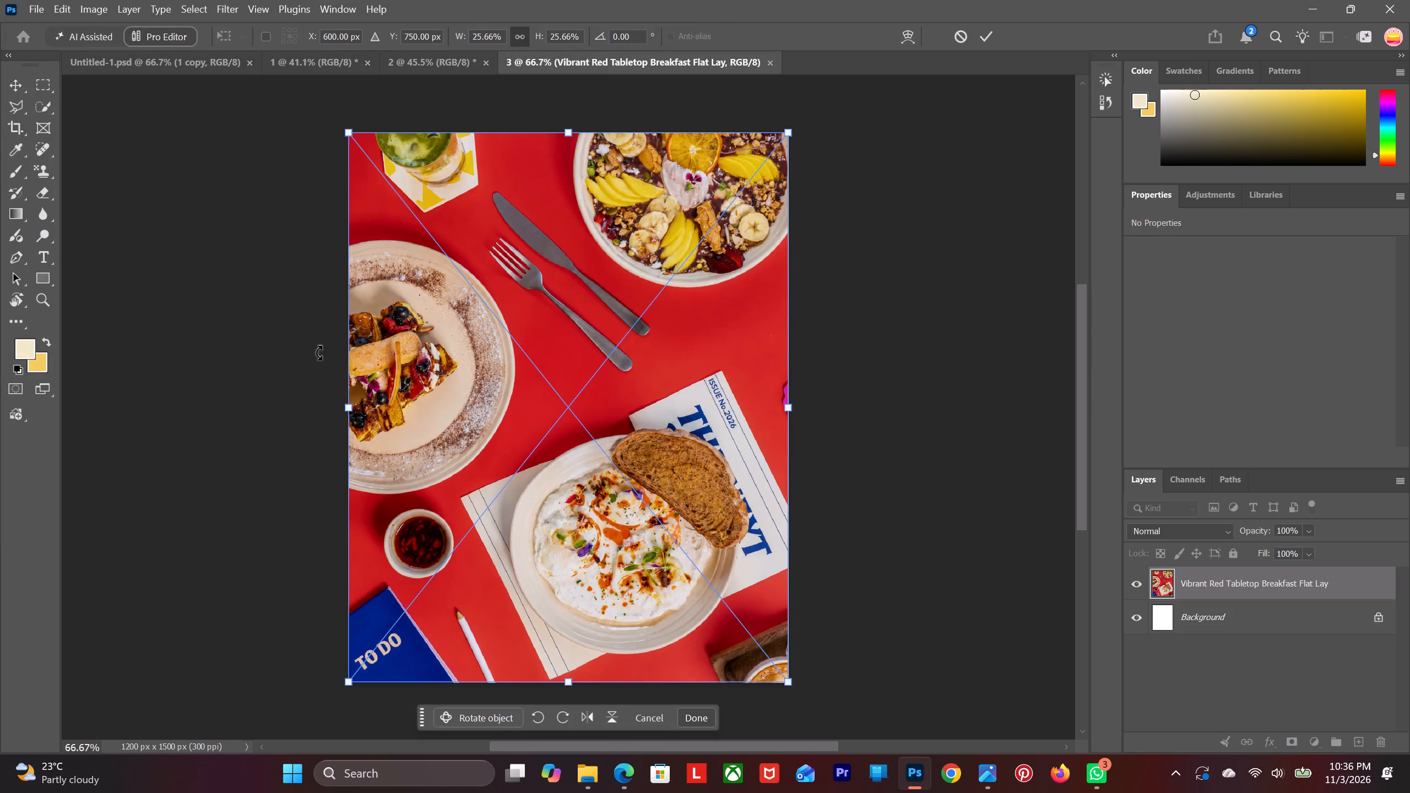
pyautogui.click(21, 85)
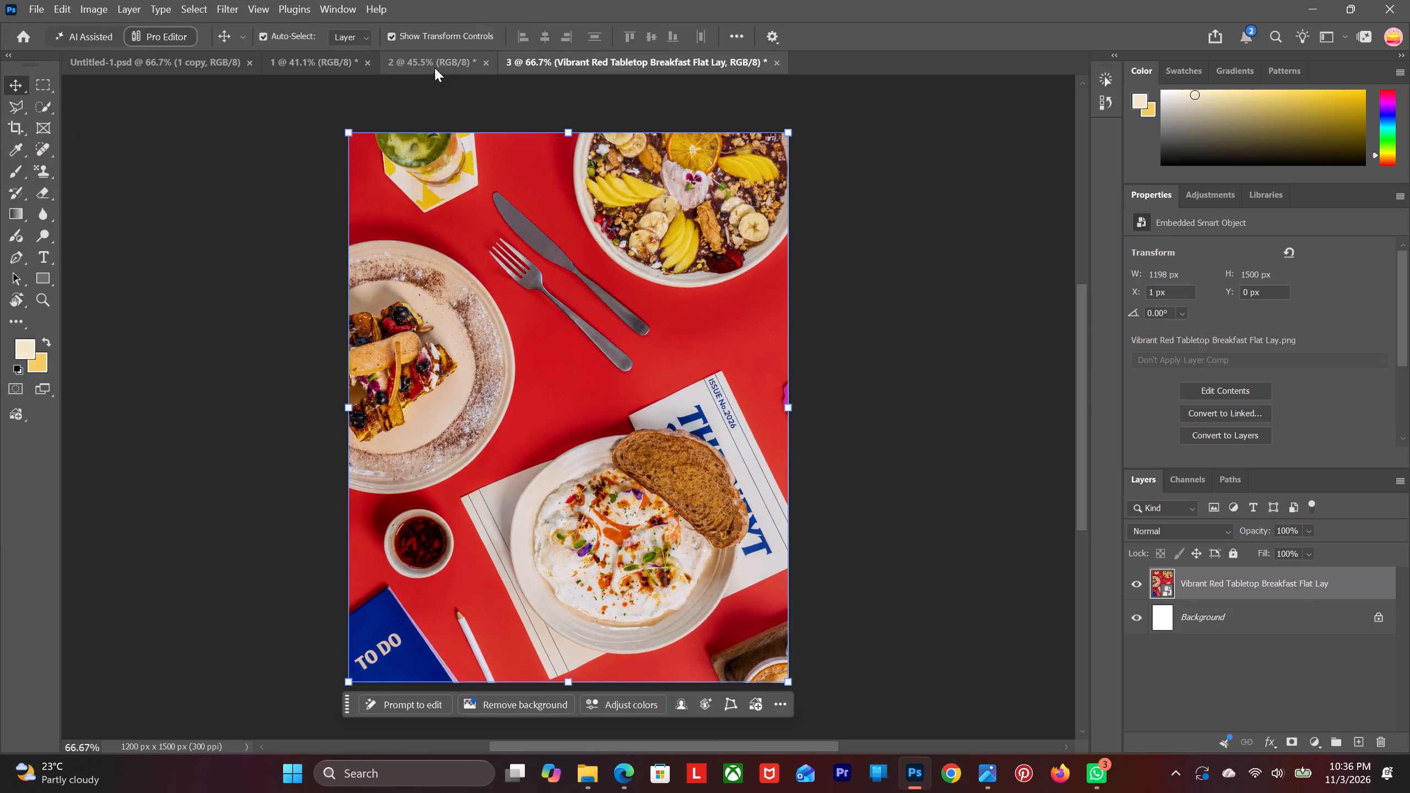
# Copy the Gradient Fill 1 layer from document 2 into document 3, above the breakfast image.
pyautogui.click(435, 68)
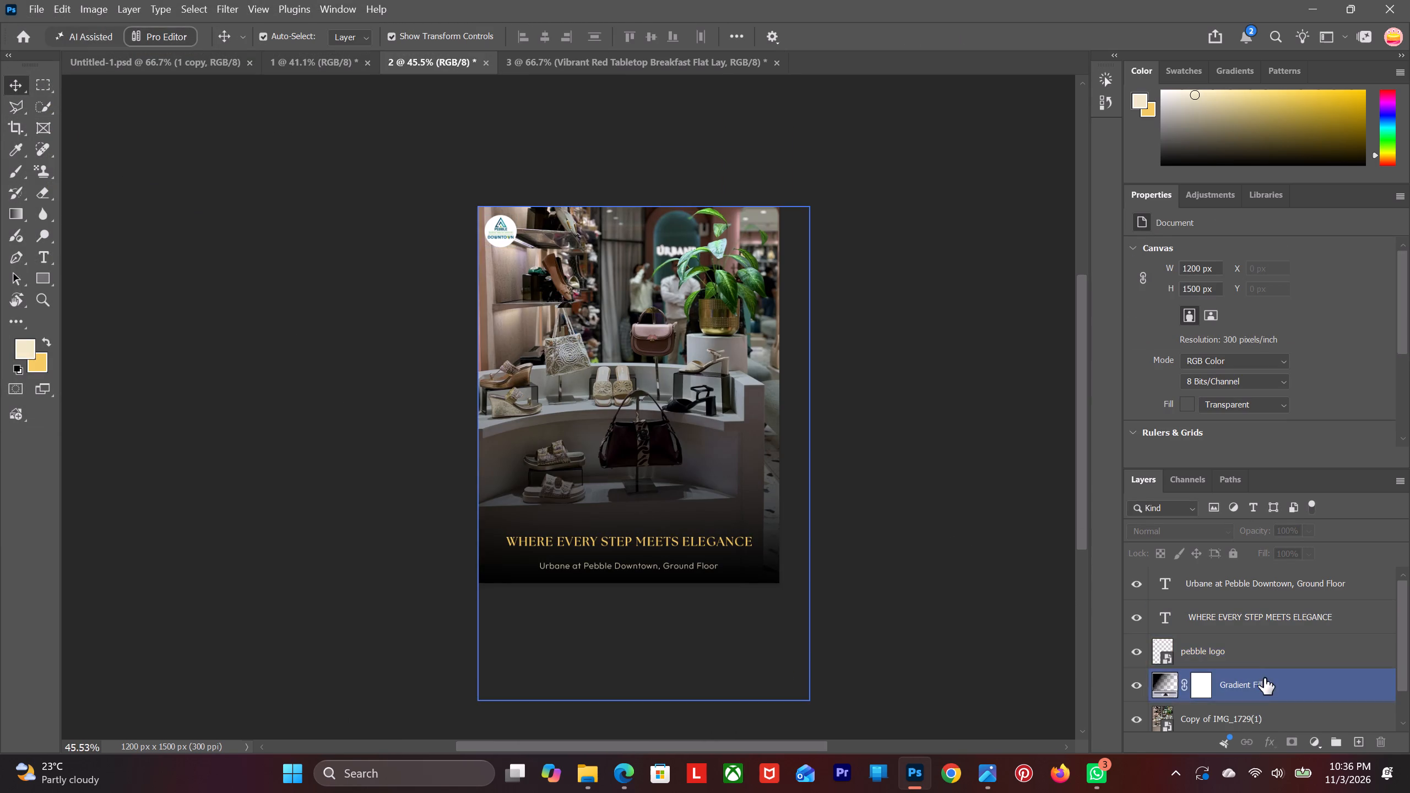
pyautogui.moveTo(1264, 678); pyautogui.dragTo(591, 58)
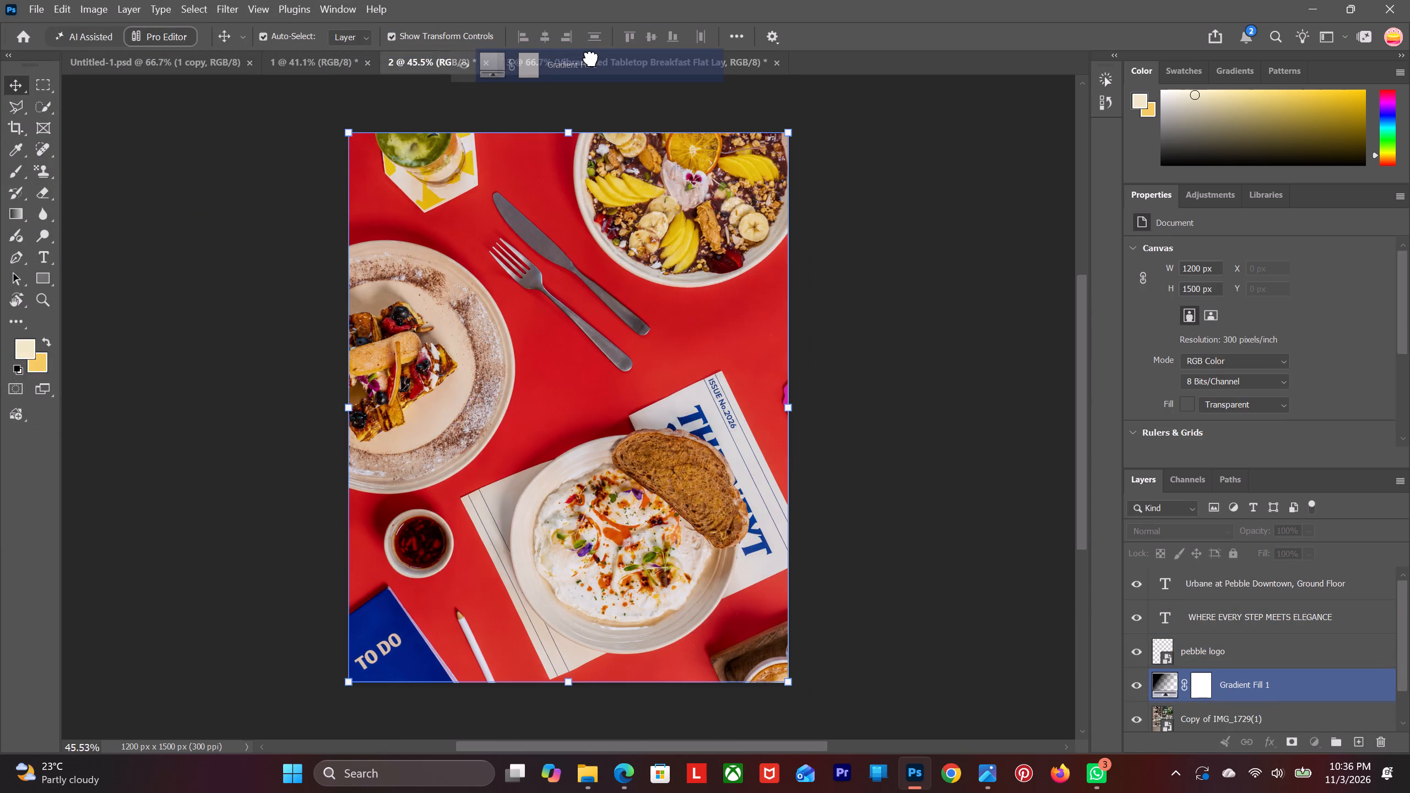
pyautogui.moveTo(591, 58); pyautogui.dragTo(574, 519)
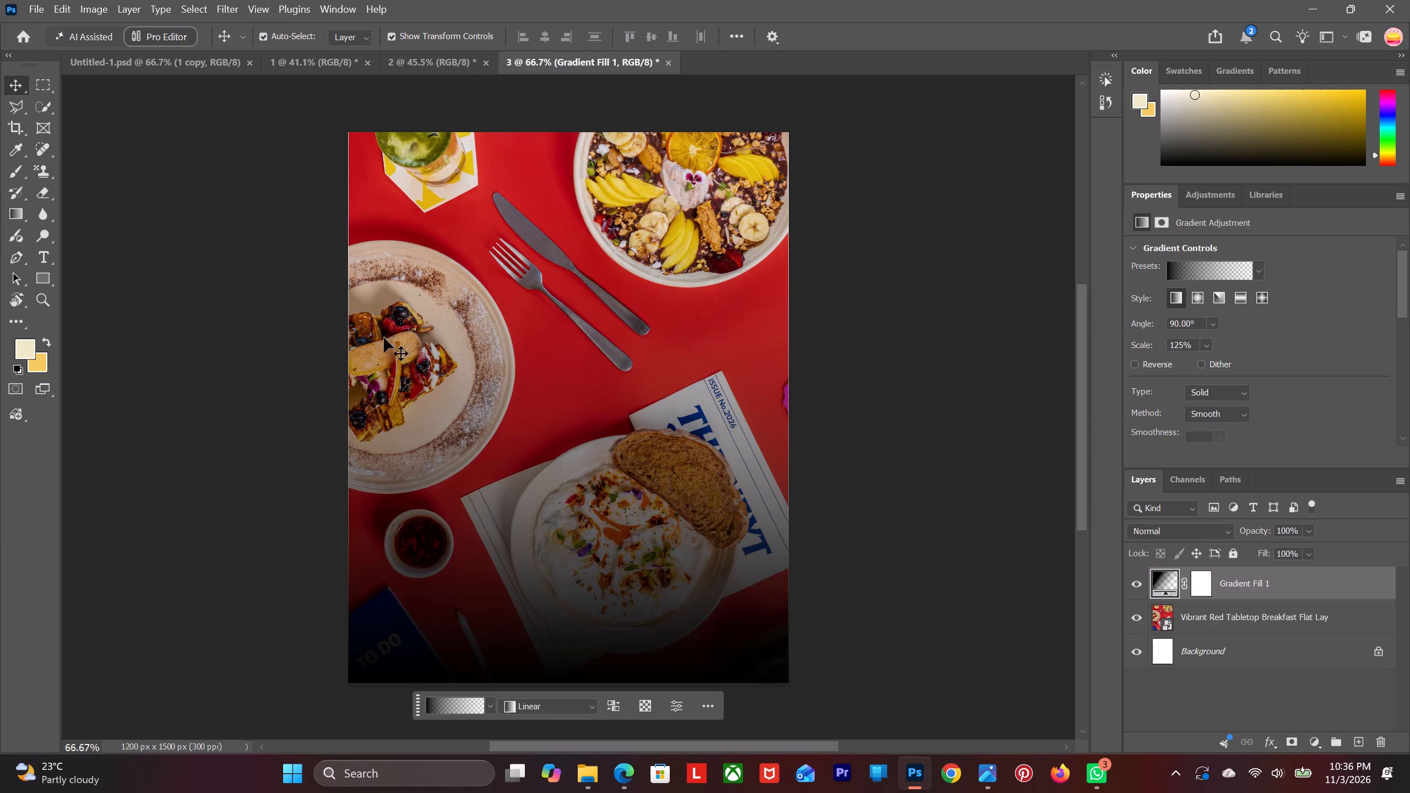
pyautogui.scroll(-7, 359, 321)
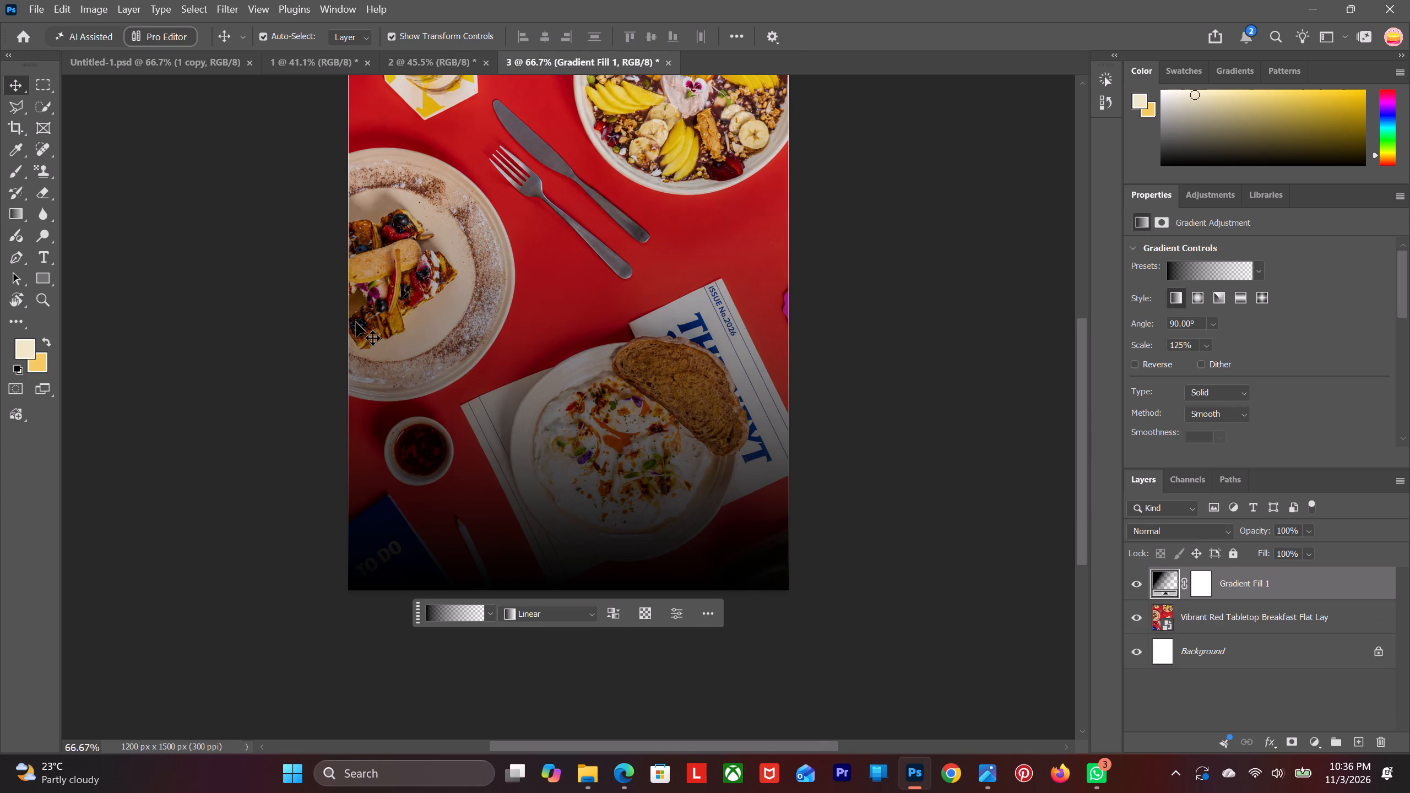
# Return to document 2 and select the headline text layer WHERE EVERY STEP MEETS ELEGANCE.
pyautogui.click(412, 66)
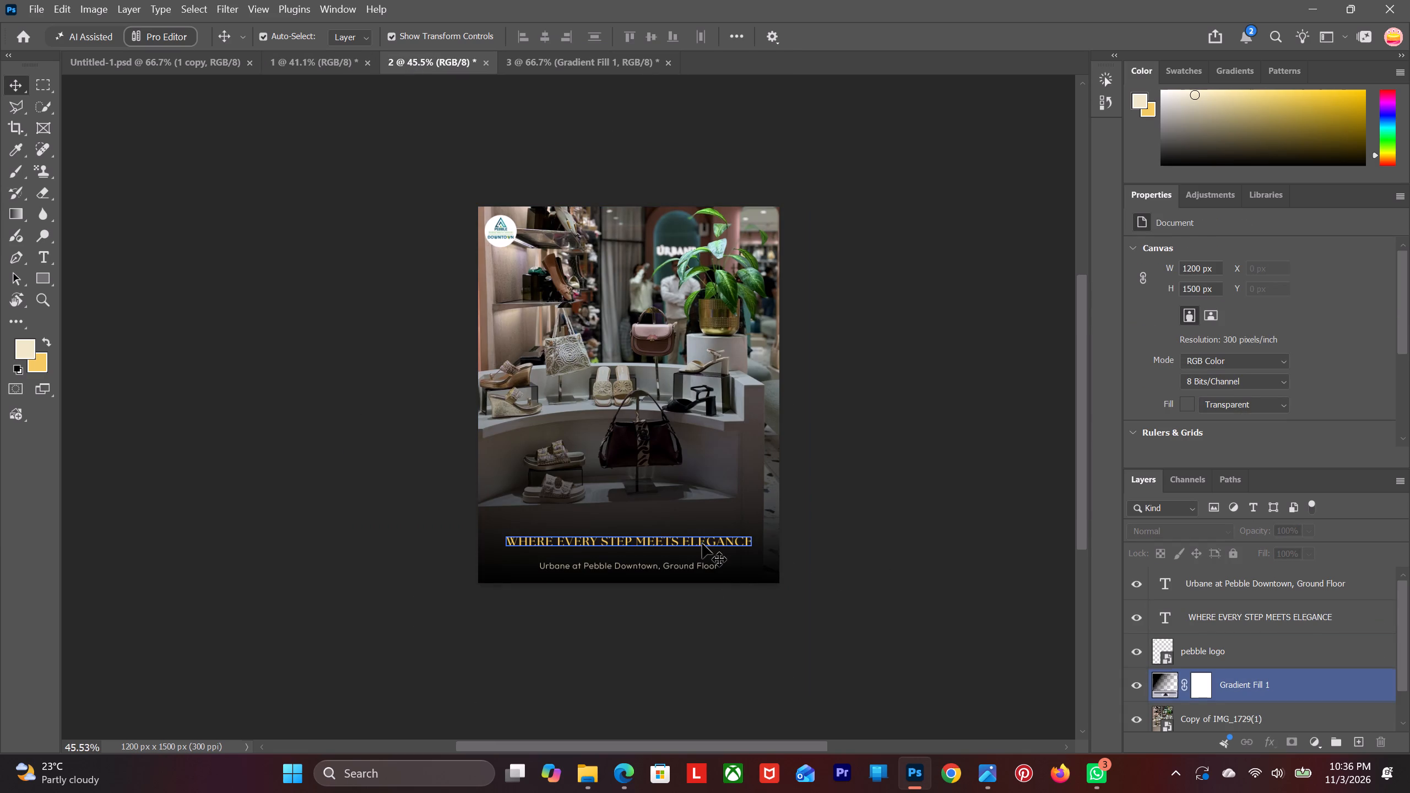
pyautogui.click(1244, 591)
pyautogui.click(1248, 618)
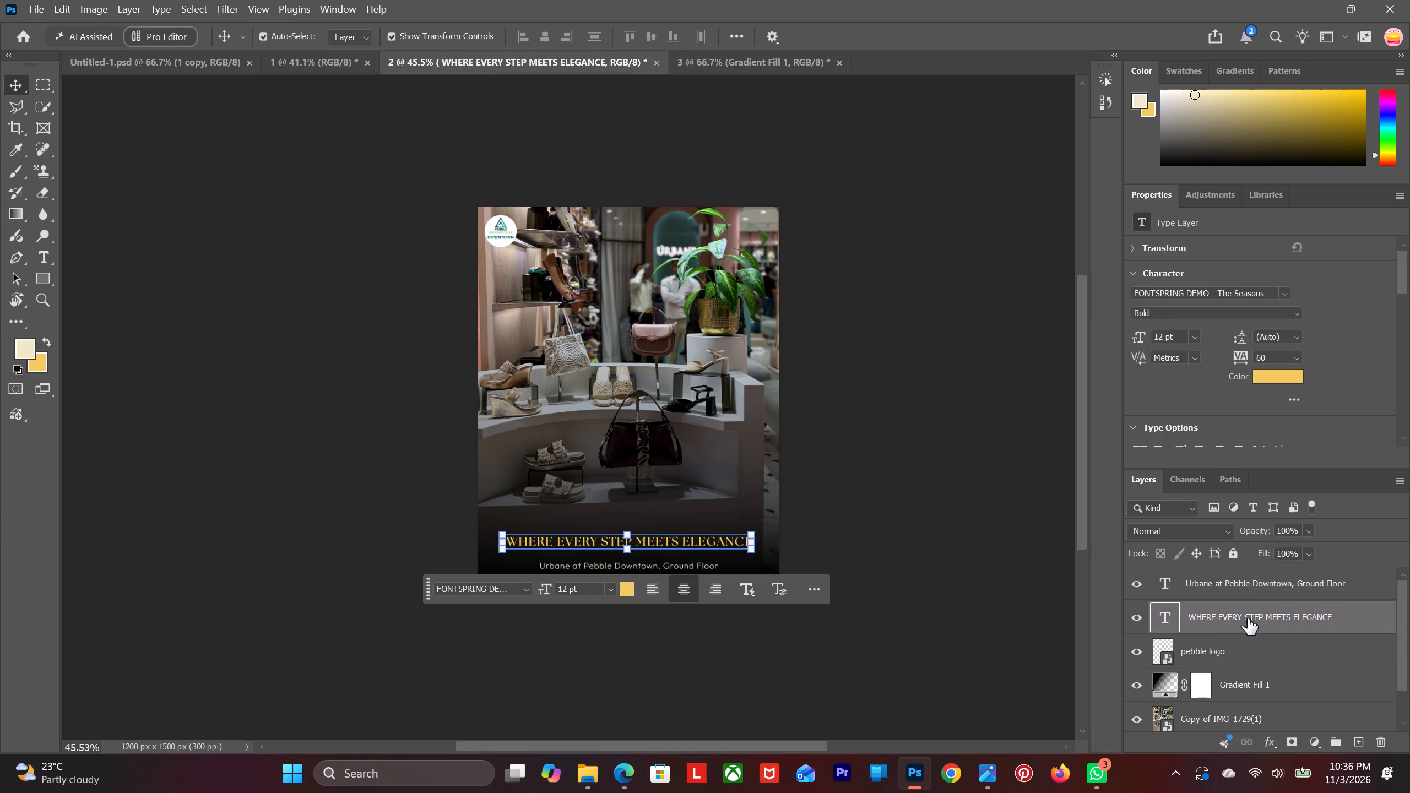
# Copy the Urbane subtitle, WHERE EVERY STEP MEETS ELEGANCE headline and pebble logo layers together from document 2 into document 3.
pyautogui.keyDown('ctrl'); pyautogui.click(1244, 575); pyautogui.keyUp('ctrl')
pyautogui.keyDown('ctrl'); pyautogui.click(1244, 643); pyautogui.keyUp('ctrl')
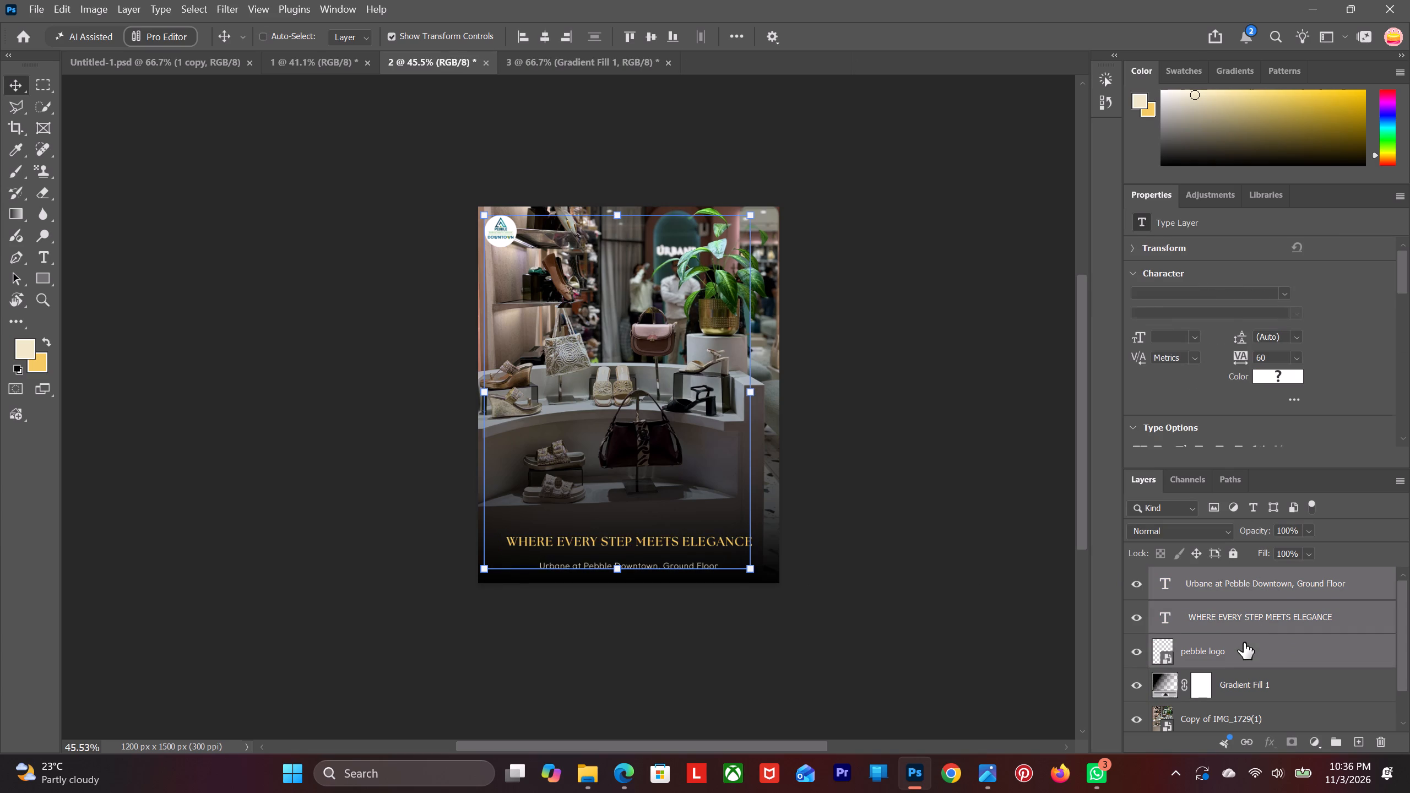
pyautogui.moveTo(1240, 621); pyautogui.dragTo(576, 65)
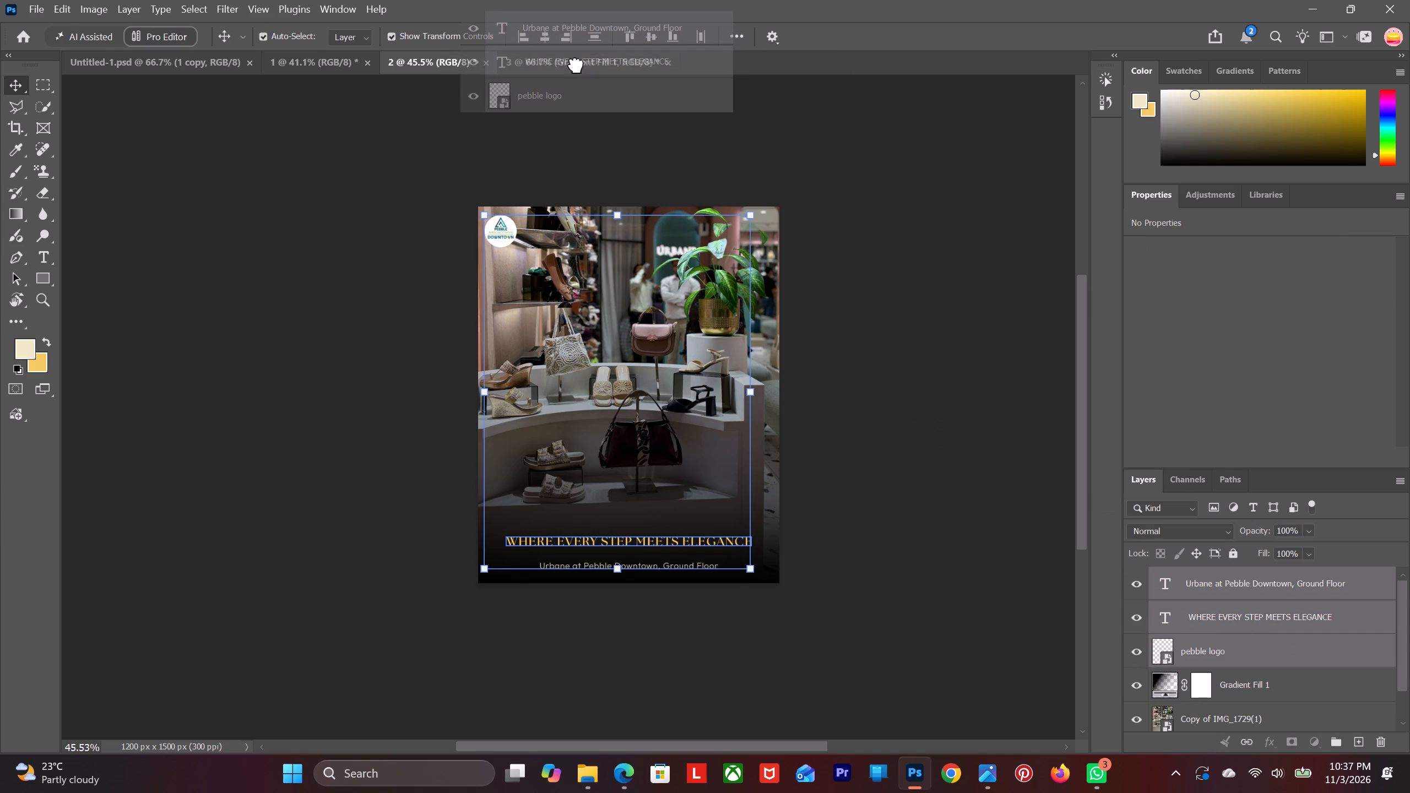
pyautogui.moveTo(576, 65); pyautogui.dragTo(546, 194)
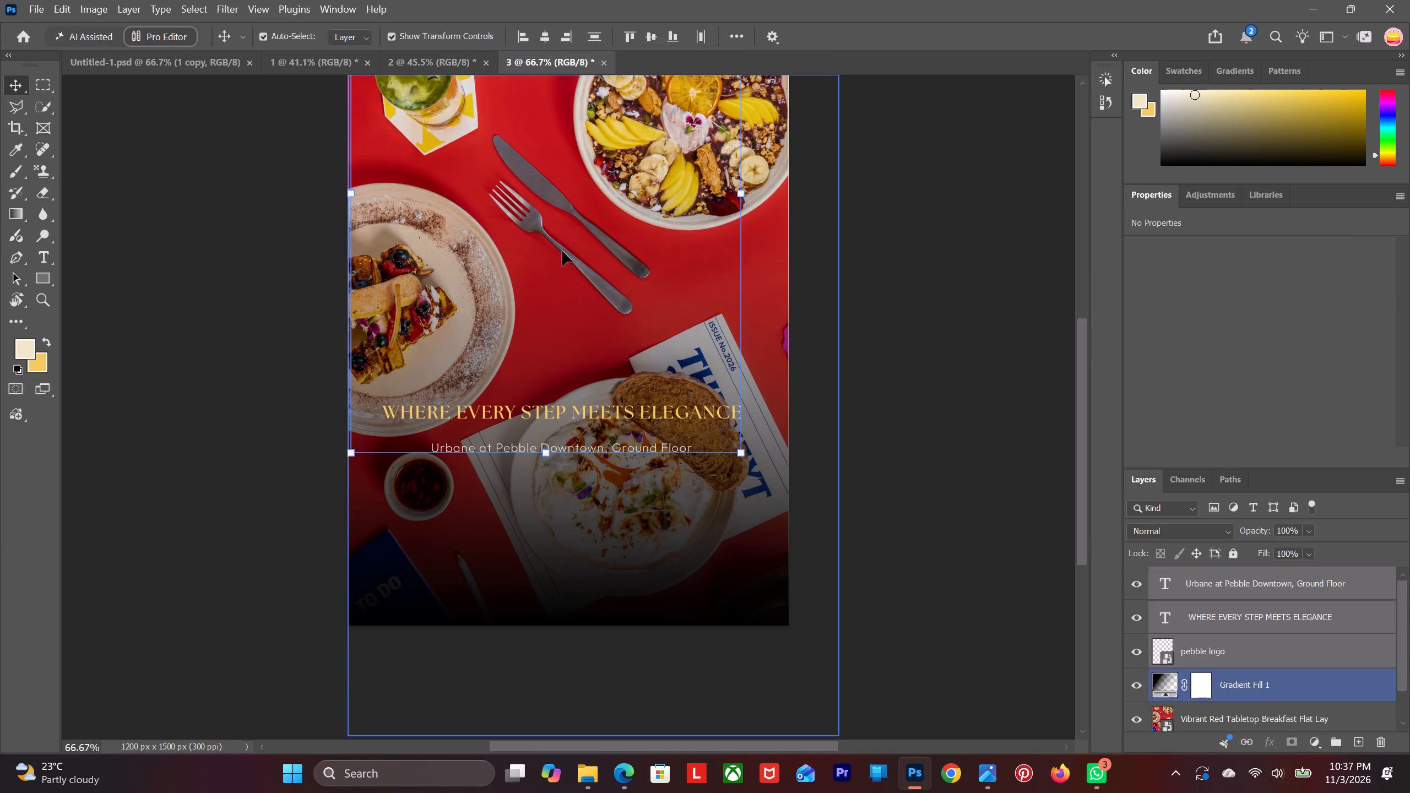
# Move the copied layers down together so both text lines sit over the dark bottom gradient and the logo near the canvas's top-left corner.
pyautogui.scroll(6, 558, 278)
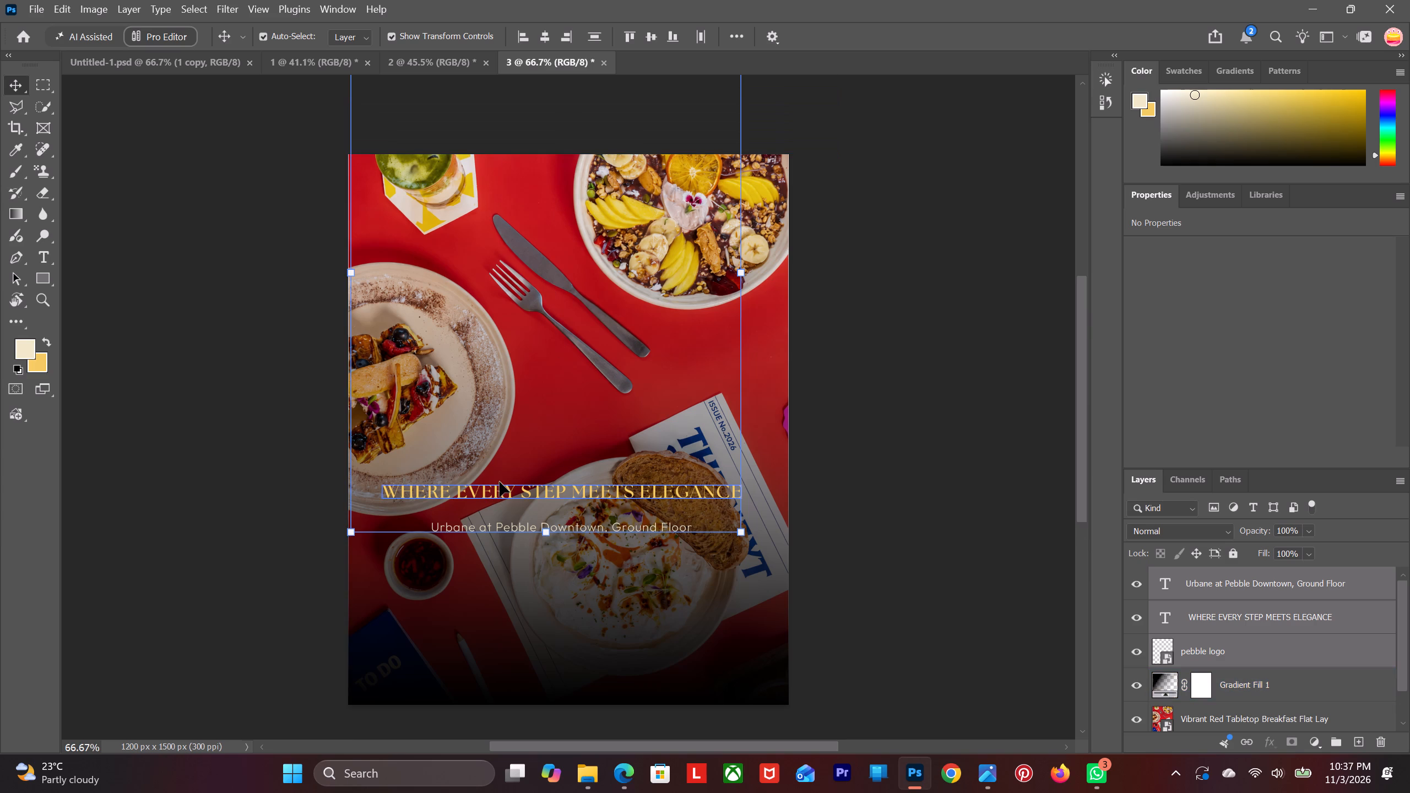
pyautogui.moveTo(530, 492); pyautogui.dragTo(537, 556)
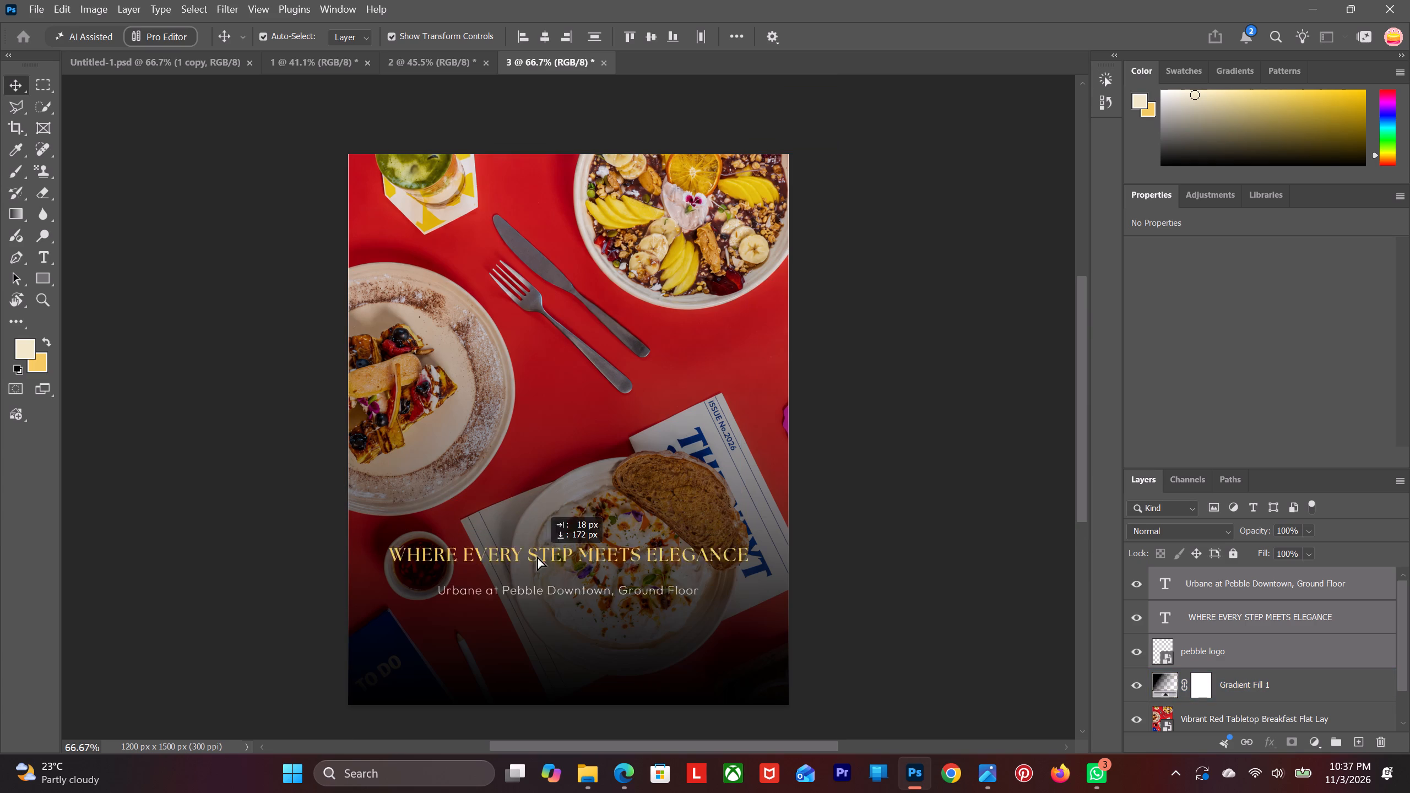
pyautogui.moveTo(537, 556); pyautogui.dragTo(530, 639)
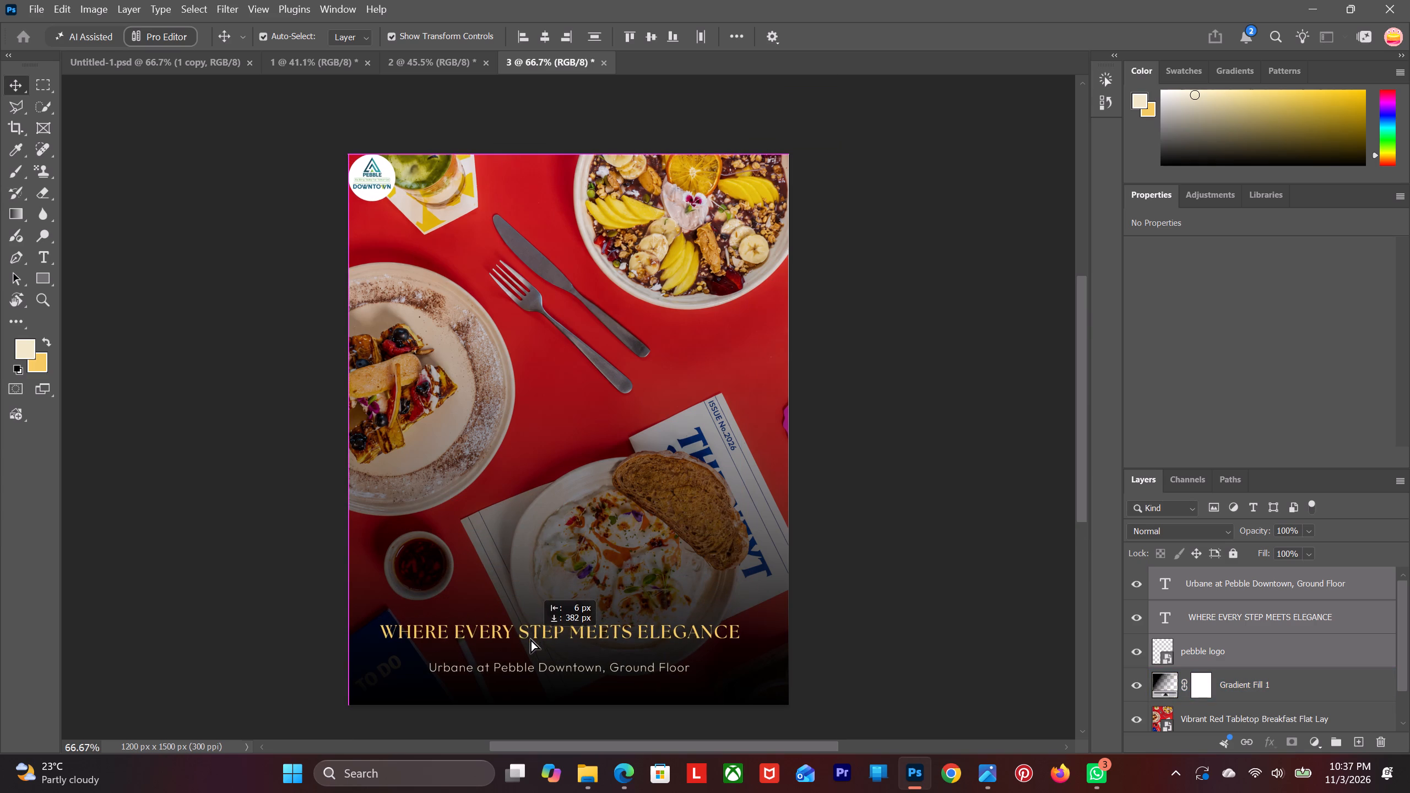
pyautogui.moveTo(530, 639); pyautogui.dragTo(532, 643)
pyautogui.click(194, 585)
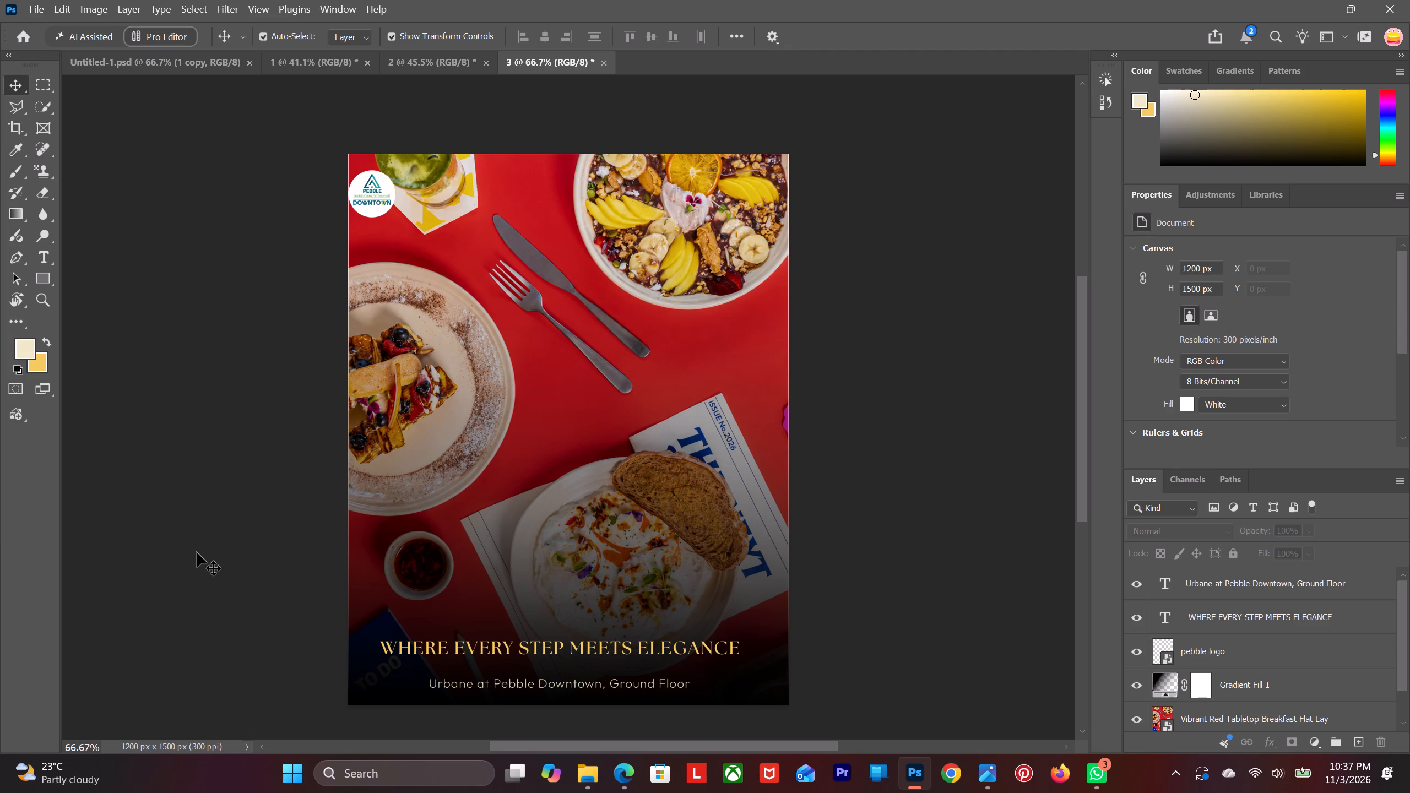
# Shift the pebble logo slightly inward from the canvas's left edge.
pyautogui.keyDown('alt'); pyautogui.scroll(-3, 188, 563); pyautogui.keyUp('alt')
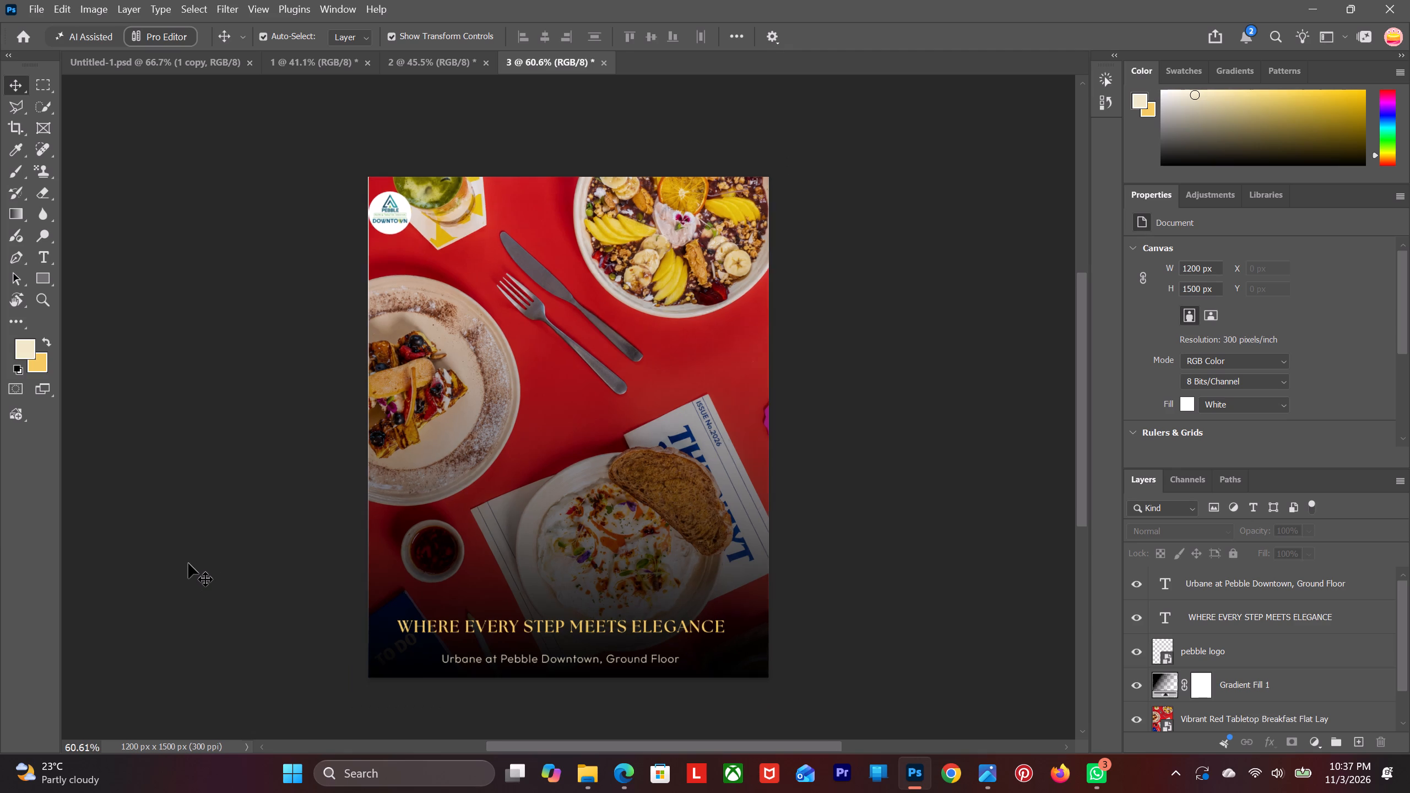
pyautogui.scroll(4, 188, 563)
pyautogui.scroll(-2, 188, 563)
pyautogui.click(188, 563)
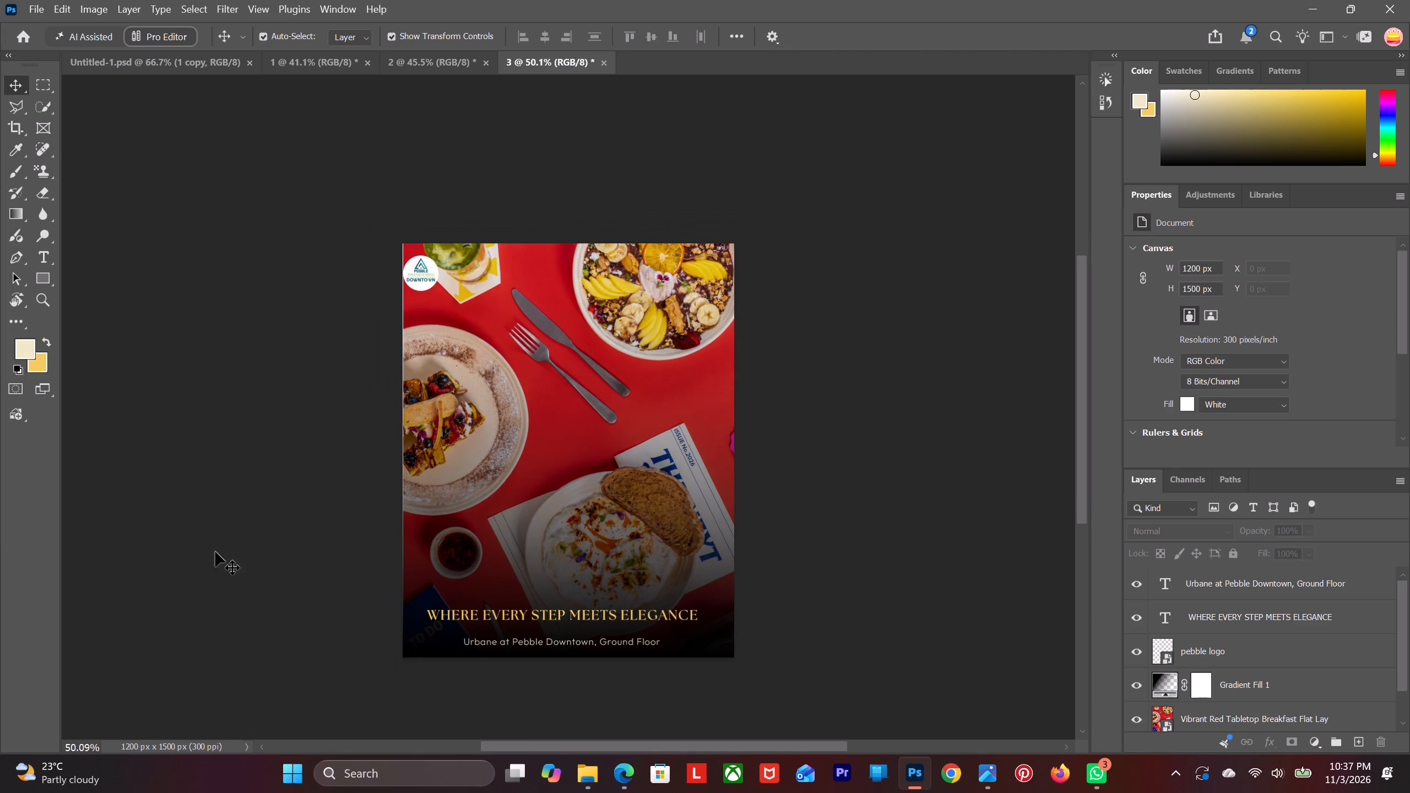
pyautogui.click(287, 305)
pyautogui.moveTo(421, 285); pyautogui.dragTo(437, 281)
pyautogui.click(334, 295)
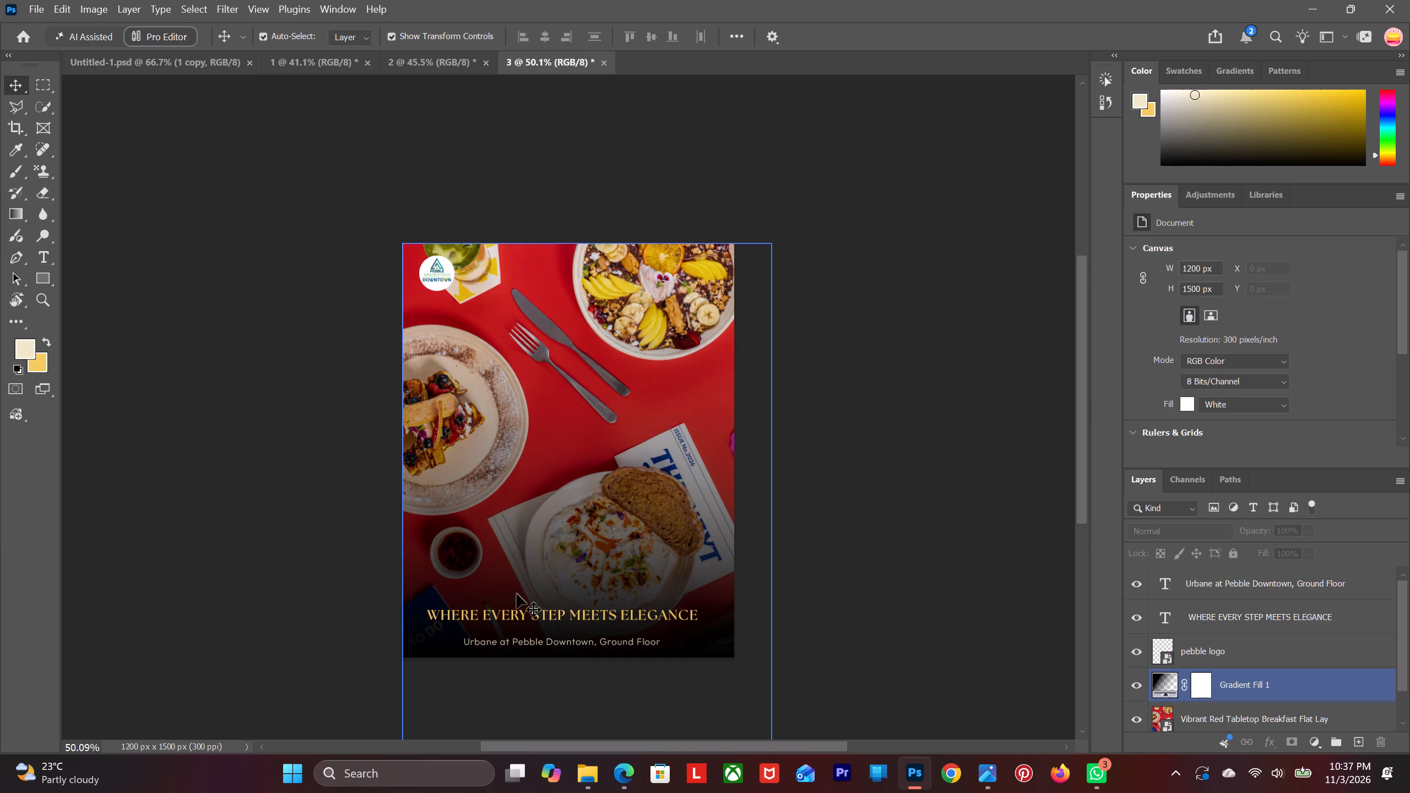
# Select the WHERE EVERY STEP MEETS ELEGANCE headline layer in document 3.
pyautogui.scroll(-5, 517, 610)
pyautogui.scroll(8, 511, 585)
pyautogui.click(517, 546)
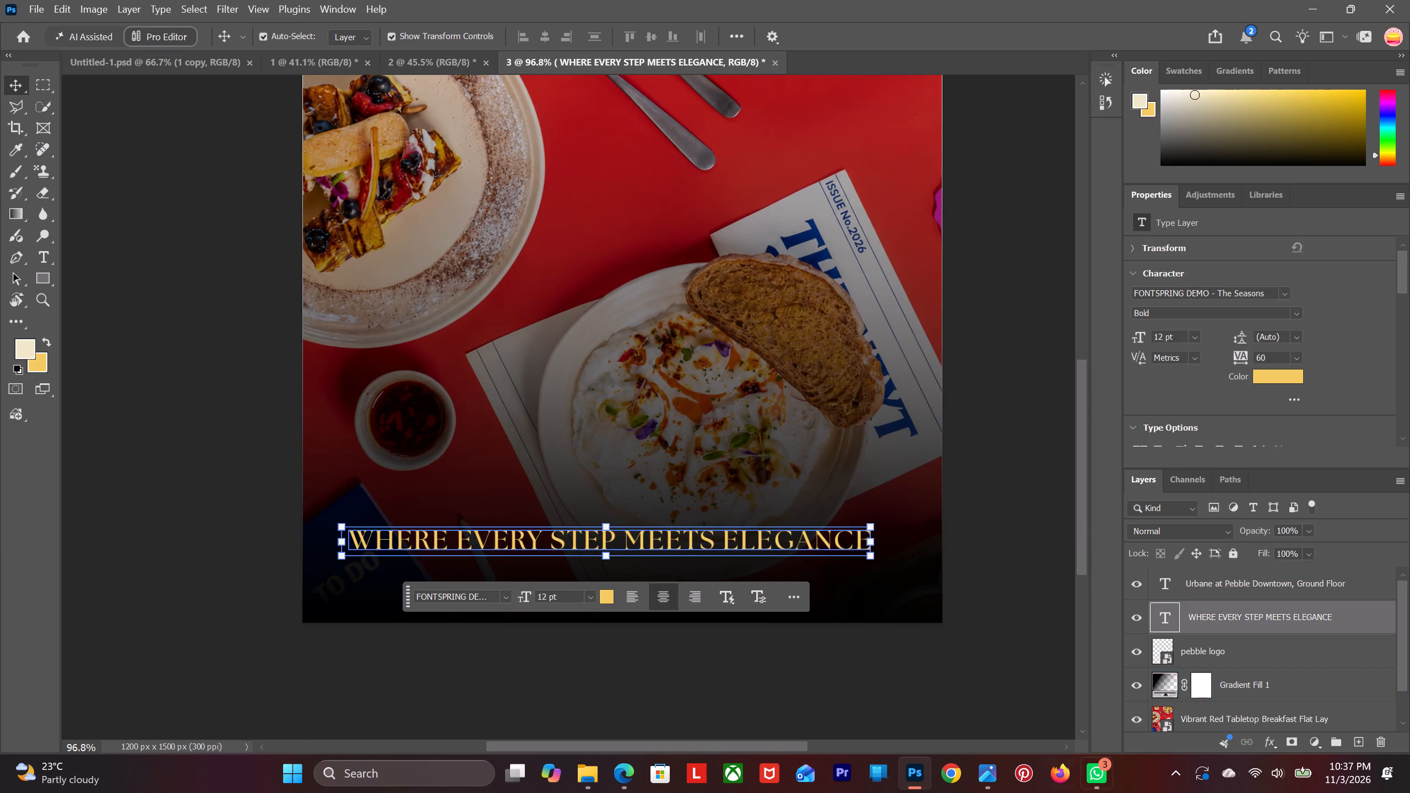
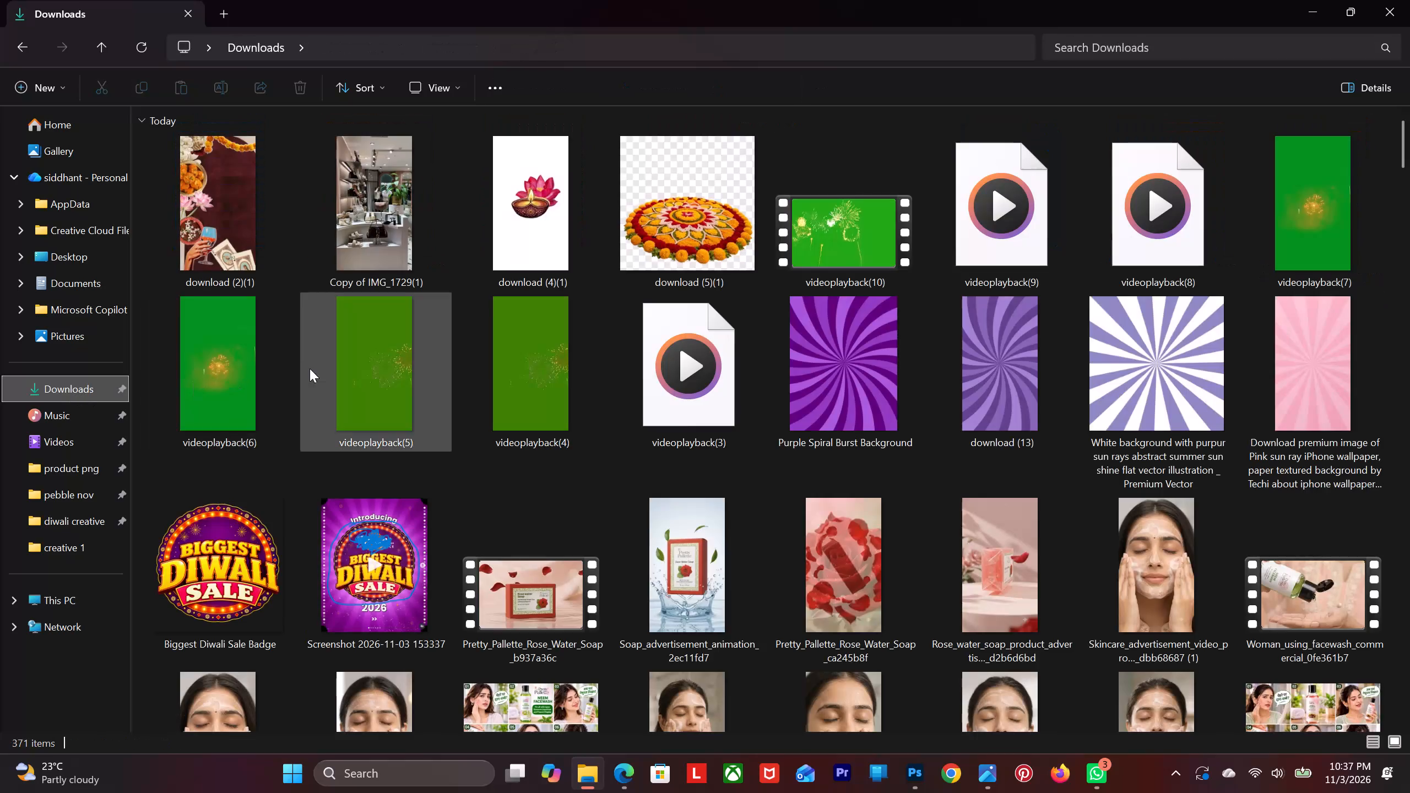
# In File Explorer, browse the Downloads folder and open the Herbal_facewash_commercial_prompt_93eb8fbd file to view it.
pyautogui.scroll(-2, 341, 367)
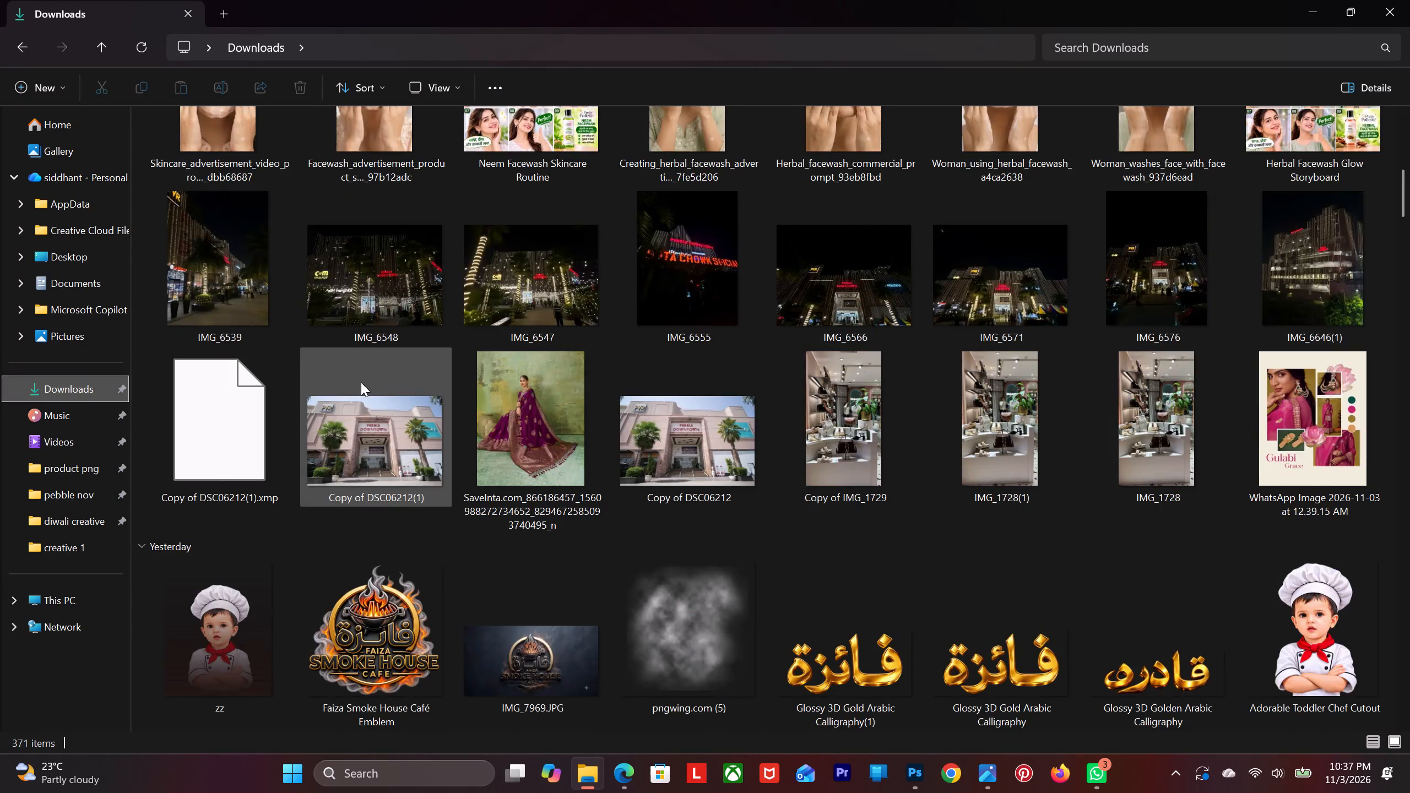
pyautogui.scroll(2, 361, 382)
pyautogui.scroll(-2, 381, 471)
pyautogui.scroll(1, 366, 393)
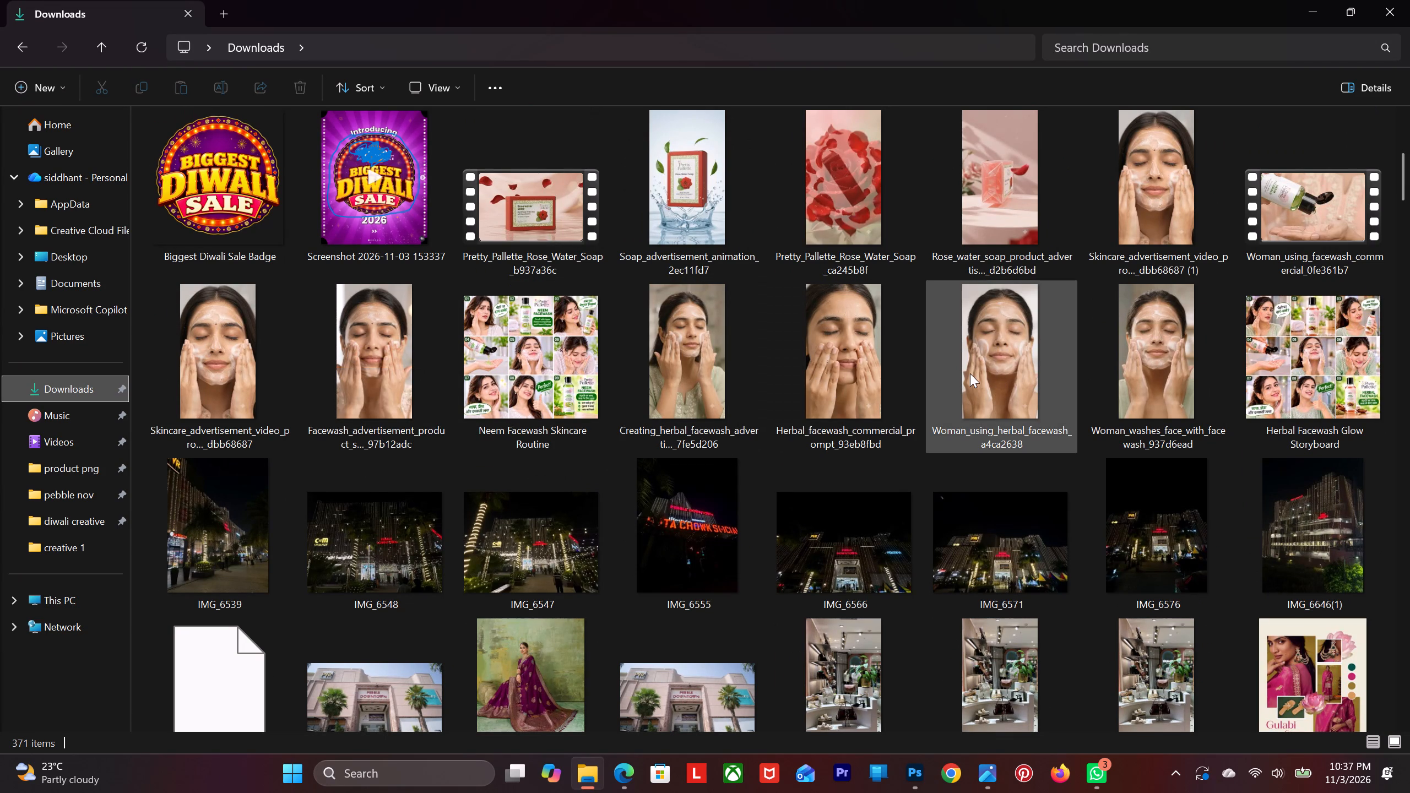
pyautogui.doubleClick(871, 359)
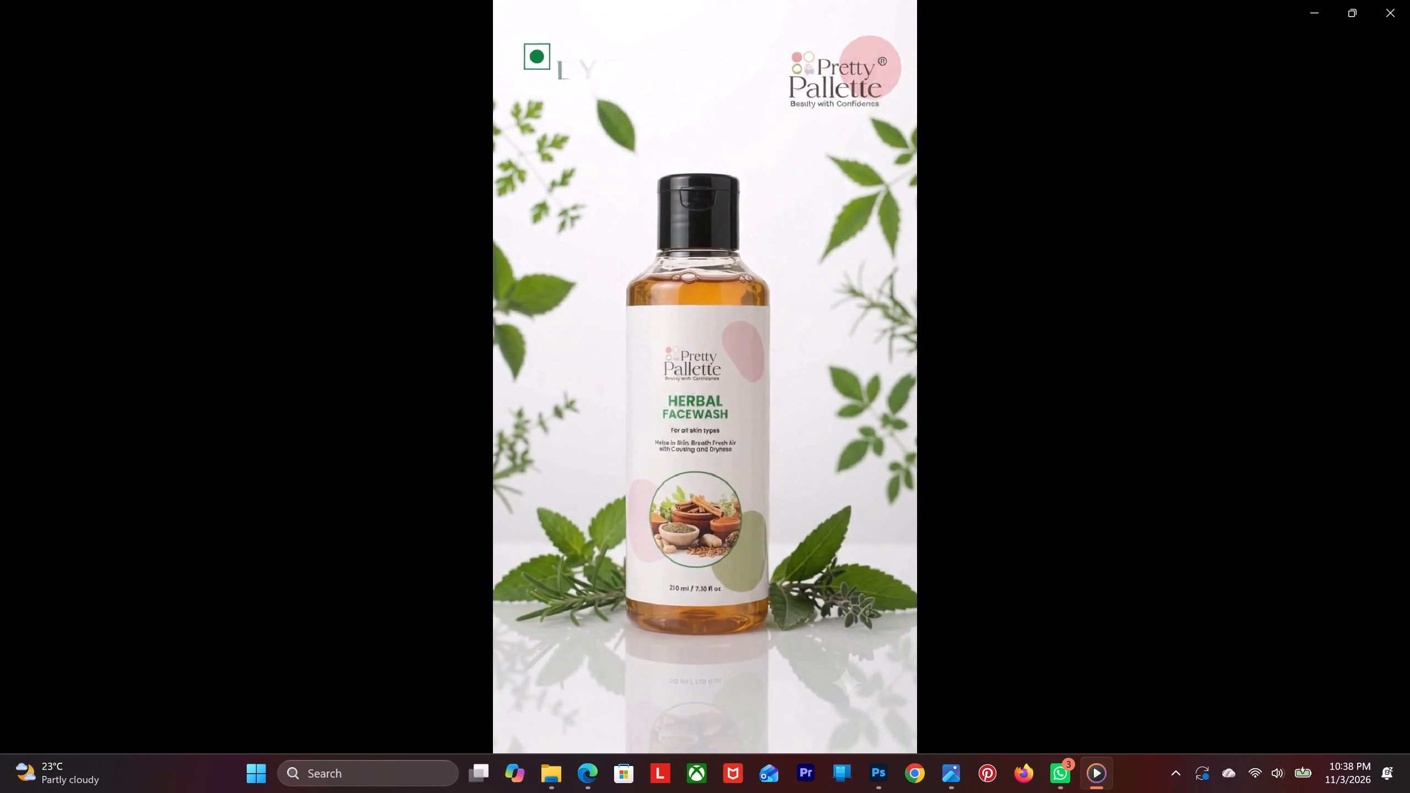
# Review the herbal facewash commercial video in the media player and close it to return to the Downloads folder.
pyautogui.click(718, 712)
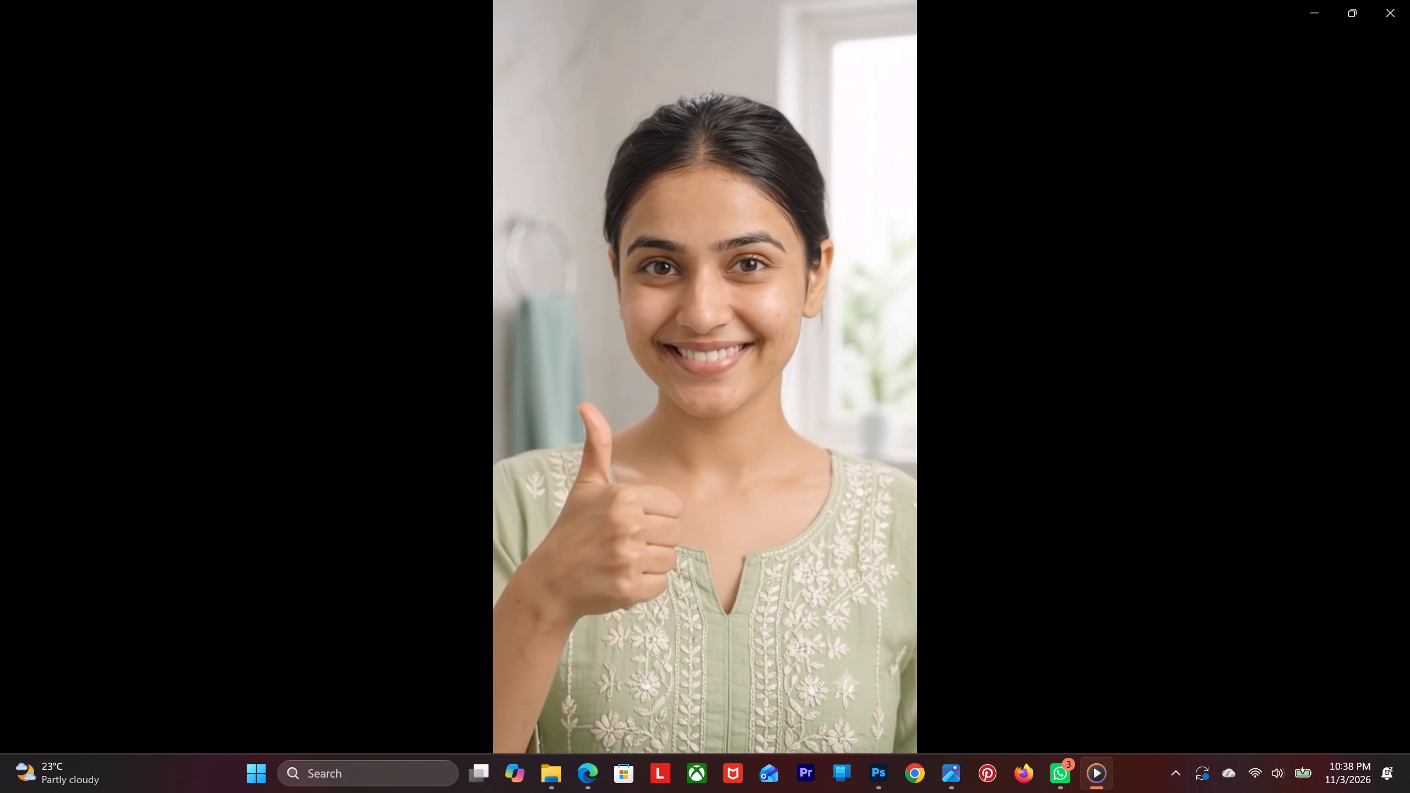
pyautogui.click(1409, 0)
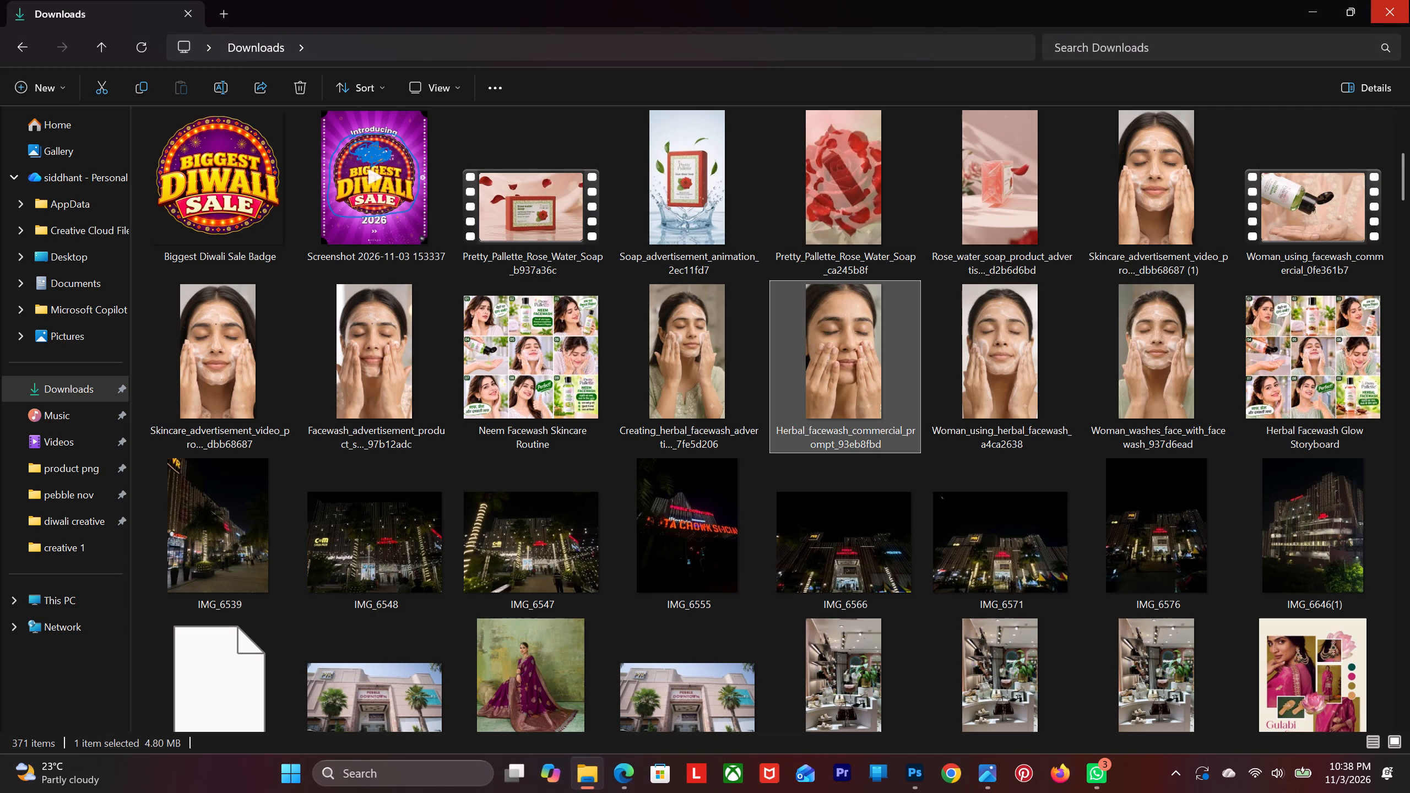
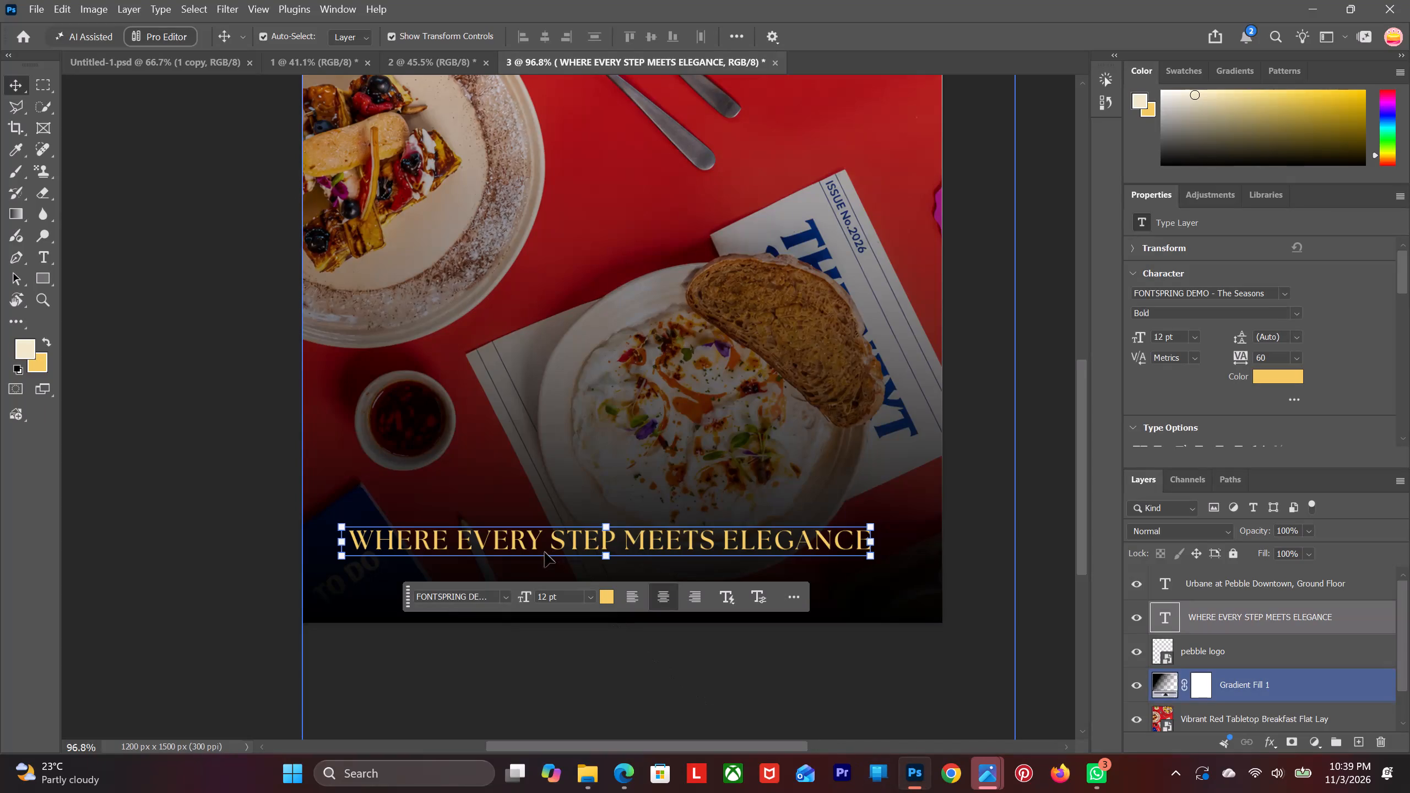
# Replace the gold headline text above the address line with the copied line "MAKE YOUR FESTIVE NIGHTS DELICIOUS!".
pyautogui.doubleClick(482, 542)
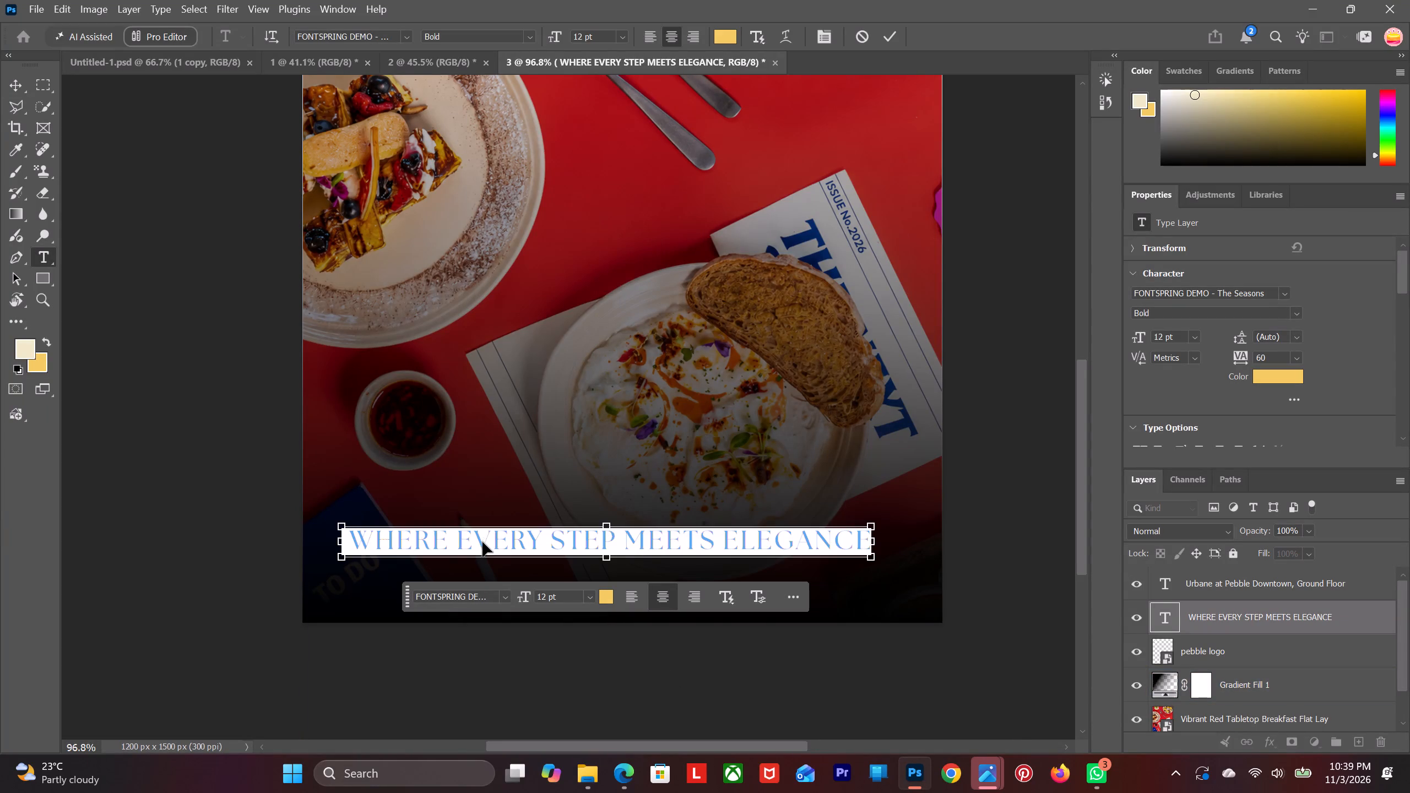
pyautogui.hotkey('ctrl', 'v')
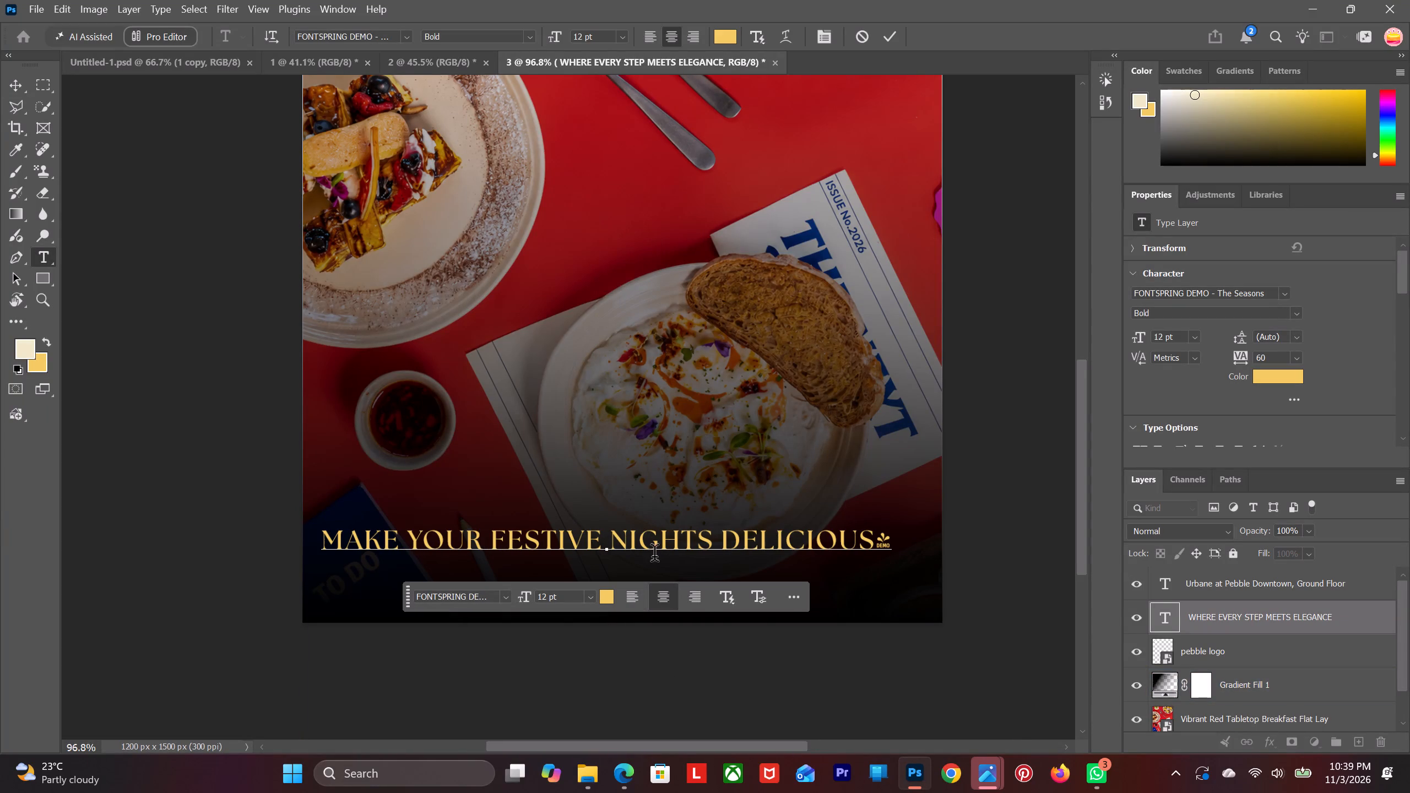
pyautogui.keyDown('alt'); pyautogui.scroll(-3, 571, 464); pyautogui.keyUp('alt')
pyautogui.scroll(-2, 570, 465)
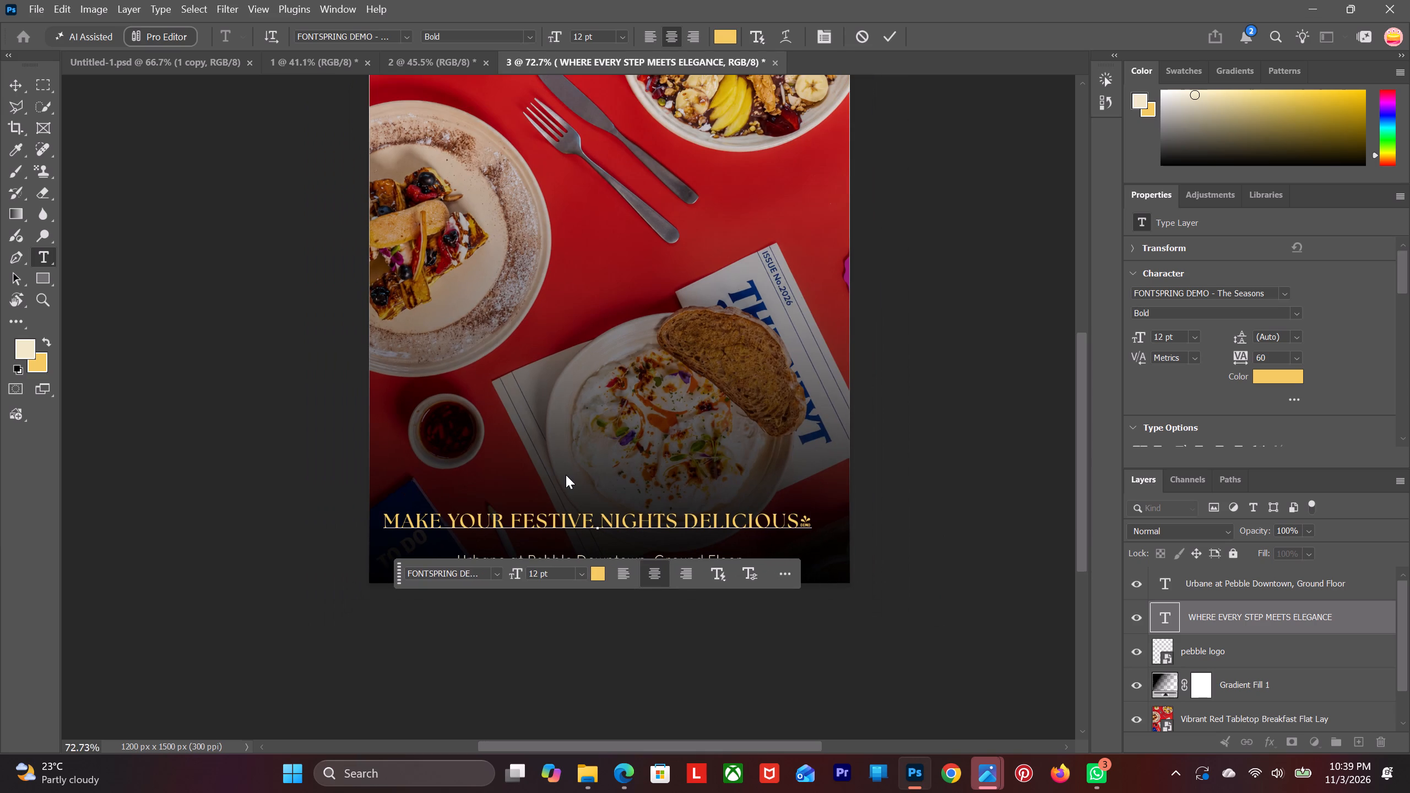
pyautogui.scroll(-4, 566, 475)
pyautogui.scroll(-2, 243, 376)
pyautogui.click(15, 79)
pyautogui.scroll(-3, 216, 292)
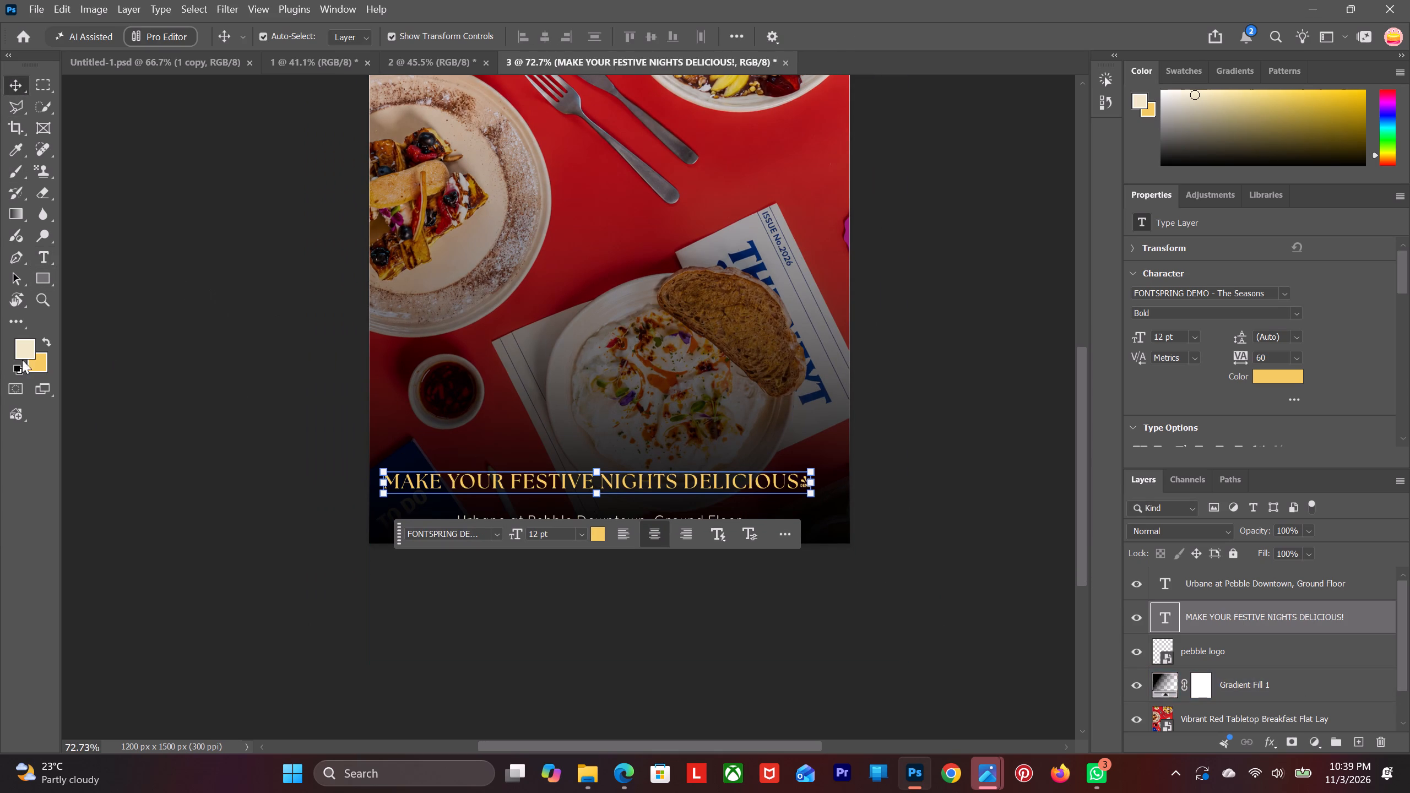
# Delete the exclamation mark at the end of the headline so it reads "MAKE YOUR FESTIVE NIGHTS DELICIOUS".
pyautogui.click(49, 258)
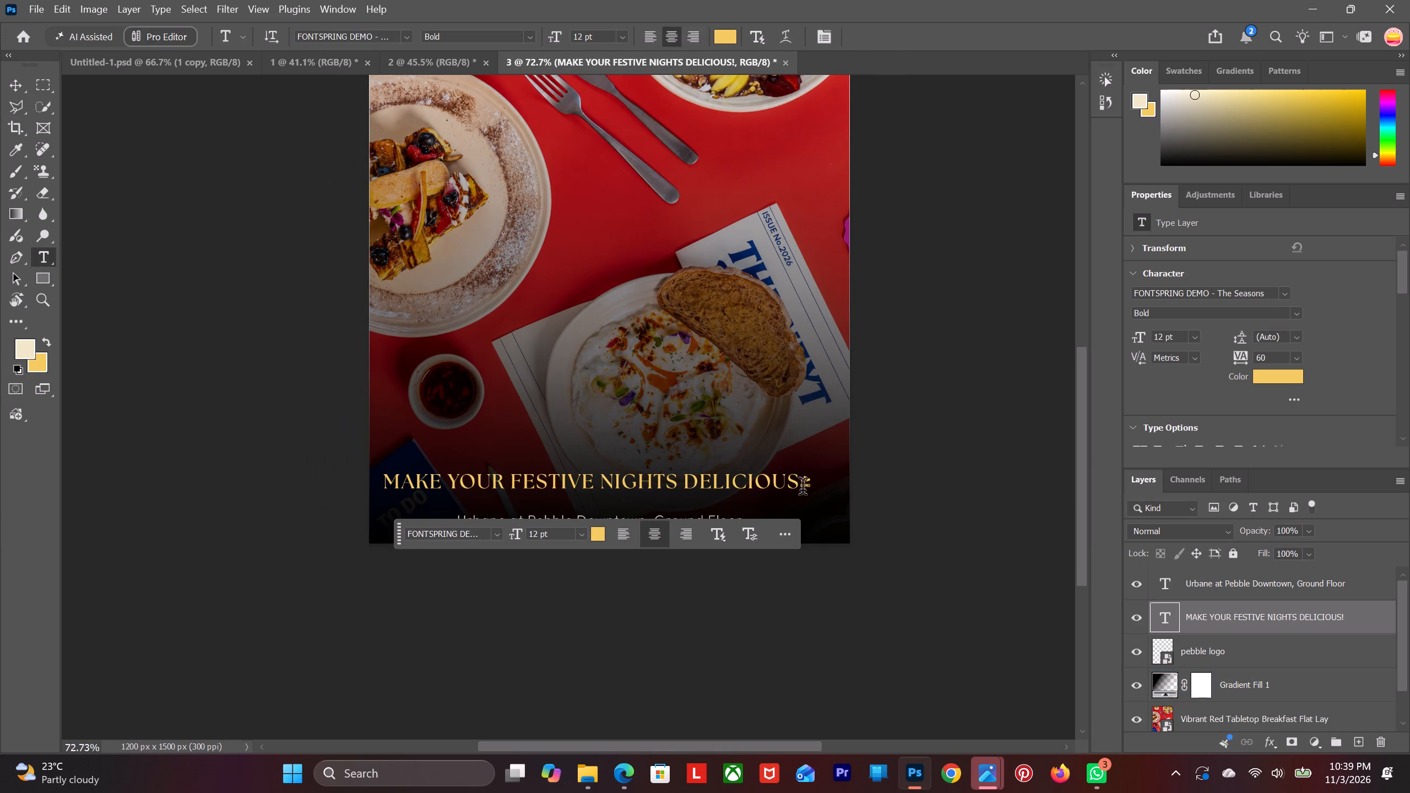
pyautogui.moveTo(804, 488); pyautogui.dragTo(817, 488)
pyautogui.press('BackSpace')
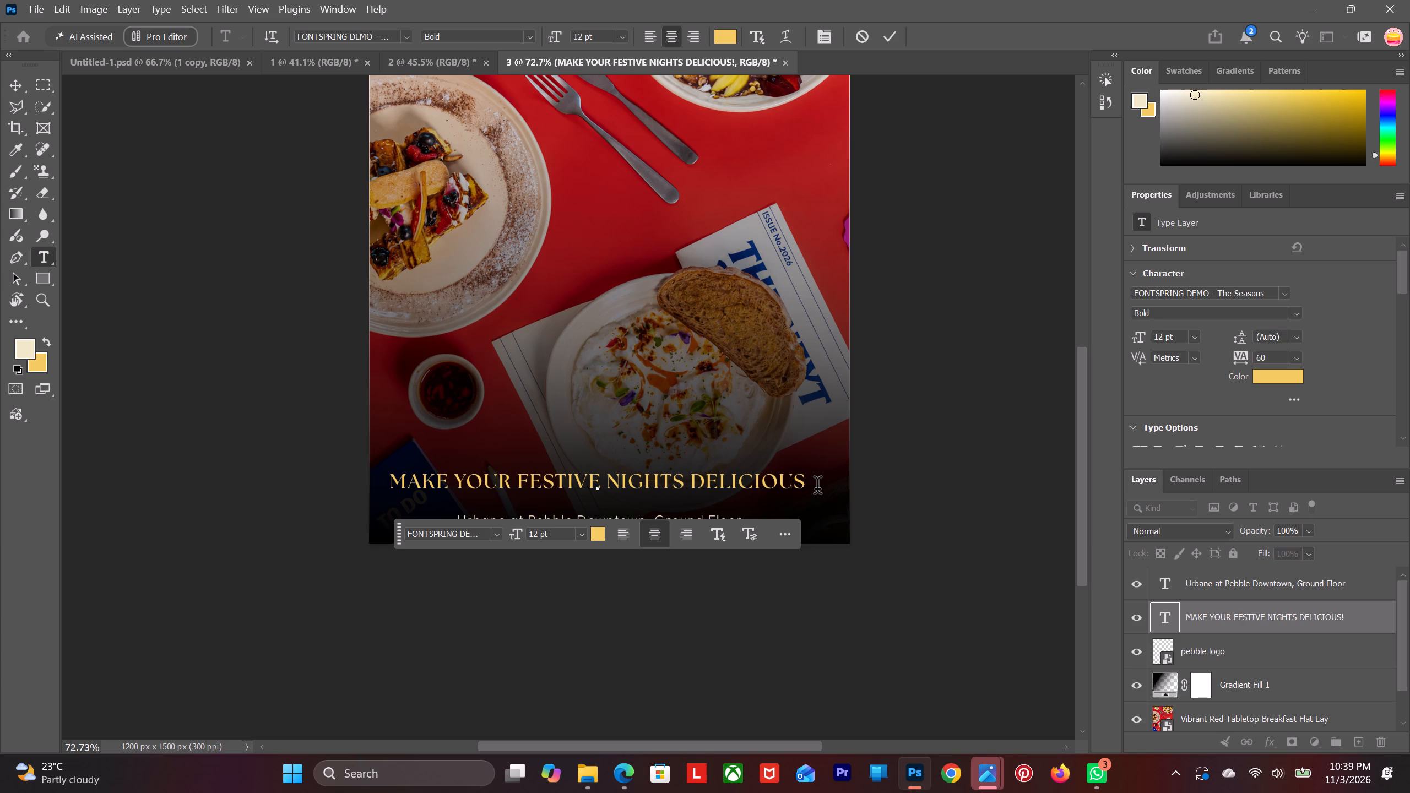
pyautogui.click(148, 258)
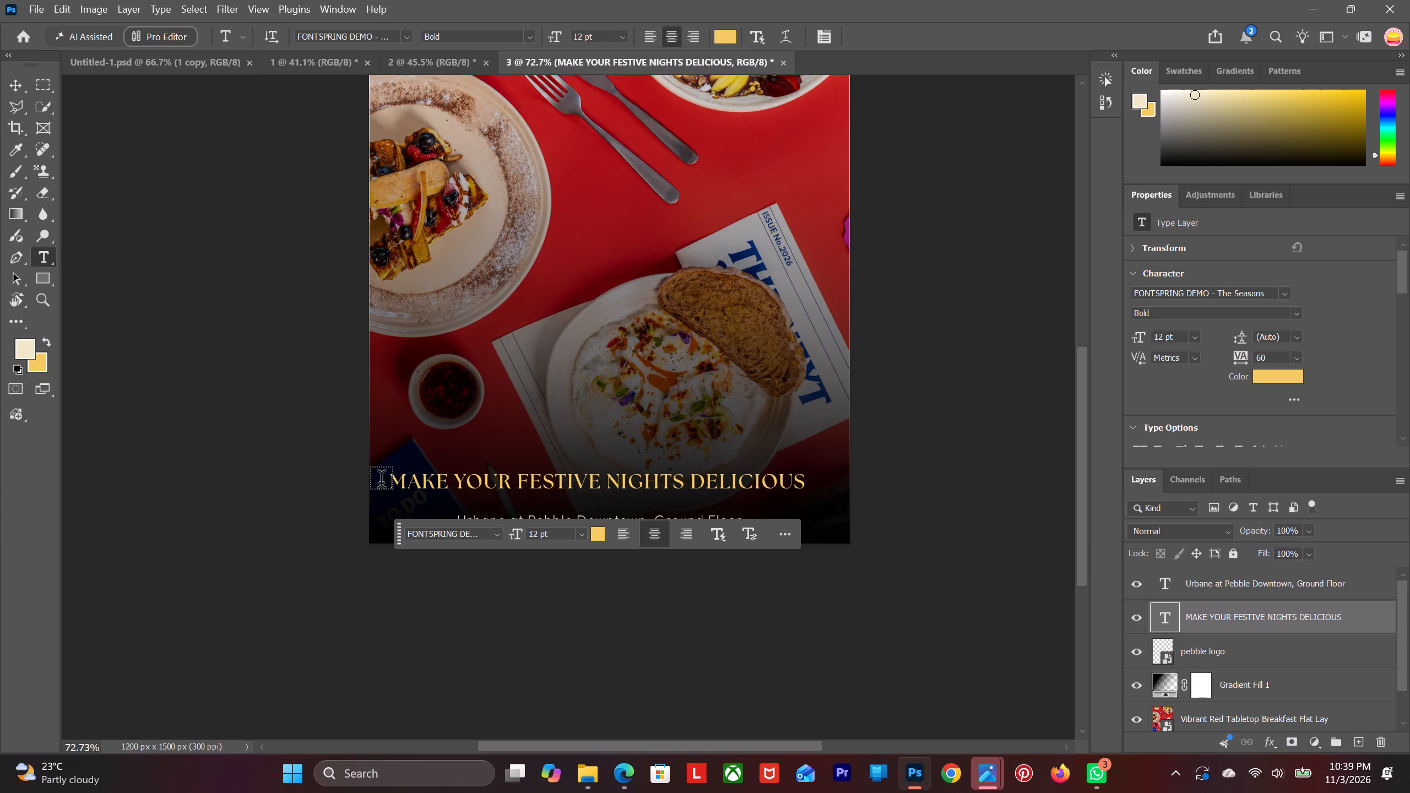
# Open the "Urbane at Pebble Downtown, Ground Floor" line below the headline for editing with all its text selected.
pyautogui.click(18, 75)
pyautogui.scroll(-5, 159, 189)
pyautogui.click(252, 323)
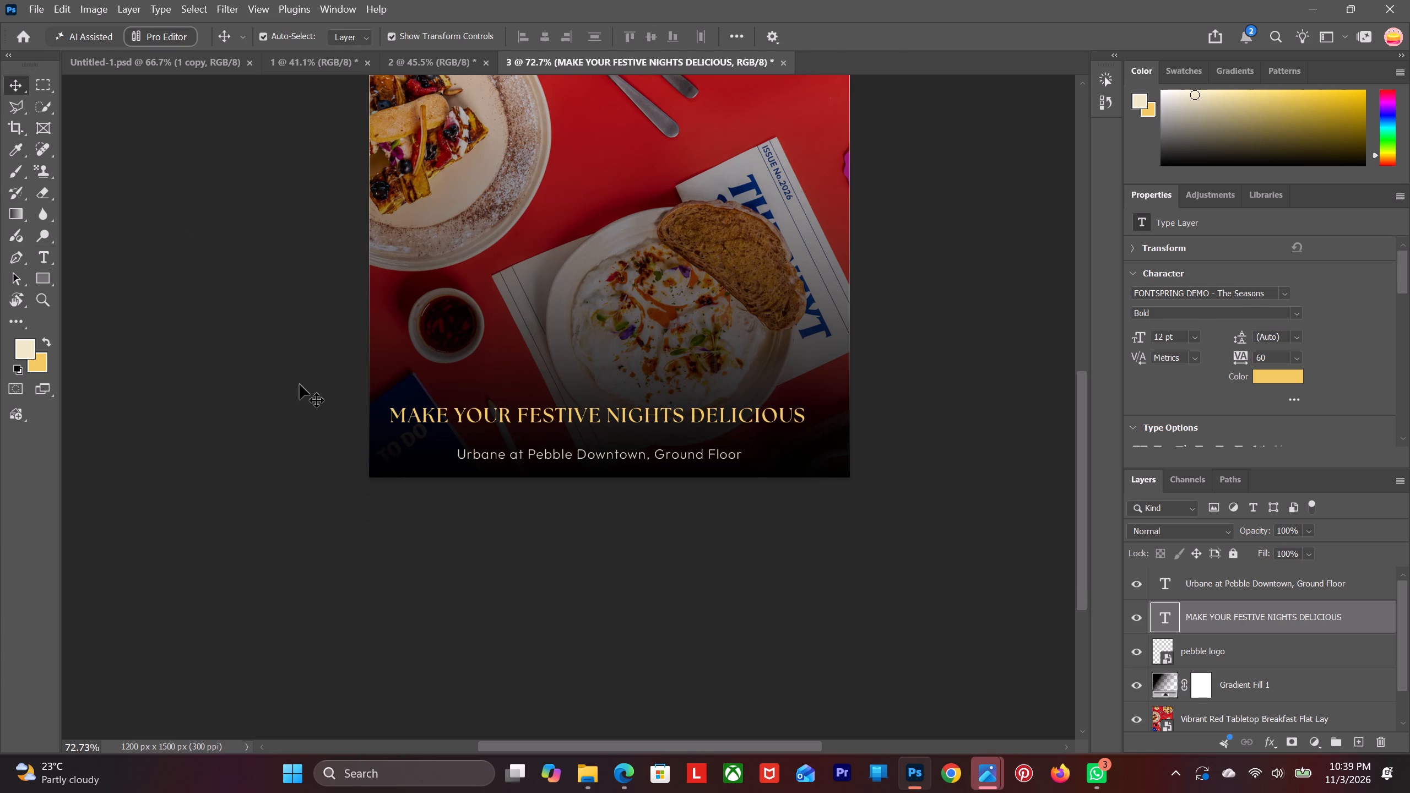
pyautogui.doubleClick(475, 454)
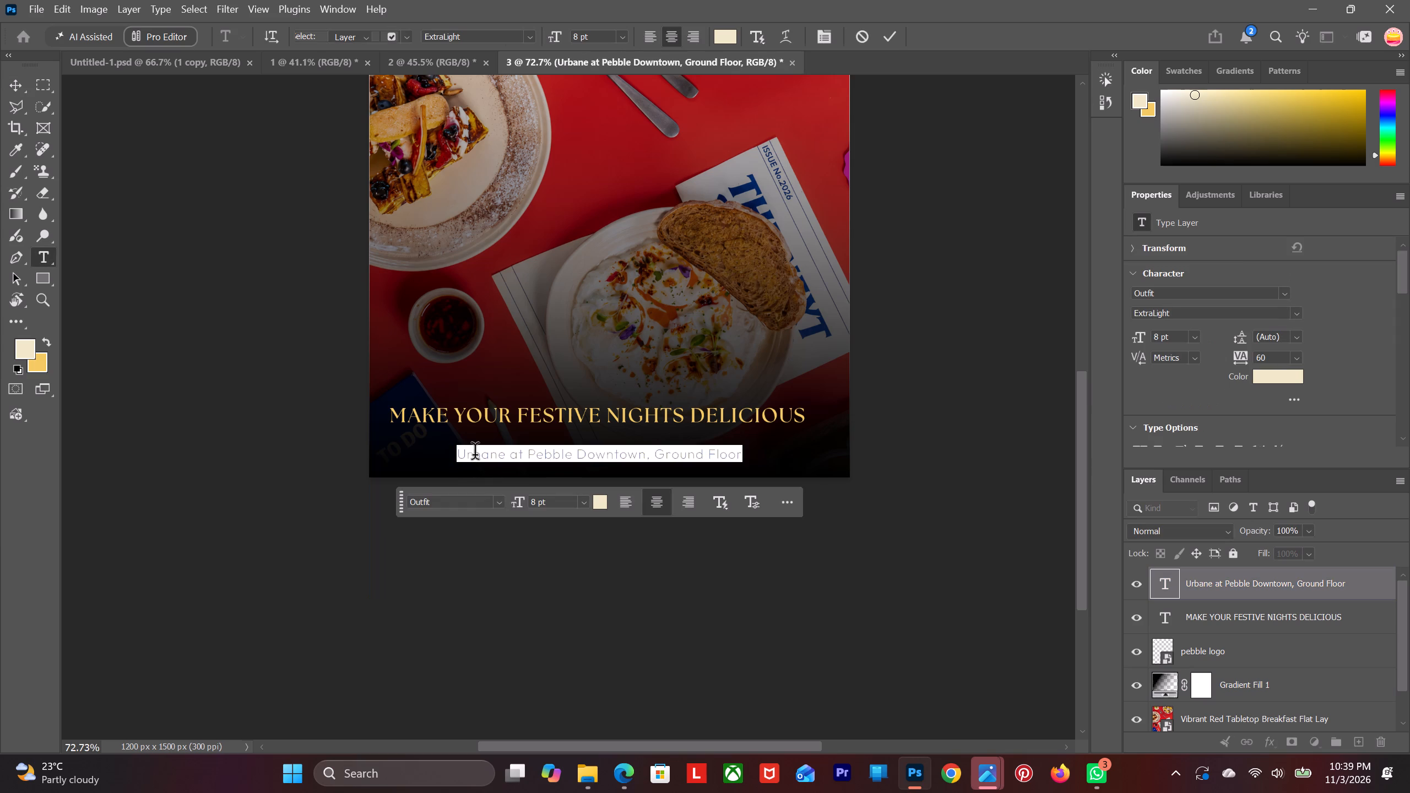
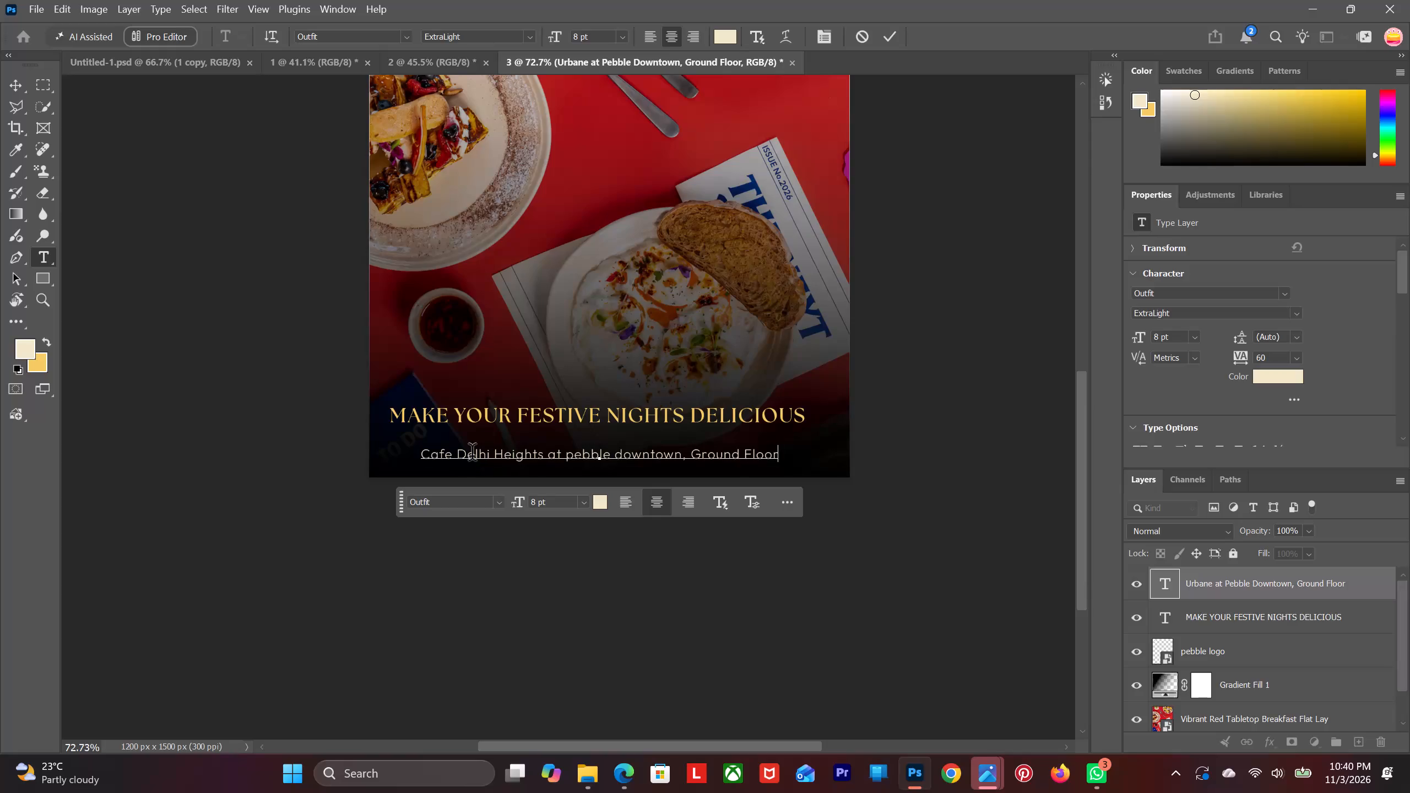
# Commit the address line below the headline as "Cafe Delhi Heights at pebble downtown, Ground Floor" and deselect it.
pyautogui.click(1, 70)
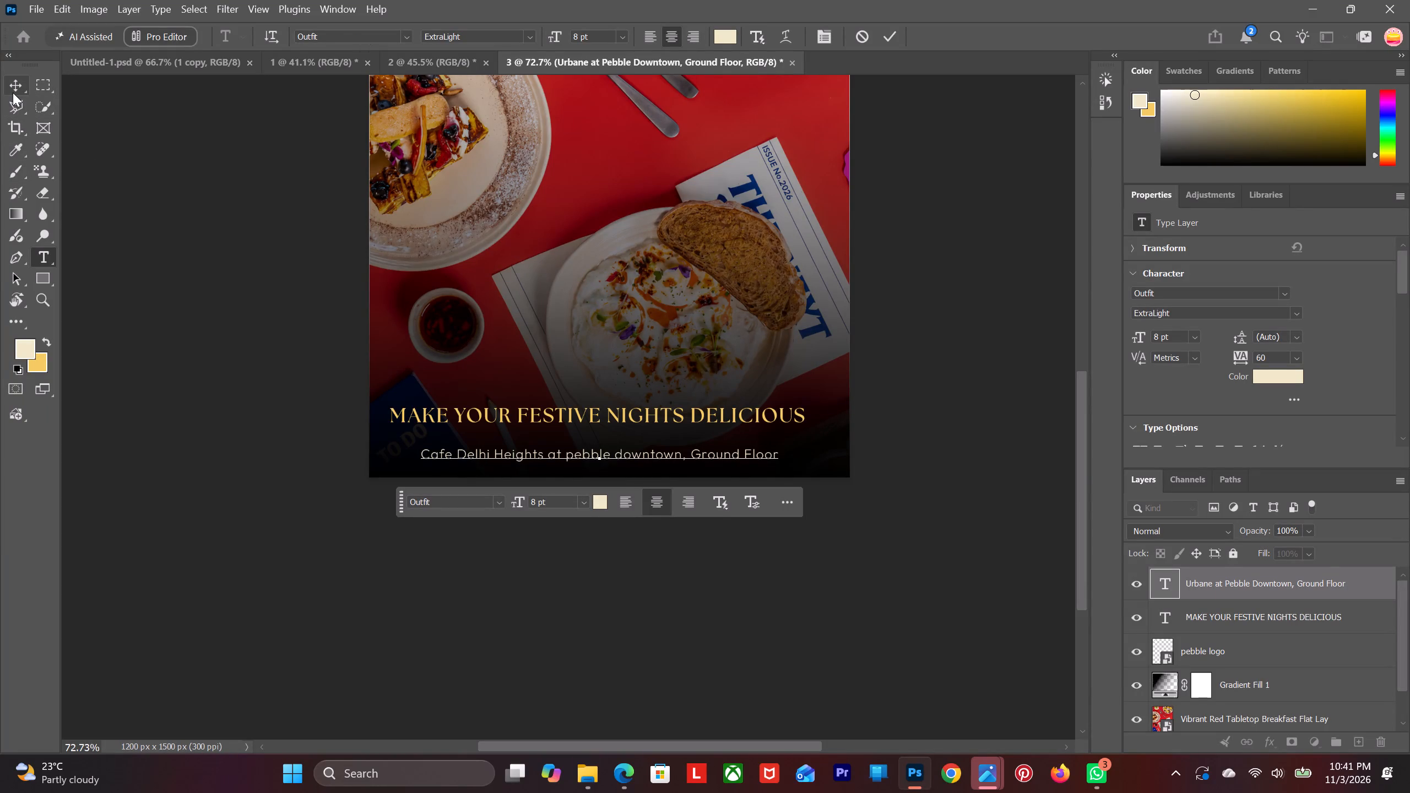
pyautogui.click(13, 93)
pyautogui.click(103, 174)
pyautogui.keyDown('alt'); pyautogui.scroll(-4, 279, 396); pyautogui.keyUp('alt')
pyautogui.scroll(6, 279, 396)
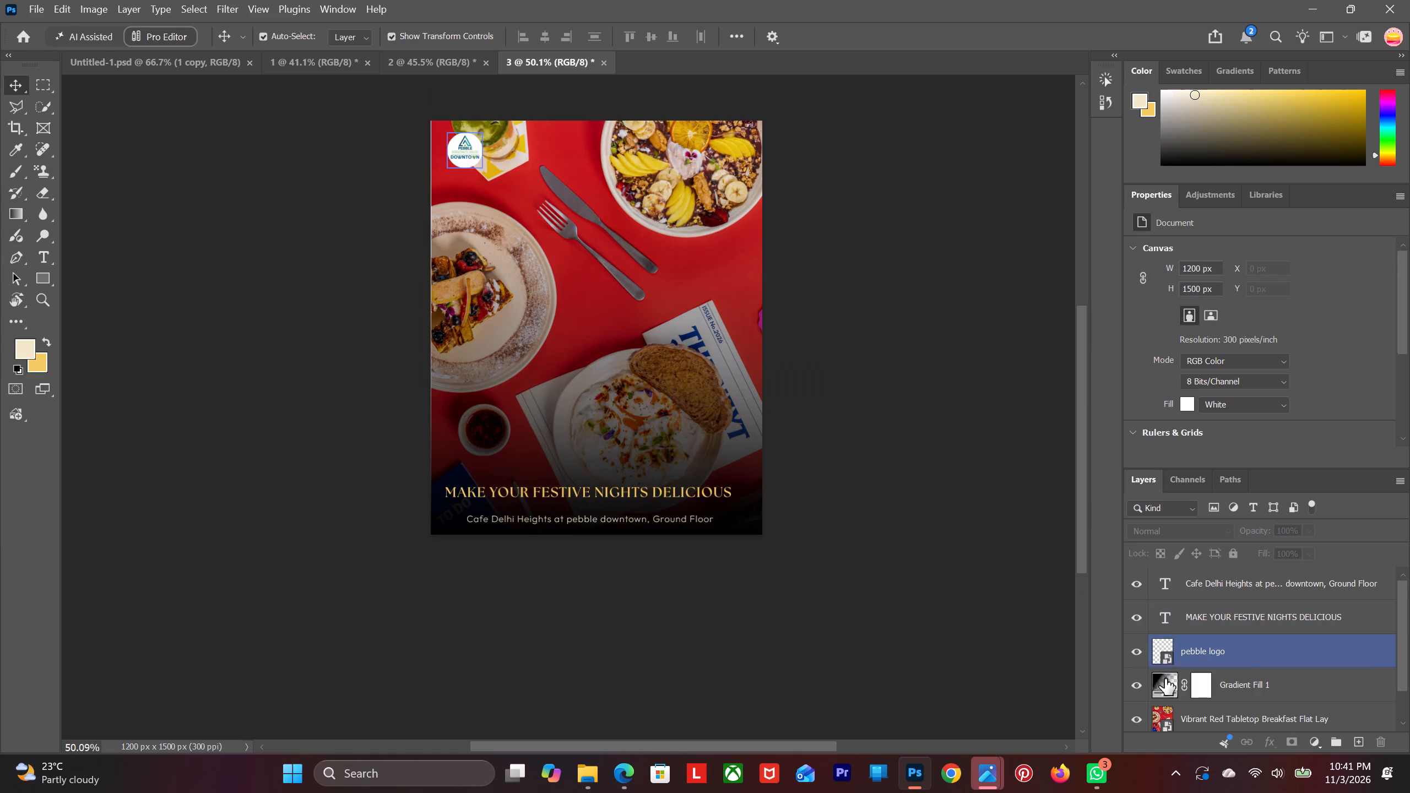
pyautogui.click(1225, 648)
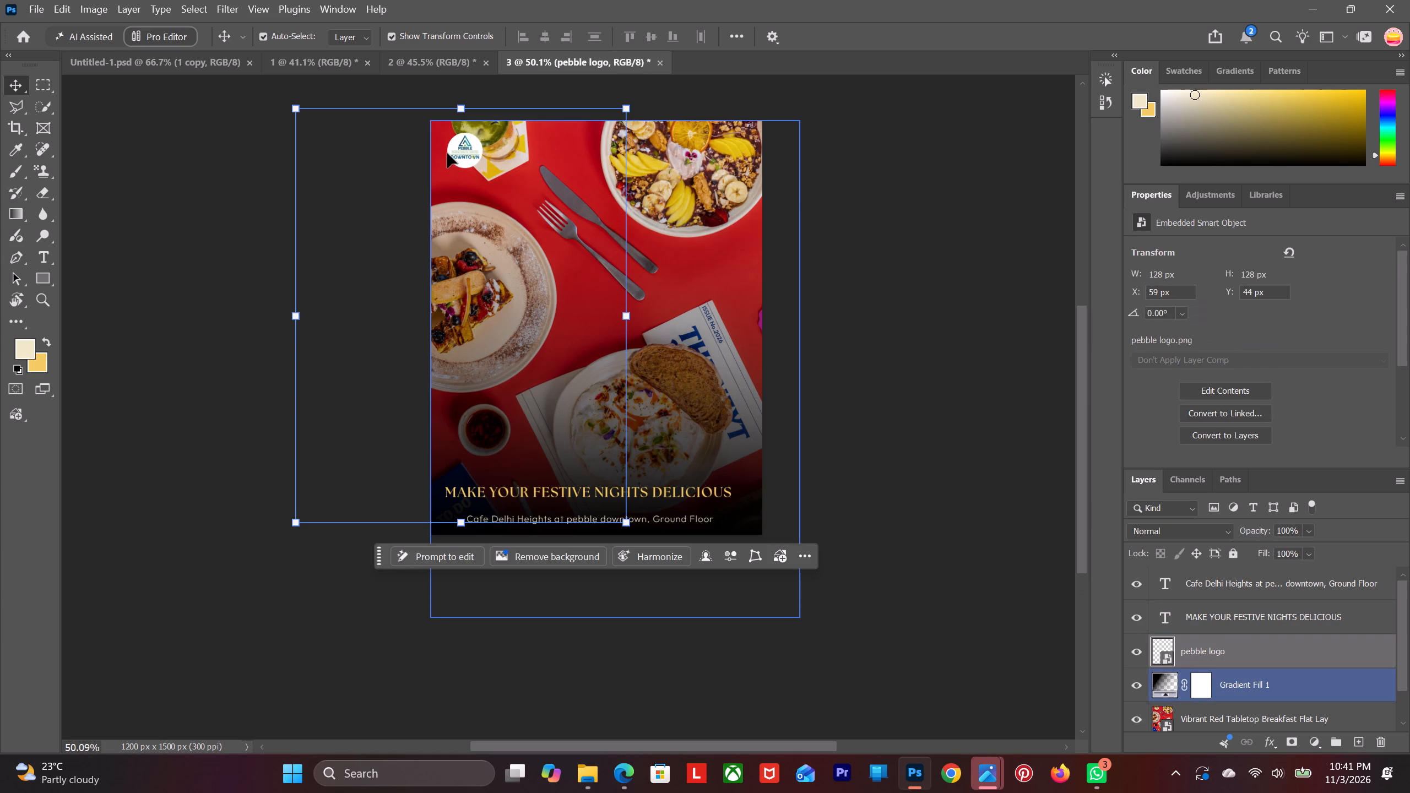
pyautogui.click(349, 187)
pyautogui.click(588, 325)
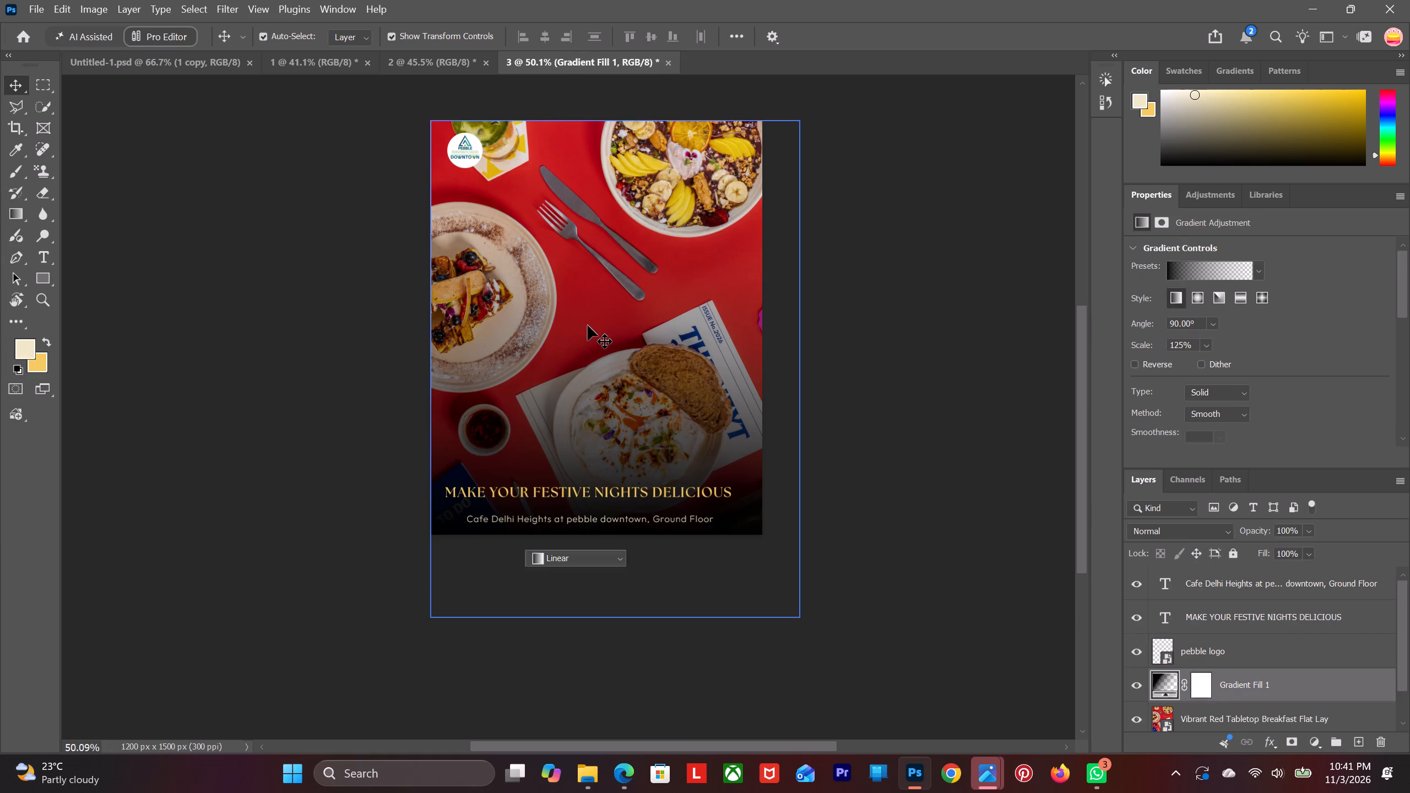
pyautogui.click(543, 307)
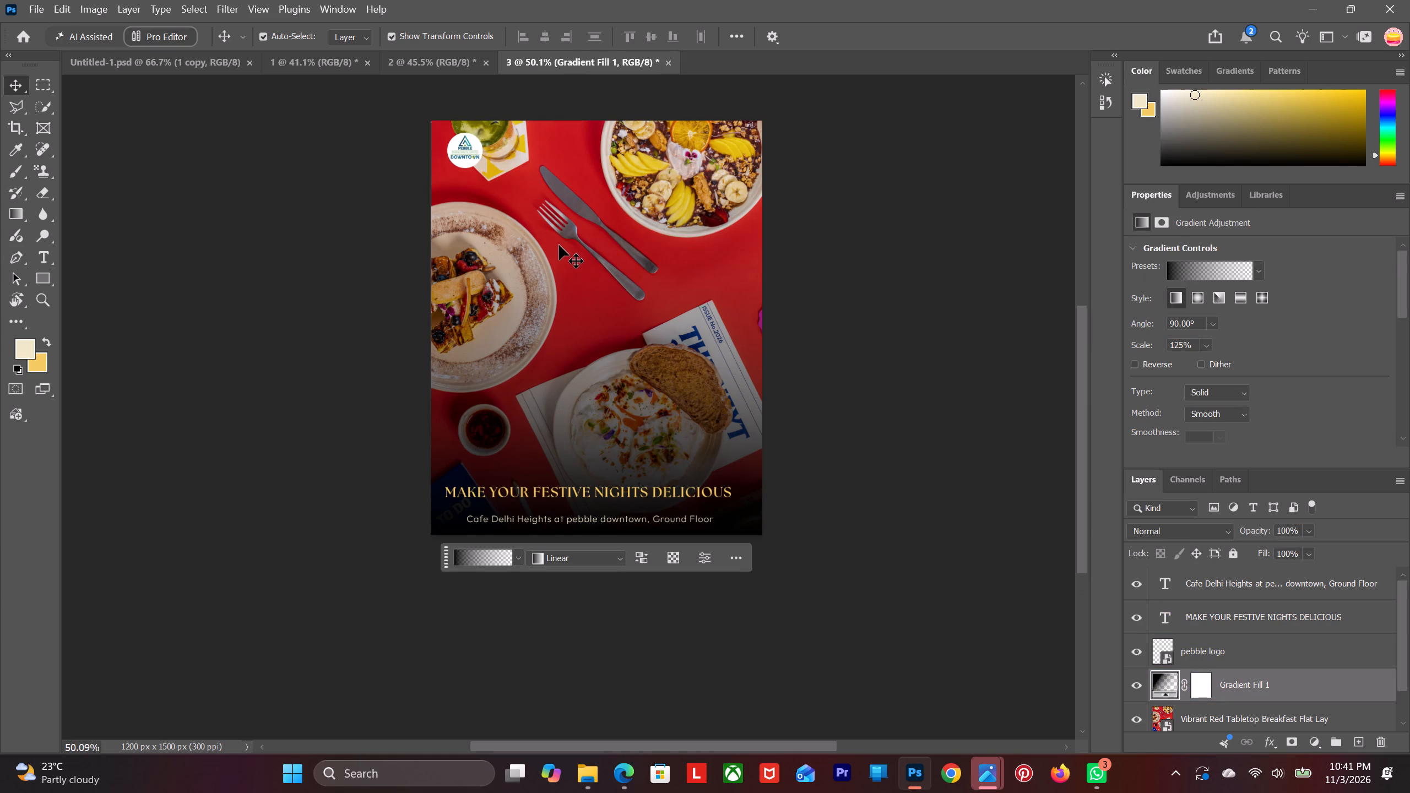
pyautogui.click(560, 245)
# Enlarge the red tabletop breakfast photo proportionally past the canvas's left edge to about 1210 × 1514 px.
pyautogui.click(1237, 711)
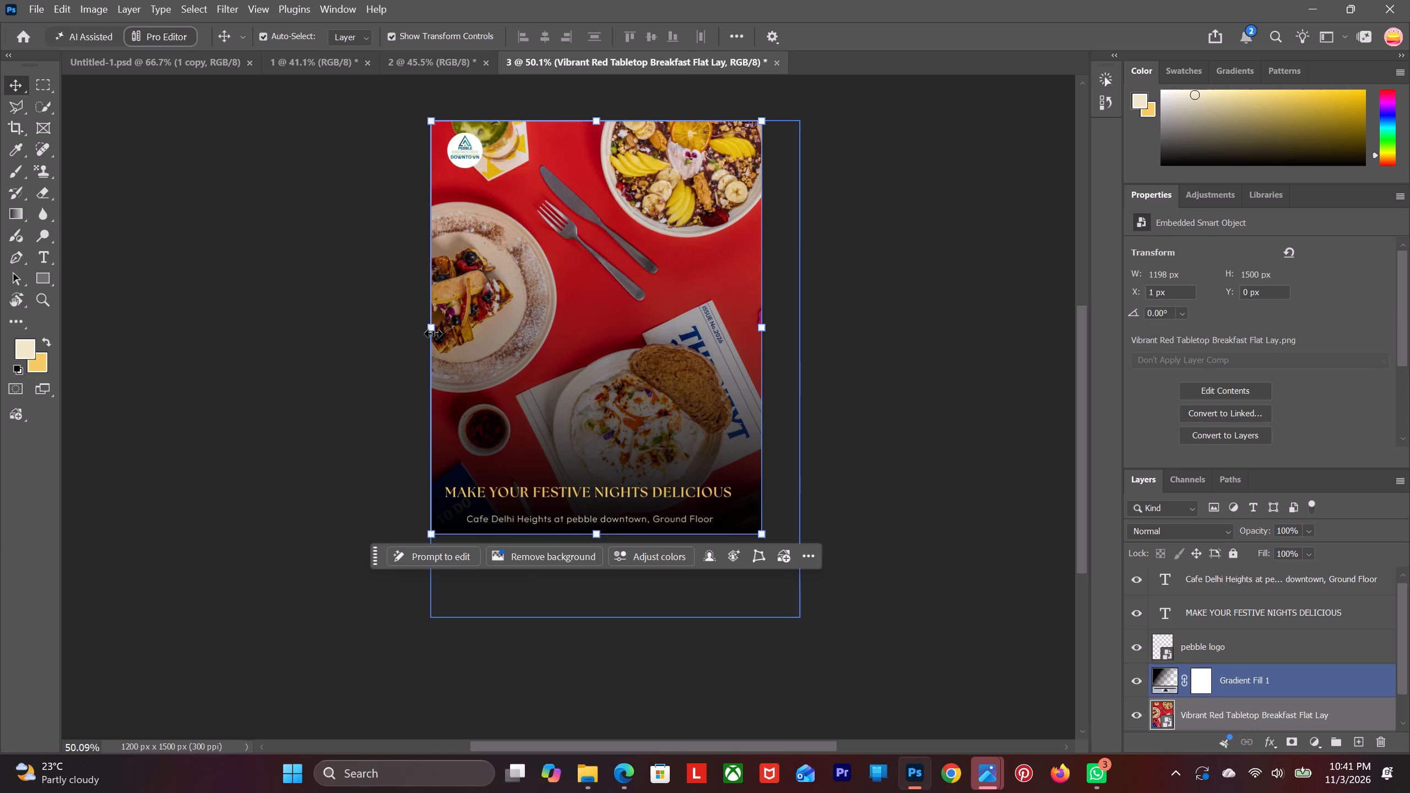
pyautogui.moveTo(432, 333); pyautogui.dragTo(427, 332)
pyautogui.click(367, 324)
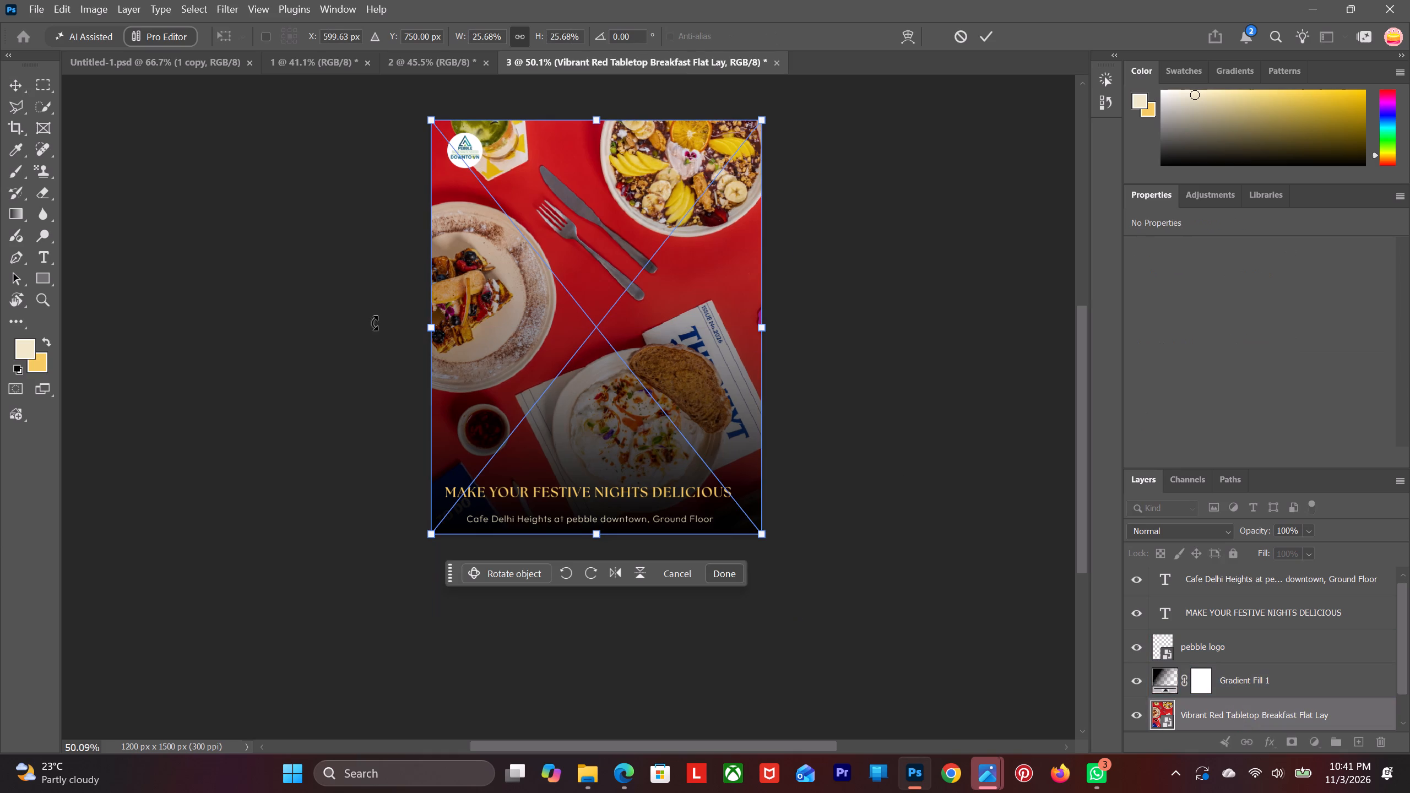
pyautogui.moveTo(427, 332); pyautogui.dragTo(419, 329)
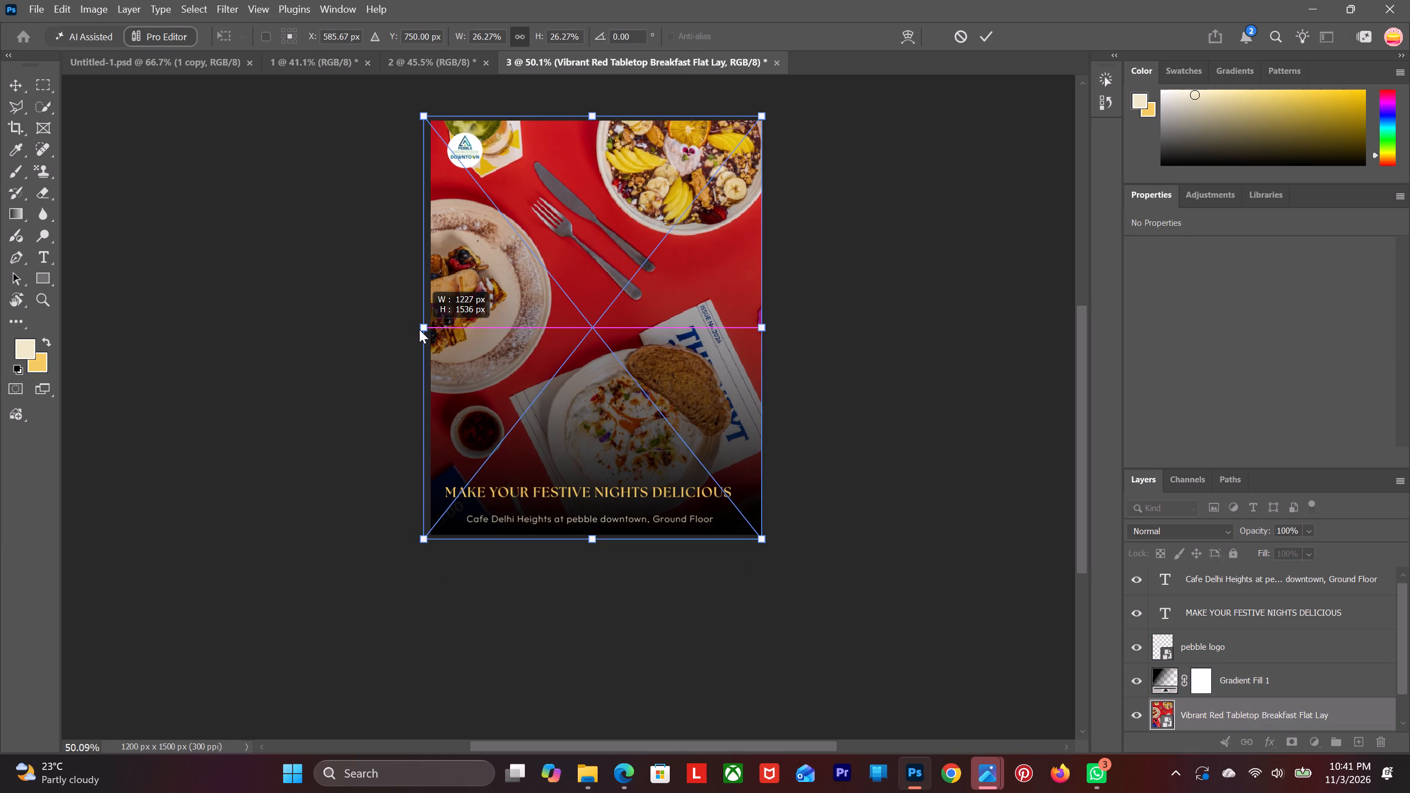
pyautogui.moveTo(419, 329); pyautogui.dragTo(421, 328)
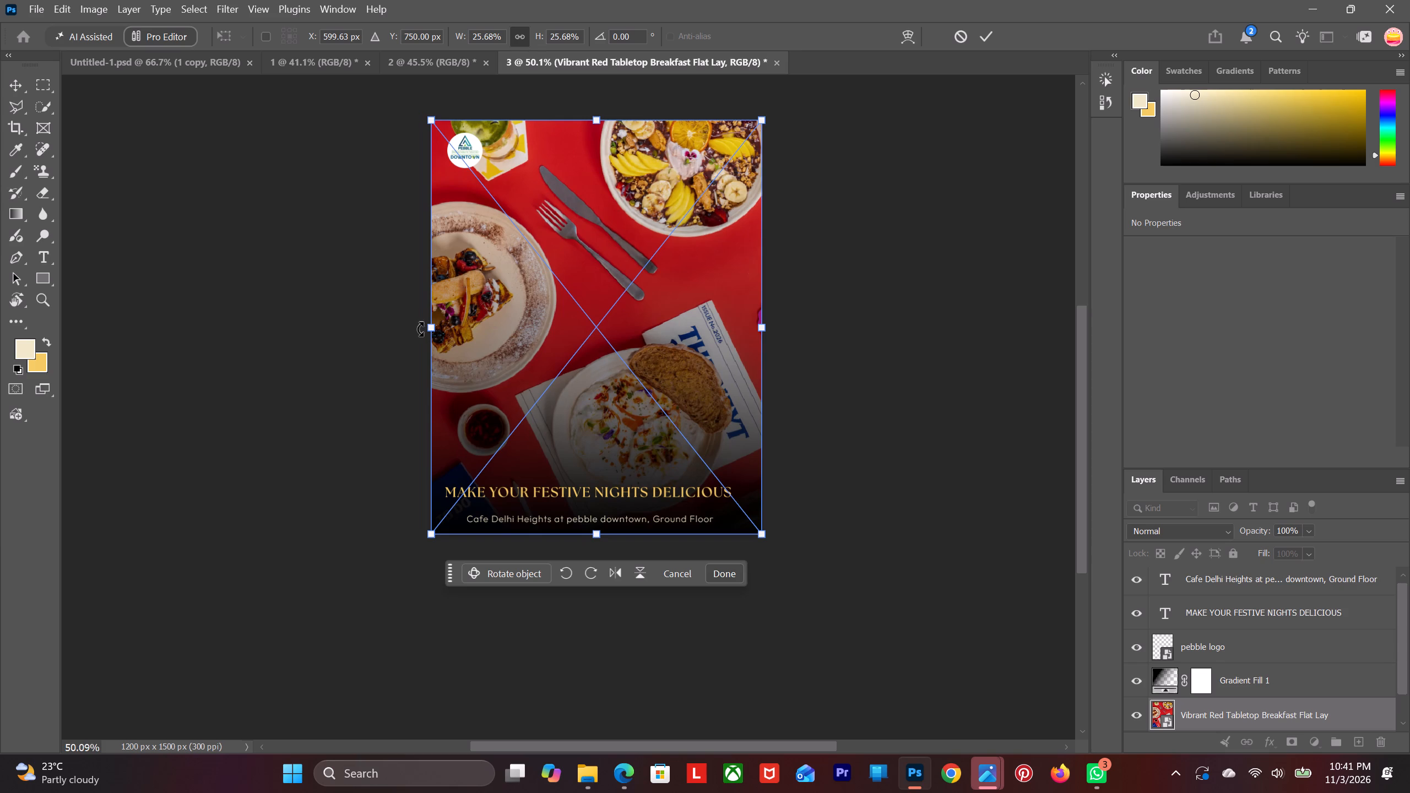
pyautogui.keyDown('alt'); pyautogui.scroll(10, 416, 328); pyautogui.keyUp('alt')
pyautogui.scroll(6, 386, 331)
pyautogui.scroll(5, 291, 312)
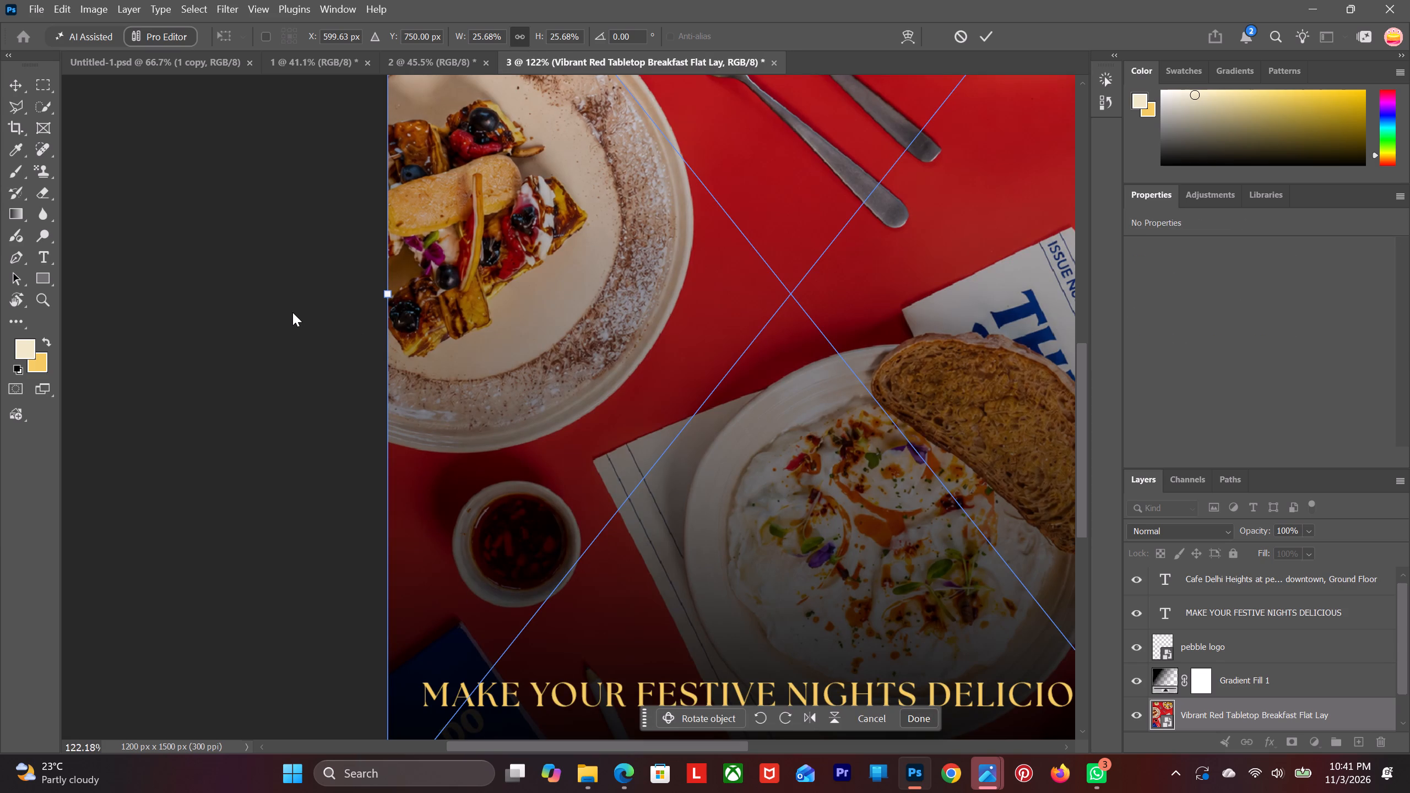
pyautogui.keyDown('alt'); pyautogui.scroll(-6, 291, 313); pyautogui.keyUp('alt')
pyautogui.moveTo(1083, 497); pyautogui.dragTo(1083, 496)
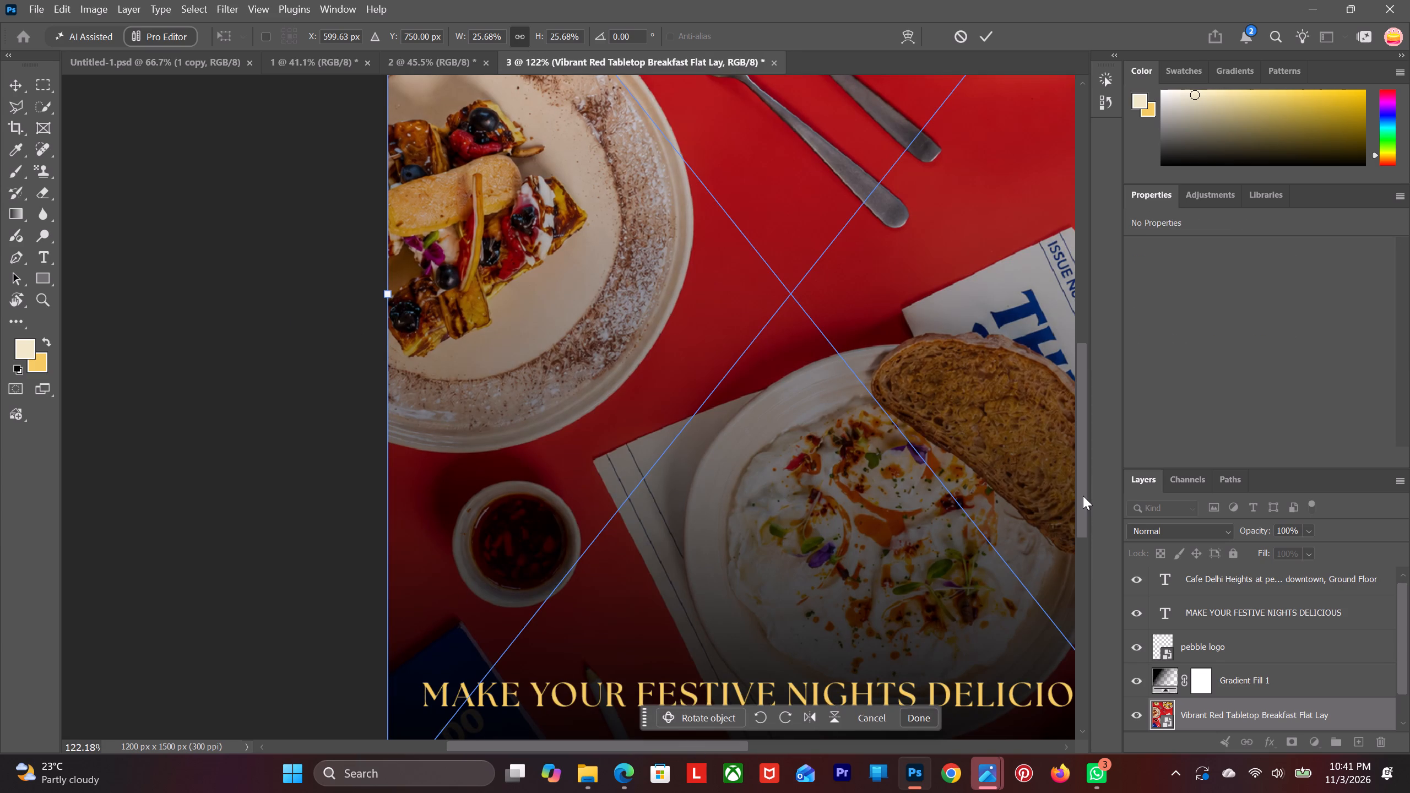
pyautogui.moveTo(1083, 496); pyautogui.dragTo(1081, 376)
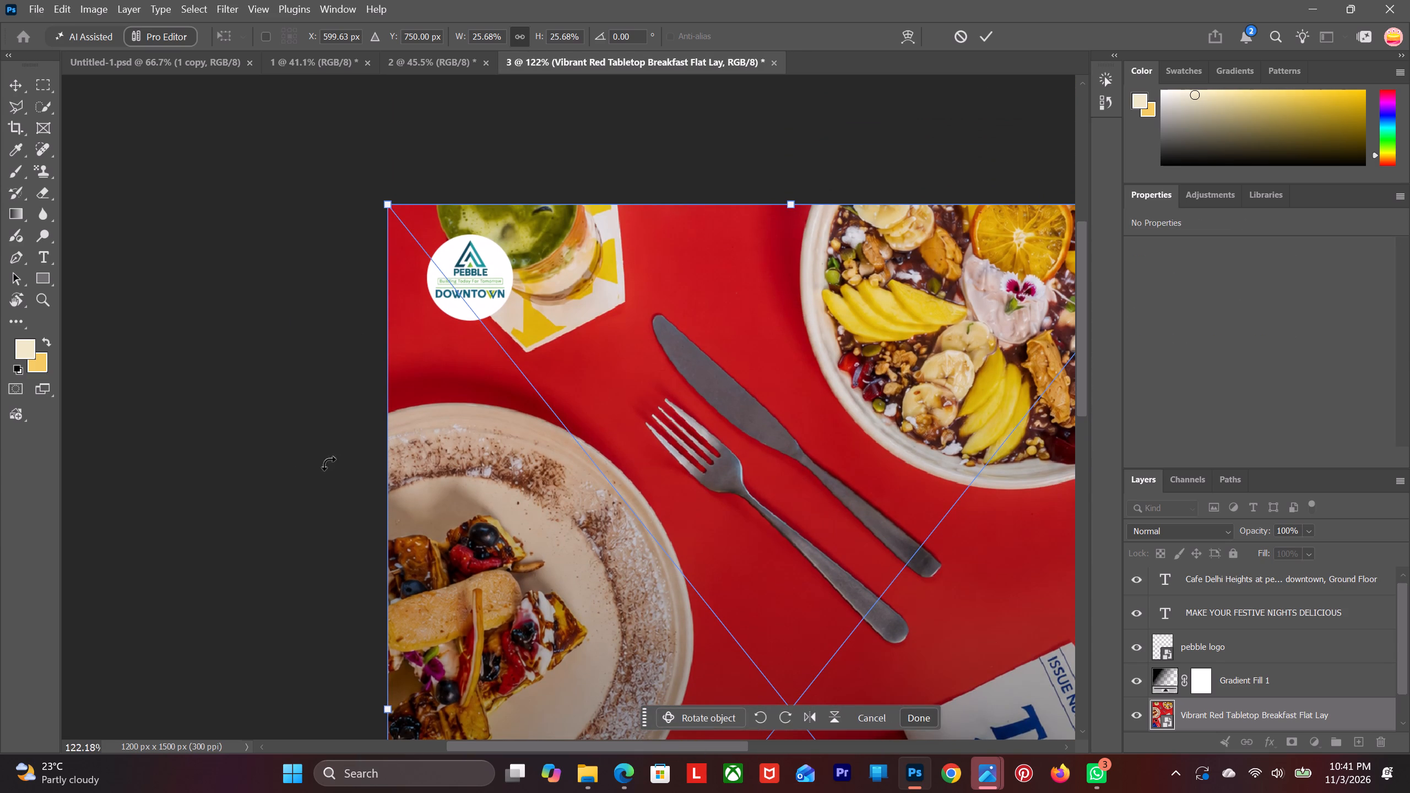
pyautogui.scroll(-3, 189, 485)
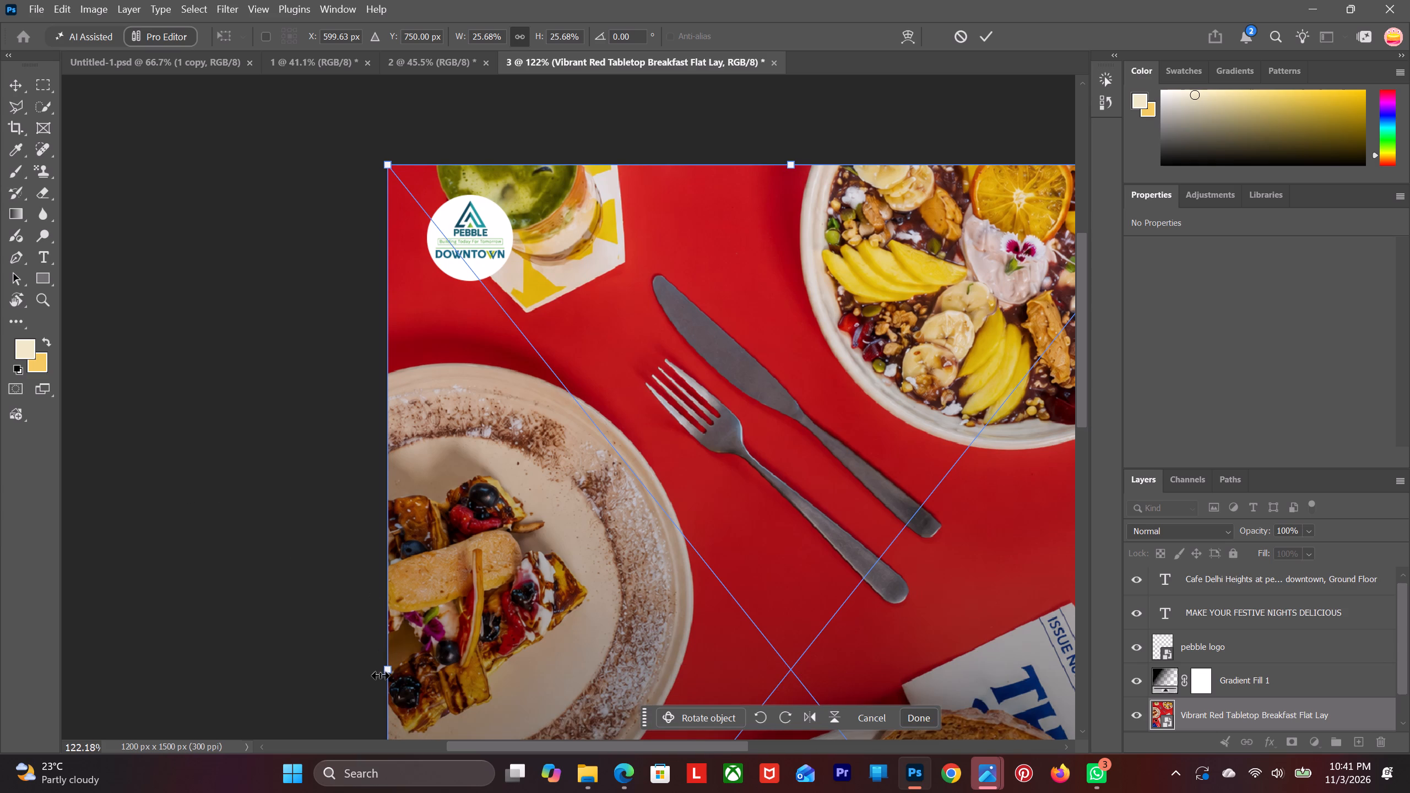
pyautogui.moveTo(380, 675); pyautogui.dragTo(374, 675)
pyautogui.moveTo(387, 673); pyautogui.dragTo(386, 670)
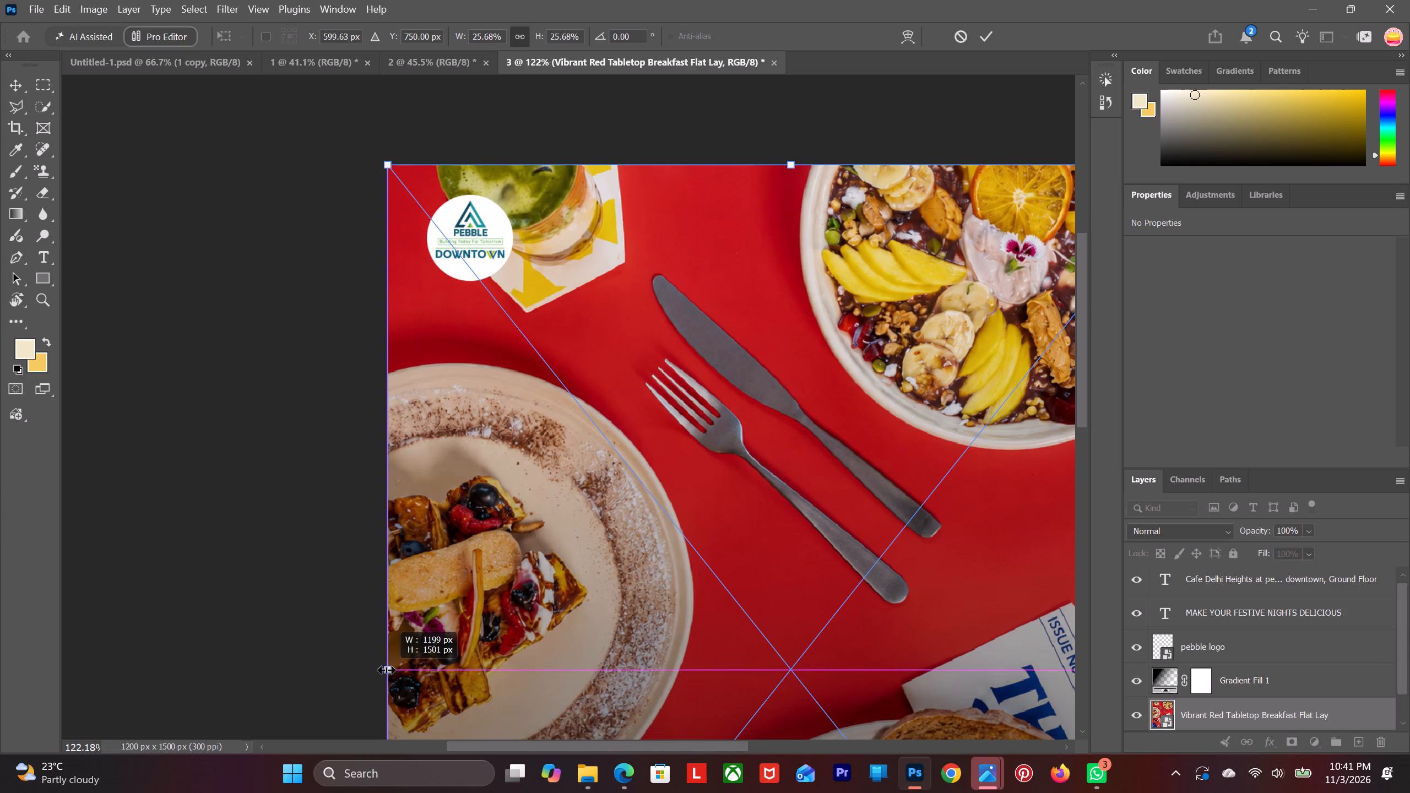
pyautogui.moveTo(386, 670); pyautogui.dragTo(379, 667)
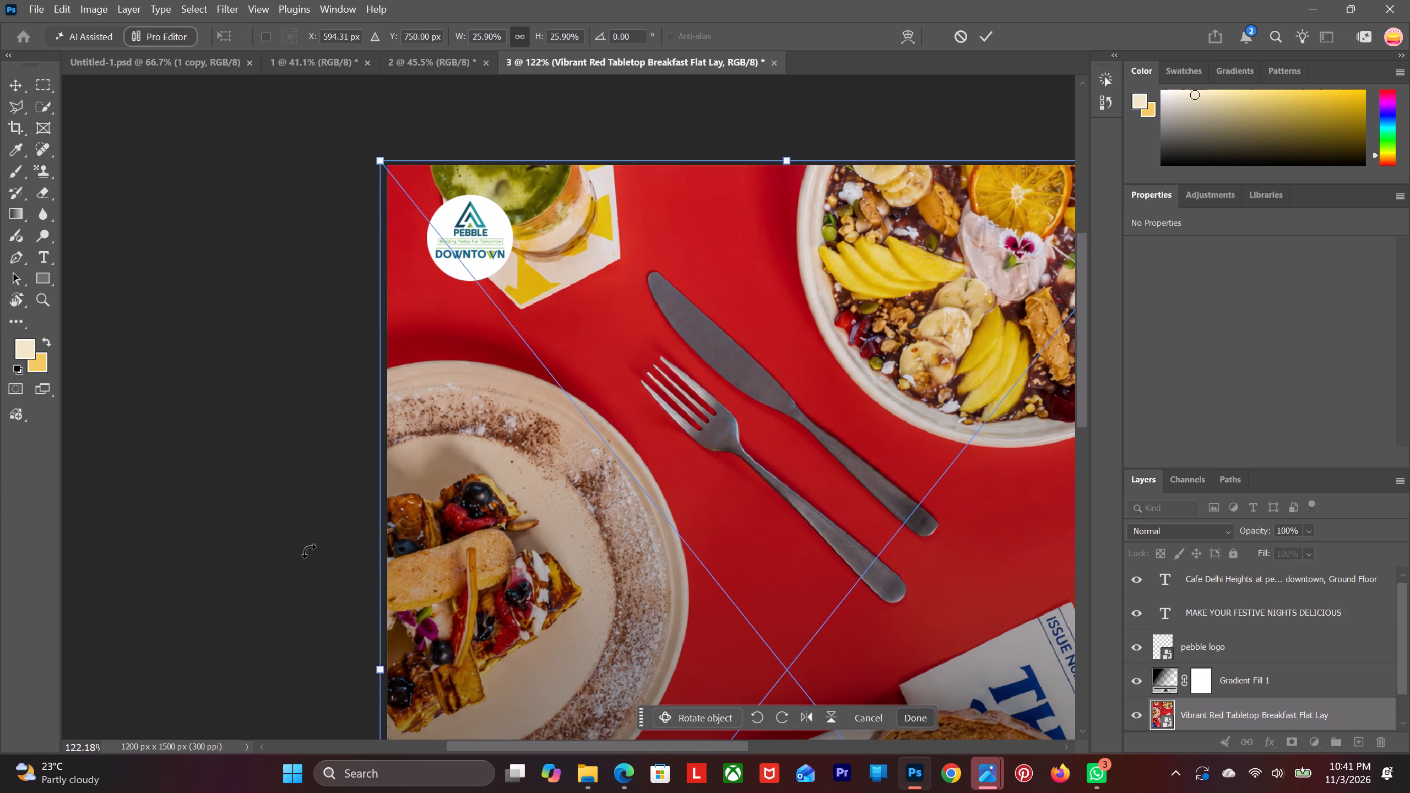
pyautogui.scroll(-20, 307, 536)
pyautogui.scroll(-12, 307, 536)
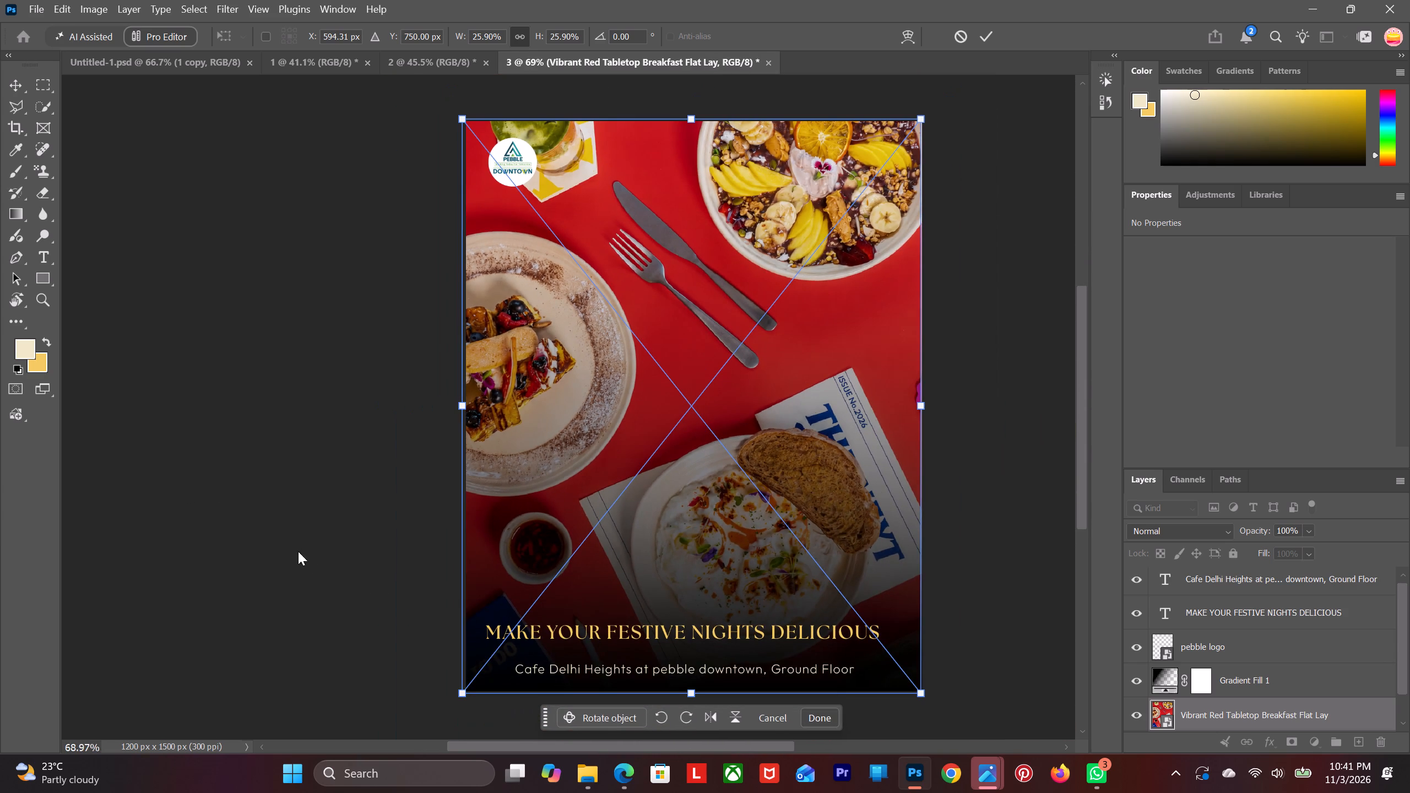
pyautogui.click(341, 544)
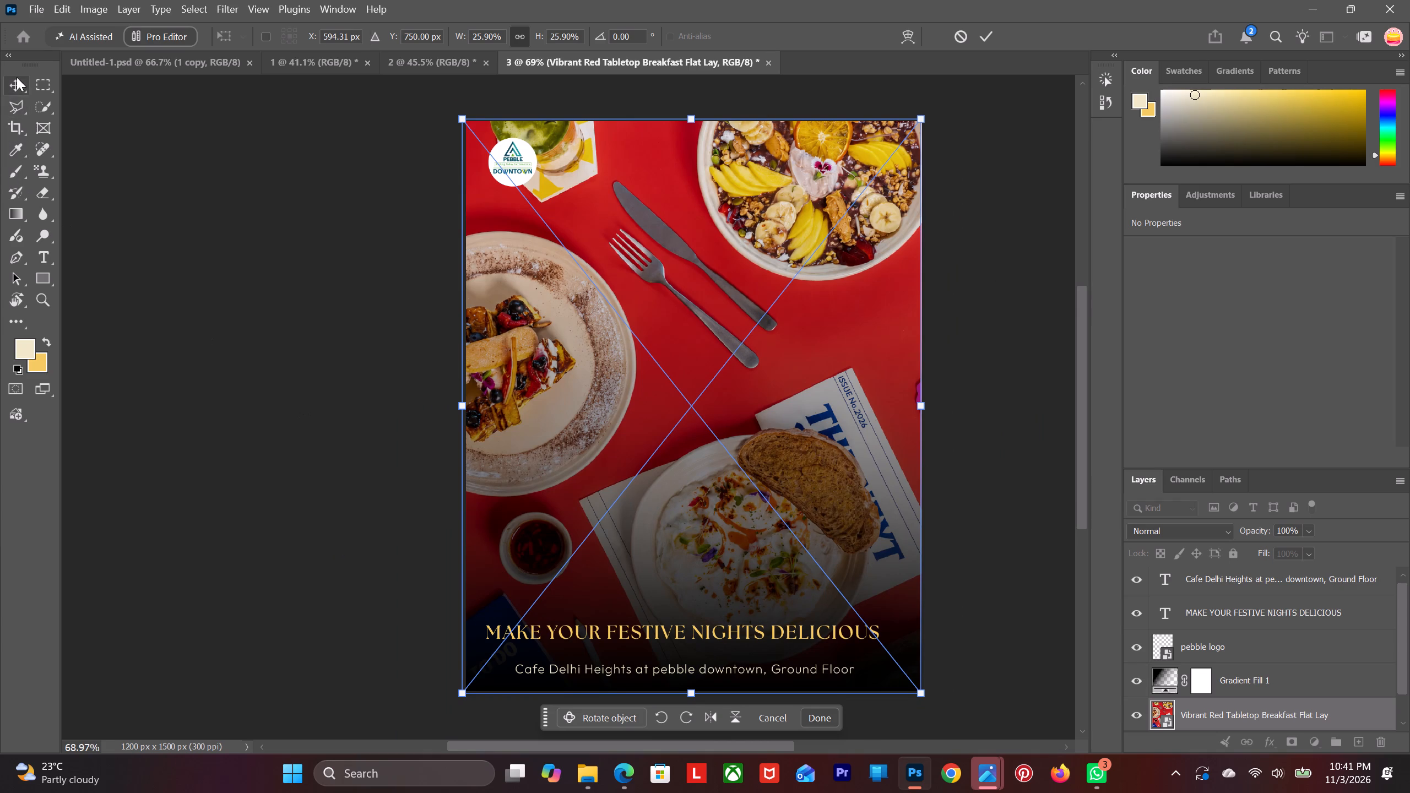
pyautogui.click(17, 77)
pyautogui.click(149, 208)
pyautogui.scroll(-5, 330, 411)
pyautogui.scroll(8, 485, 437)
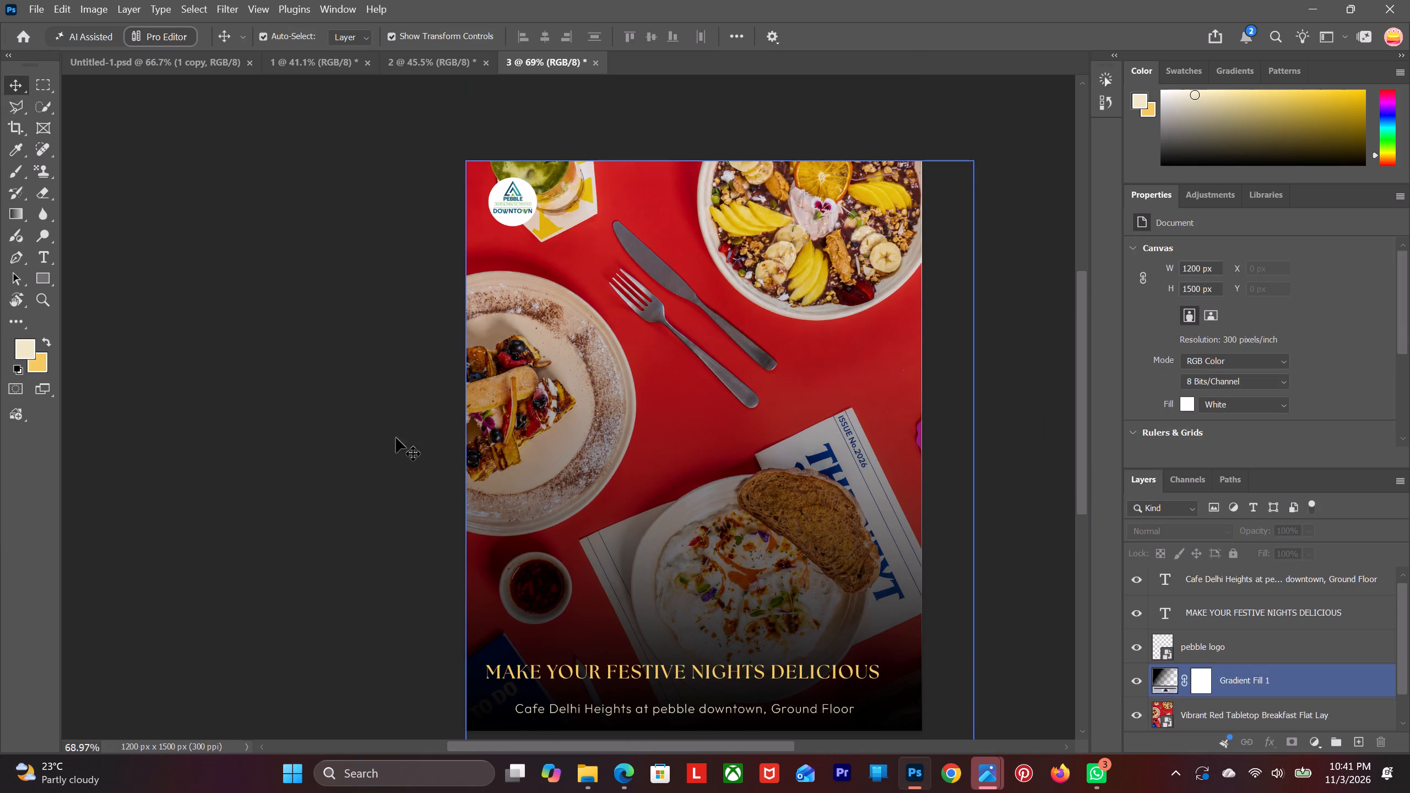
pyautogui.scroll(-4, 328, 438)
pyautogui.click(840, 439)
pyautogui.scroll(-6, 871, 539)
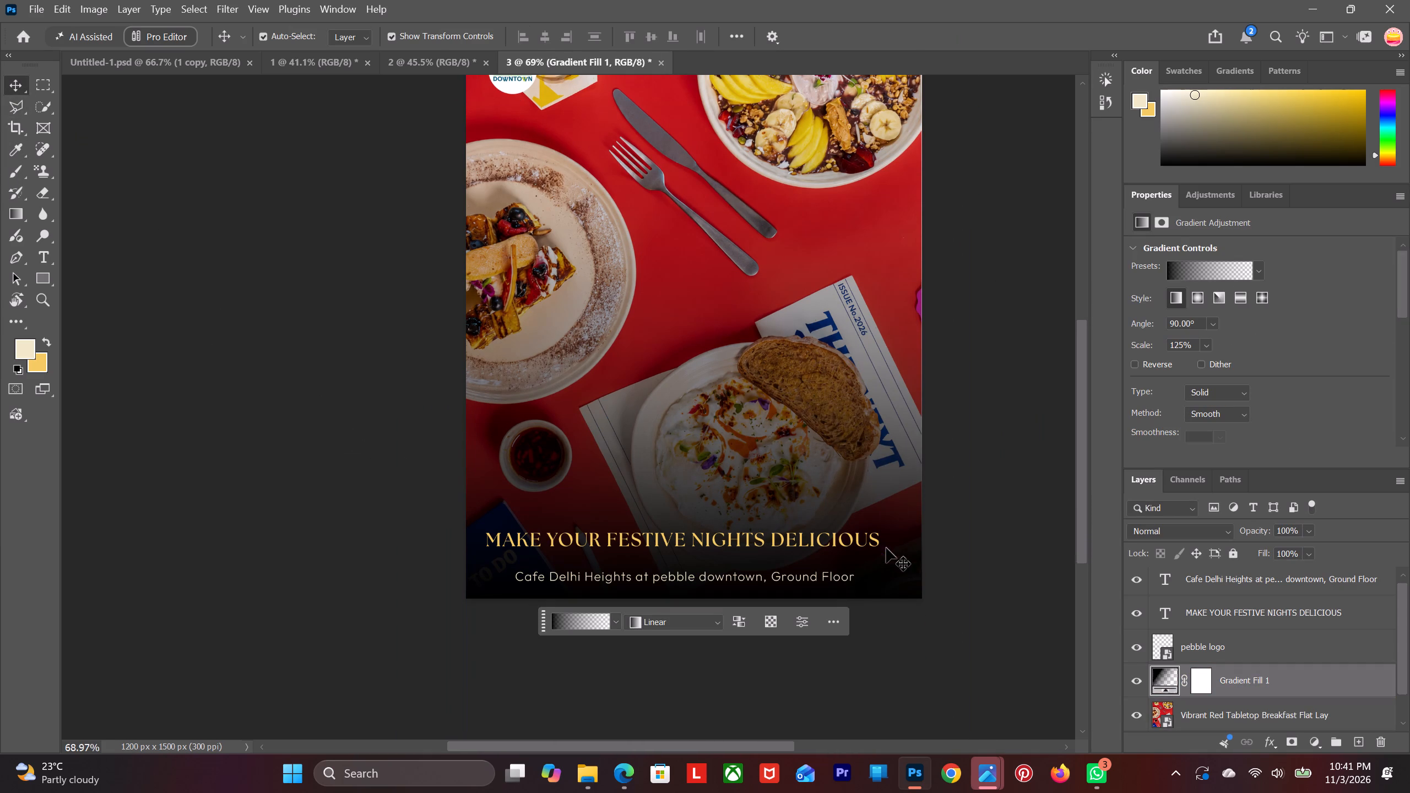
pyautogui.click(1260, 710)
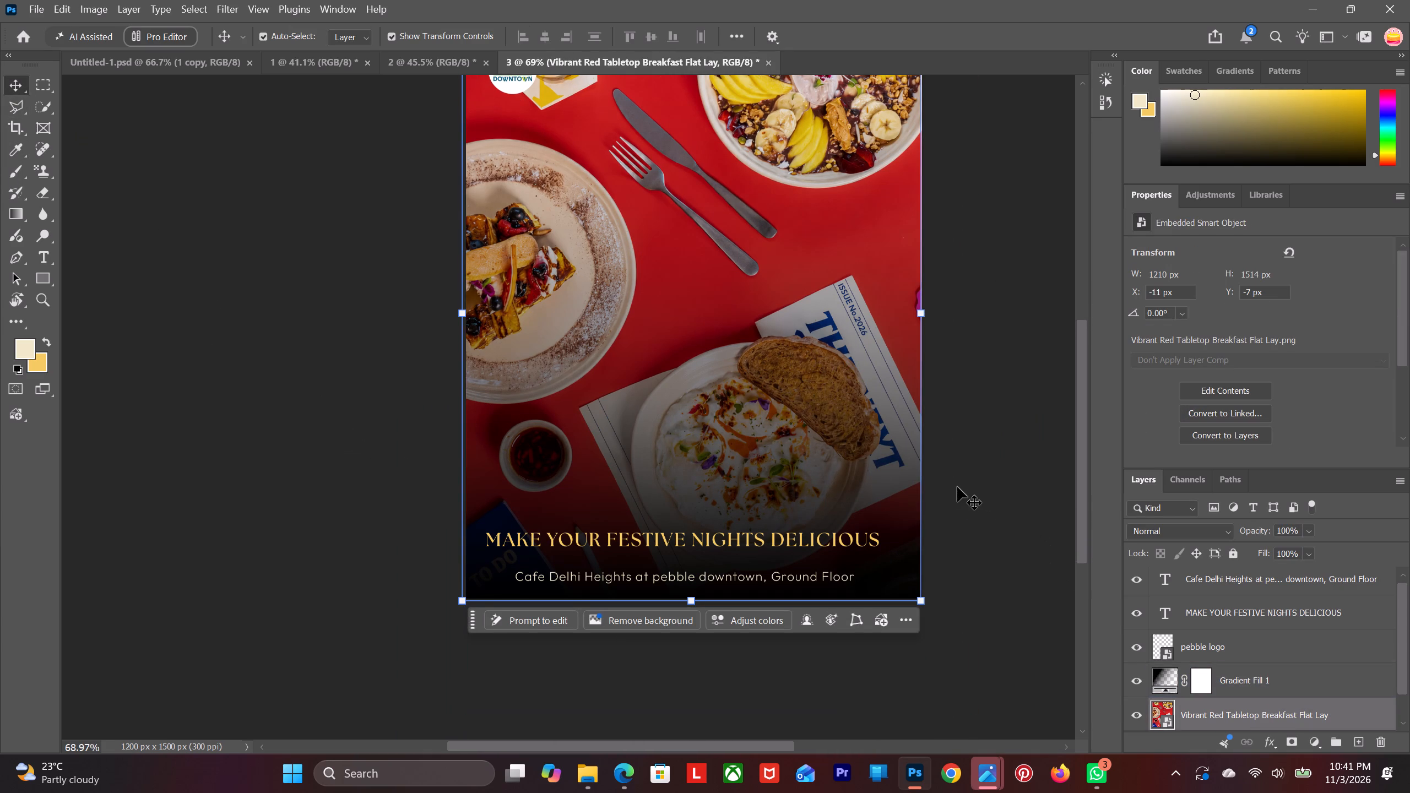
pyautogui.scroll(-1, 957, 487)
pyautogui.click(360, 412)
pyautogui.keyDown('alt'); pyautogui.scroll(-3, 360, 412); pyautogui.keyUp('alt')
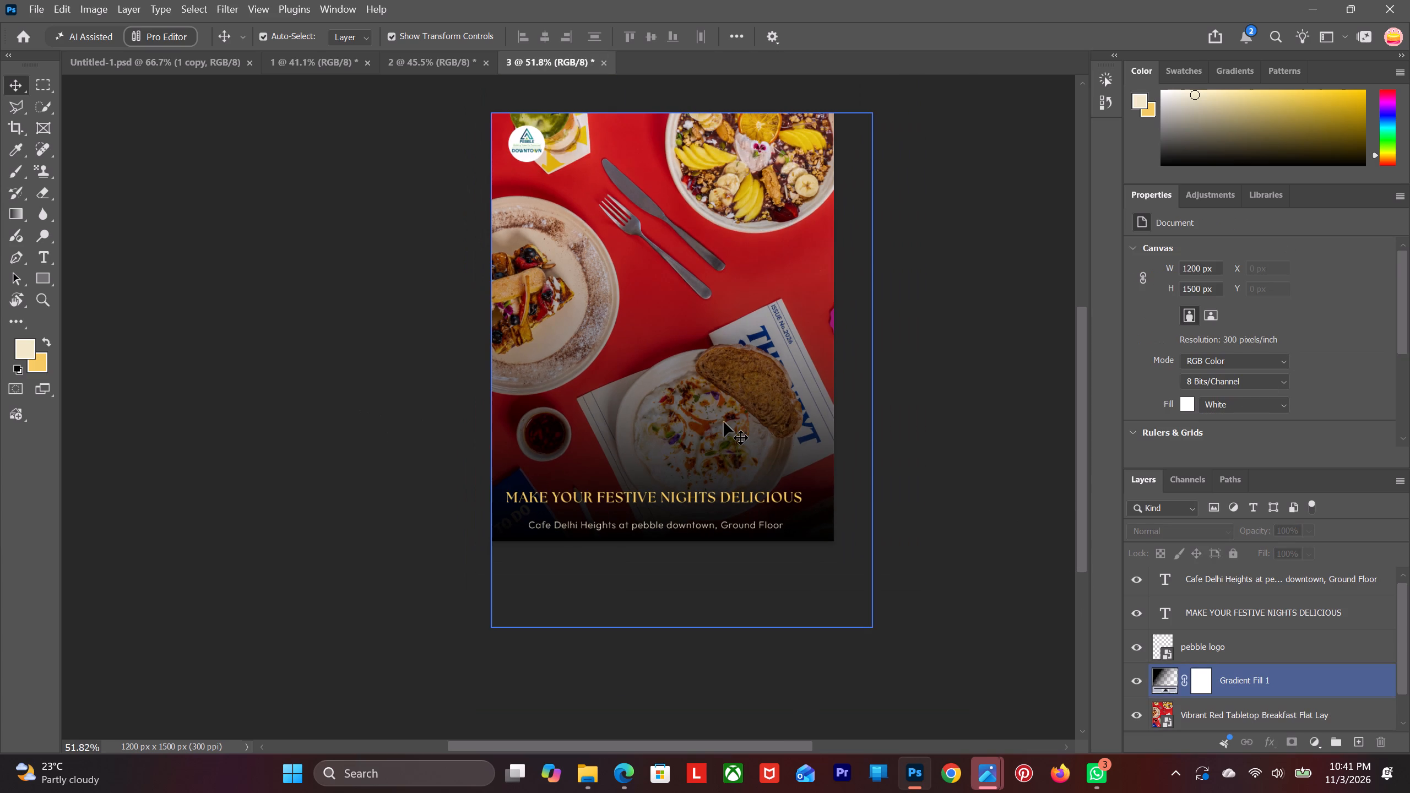
# Nudge the breakfast photo layer about 20 px to the right, to X 9 px.
pyautogui.press('Right')
pyautogui.press('Right')
pyautogui.press('Right')
pyautogui.press('Right')
pyautogui.press('Right')
pyautogui.press('Right')
pyautogui.click(1268, 724)
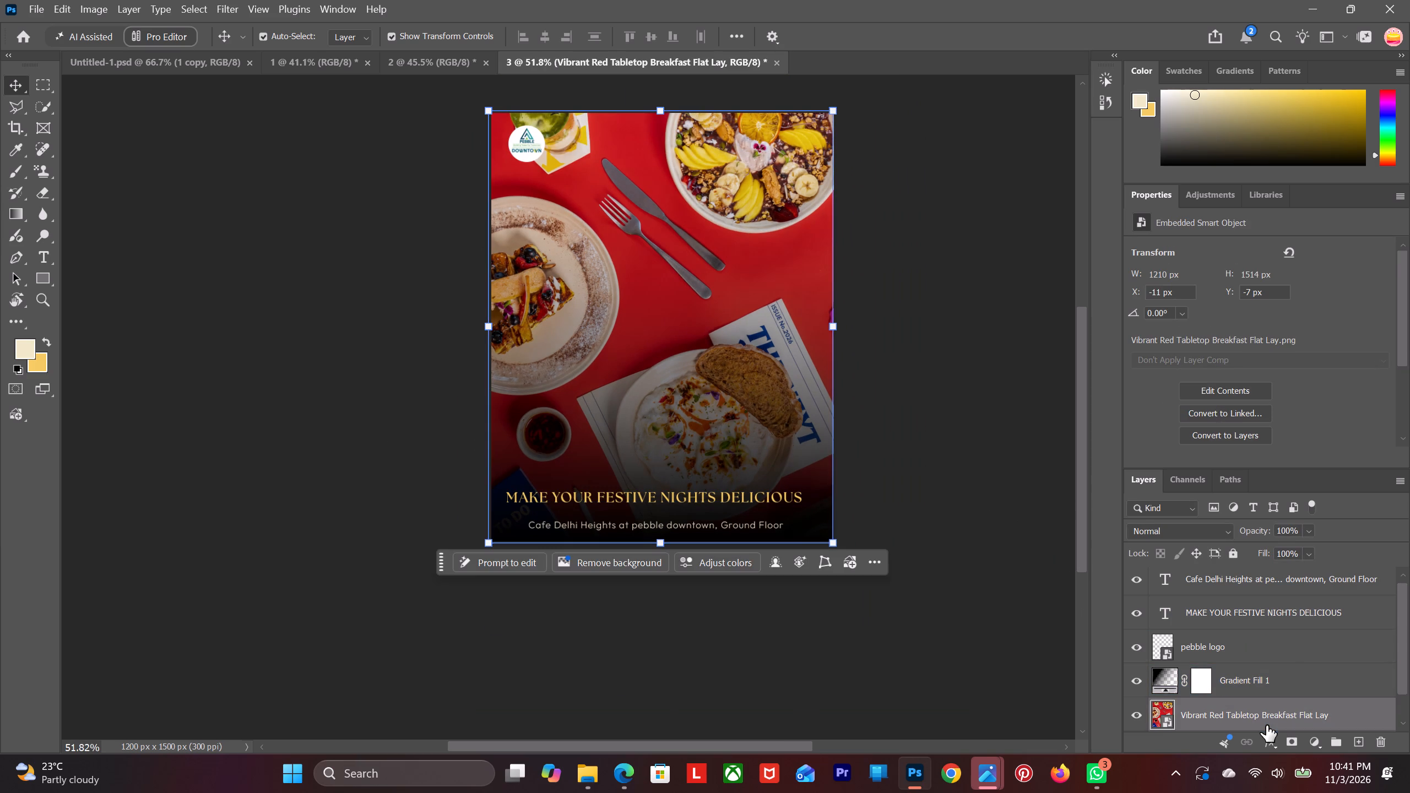
pyautogui.press('Right')
pyautogui.press('Right')
pyautogui.press('Right')
pyautogui.press('Right')
pyautogui.press('Right')
pyautogui.press('Right')
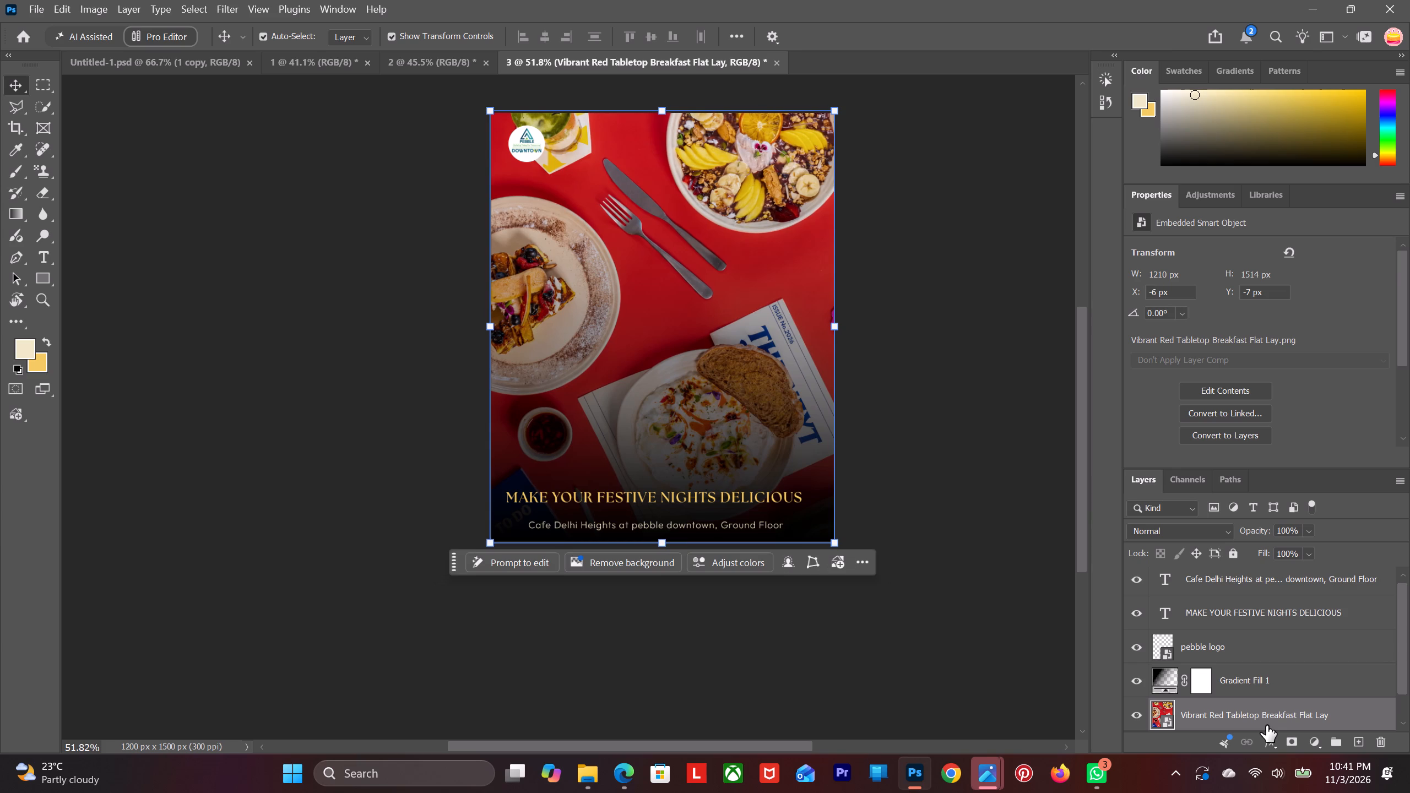
pyautogui.press('Right')
pyautogui.press('Right')
pyautogui.press('Right')
pyautogui.press('Right')
pyautogui.press('Right')
pyautogui.press('Right')
pyautogui.press('Right')
pyautogui.press('Right')
pyautogui.press('Right')
pyautogui.press('Right')
pyautogui.press('Right')
pyautogui.press('Right')
pyautogui.press('Right')
pyautogui.press('Right')
pyautogui.press('Right')
pyautogui.press('Right')
pyautogui.press('Right')
pyautogui.press('Right')
pyautogui.press('Right')
pyautogui.press('Right')
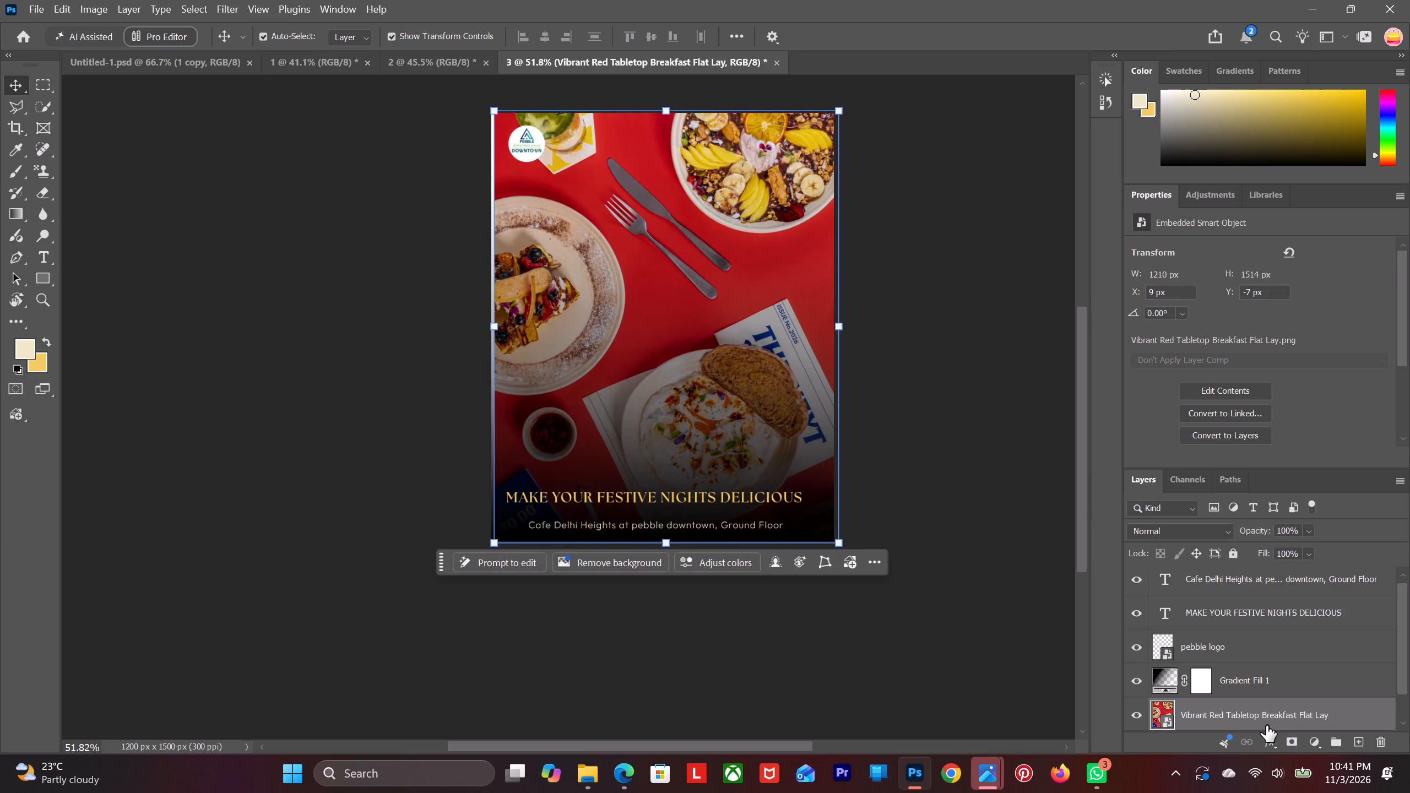
# Scale the breakfast photo up proportionally to about 1219 × 1526 px so it meets the canvas's left edge.
pyautogui.keyDown('alt'); pyautogui.scroll(1, 484, 468); pyautogui.keyUp('alt')
pyautogui.scroll(3, 463, 453)
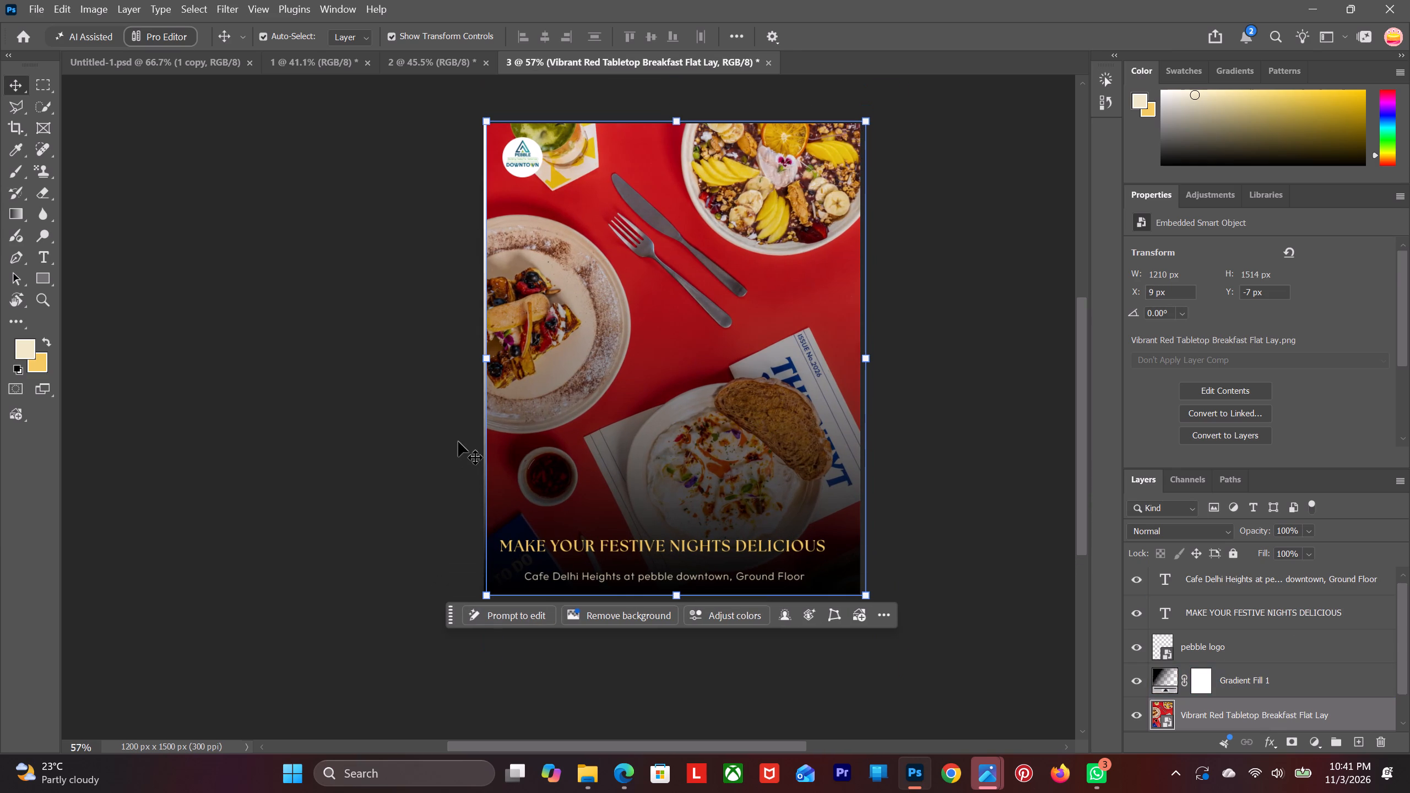
pyautogui.moveTo(482, 364); pyautogui.dragTo(476, 362)
pyautogui.click(403, 370)
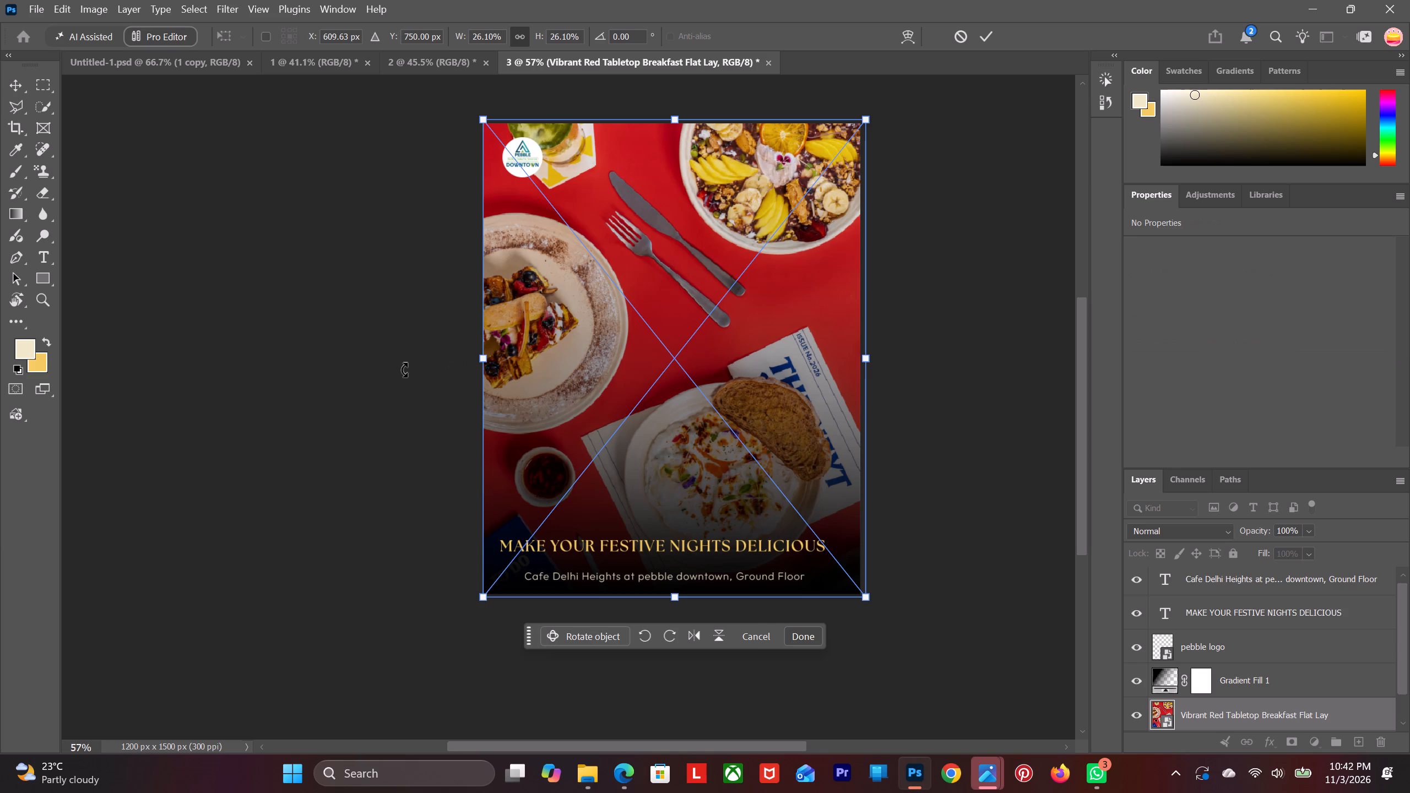
pyautogui.click(158, 263)
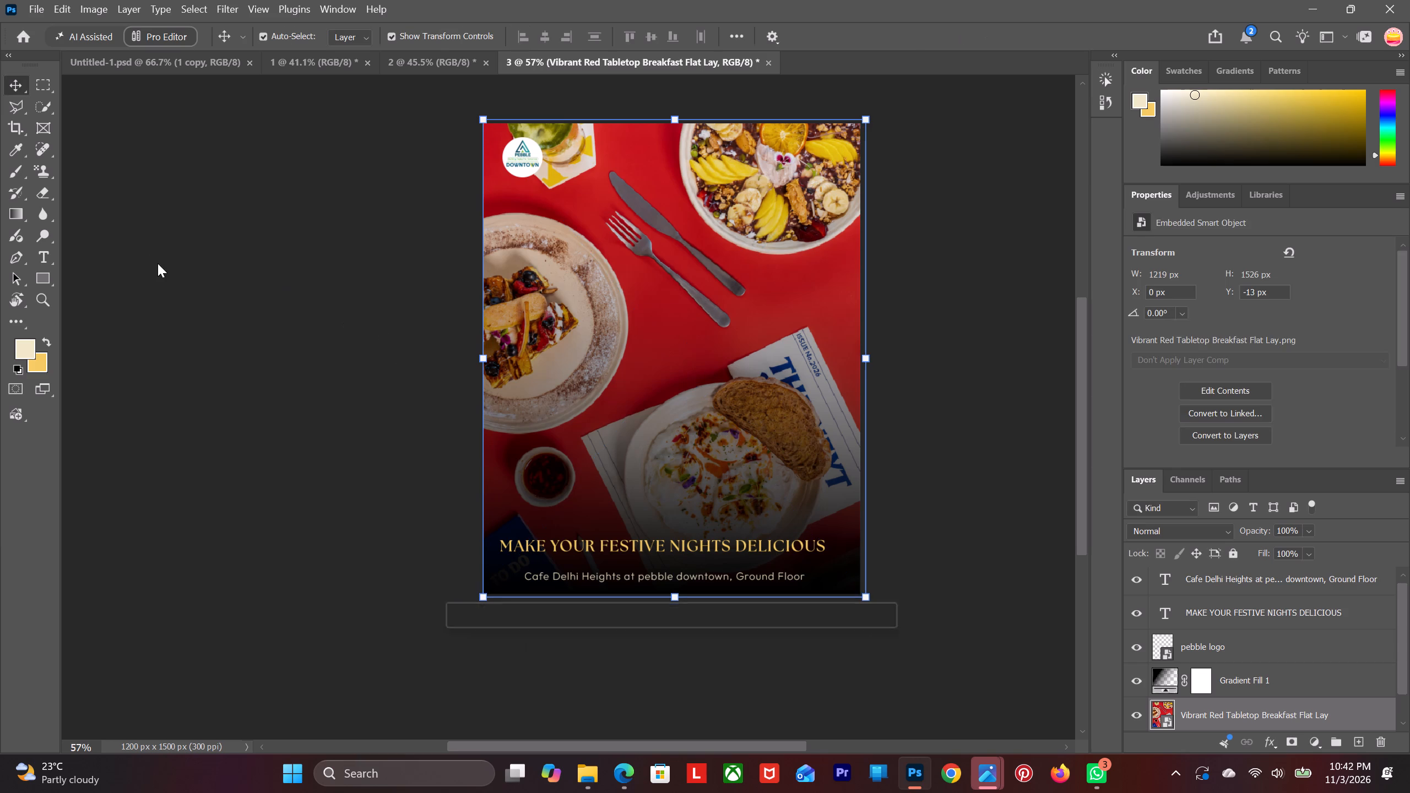
pyautogui.click(202, 286)
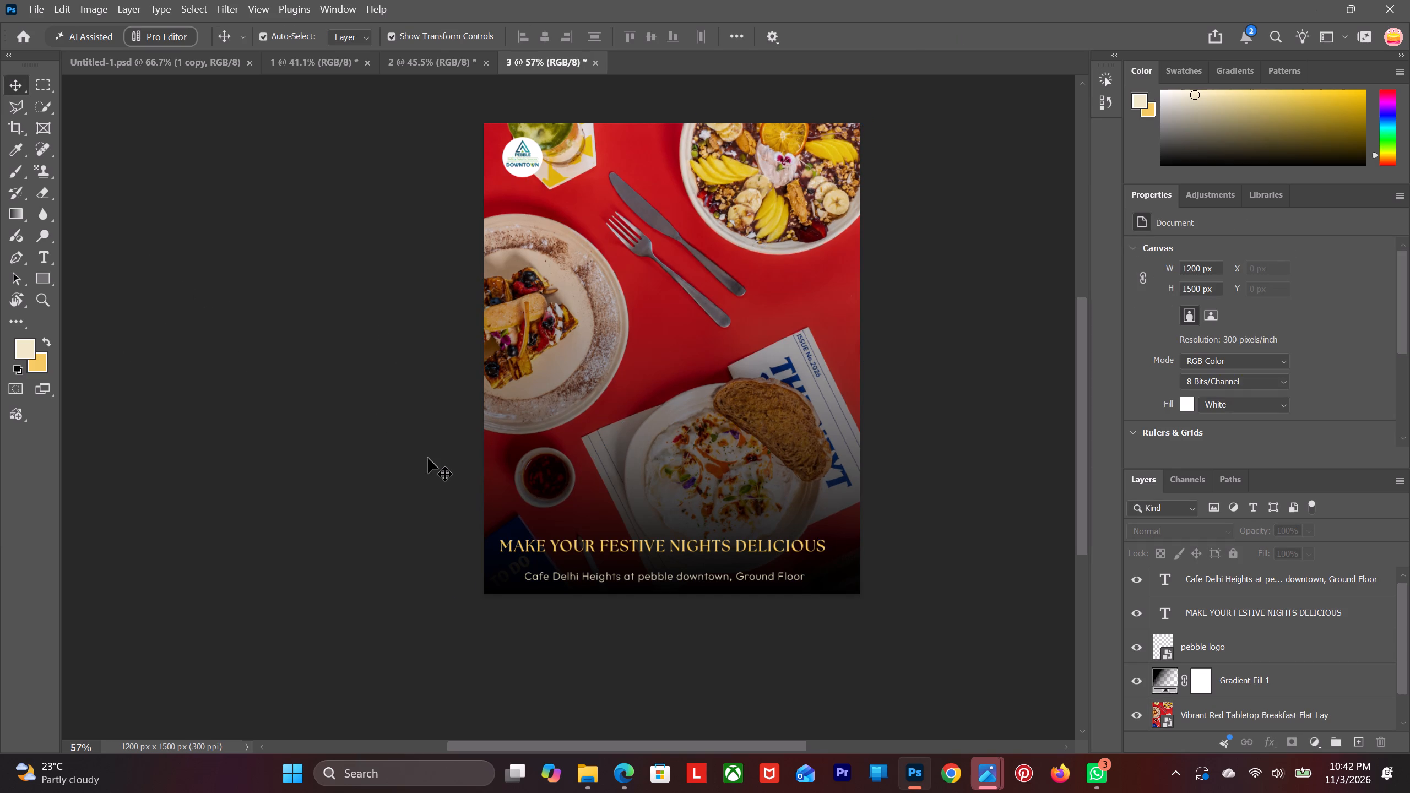
# In document 1, select both the "WITNESS THE EPIC ON THE BIG SCREEN" headline and the Ramayana address text layers.
pyautogui.click(302, 62)
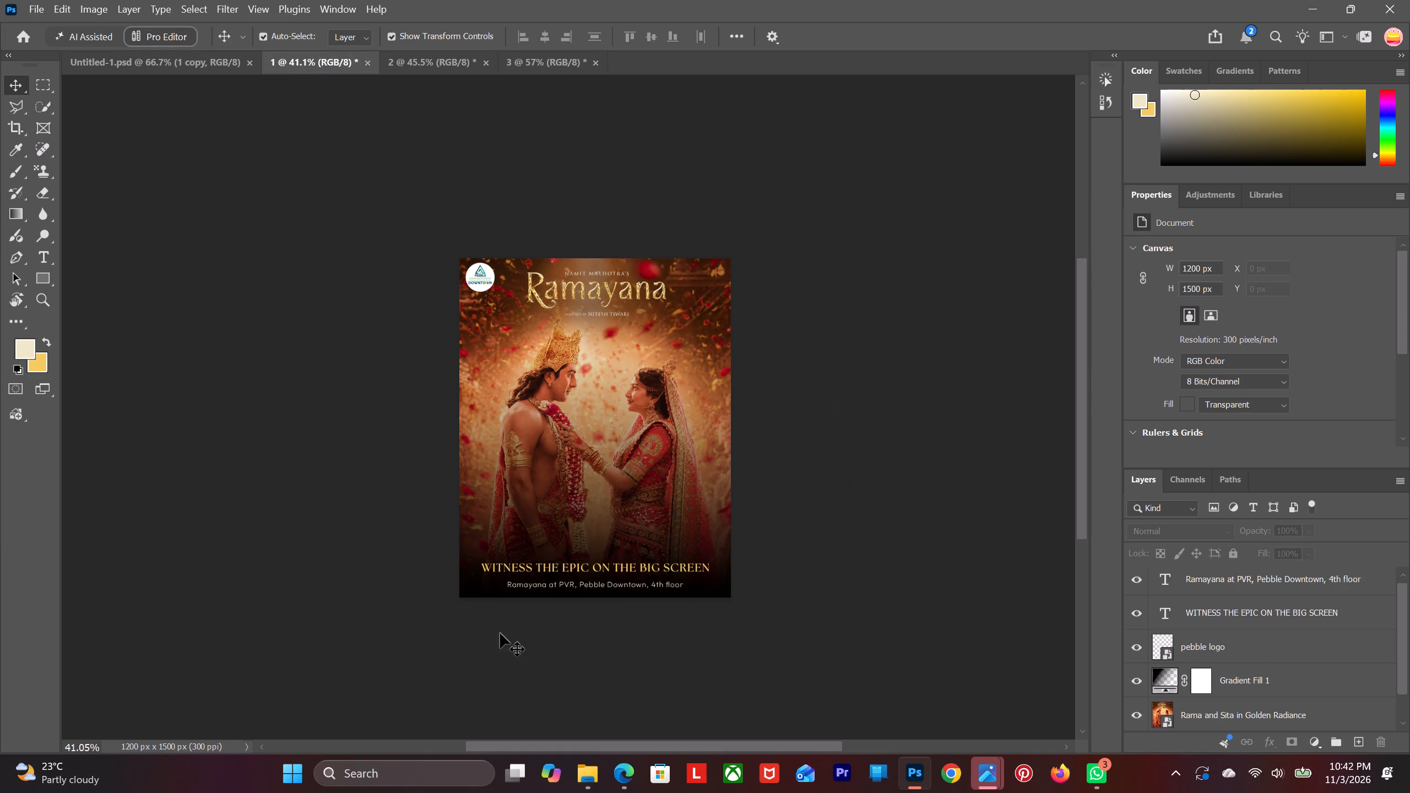
pyautogui.keyDown('alt'); pyautogui.scroll(5, 518, 564); pyautogui.keyUp('alt')
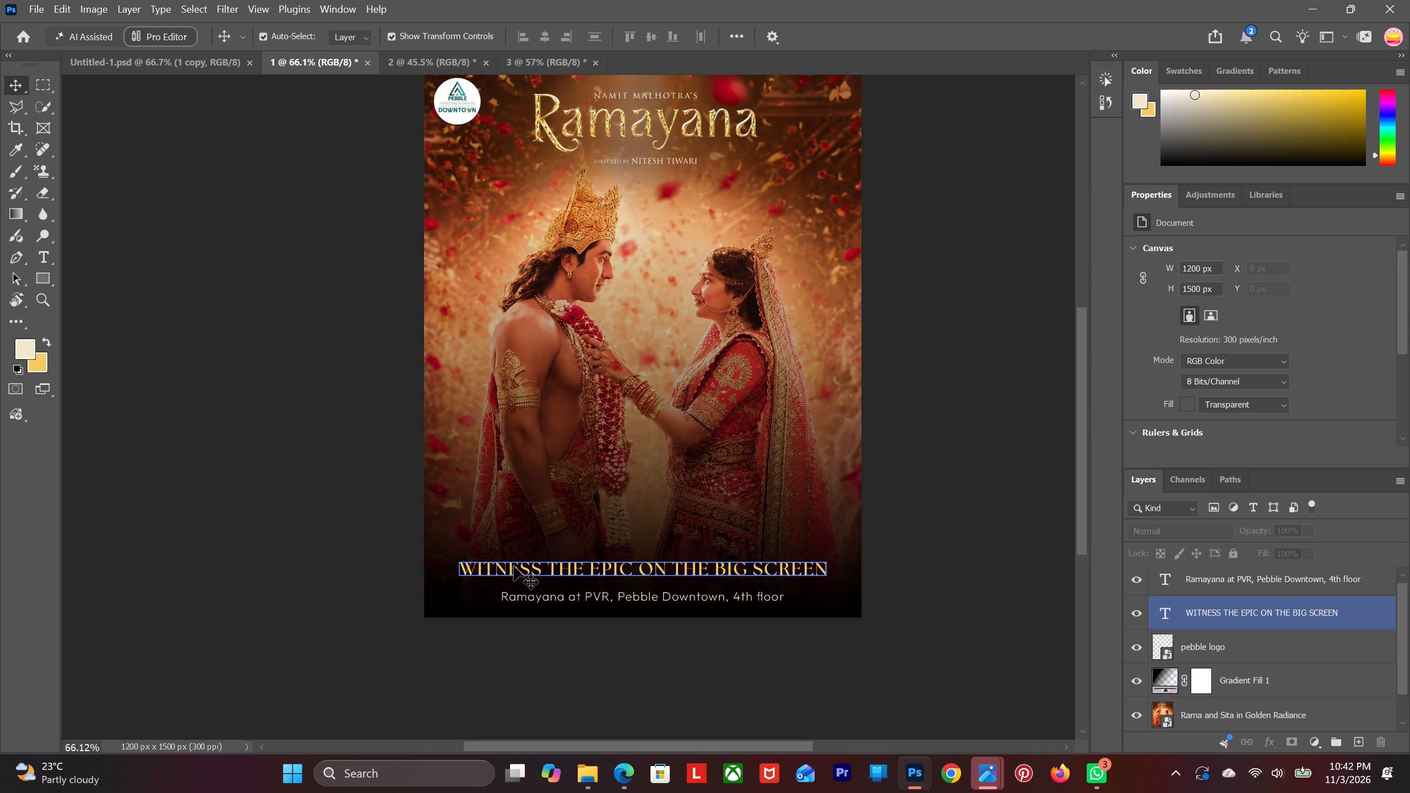
pyautogui.moveTo(558, 745); pyautogui.dragTo(584, 742)
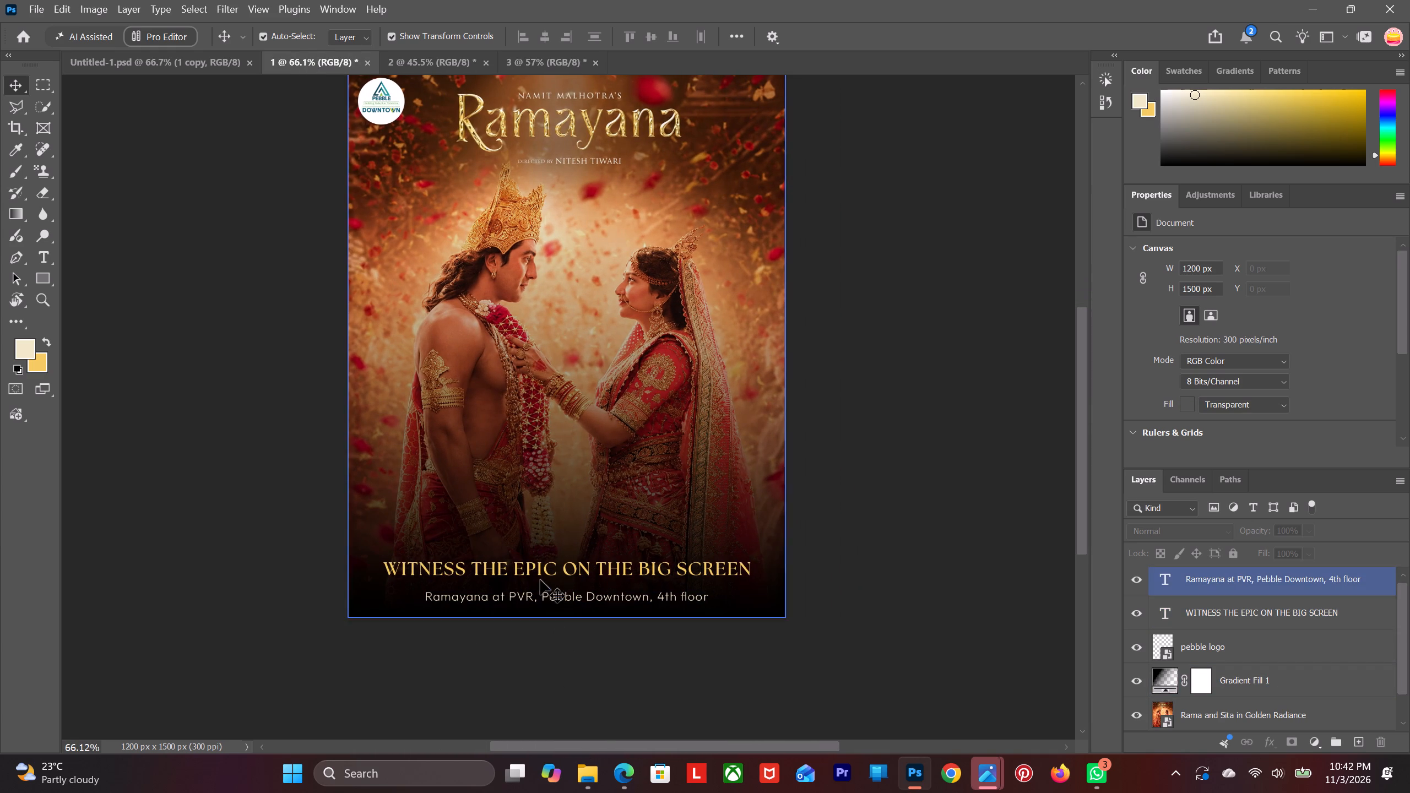
pyautogui.click(540, 573)
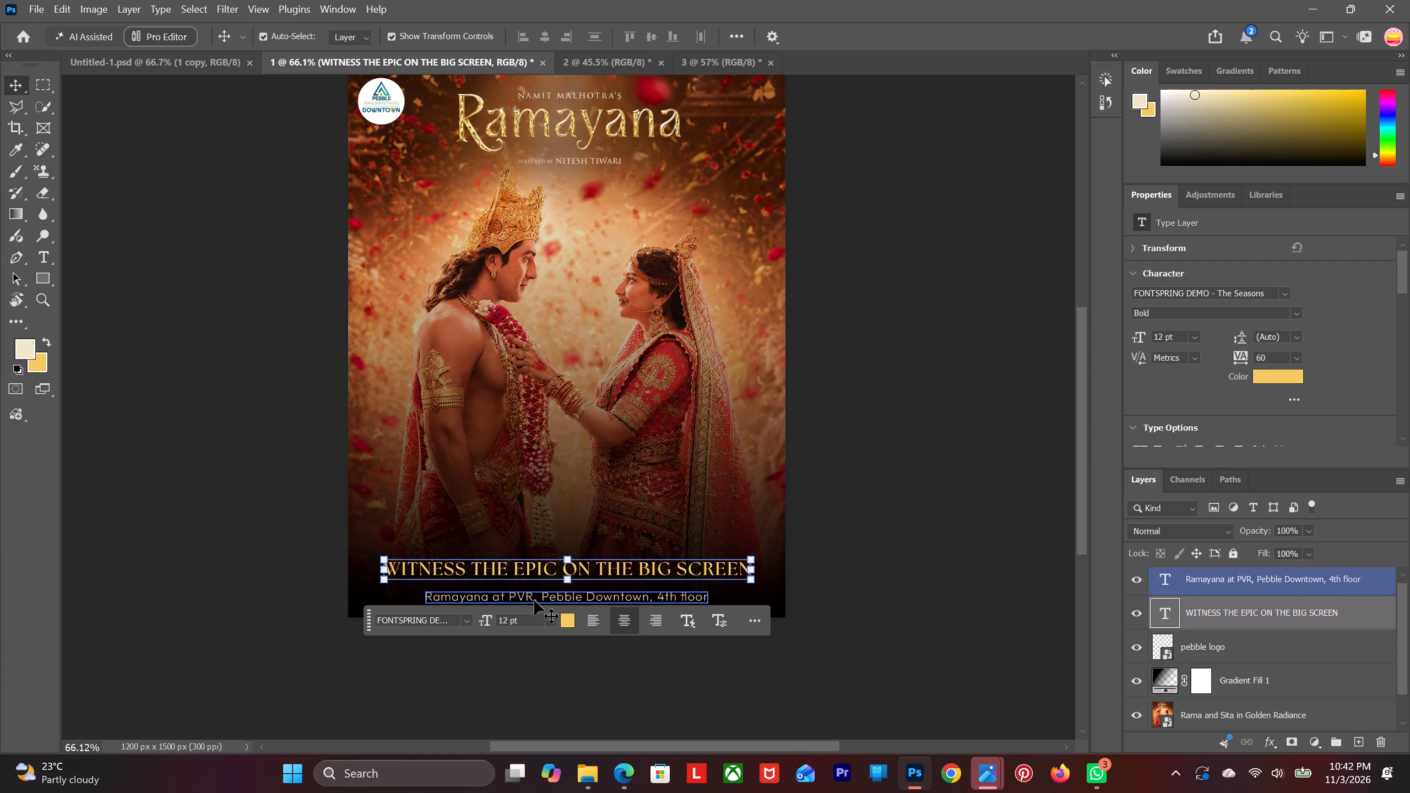
pyautogui.keyDown('ctrl'); pyautogui.click(534, 600); pyautogui.keyUp('ctrl')
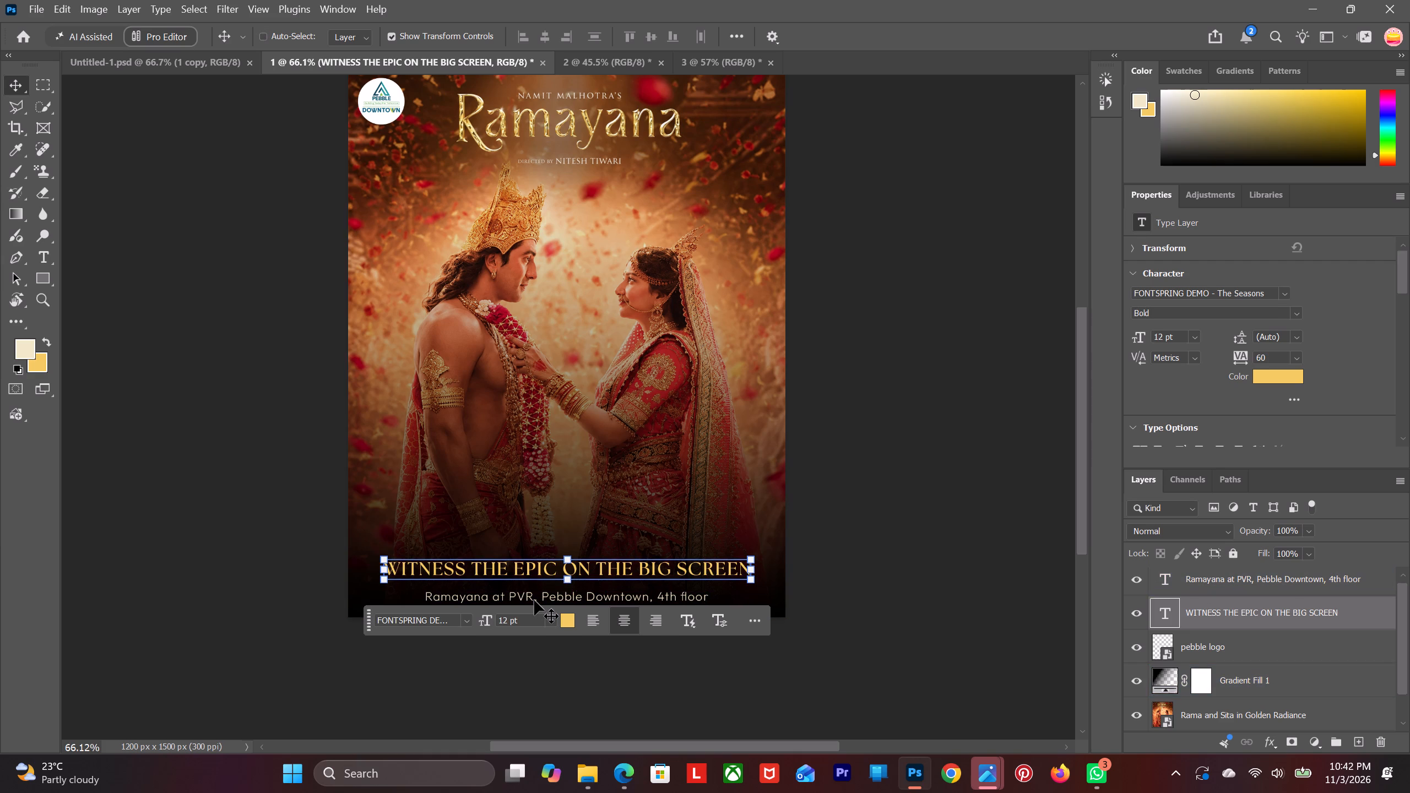
pyautogui.keyDown('ctrl'); pyautogui.click(534, 600); pyautogui.keyUp('ctrl')
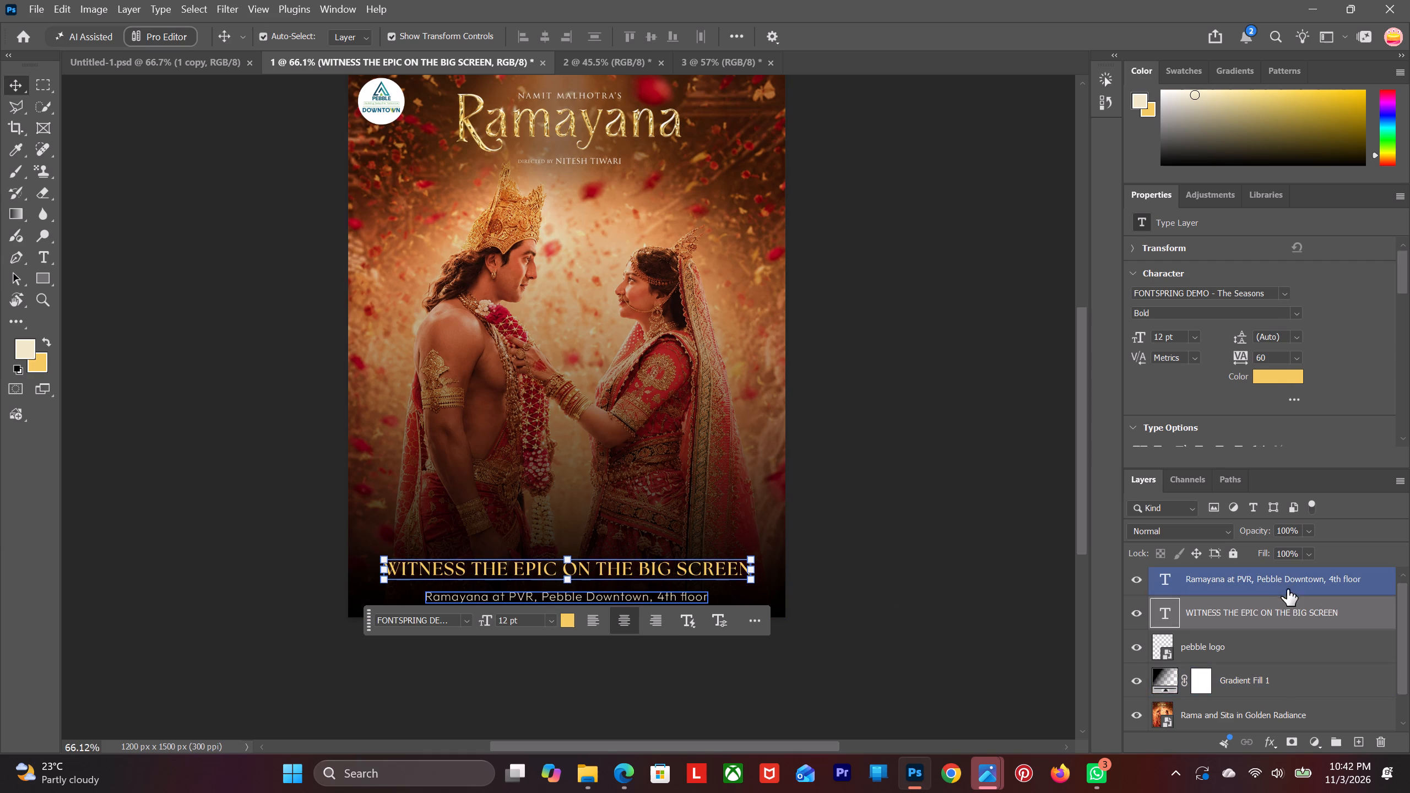
pyautogui.keyDown('ctrl'); pyautogui.click(1286, 583); pyautogui.keyUp('ctrl')
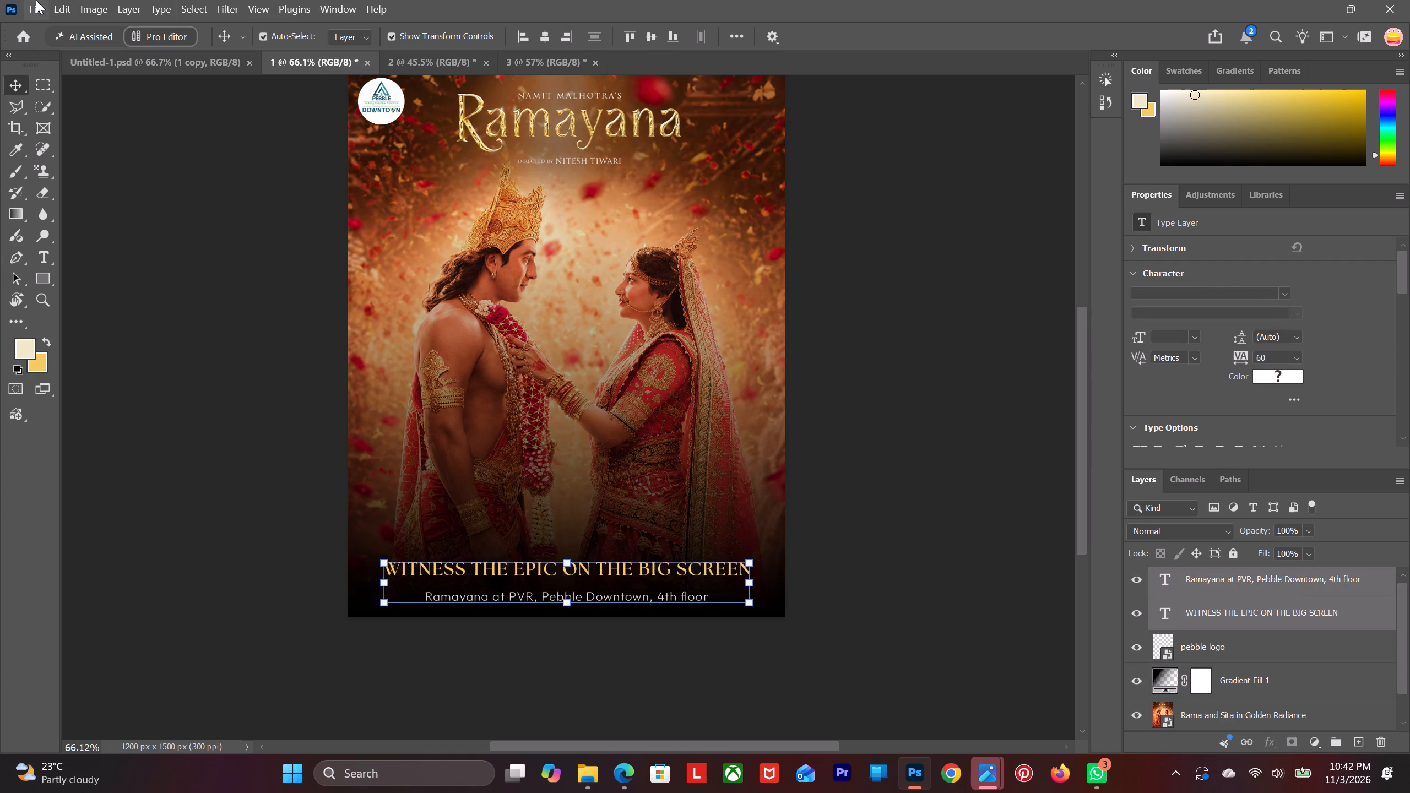
# Create a new 4 × 5 inch document at 300 ppi with a white background, named 4.
pyautogui.click(36, 0)
pyautogui.click(81, 30)
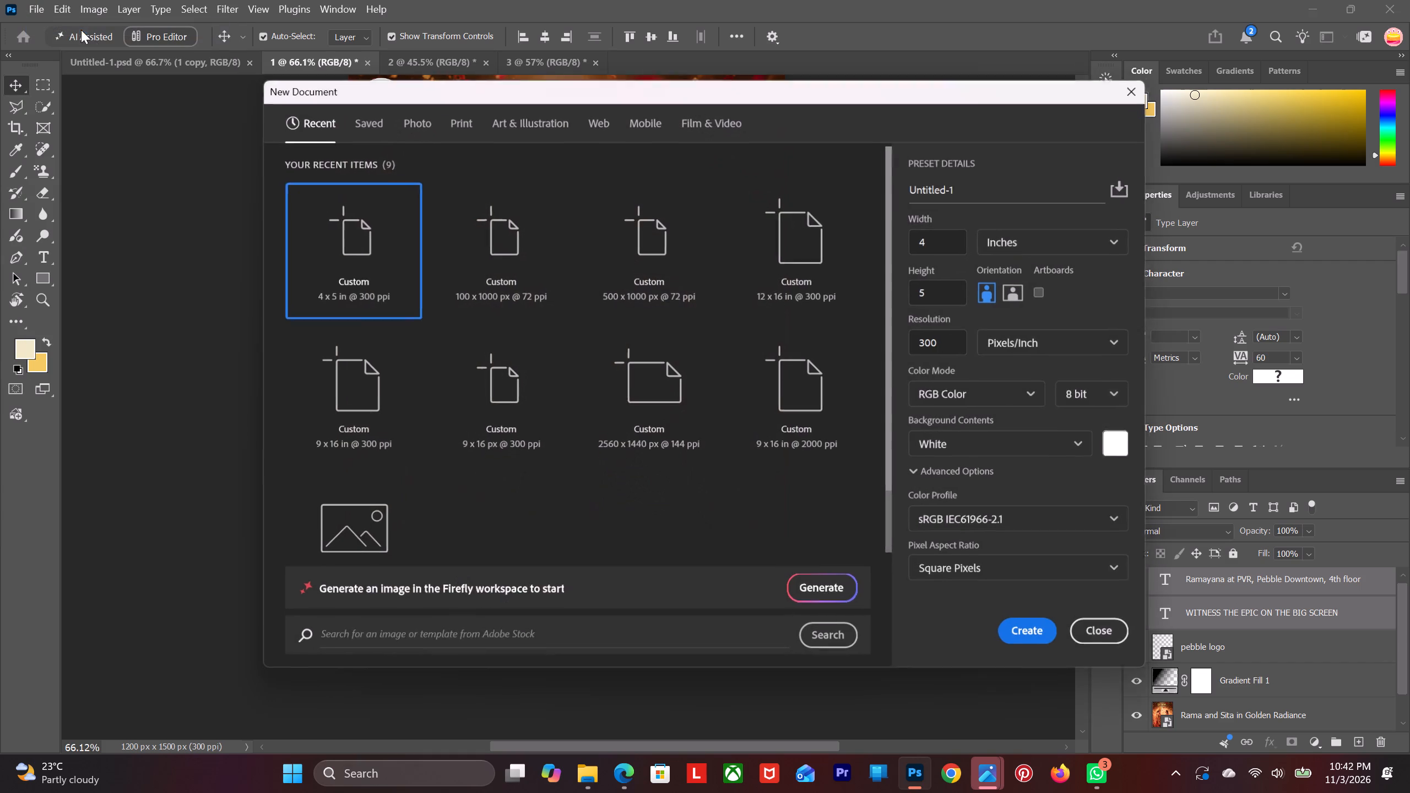
pyautogui.moveTo(975, 192); pyautogui.dragTo(850, 203)
pyautogui.press('4')
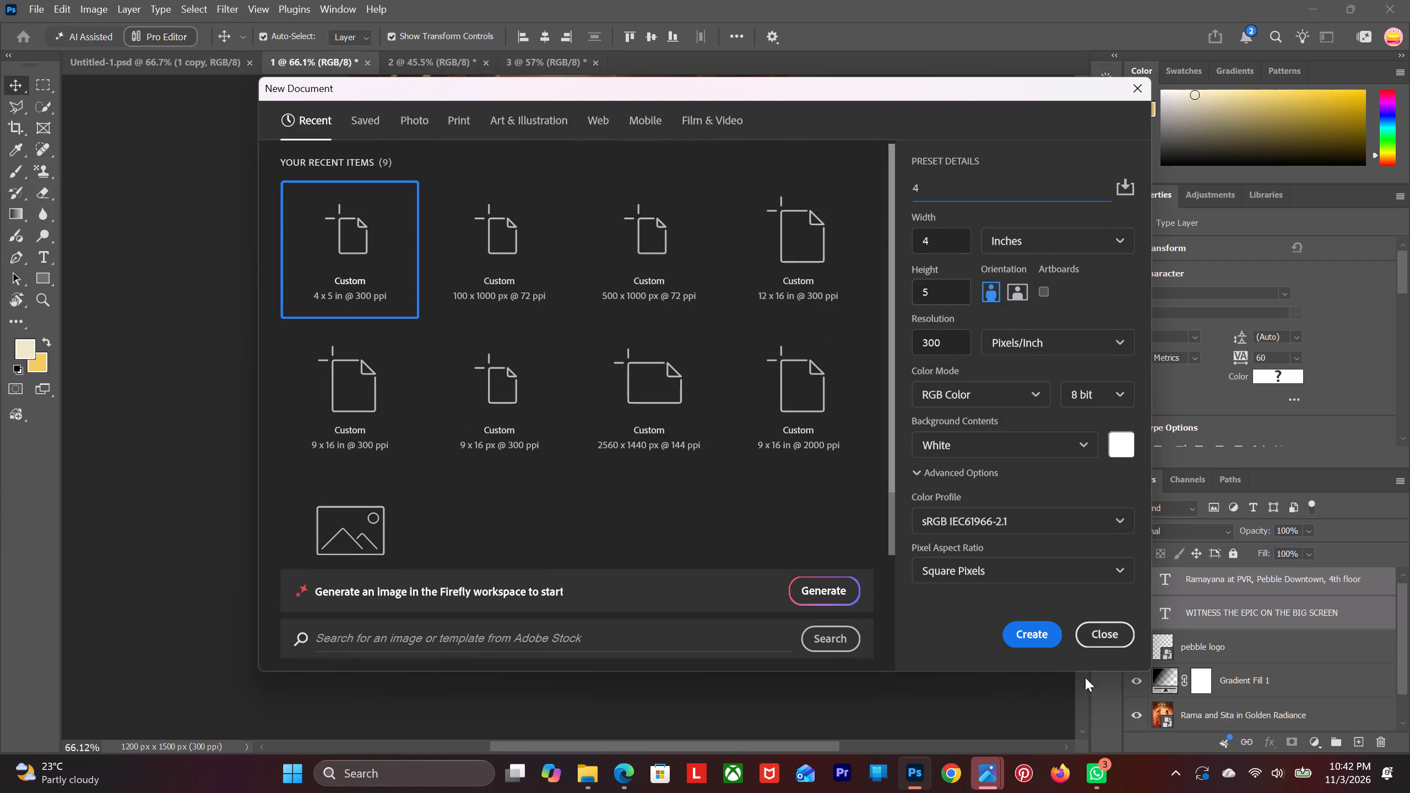
pyautogui.click(1038, 634)
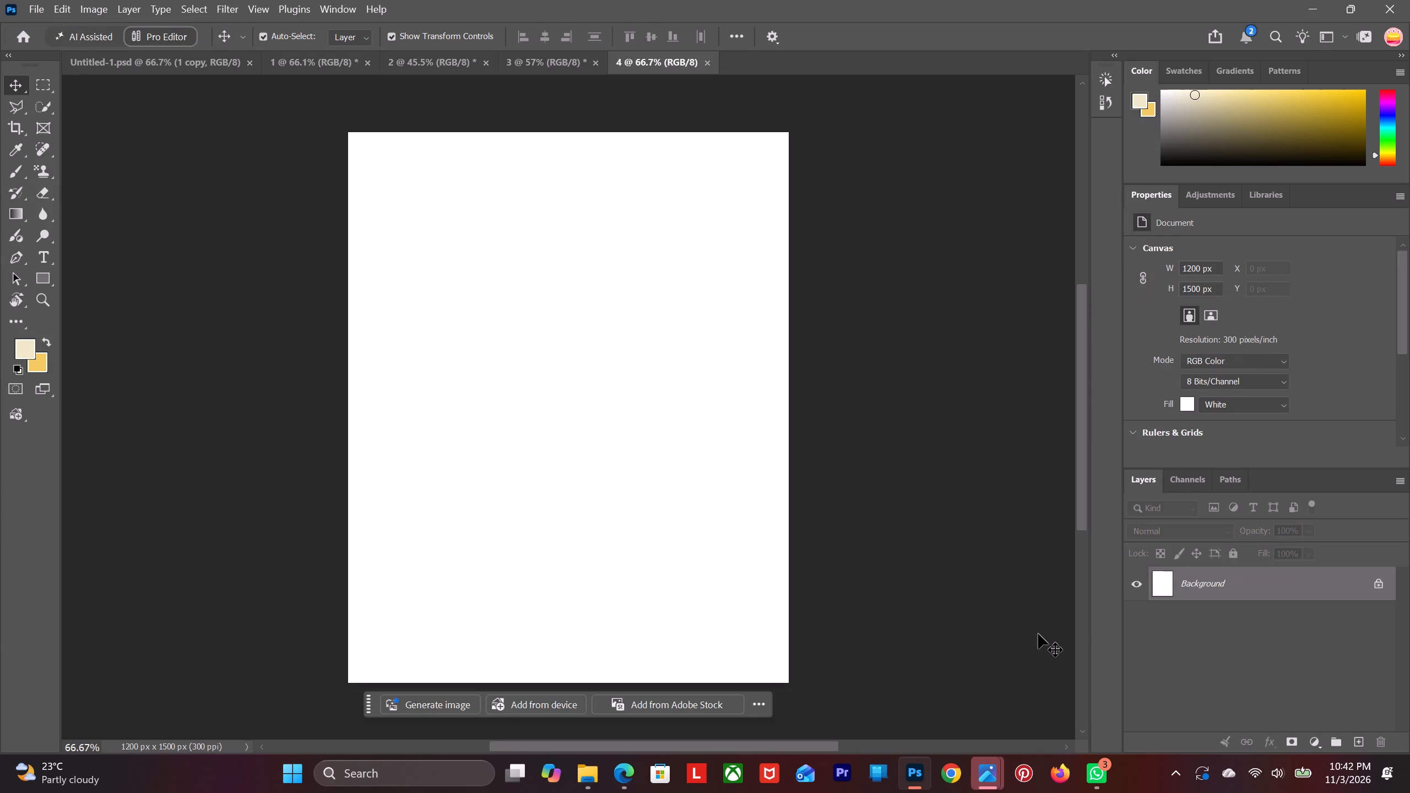
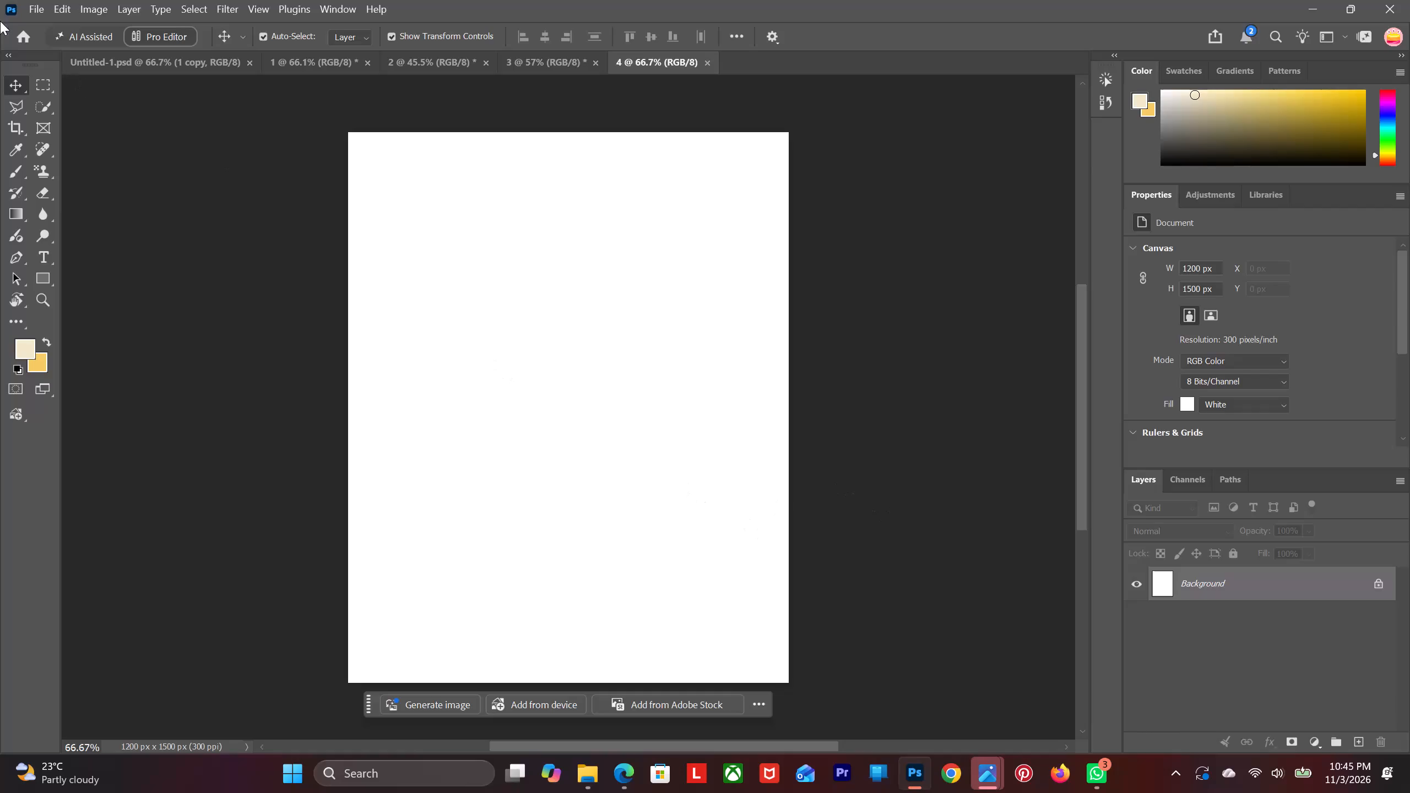
# Create a new 4 × 5 inch document at 300 ppi with a white background, named 5.
pyautogui.click(29, 0)
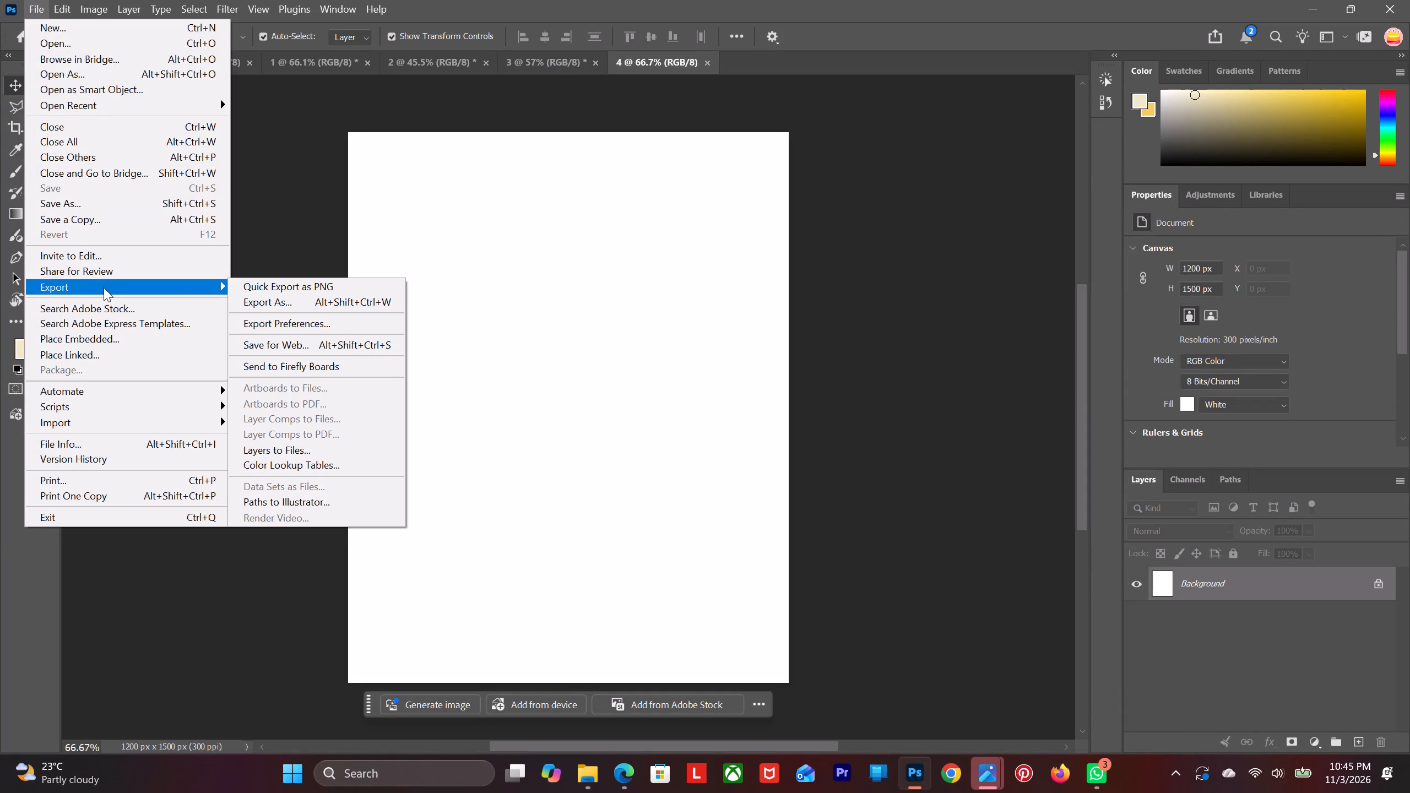
pyautogui.click(56, 23)
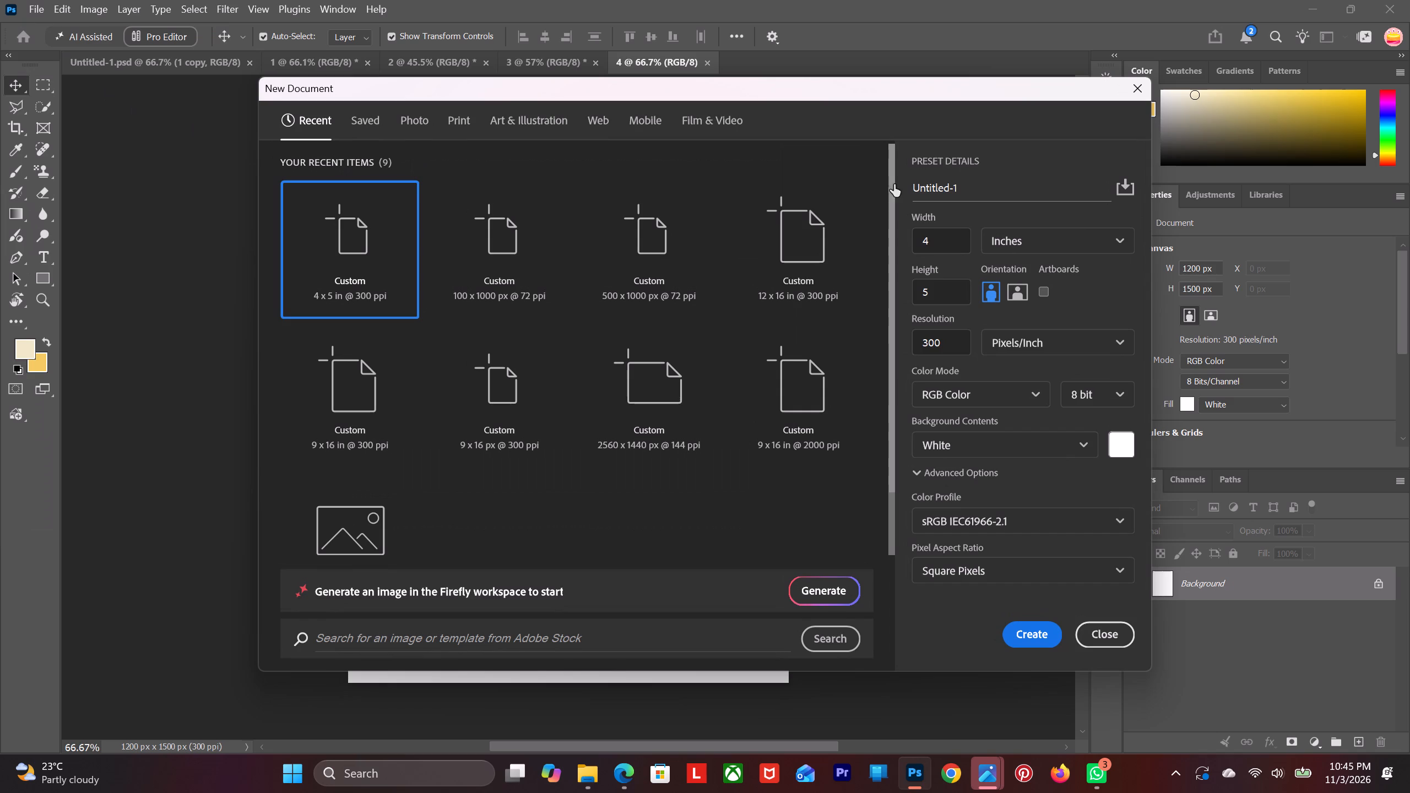
pyautogui.doubleClick(987, 188)
pyautogui.moveTo(987, 188); pyautogui.dragTo(946, 188)
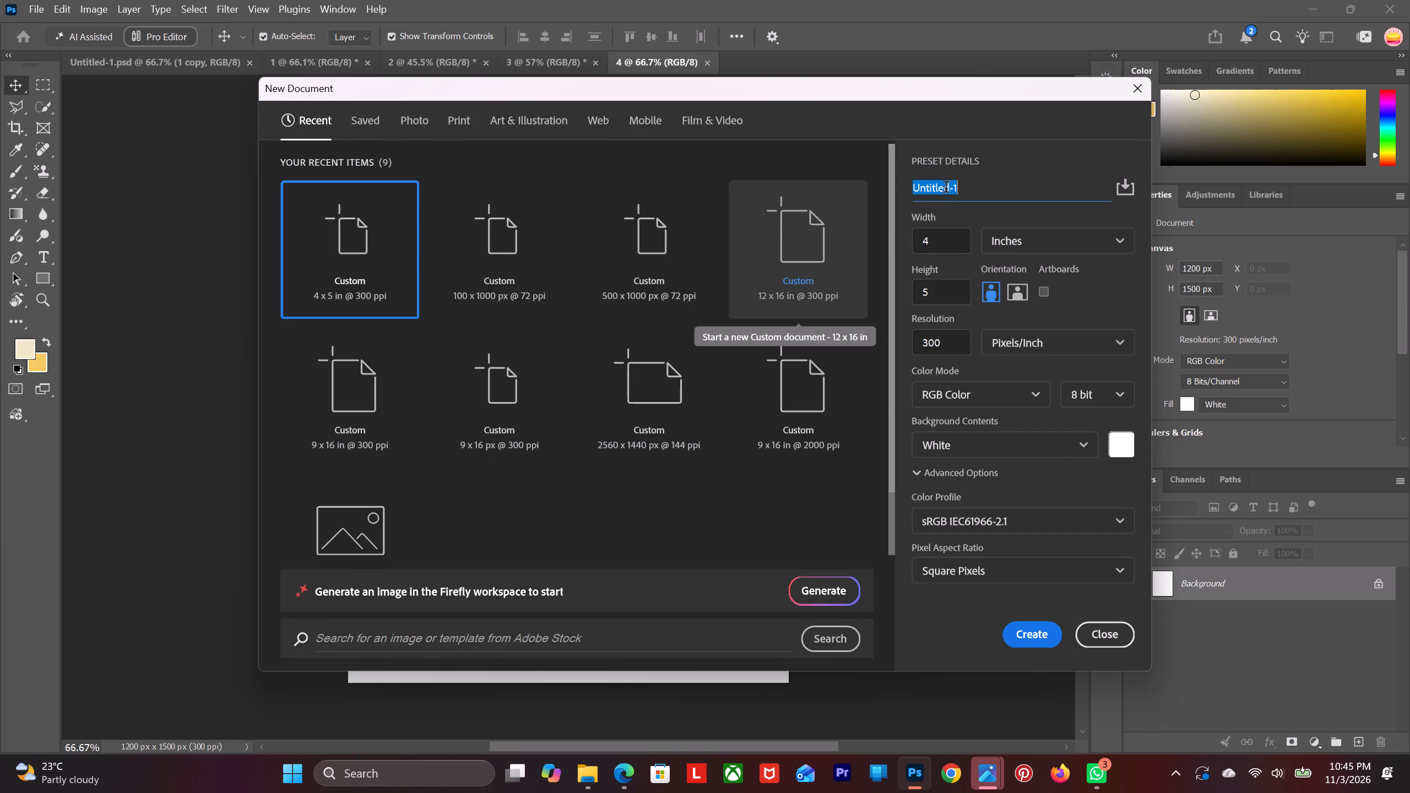
pyautogui.moveTo(946, 188); pyautogui.dragTo(938, 189)
pyautogui.press('5')
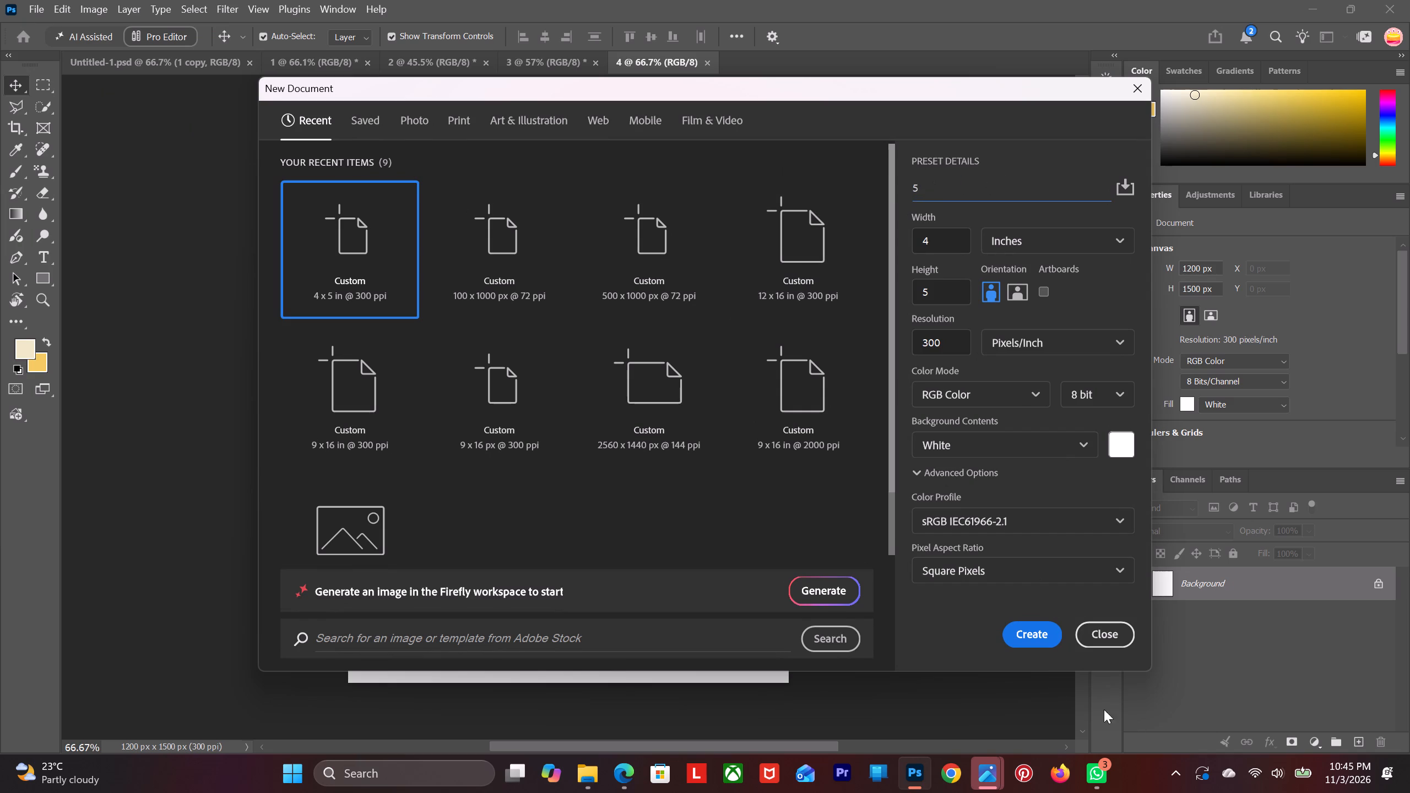
pyautogui.click(1024, 639)
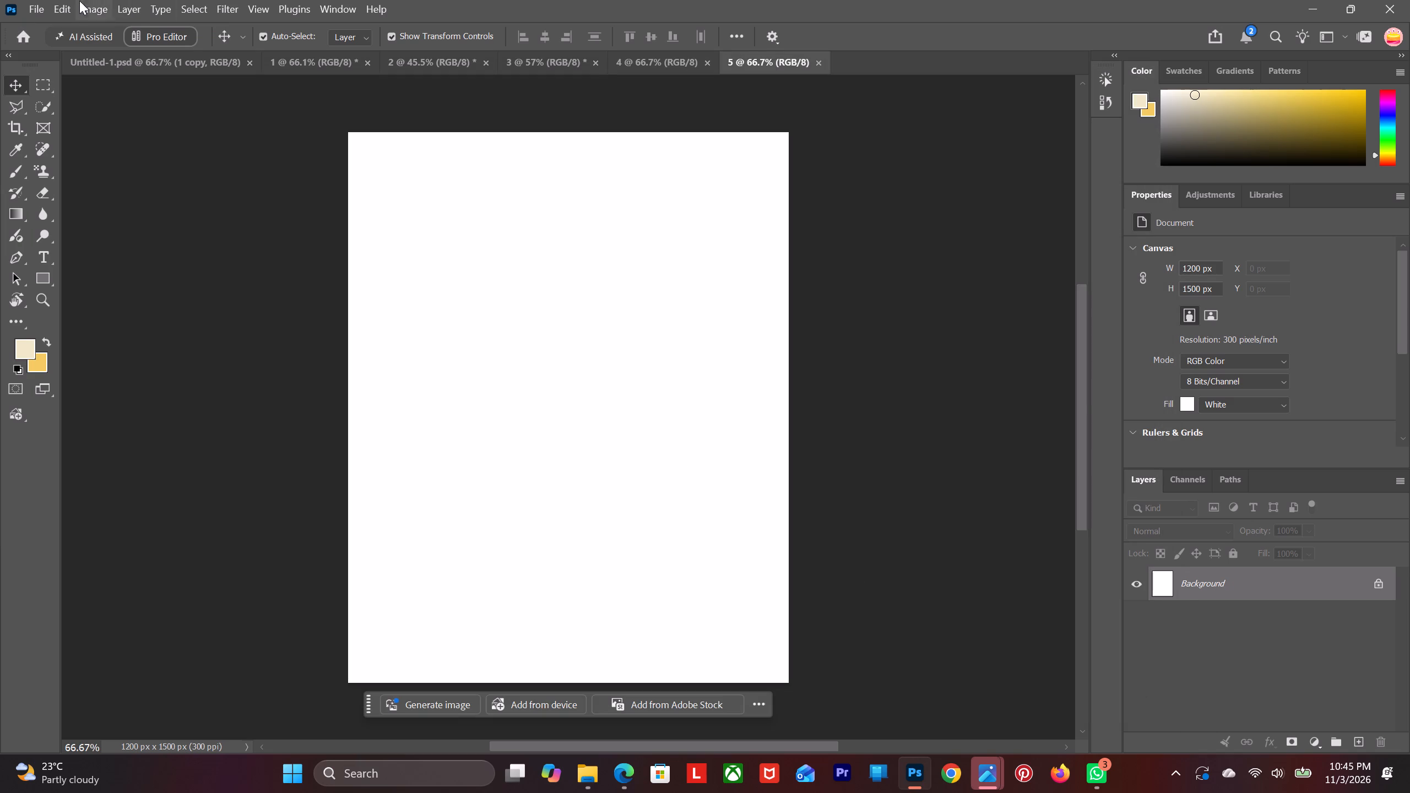
# Create another 4 × 5 inch document at 300 ppi with a white background, named 6.
pyautogui.click(46, 7)
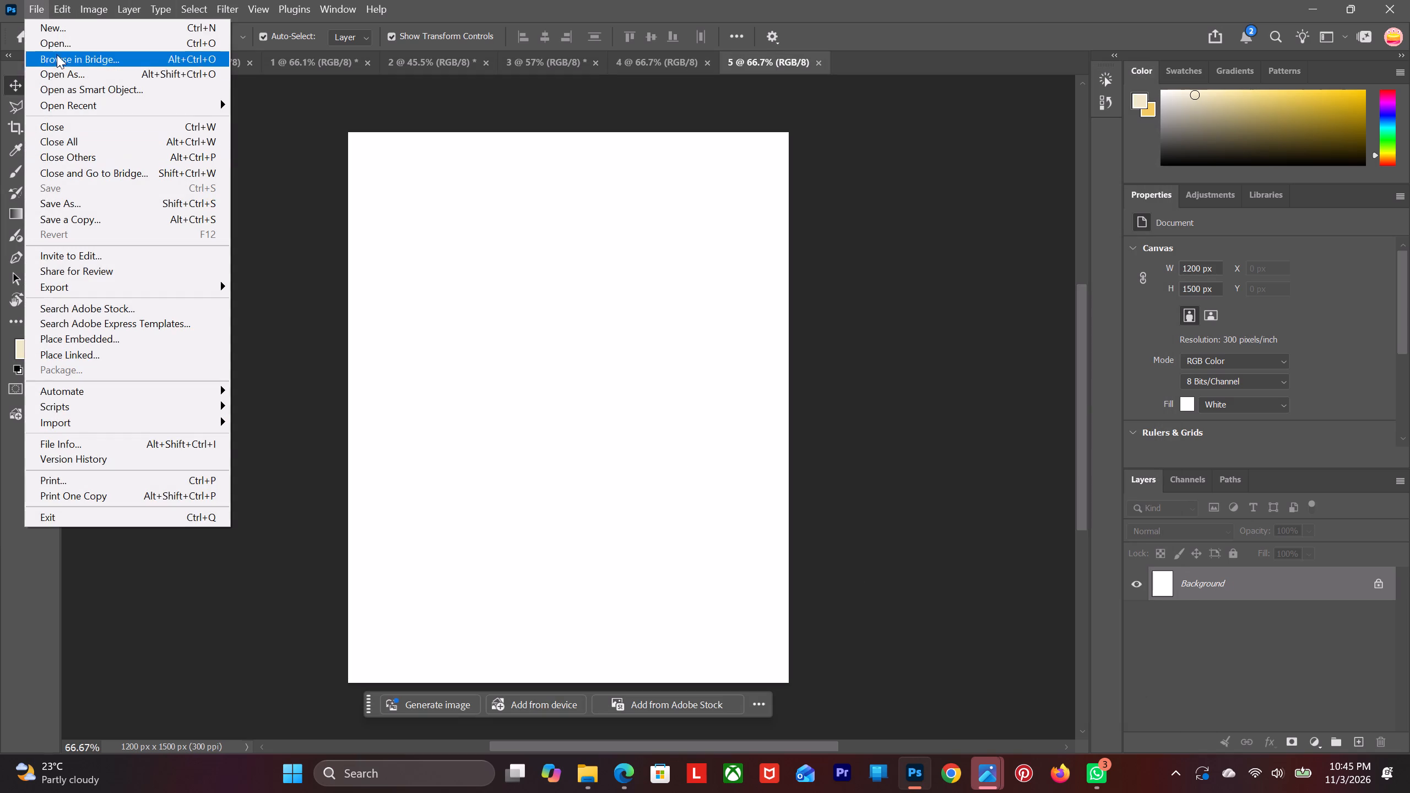
pyautogui.click(70, 29)
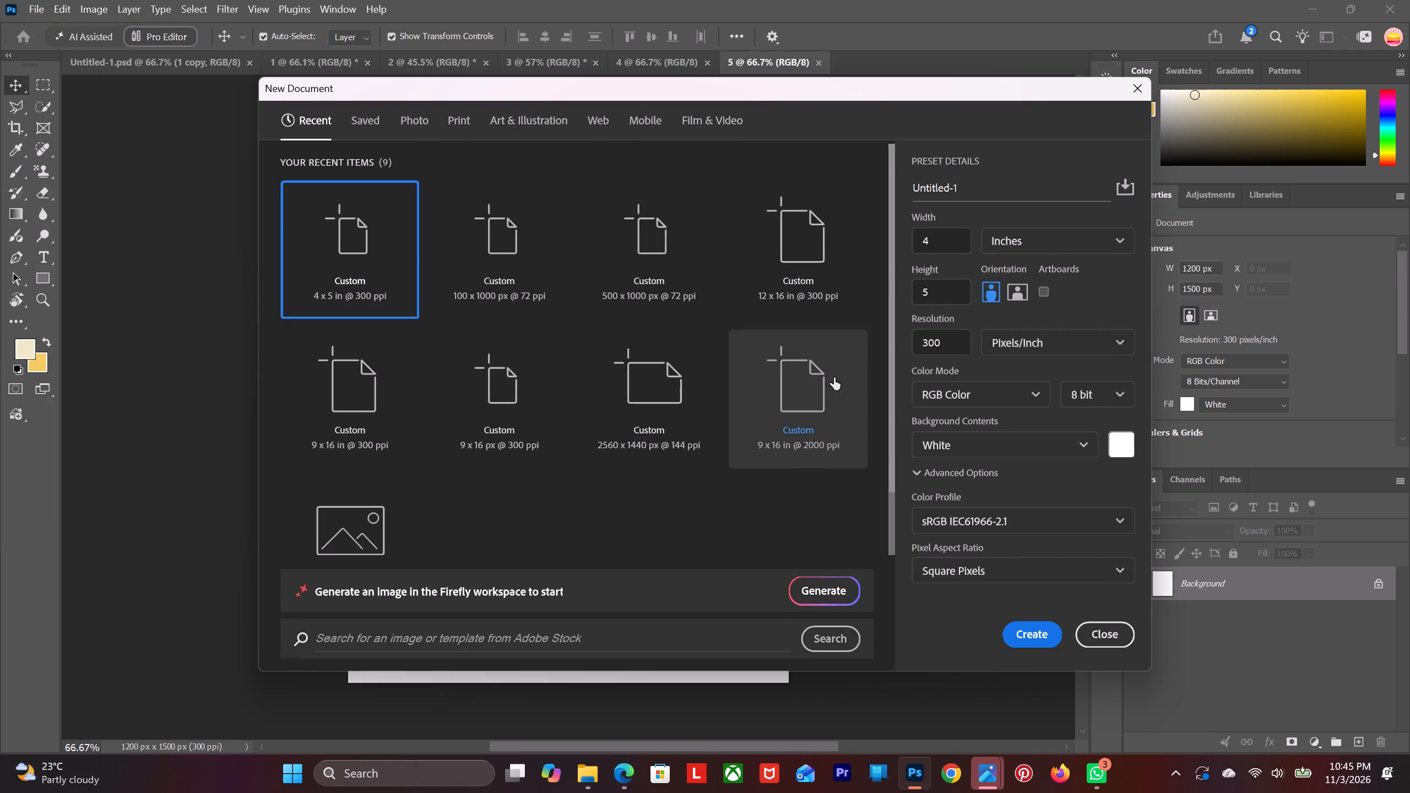
pyautogui.moveTo(983, 194); pyautogui.dragTo(827, 195)
pyautogui.press('6')
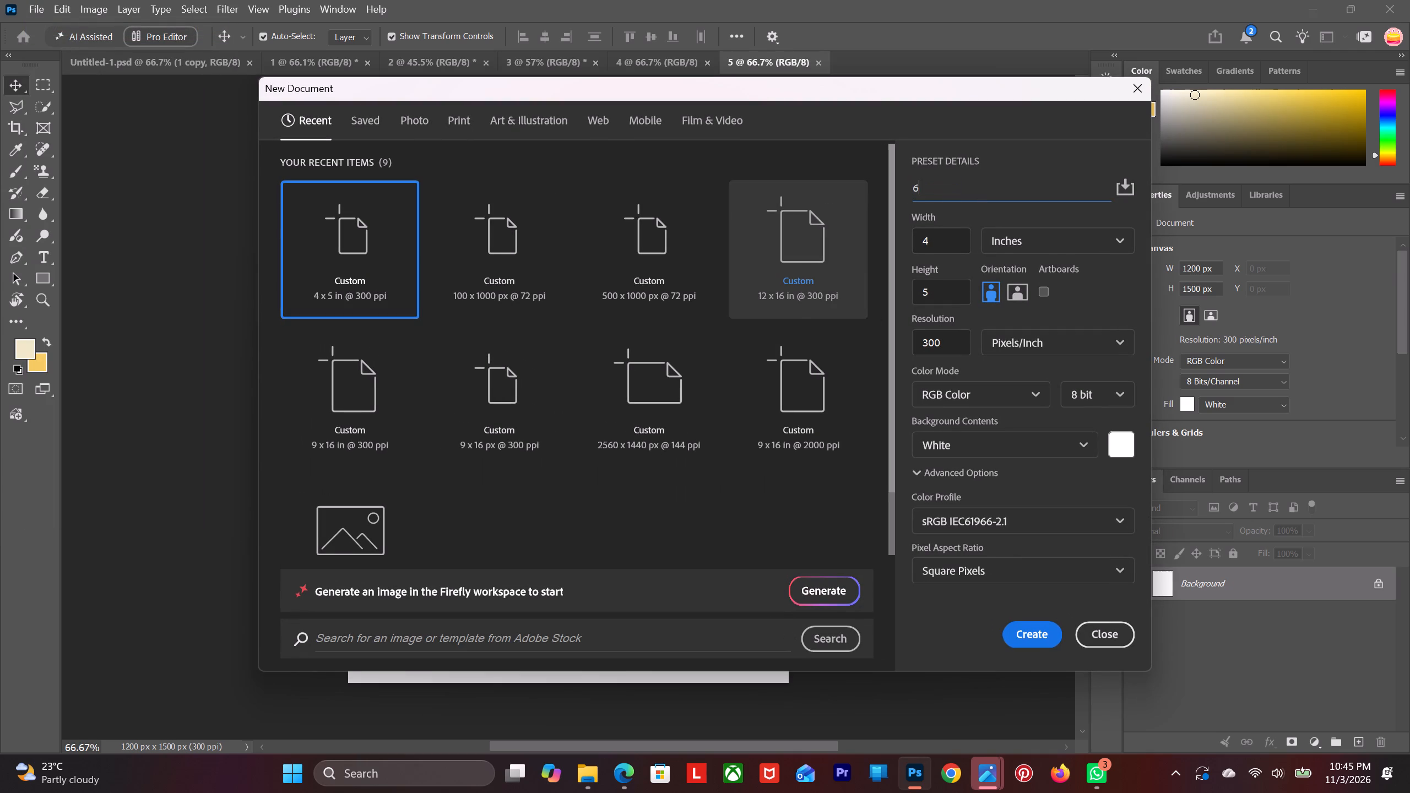
pyautogui.click(1034, 640)
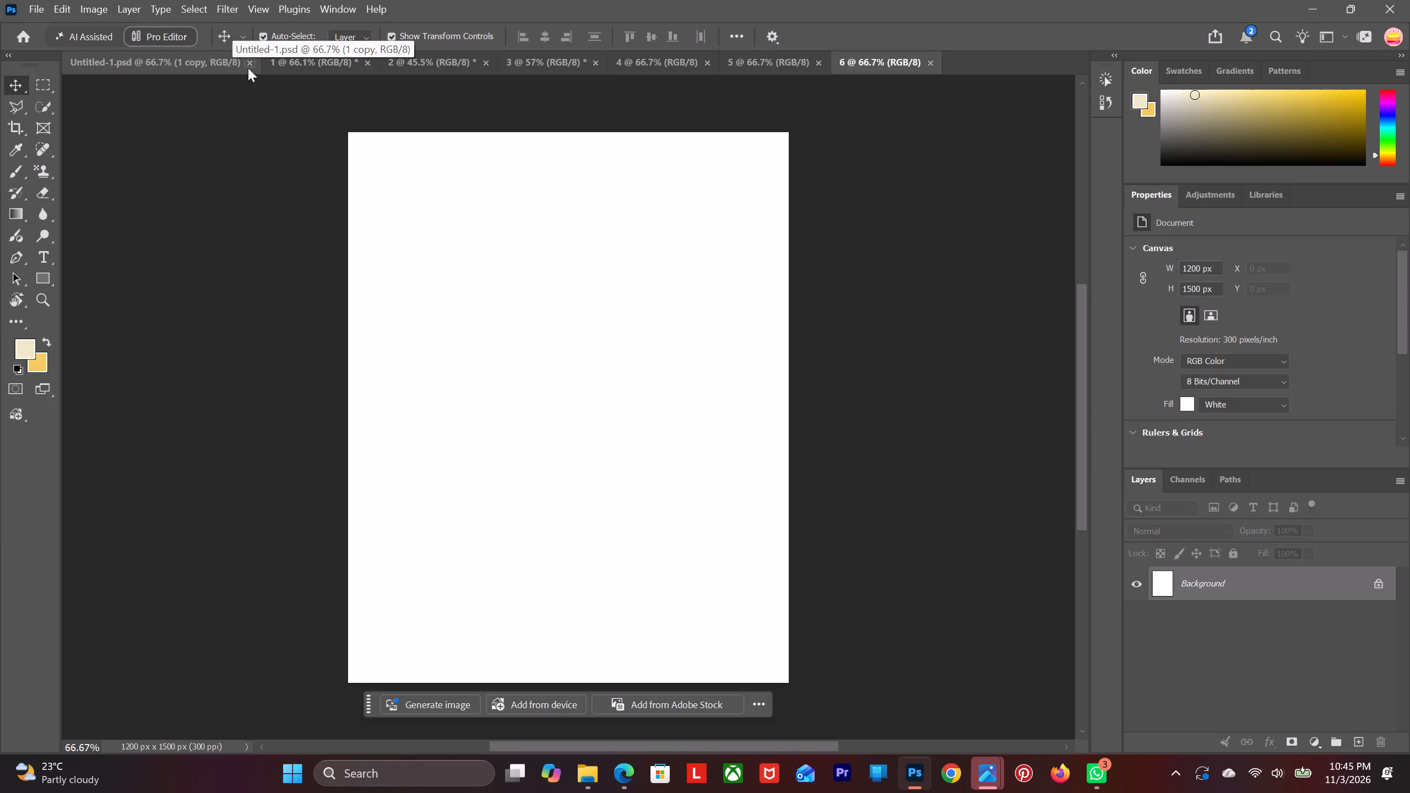
# Copy the selected headline and Ramayana address text layers from document 1 into document 4, centred horizontally near the canvas's bottom edge.
pyautogui.click(300, 58)
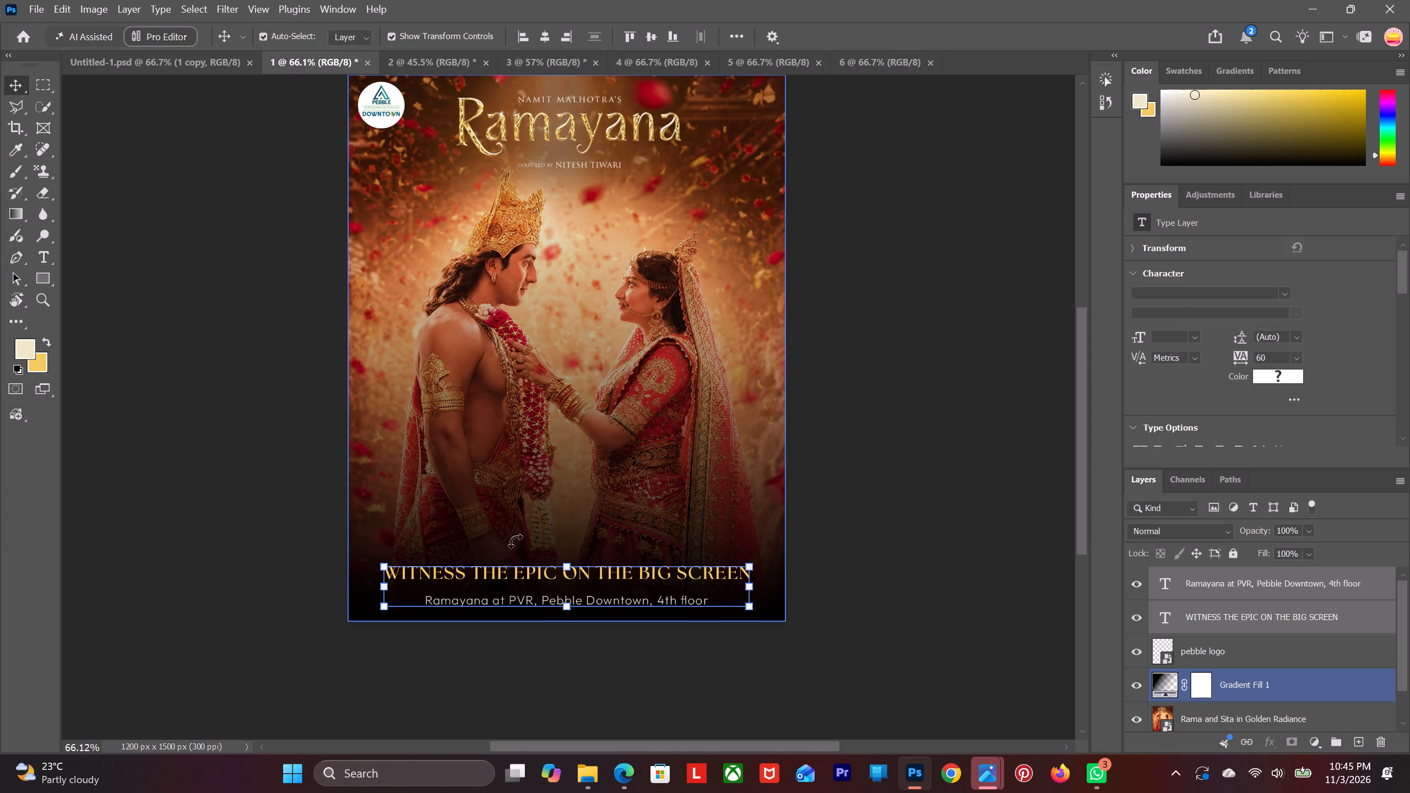
pyautogui.moveTo(1189, 613); pyautogui.dragTo(566, 67)
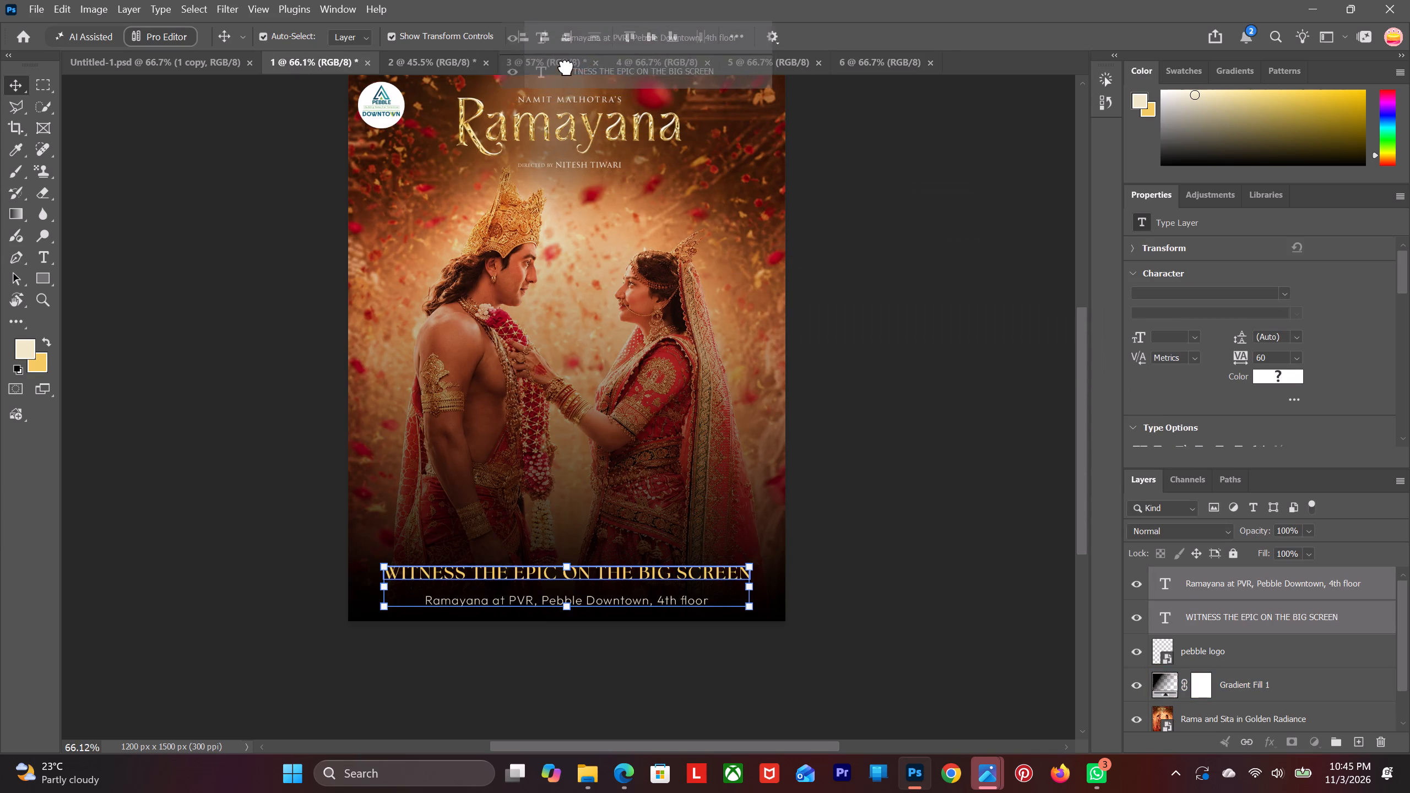
pyautogui.moveTo(566, 67); pyautogui.dragTo(532, 559)
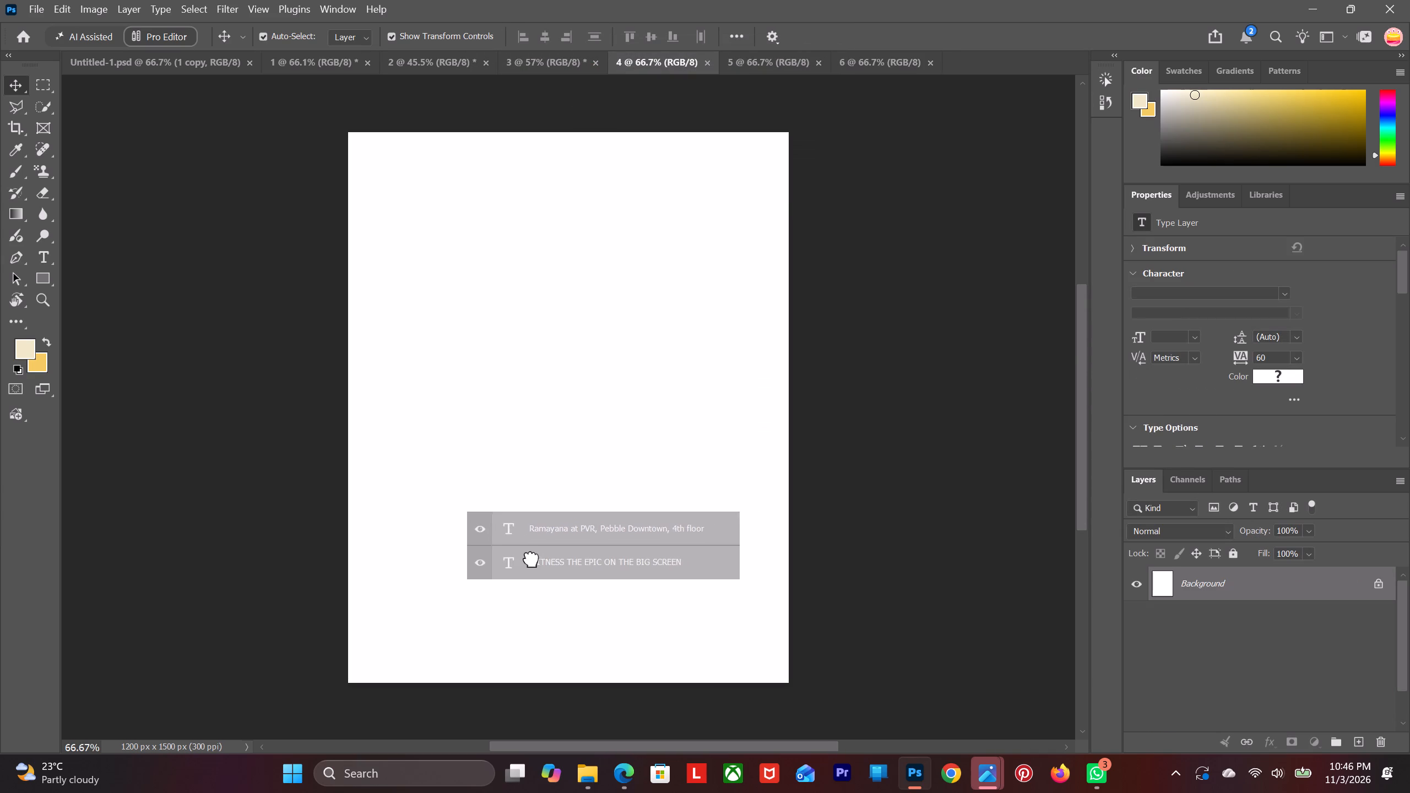
pyautogui.moveTo(532, 559); pyautogui.dragTo(464, 517)
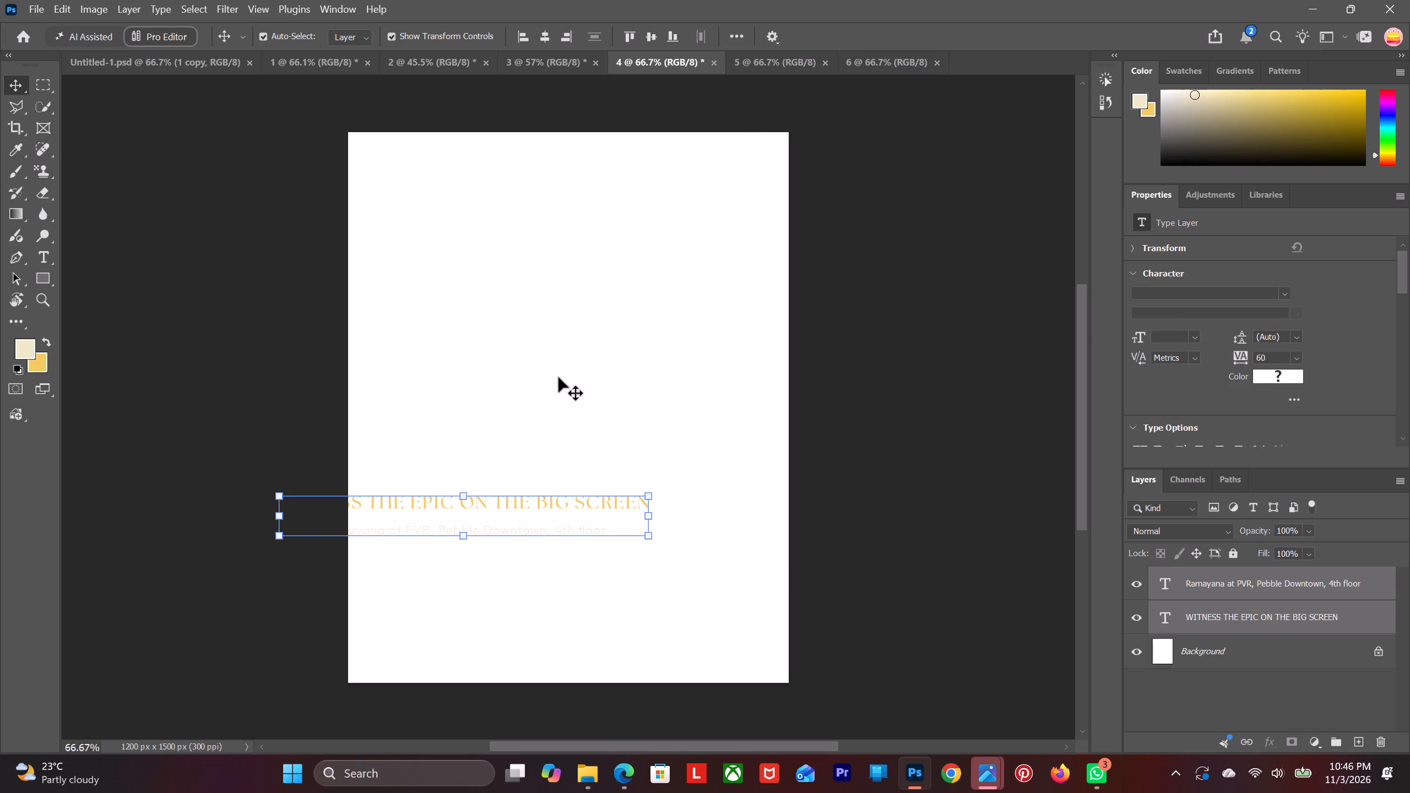
pyautogui.moveTo(451, 505); pyautogui.dragTo(493, 548)
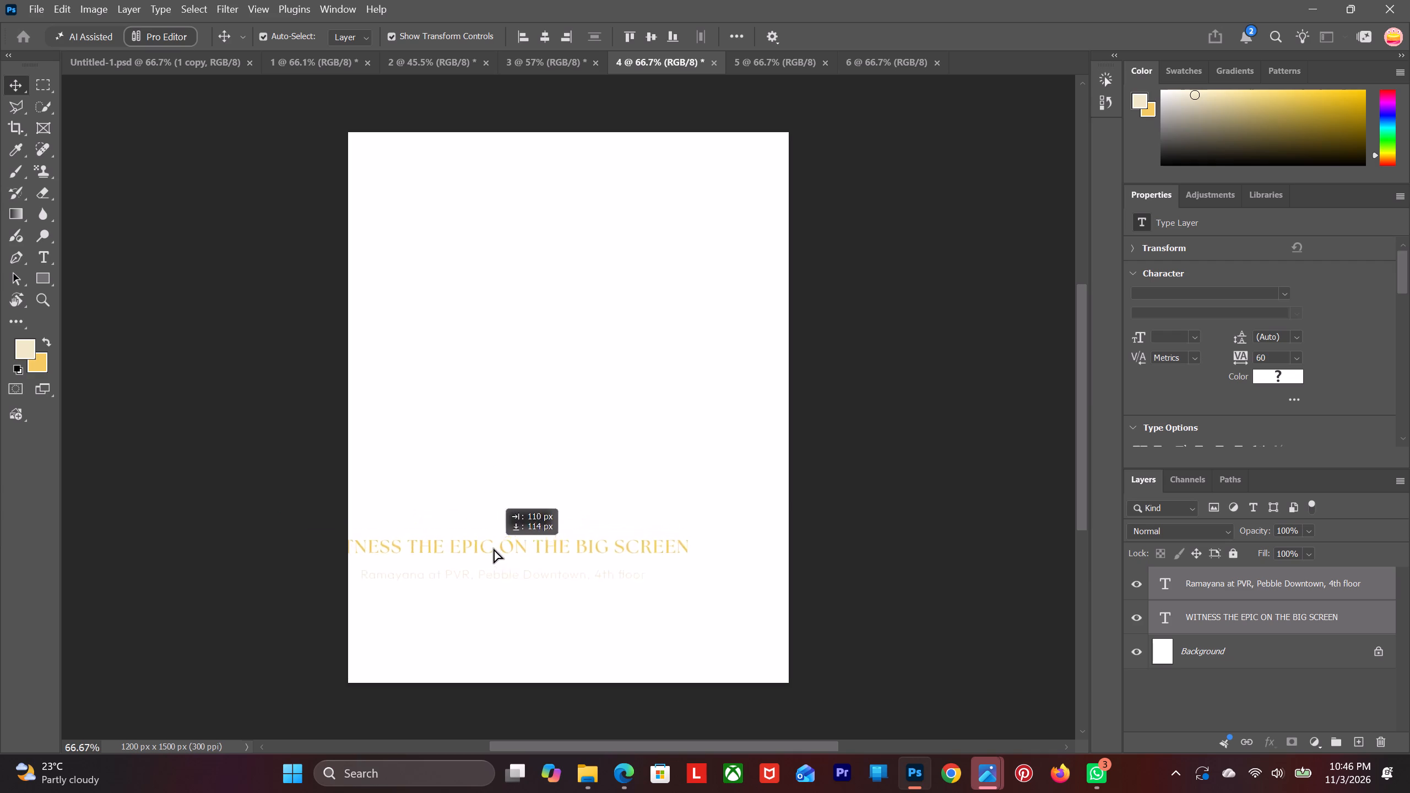
pyautogui.moveTo(493, 548); pyautogui.dragTo(555, 623)
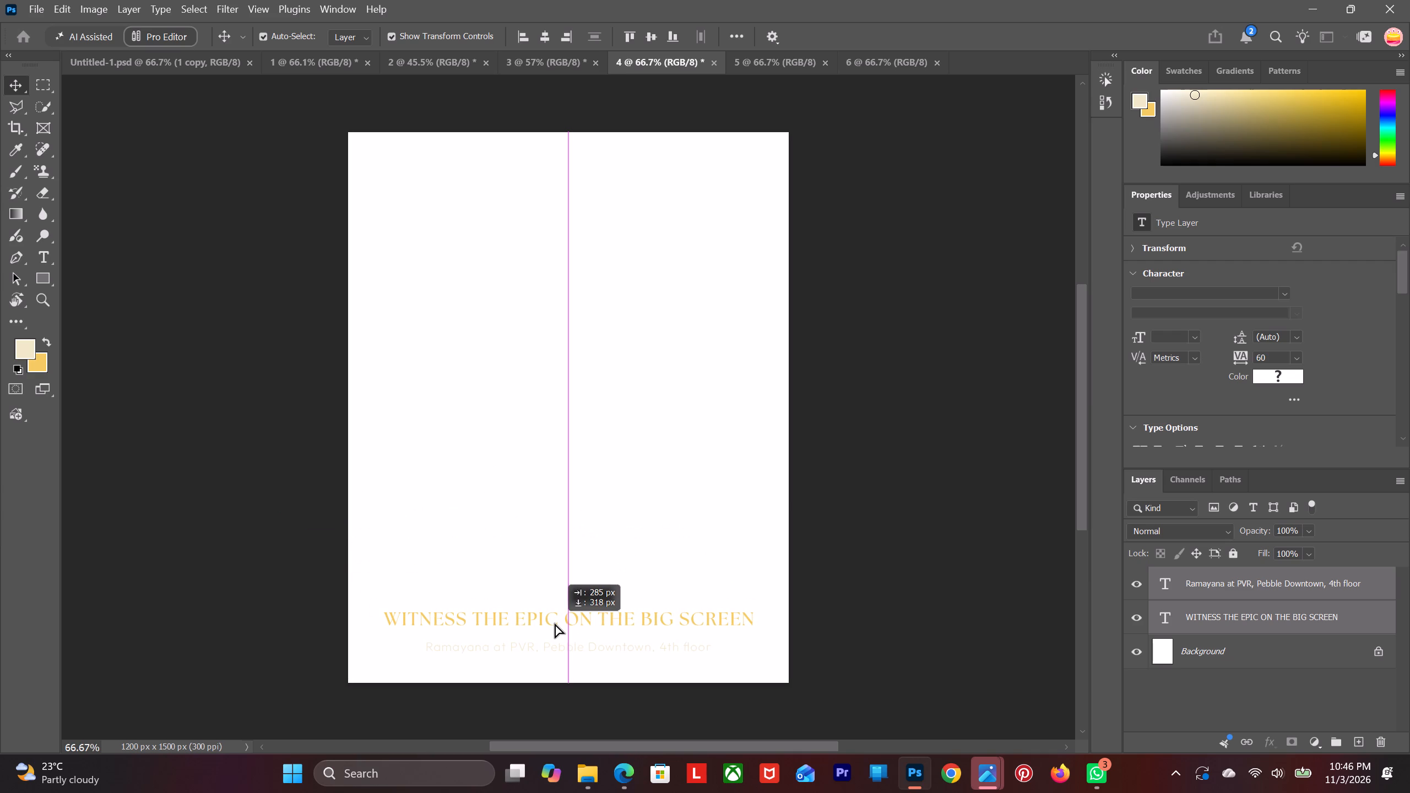
pyautogui.moveTo(555, 623); pyautogui.dragTo(556, 629)
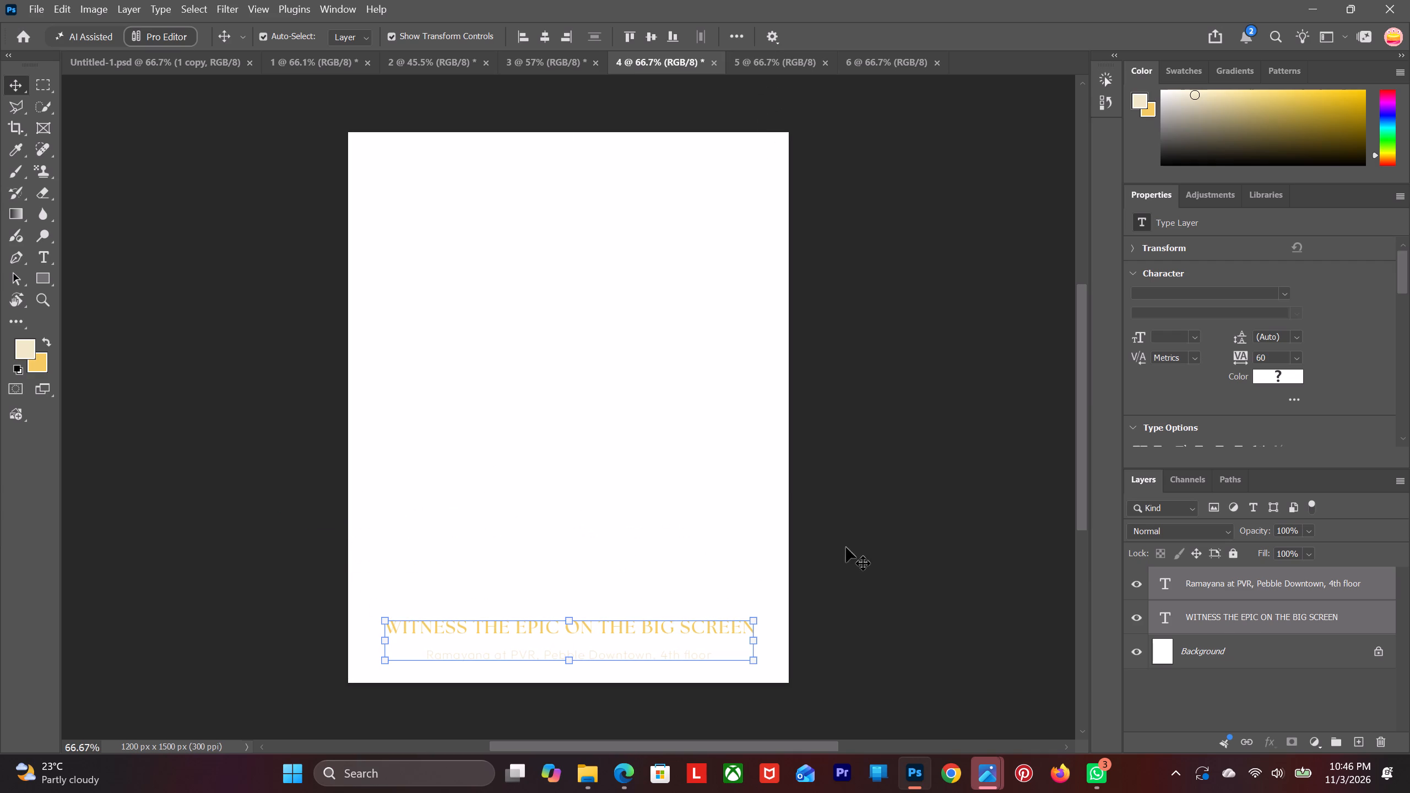
# Copy both text layers from document 4 into document 5 and place them roughly centred near the canvas's bottom edge.
pyautogui.moveTo(1239, 599); pyautogui.dragTo(835, 121)
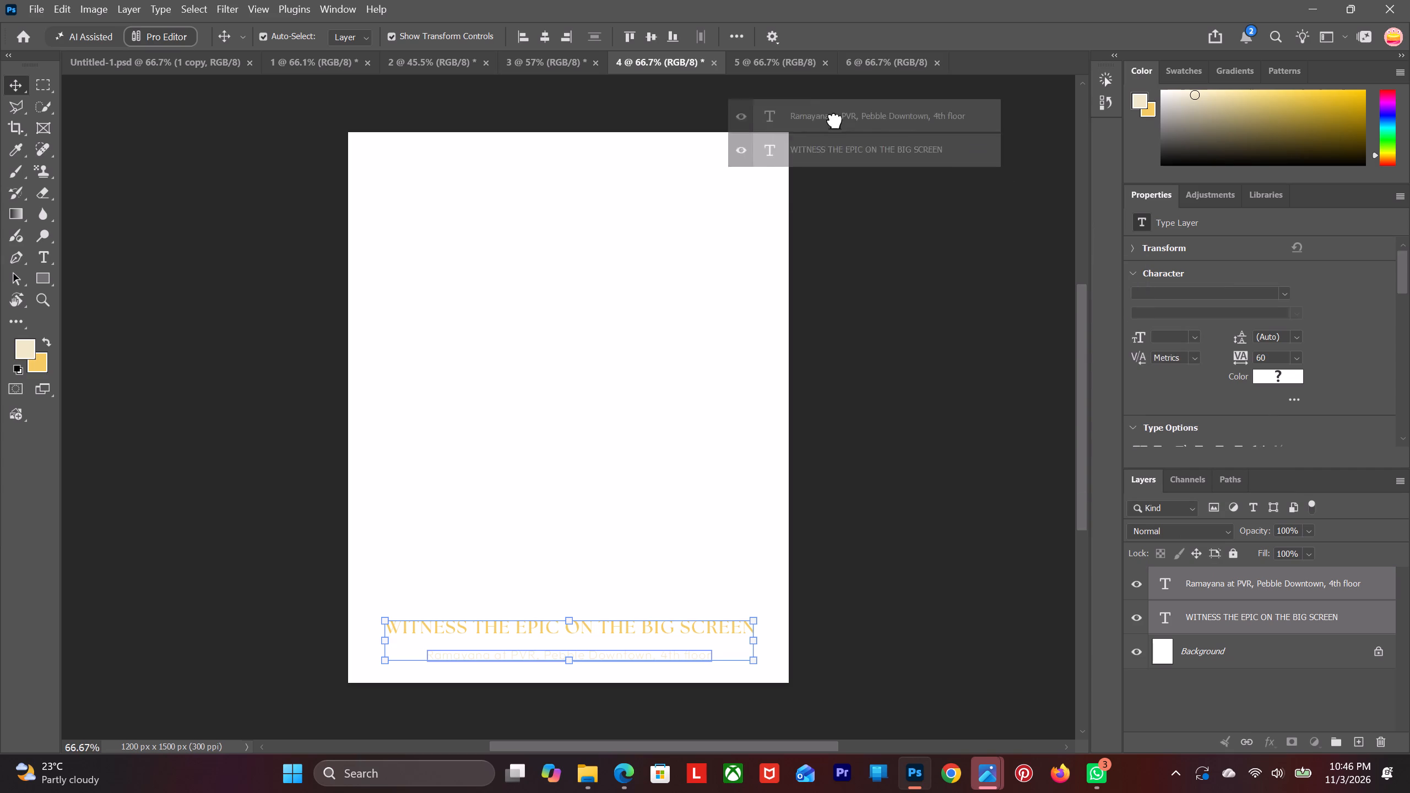
pyautogui.moveTo(835, 121); pyautogui.dragTo(778, 62)
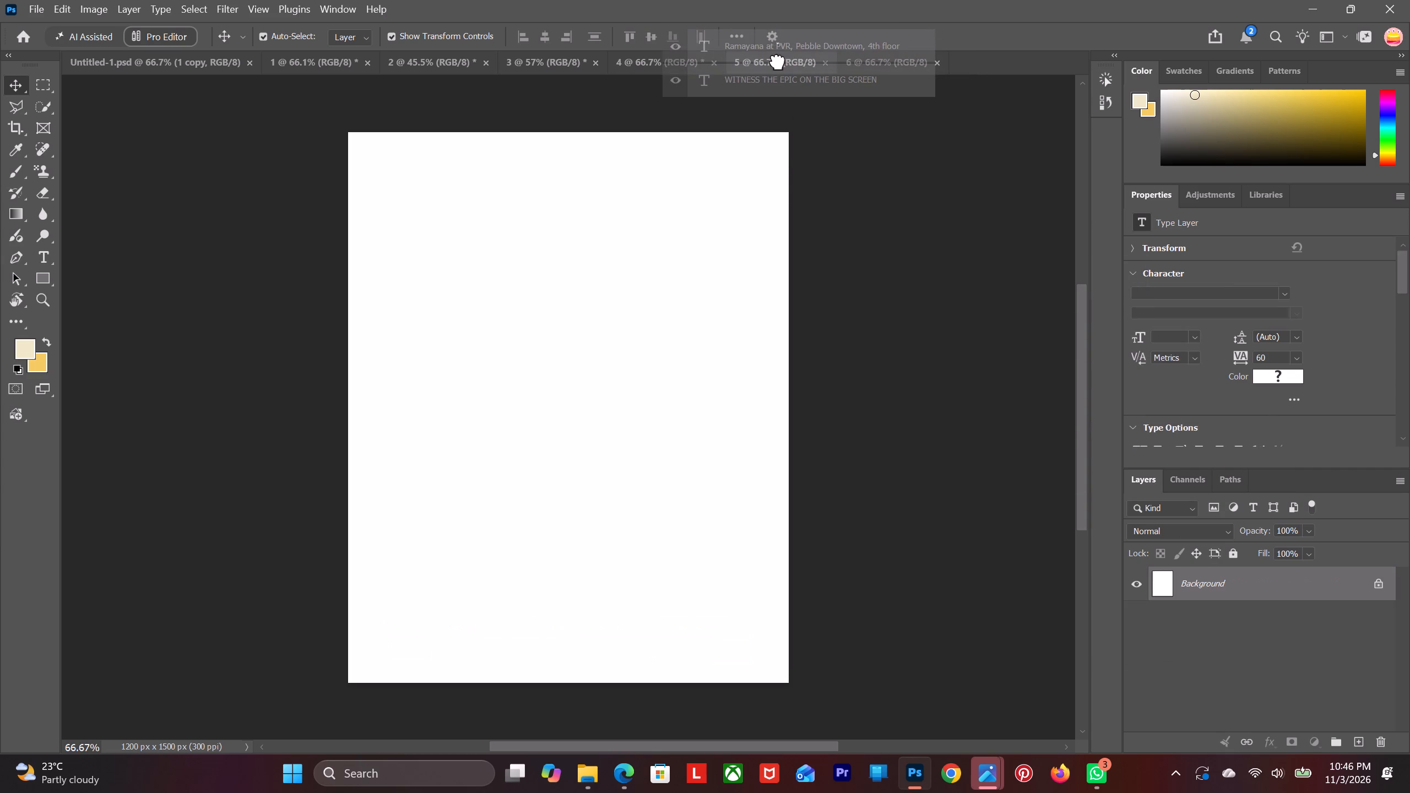
pyautogui.moveTo(778, 62); pyautogui.dragTo(524, 611)
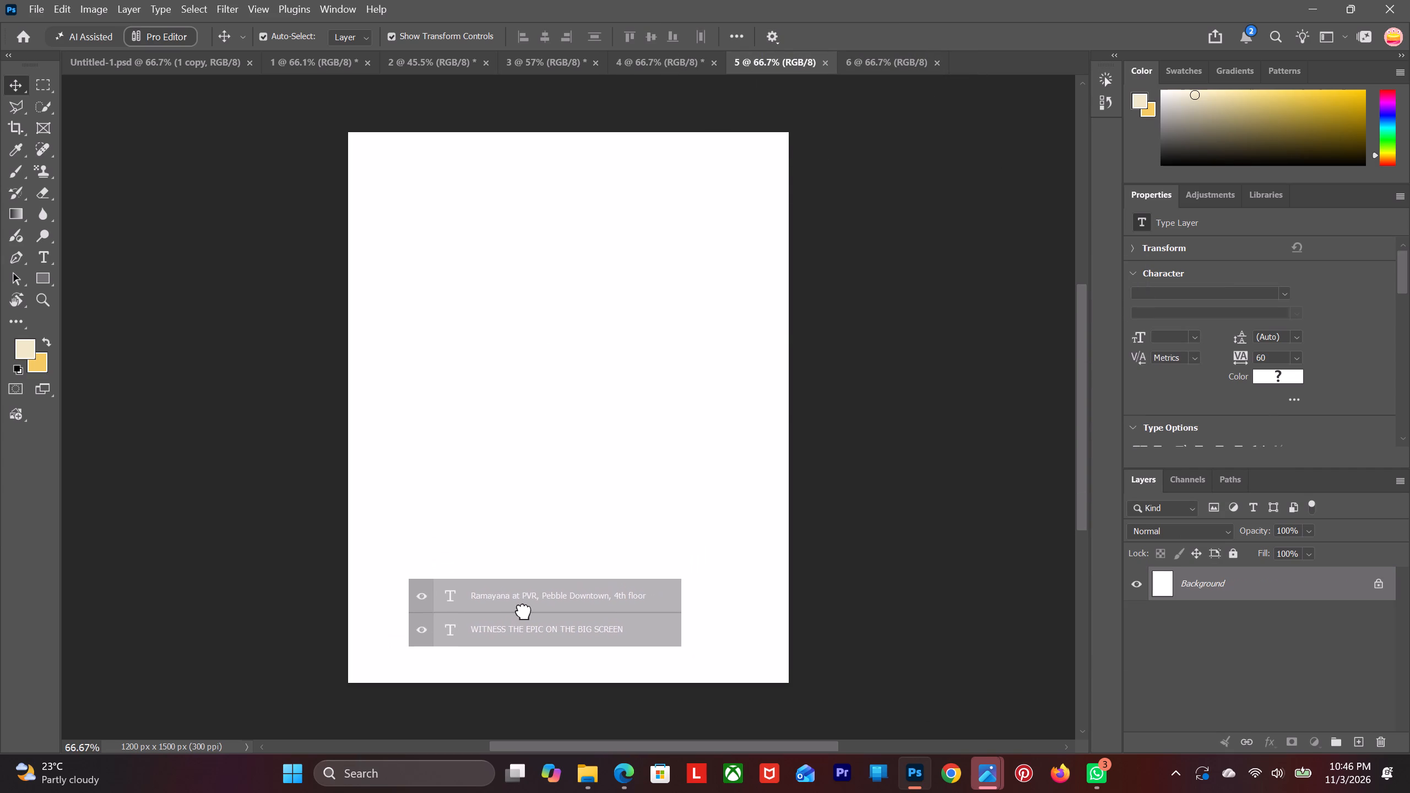
pyautogui.moveTo(524, 611); pyautogui.dragTo(527, 629)
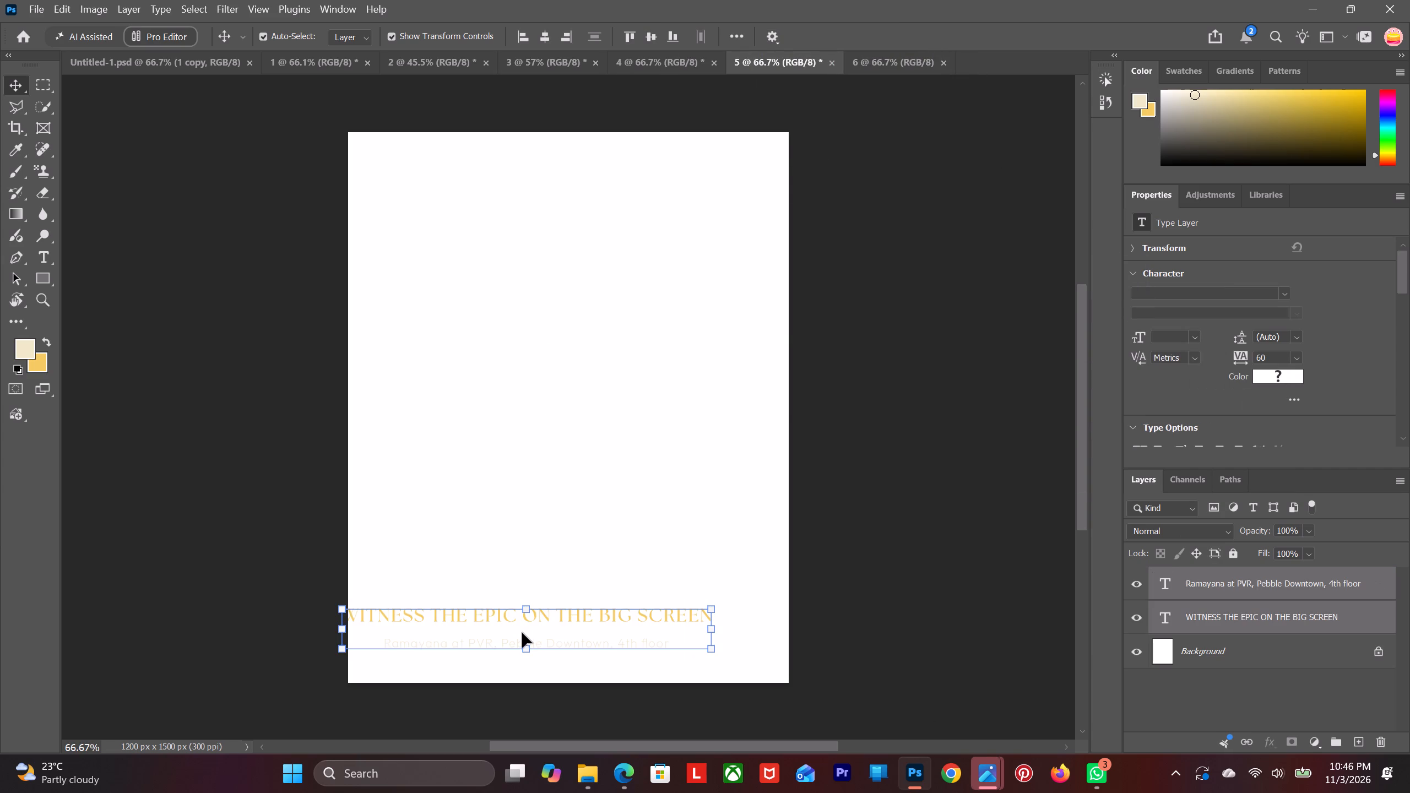
pyautogui.moveTo(514, 616); pyautogui.dragTo(537, 621)
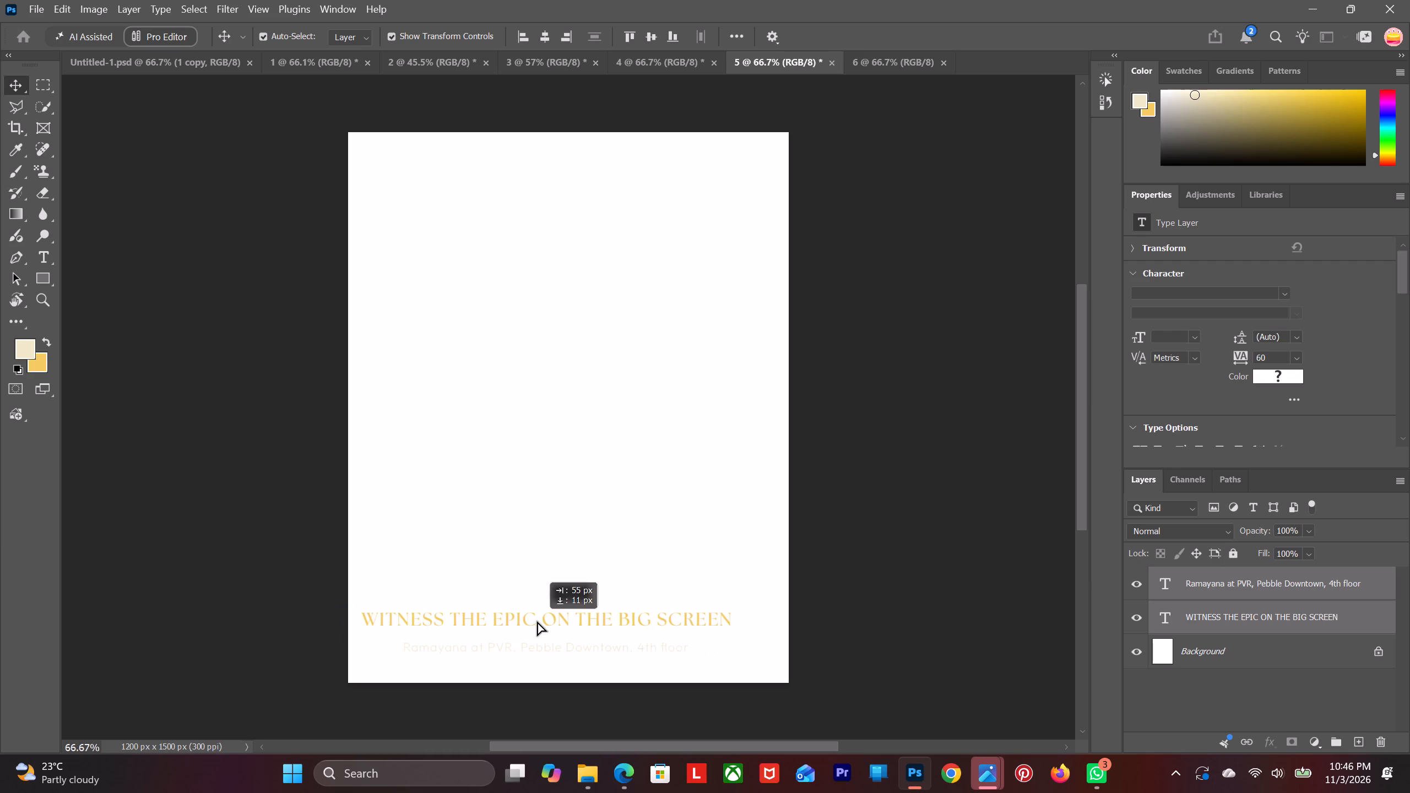
pyautogui.moveTo(537, 621); pyautogui.dragTo(561, 626)
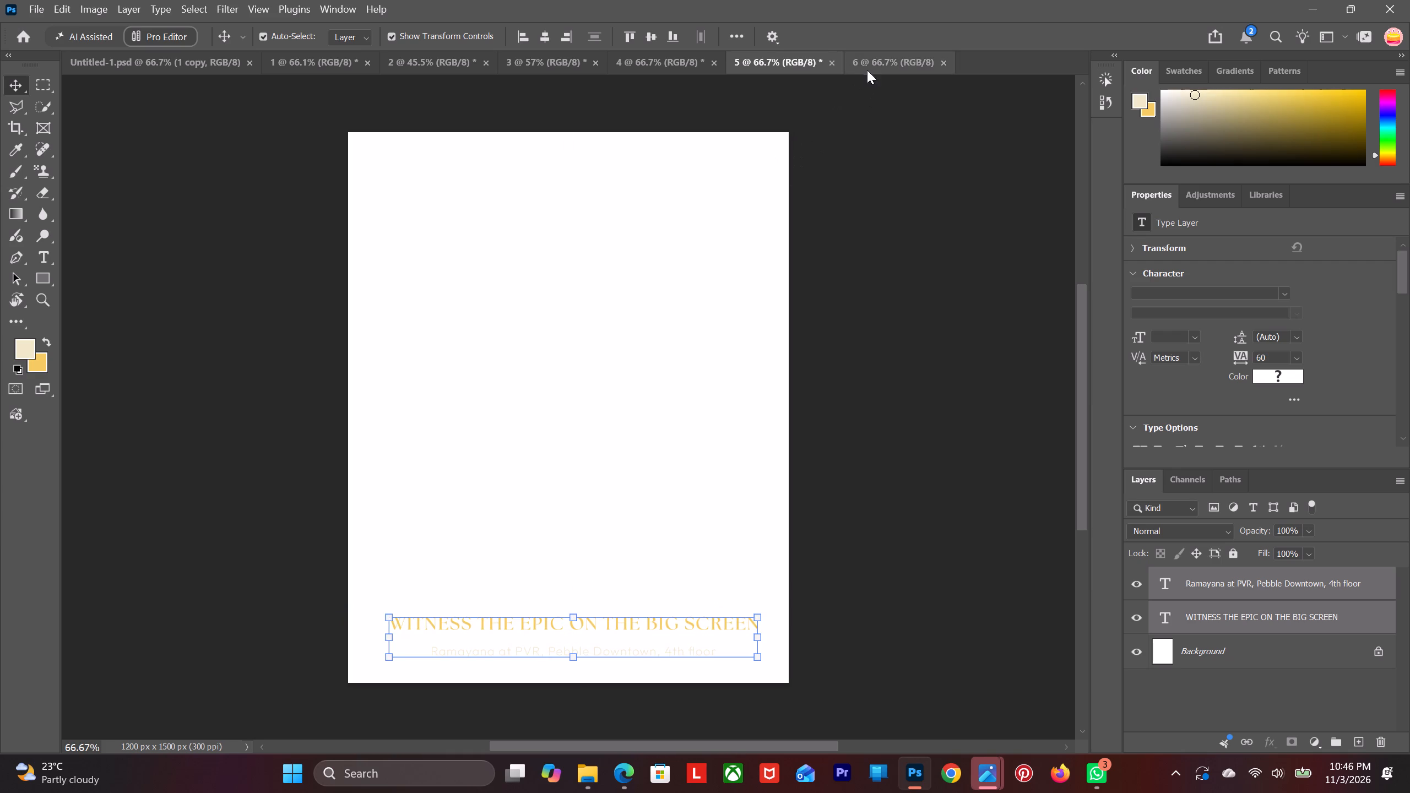
# Copy the headline and address text layers from document 5 into the lower part of document 6's canvas.
pyautogui.click(869, 67)
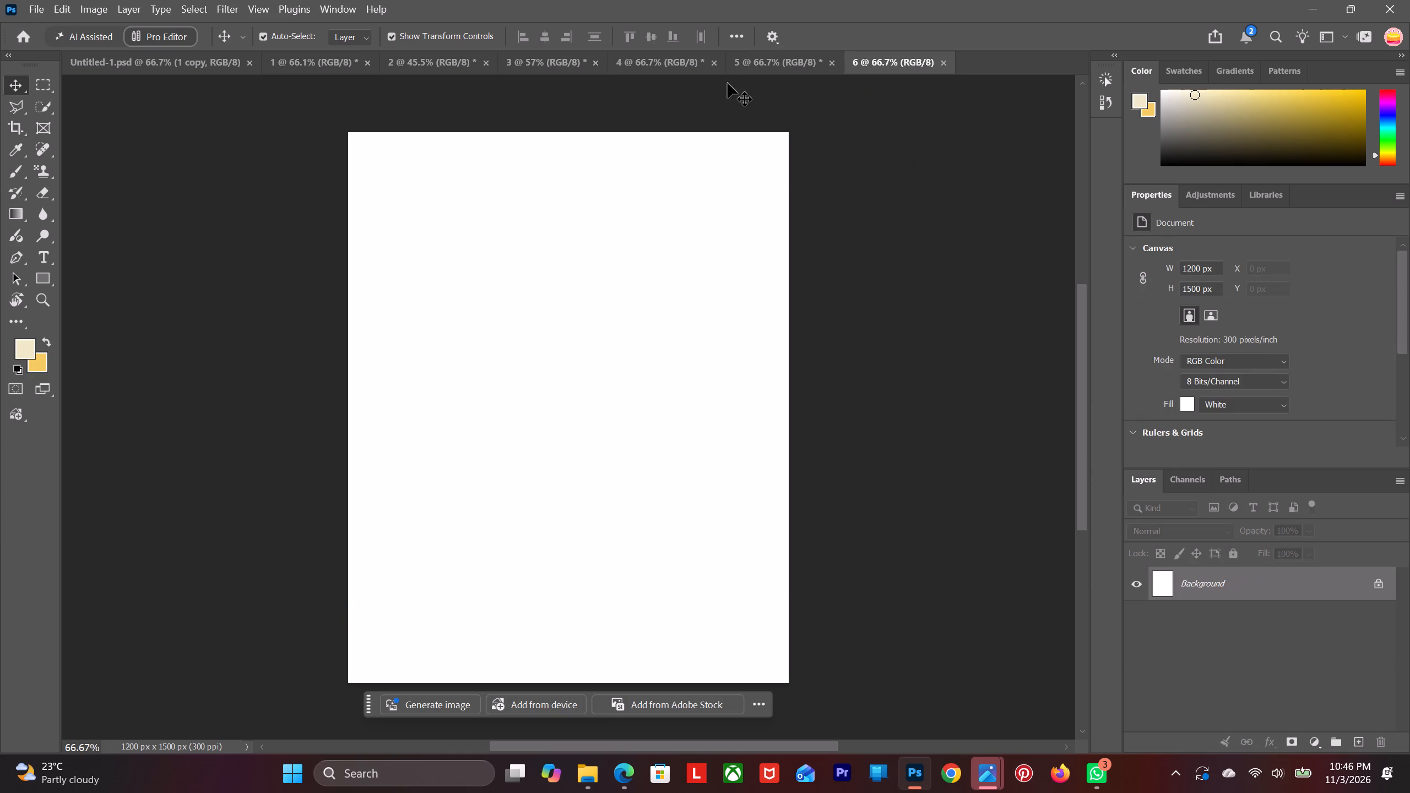
pyautogui.click(748, 64)
pyautogui.moveTo(1279, 582); pyautogui.dragTo(910, 59)
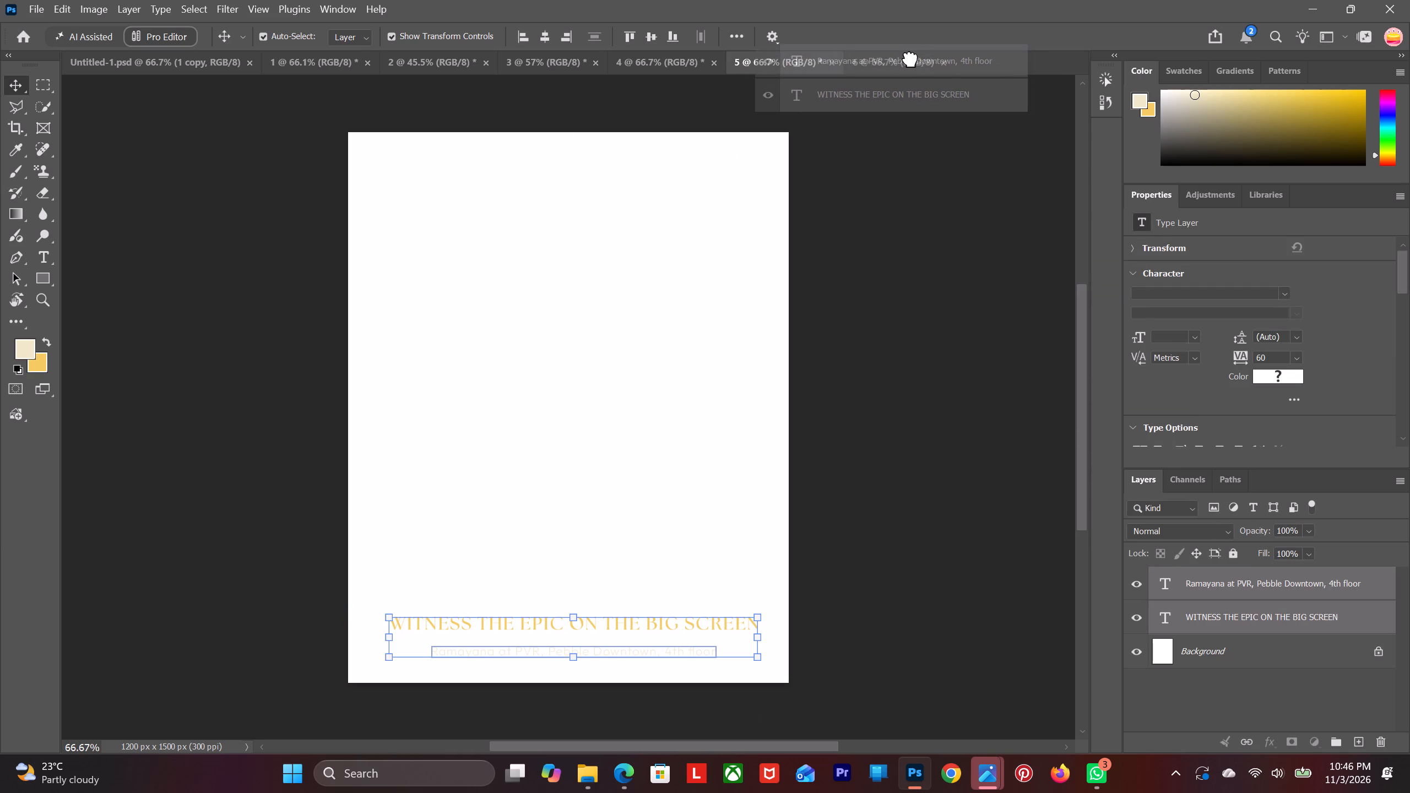
pyautogui.moveTo(910, 59); pyautogui.dragTo(576, 607)
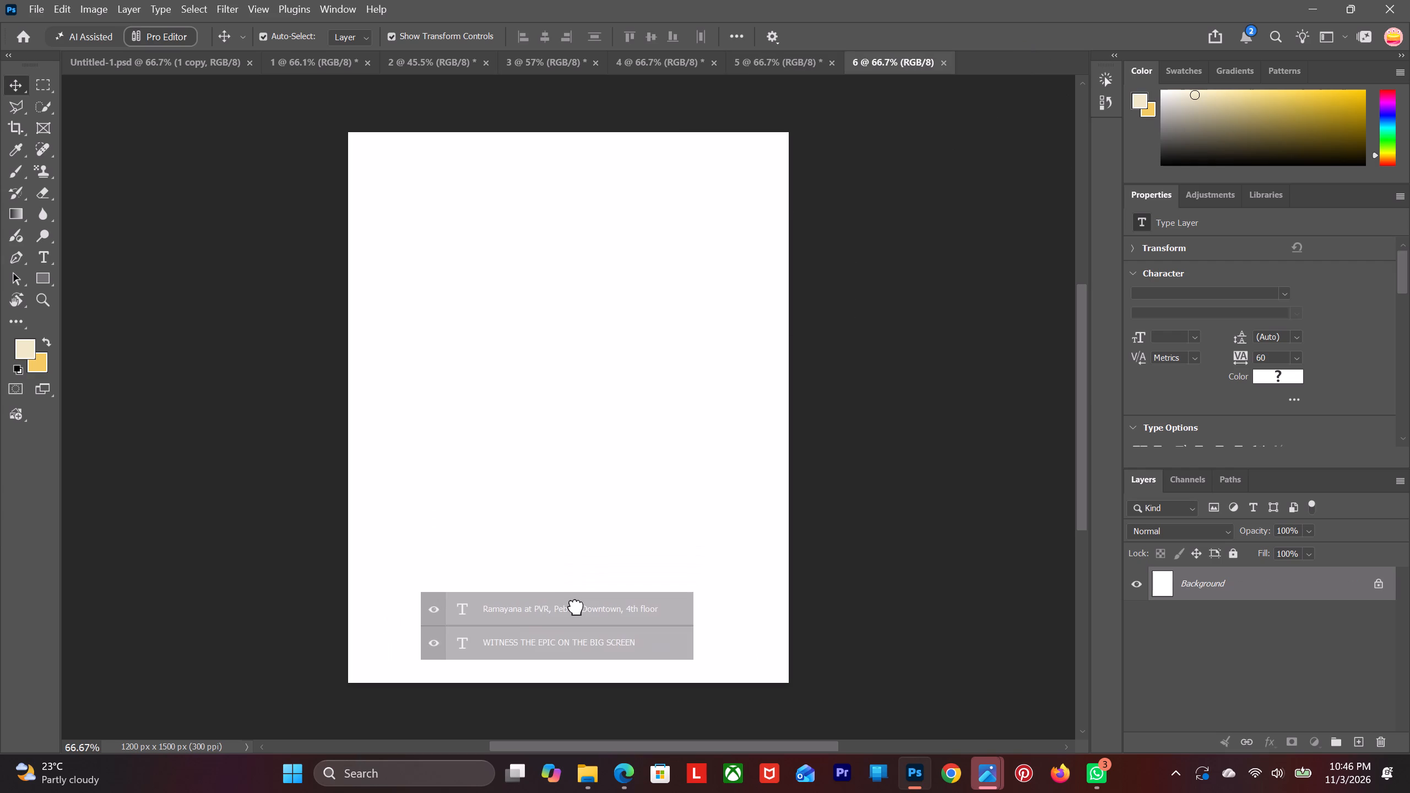
pyautogui.moveTo(576, 607); pyautogui.dragTo(576, 607)
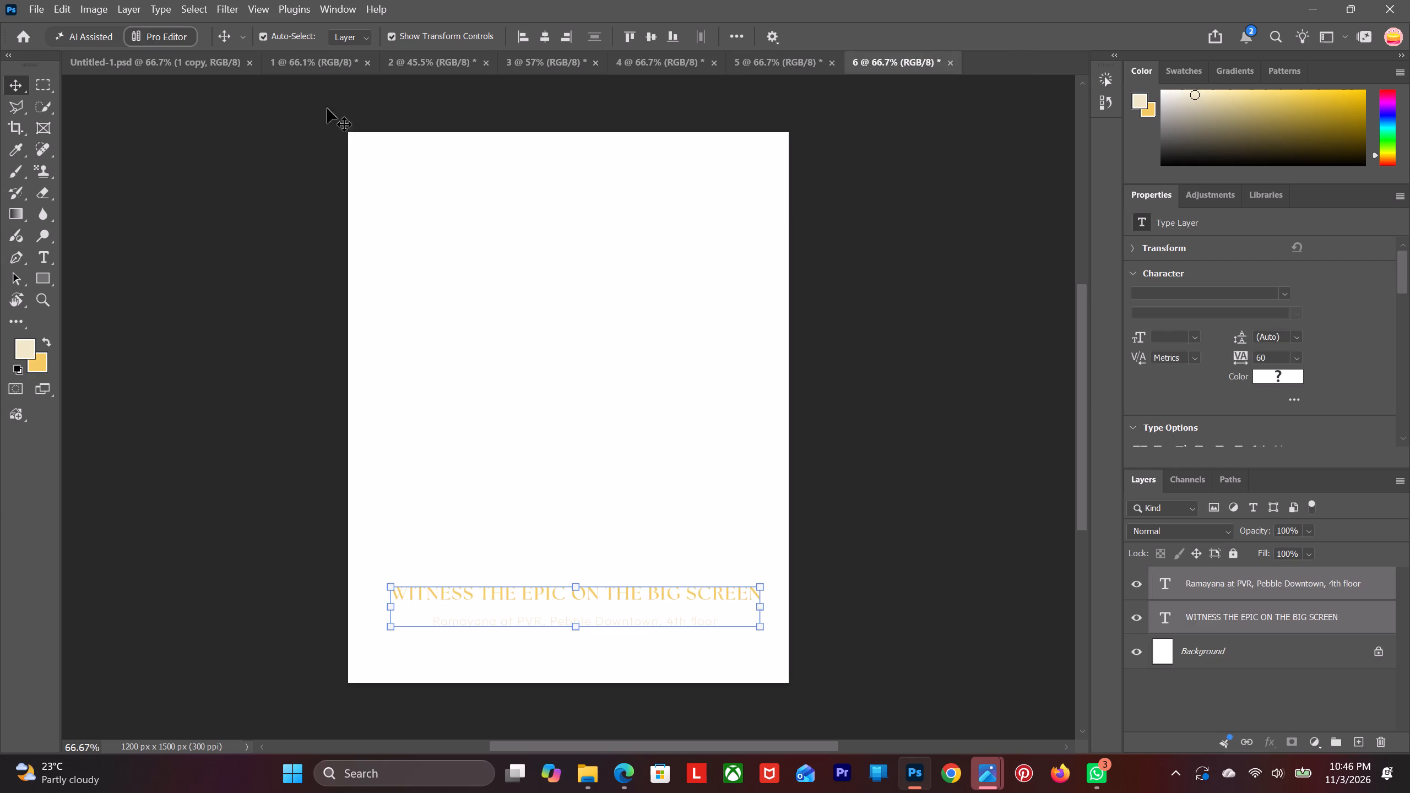
# Switch to document 3, the breakfast creative.
pyautogui.click(628, 61)
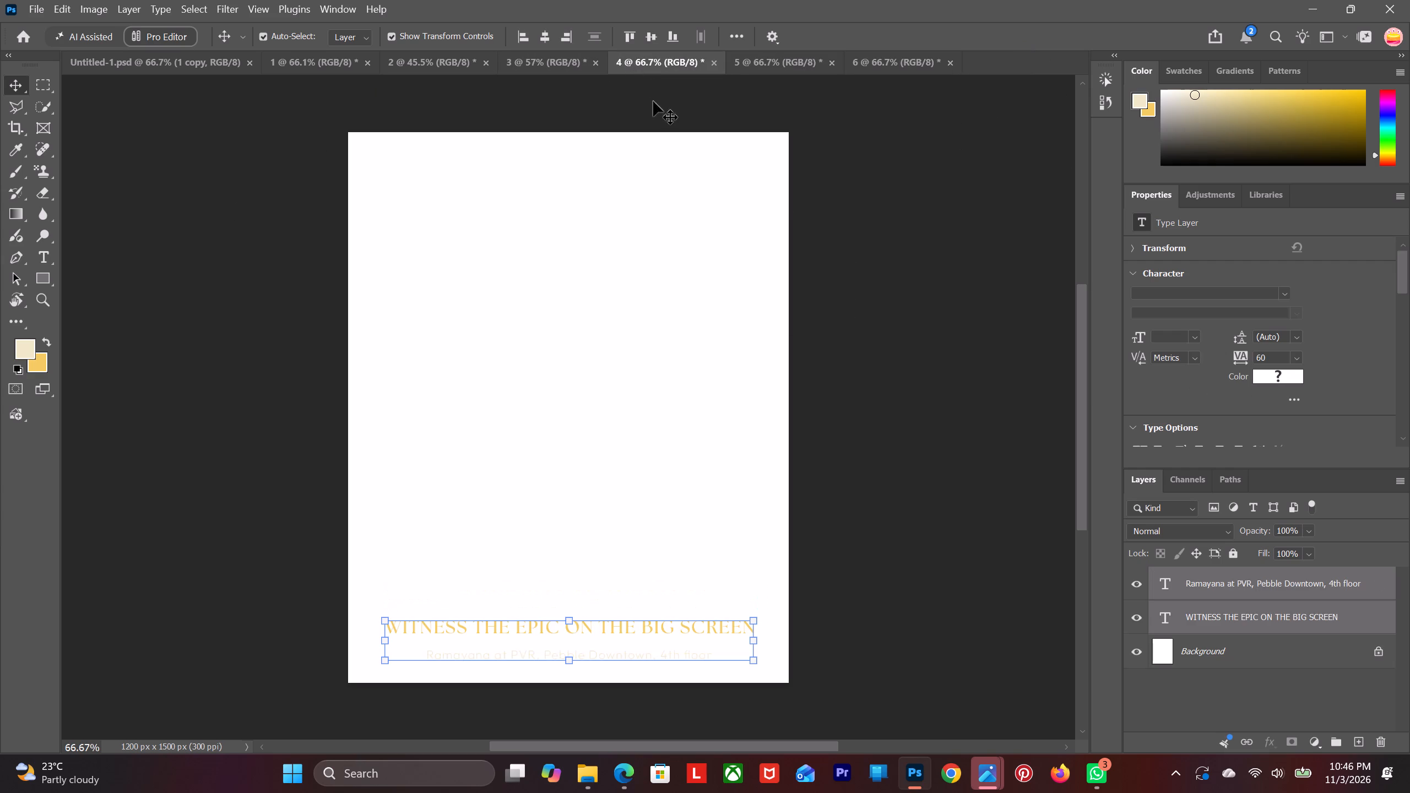
pyautogui.click(515, 62)
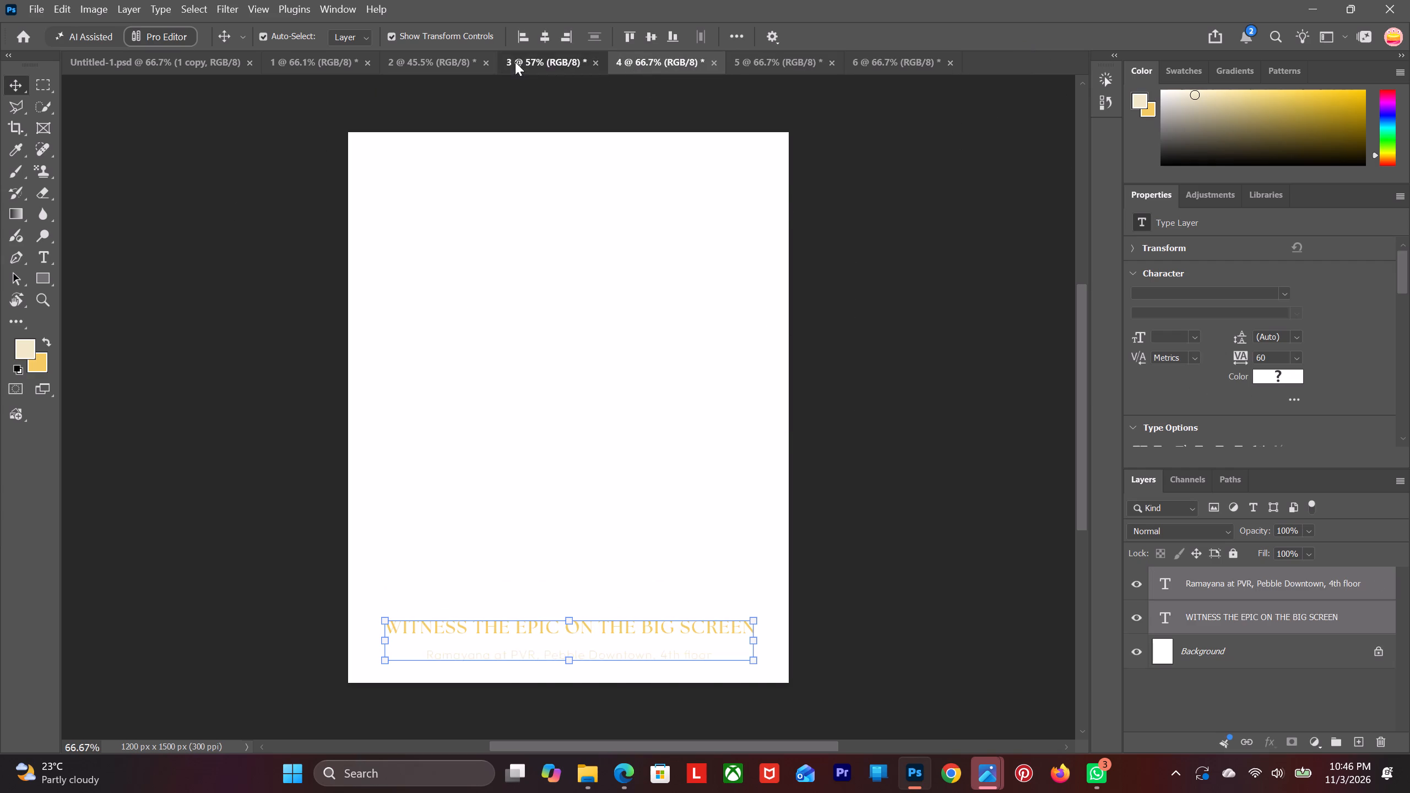
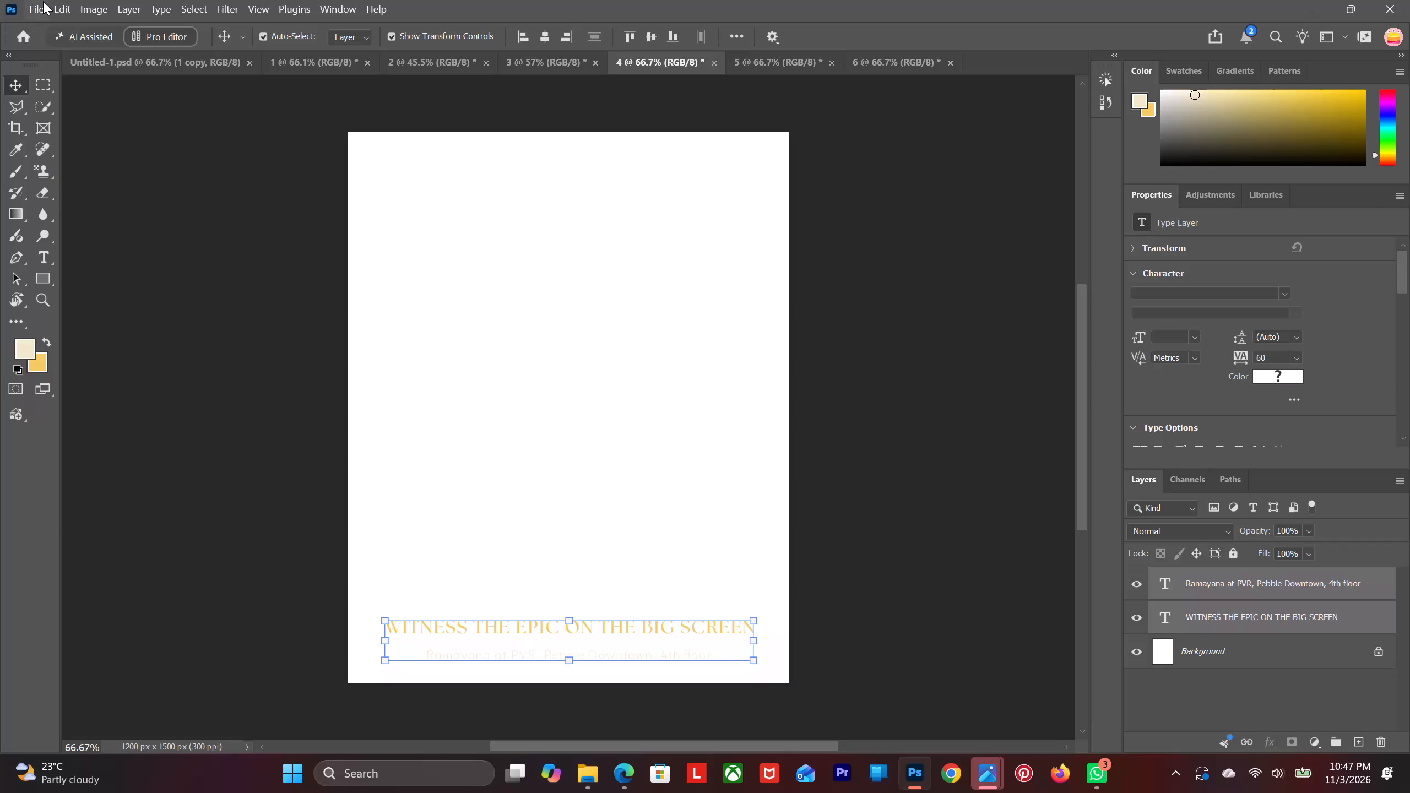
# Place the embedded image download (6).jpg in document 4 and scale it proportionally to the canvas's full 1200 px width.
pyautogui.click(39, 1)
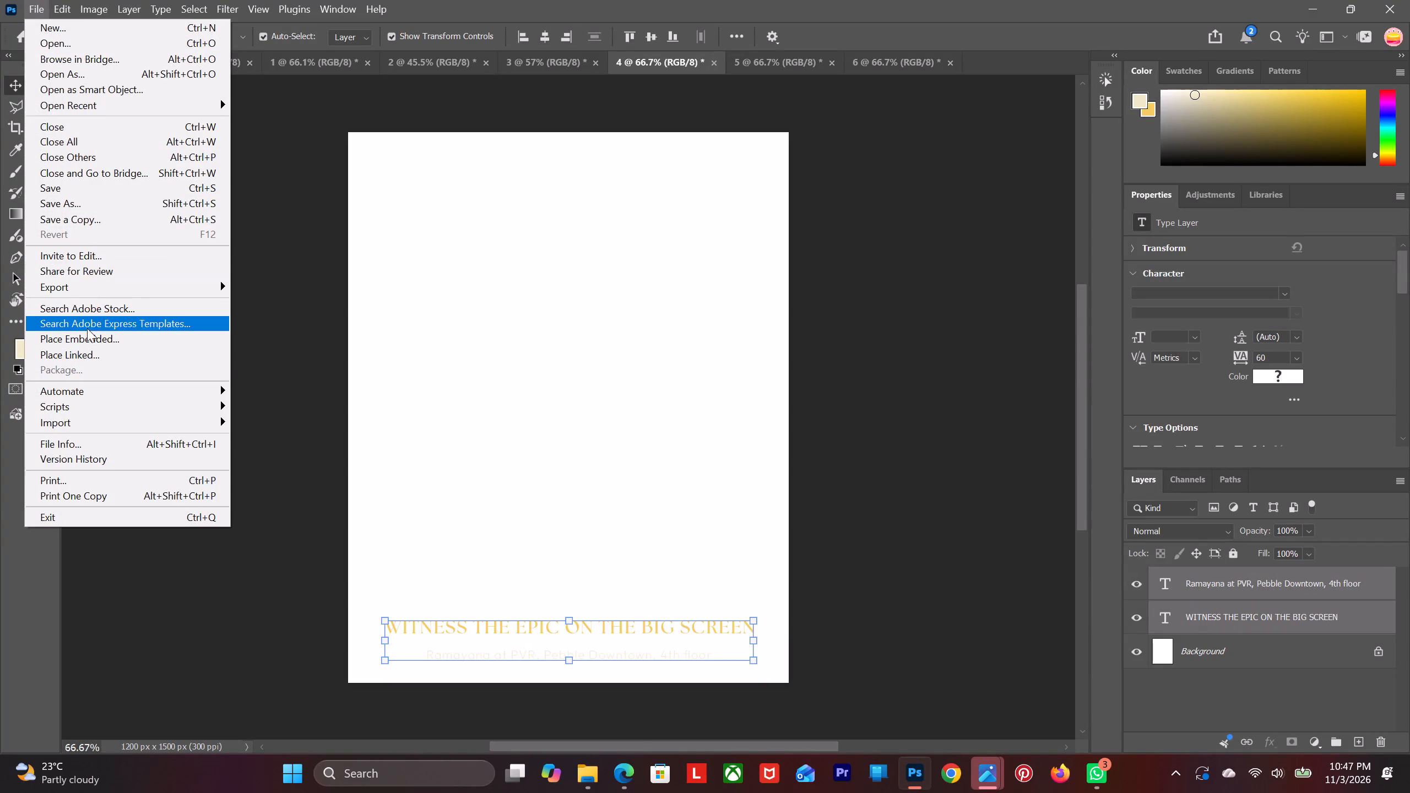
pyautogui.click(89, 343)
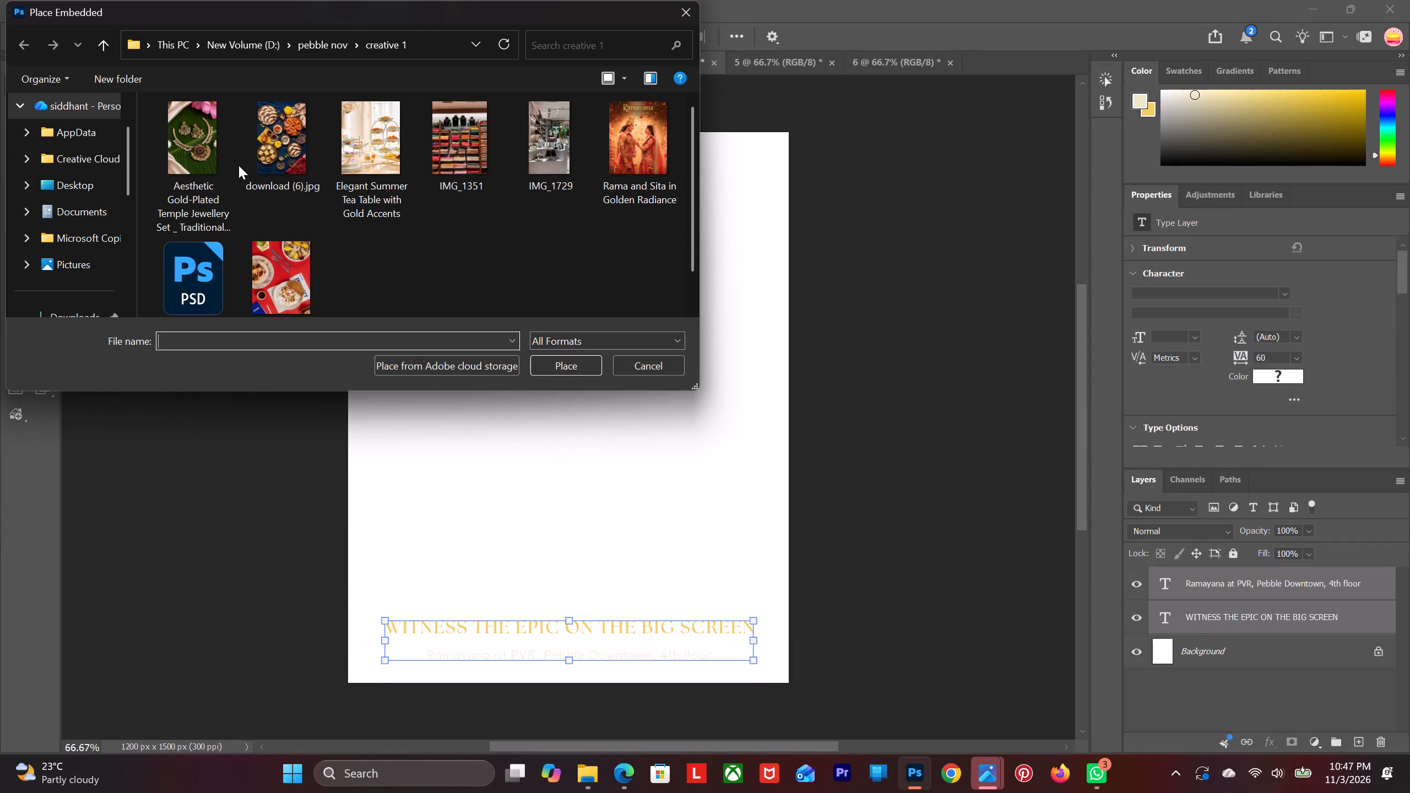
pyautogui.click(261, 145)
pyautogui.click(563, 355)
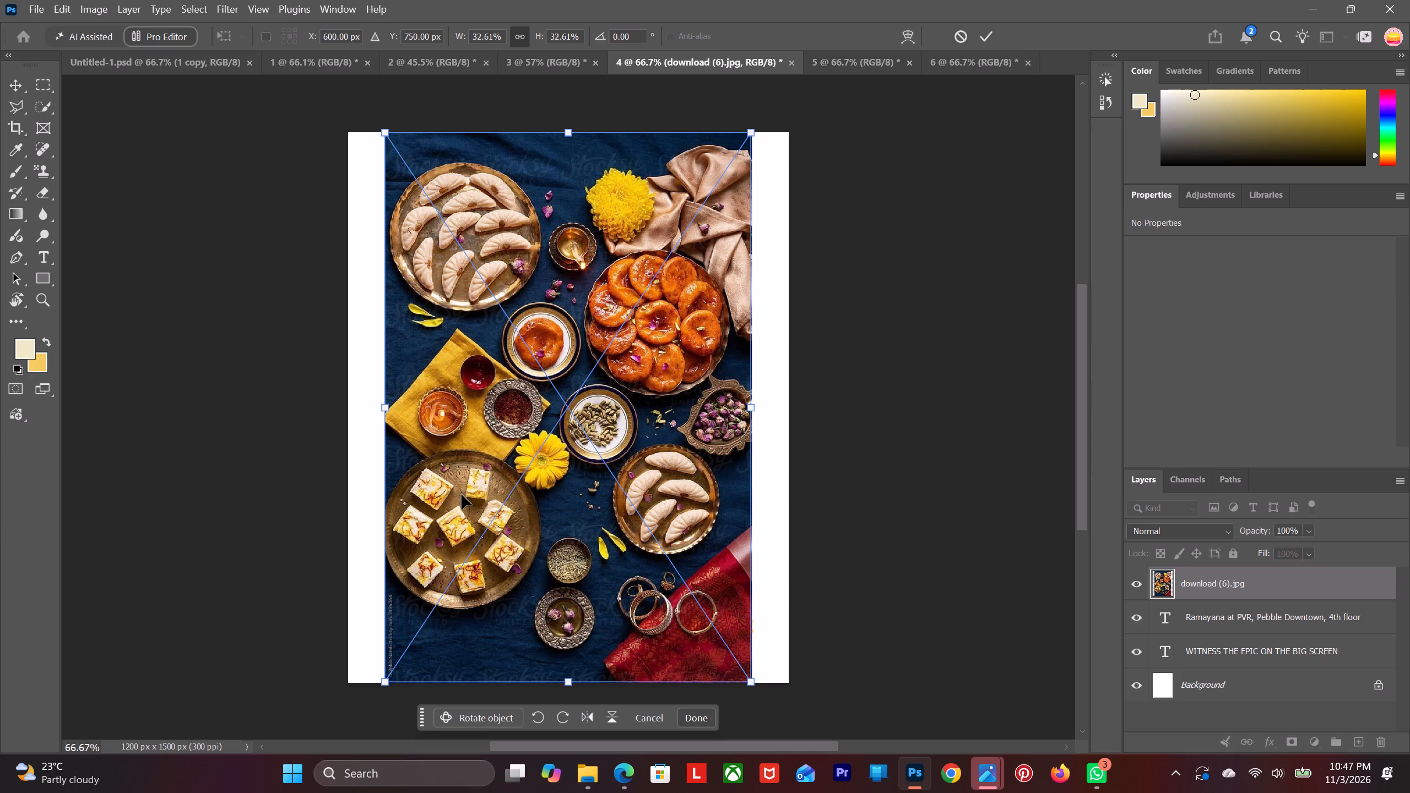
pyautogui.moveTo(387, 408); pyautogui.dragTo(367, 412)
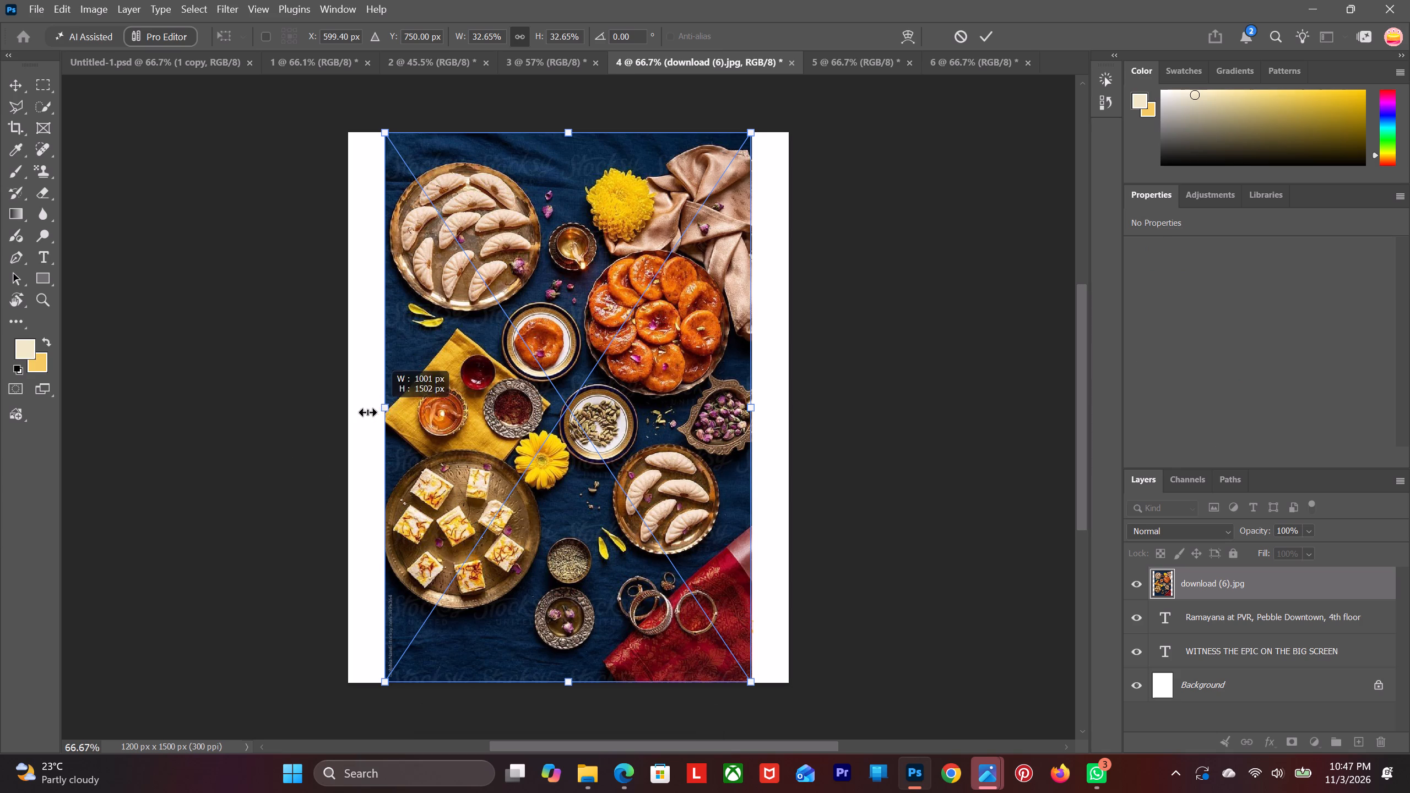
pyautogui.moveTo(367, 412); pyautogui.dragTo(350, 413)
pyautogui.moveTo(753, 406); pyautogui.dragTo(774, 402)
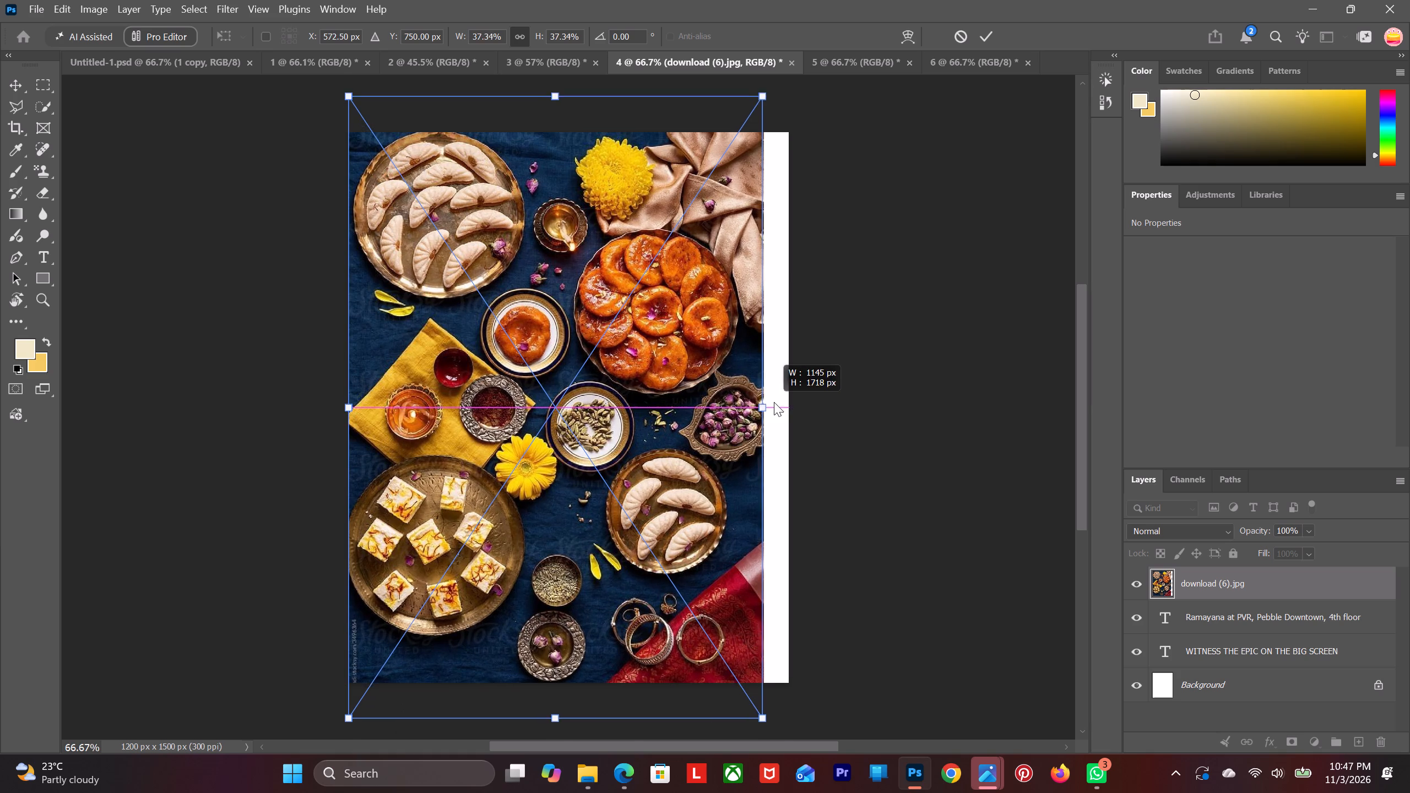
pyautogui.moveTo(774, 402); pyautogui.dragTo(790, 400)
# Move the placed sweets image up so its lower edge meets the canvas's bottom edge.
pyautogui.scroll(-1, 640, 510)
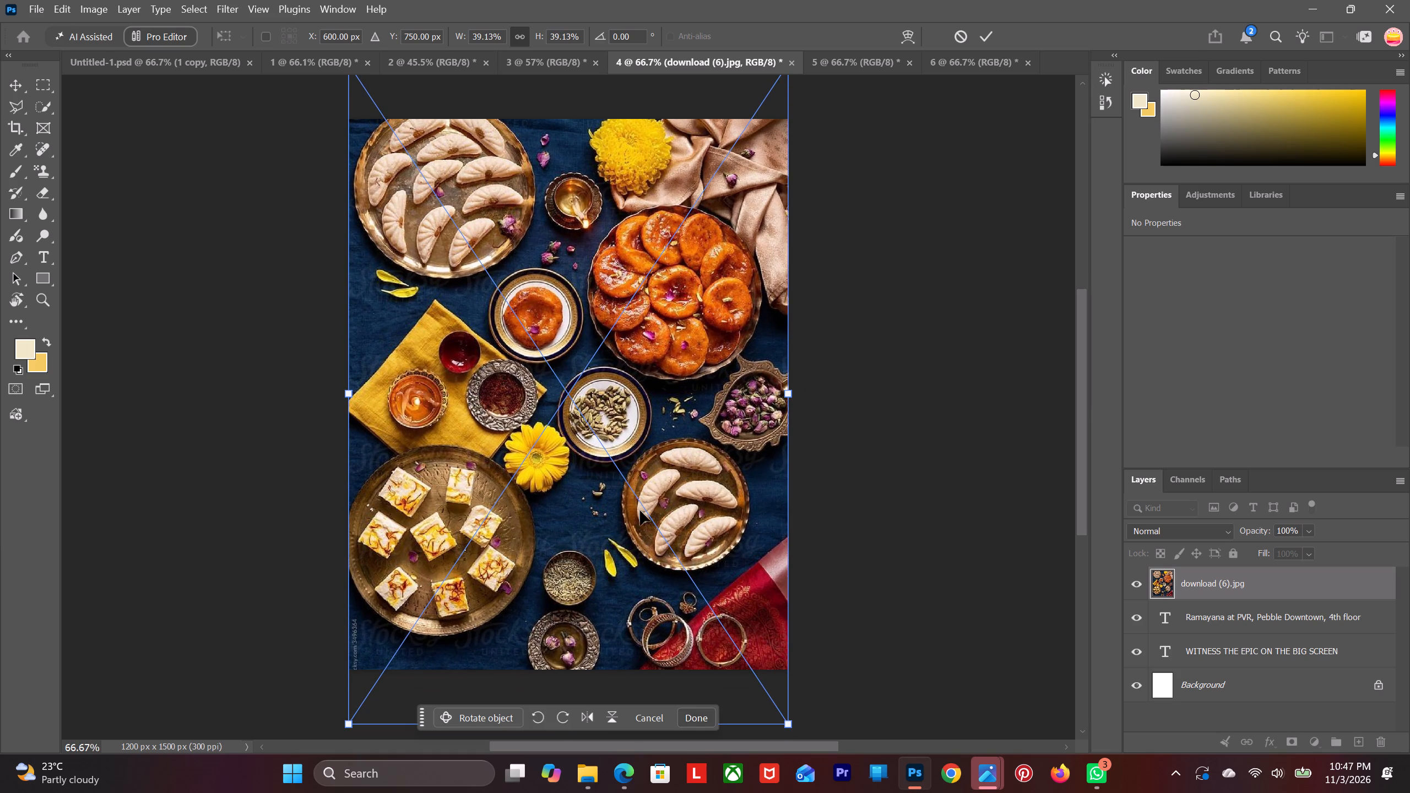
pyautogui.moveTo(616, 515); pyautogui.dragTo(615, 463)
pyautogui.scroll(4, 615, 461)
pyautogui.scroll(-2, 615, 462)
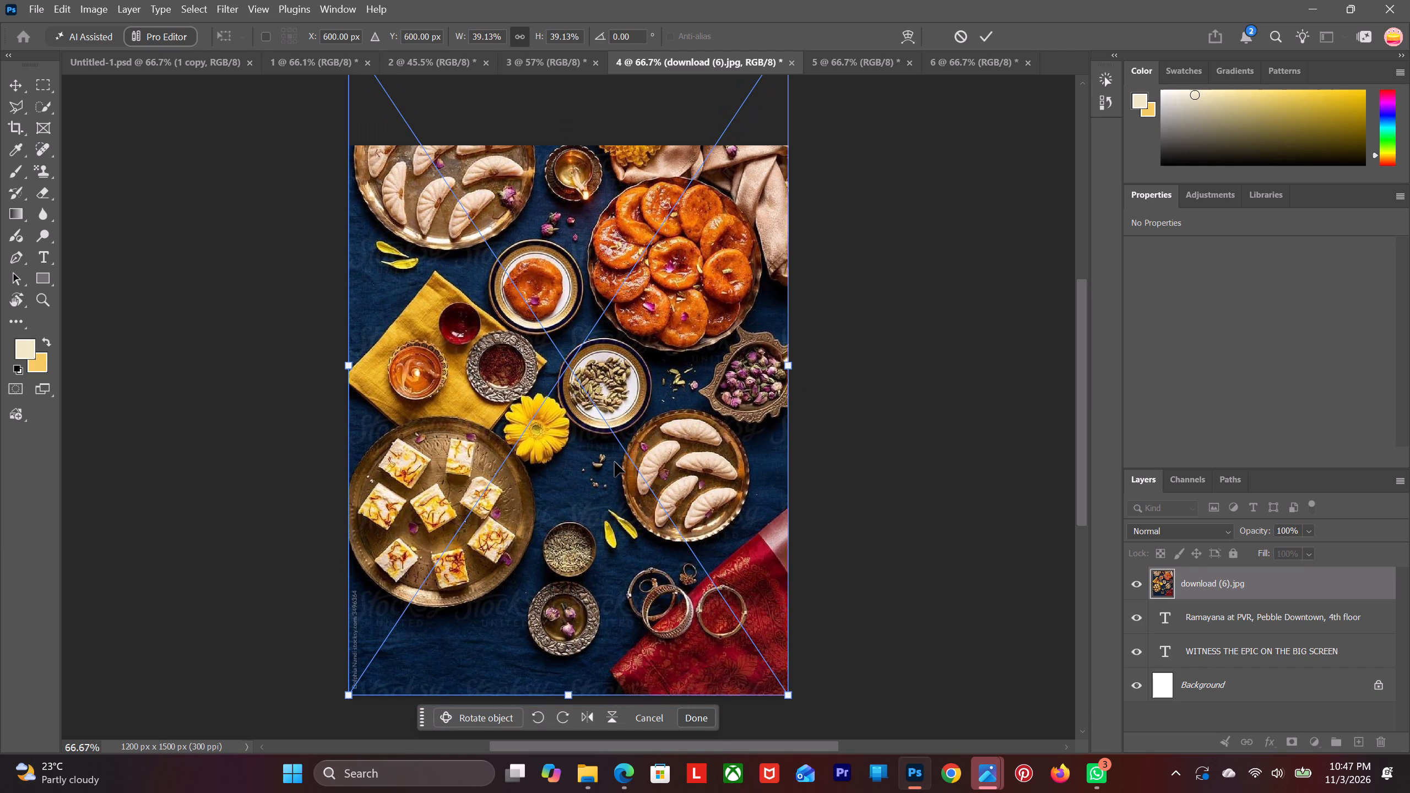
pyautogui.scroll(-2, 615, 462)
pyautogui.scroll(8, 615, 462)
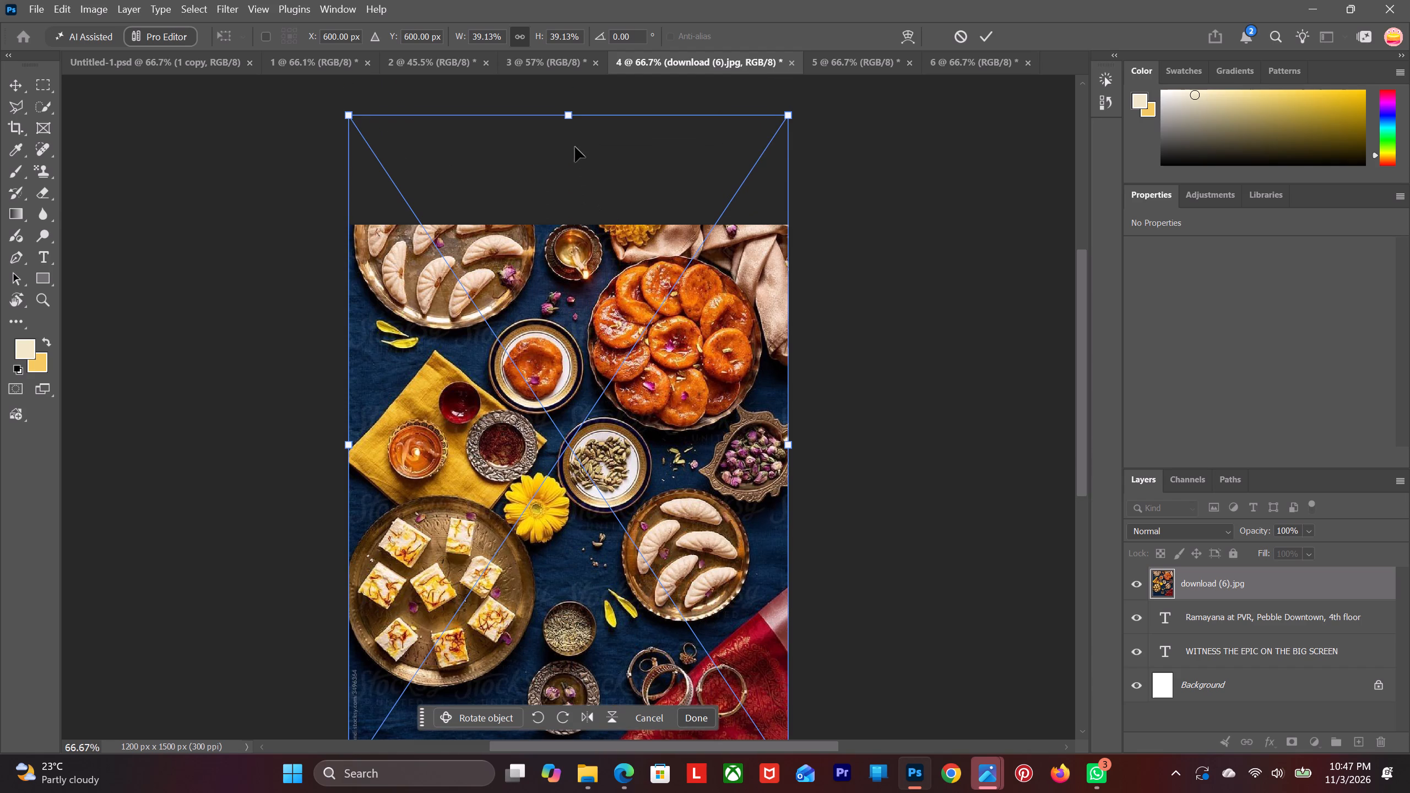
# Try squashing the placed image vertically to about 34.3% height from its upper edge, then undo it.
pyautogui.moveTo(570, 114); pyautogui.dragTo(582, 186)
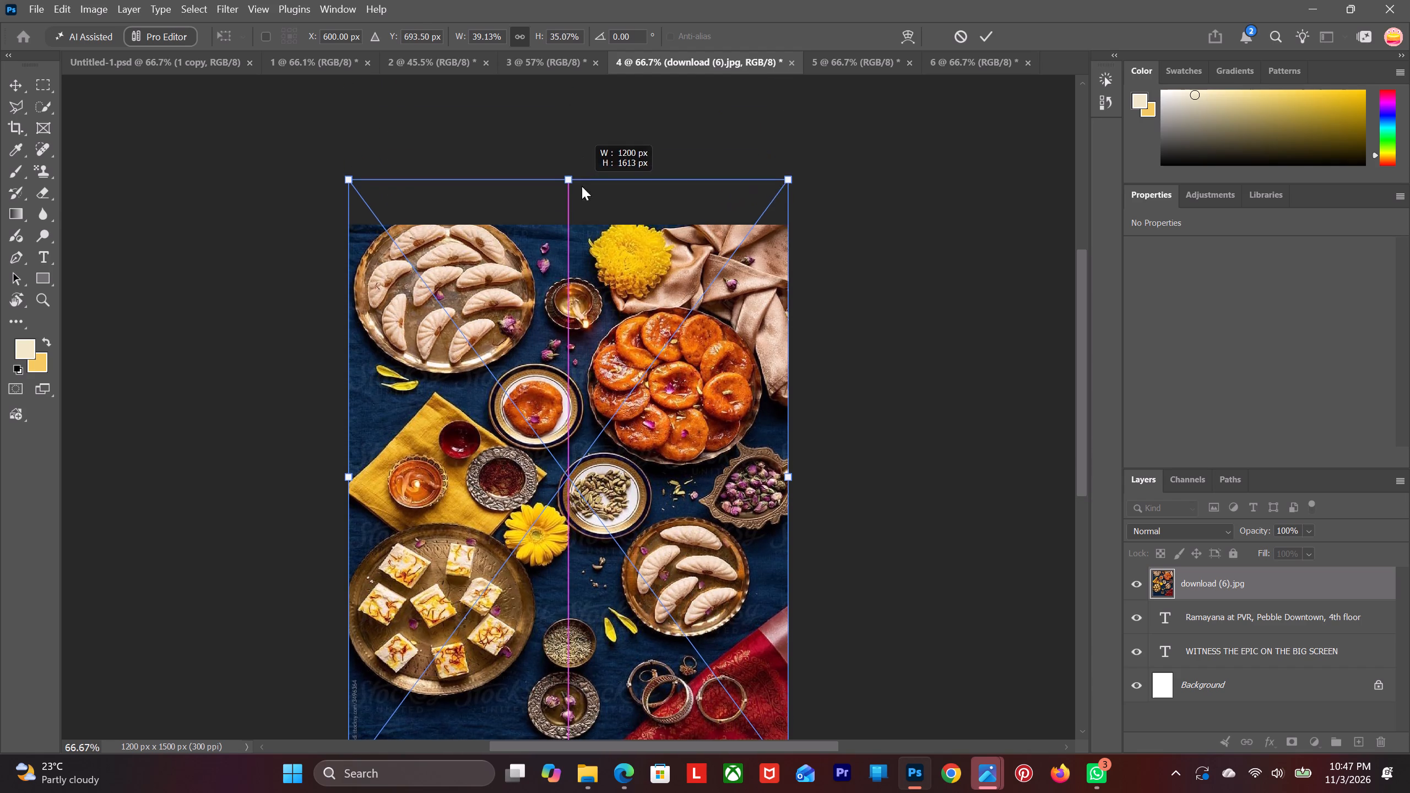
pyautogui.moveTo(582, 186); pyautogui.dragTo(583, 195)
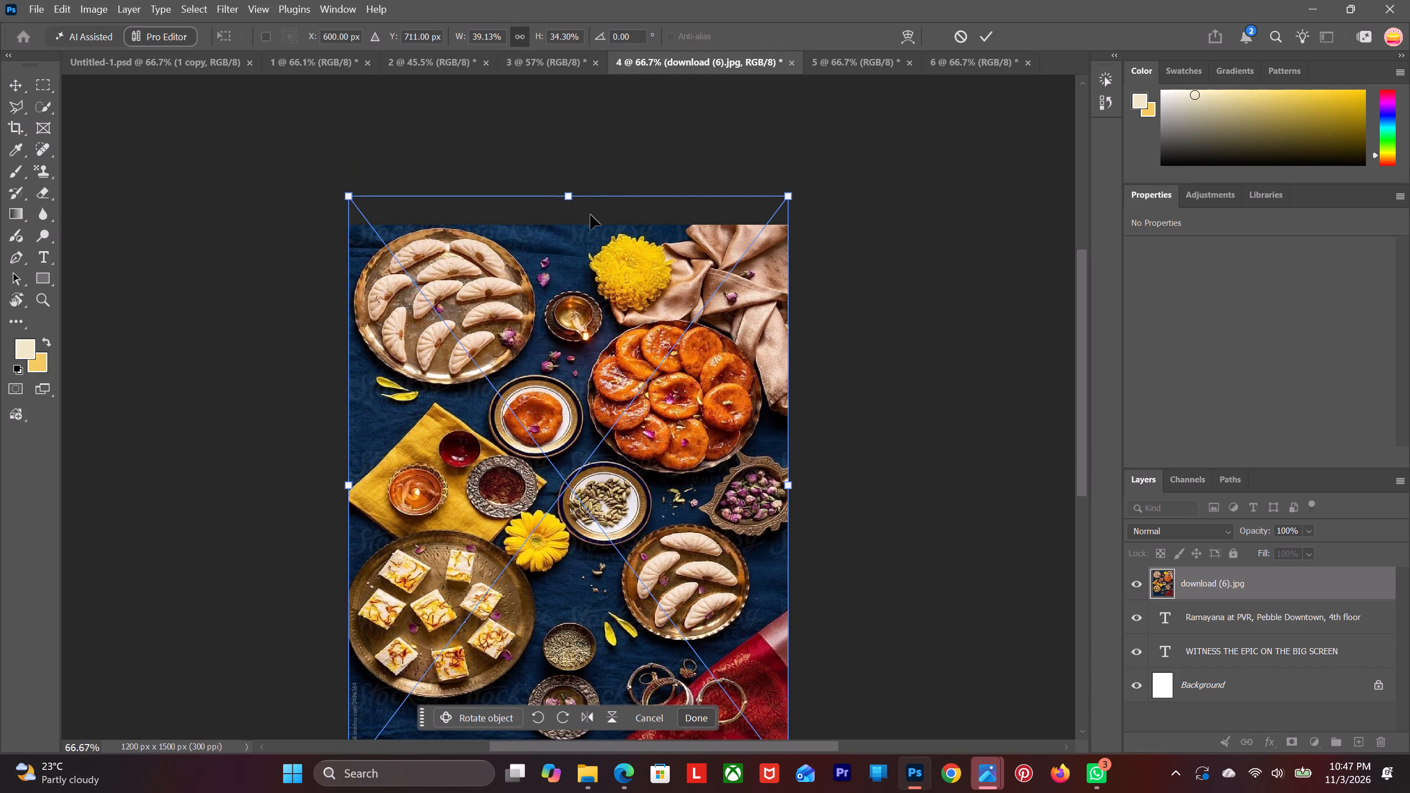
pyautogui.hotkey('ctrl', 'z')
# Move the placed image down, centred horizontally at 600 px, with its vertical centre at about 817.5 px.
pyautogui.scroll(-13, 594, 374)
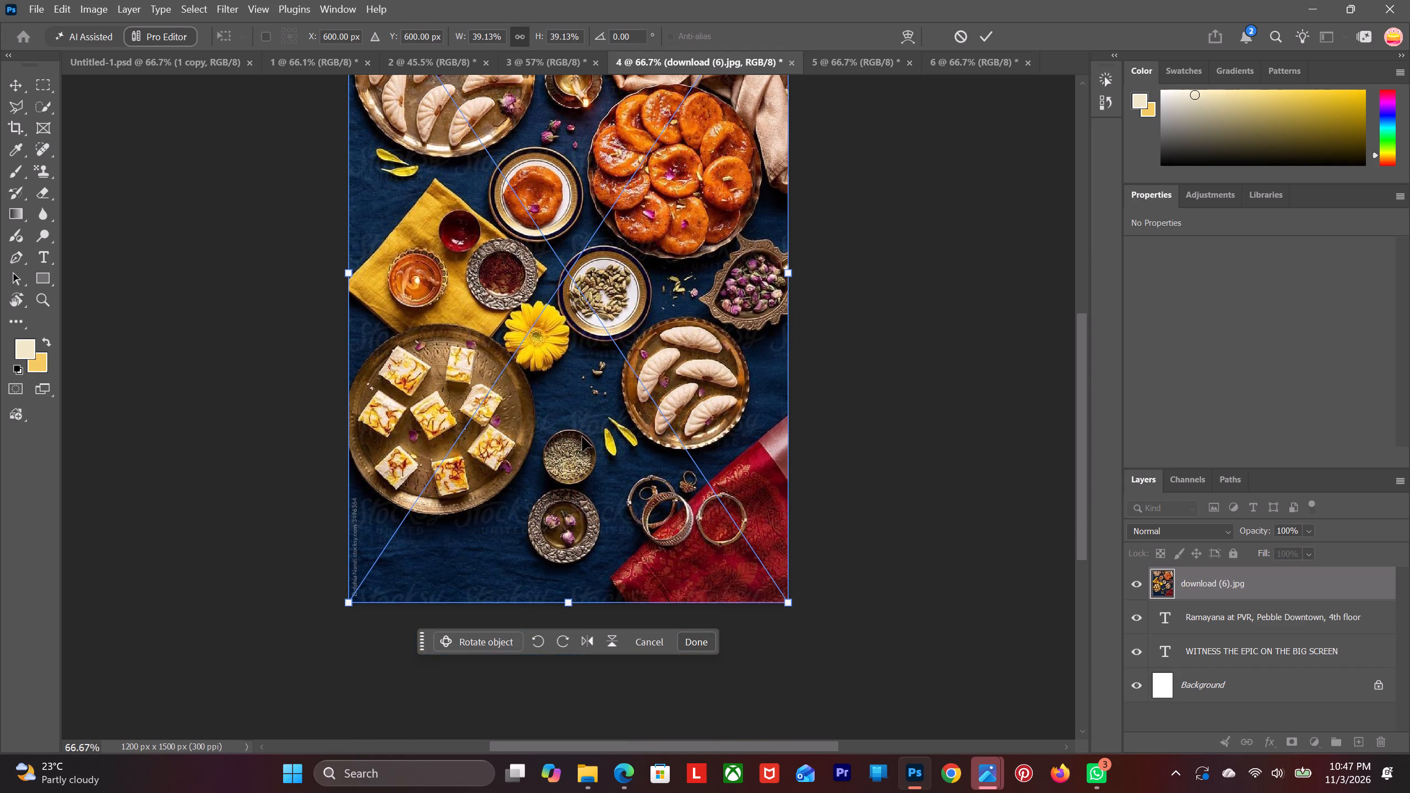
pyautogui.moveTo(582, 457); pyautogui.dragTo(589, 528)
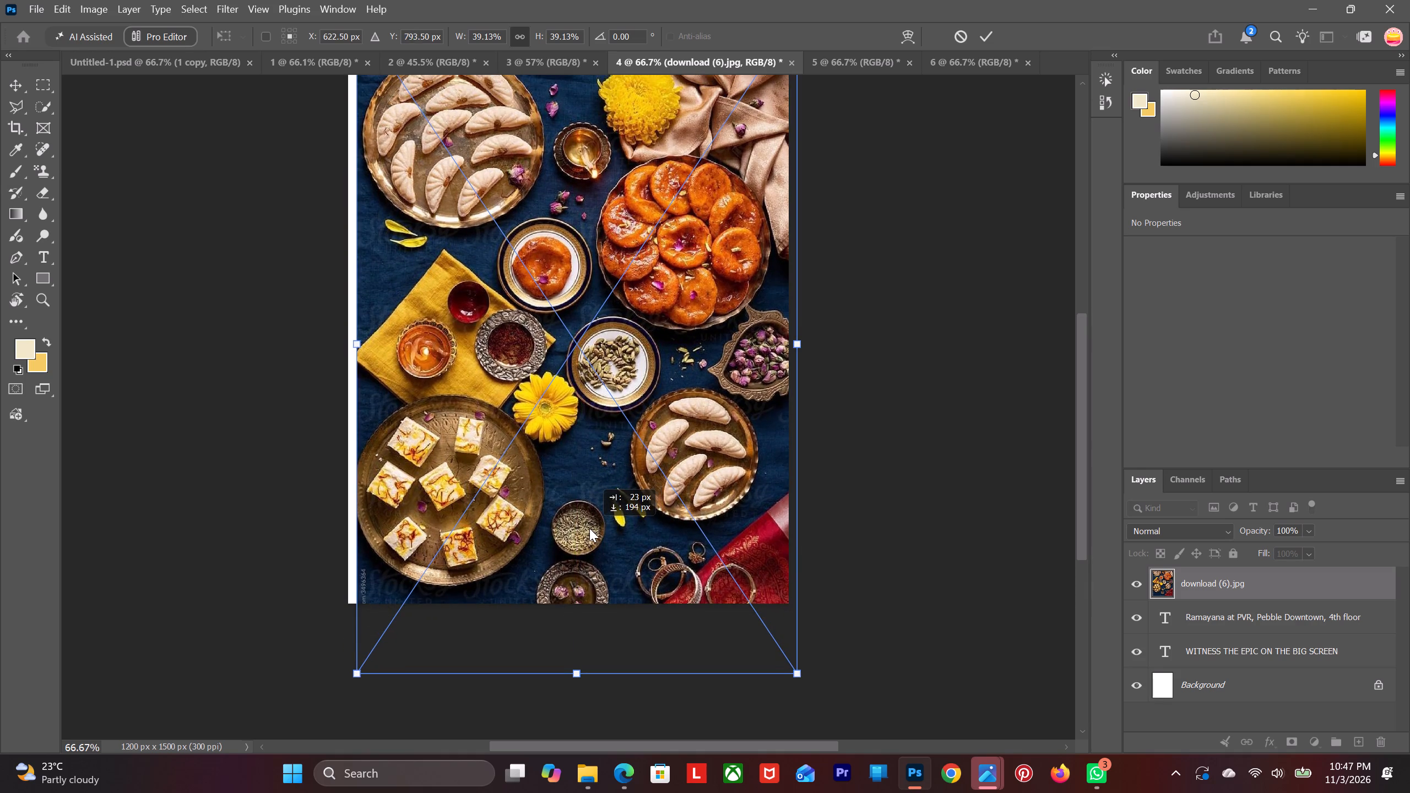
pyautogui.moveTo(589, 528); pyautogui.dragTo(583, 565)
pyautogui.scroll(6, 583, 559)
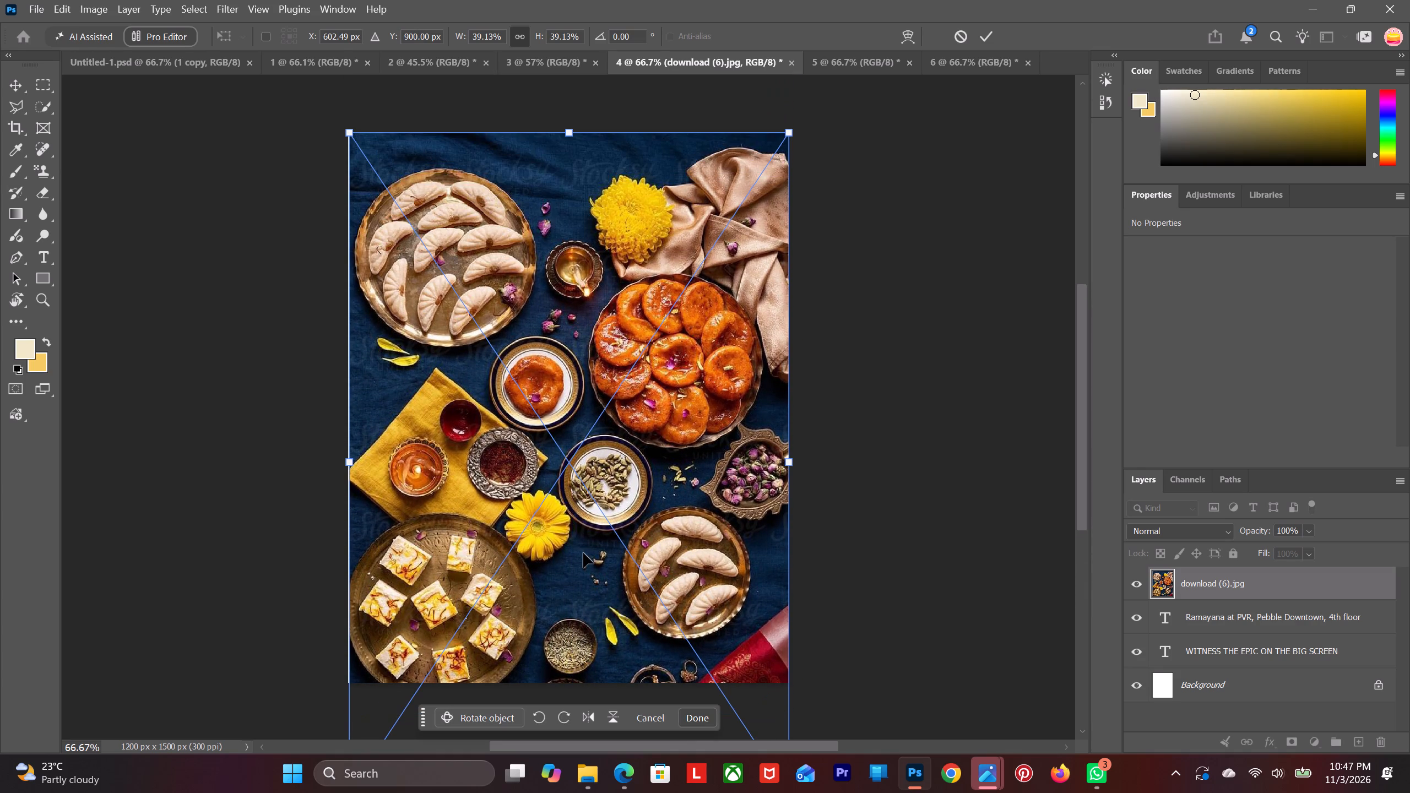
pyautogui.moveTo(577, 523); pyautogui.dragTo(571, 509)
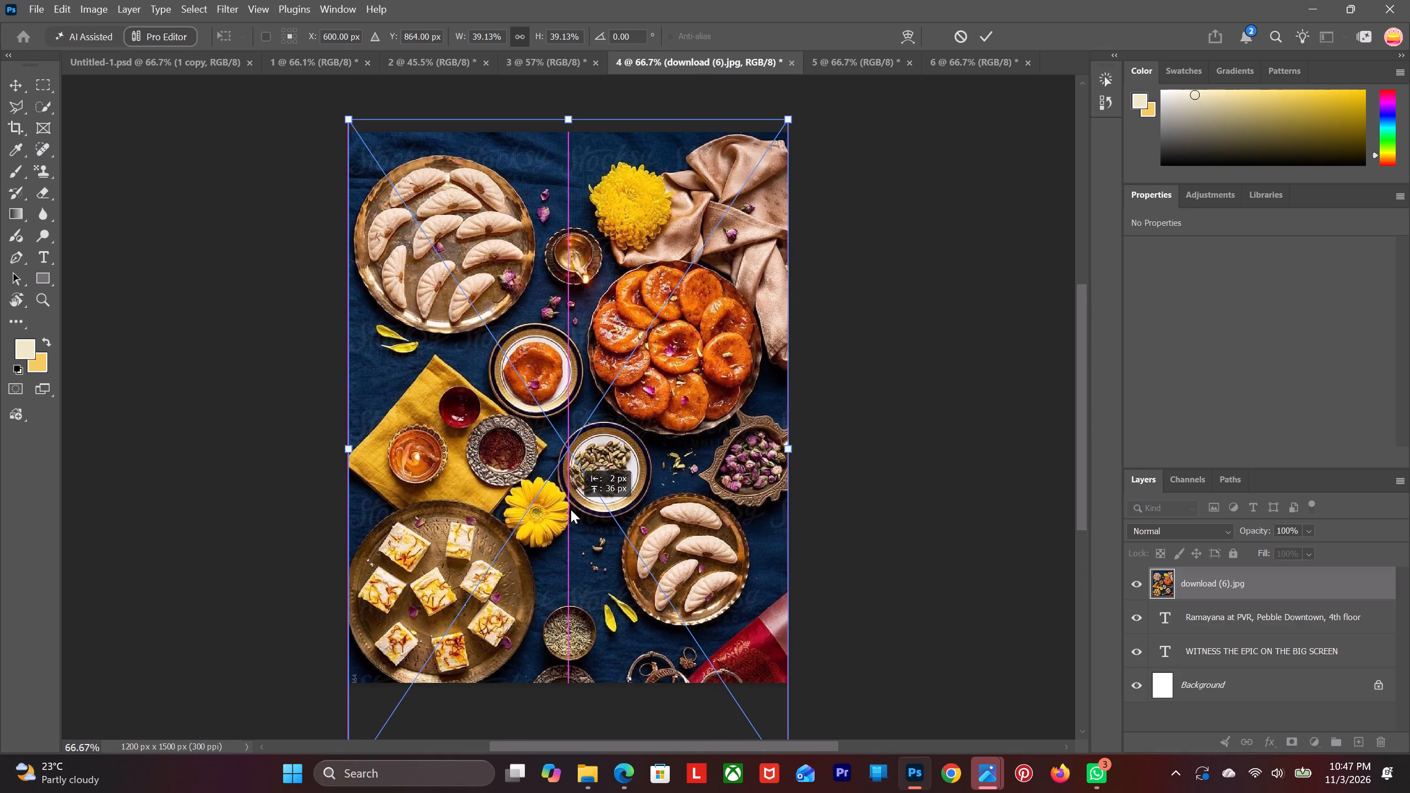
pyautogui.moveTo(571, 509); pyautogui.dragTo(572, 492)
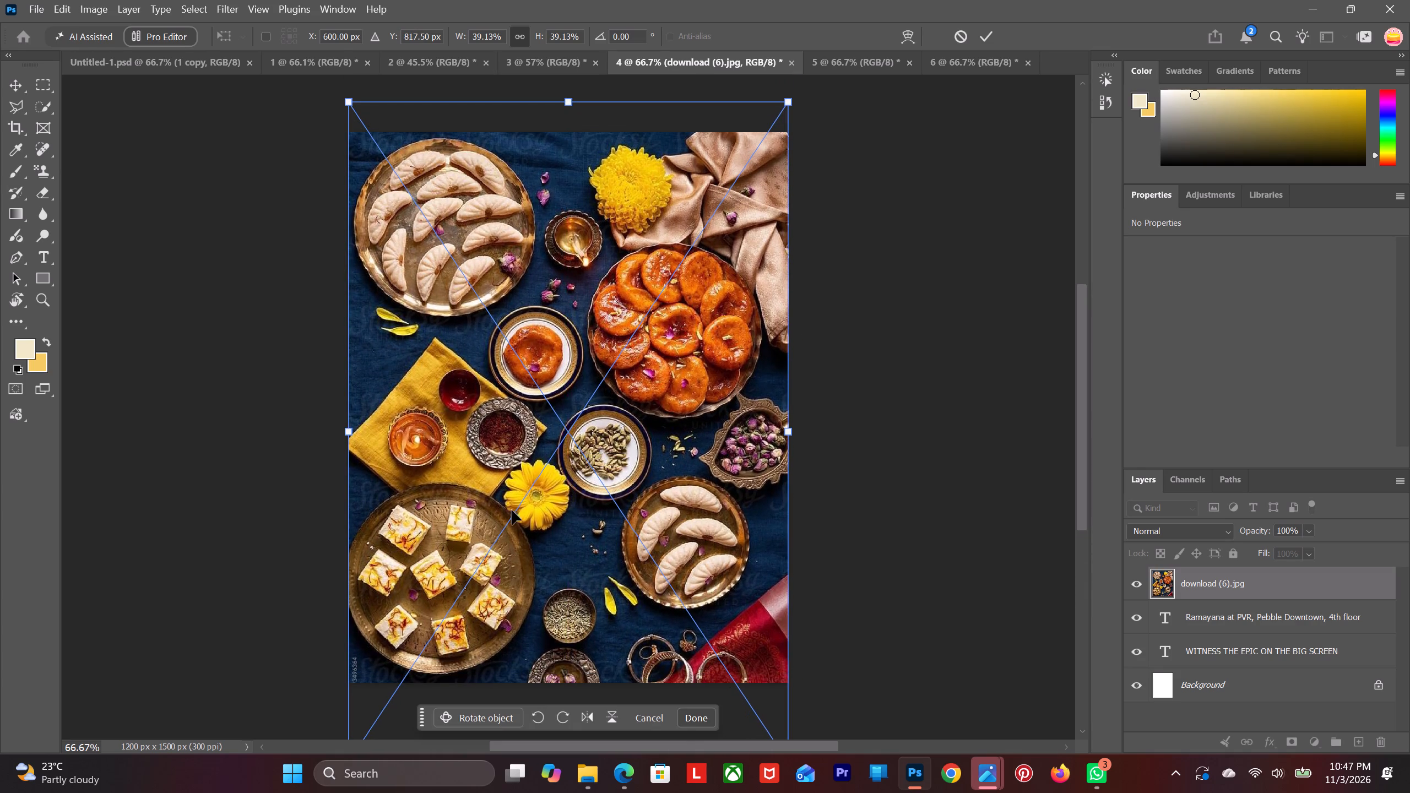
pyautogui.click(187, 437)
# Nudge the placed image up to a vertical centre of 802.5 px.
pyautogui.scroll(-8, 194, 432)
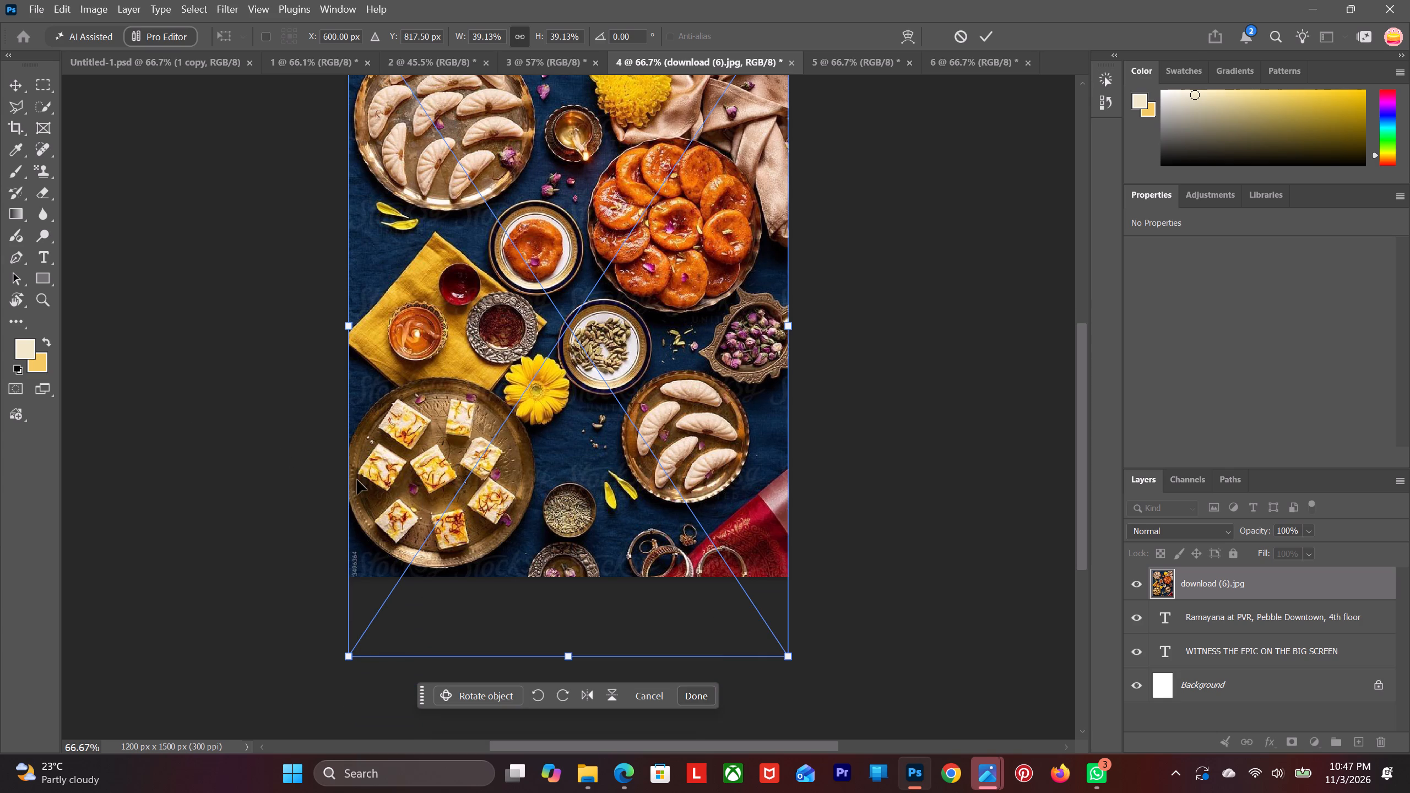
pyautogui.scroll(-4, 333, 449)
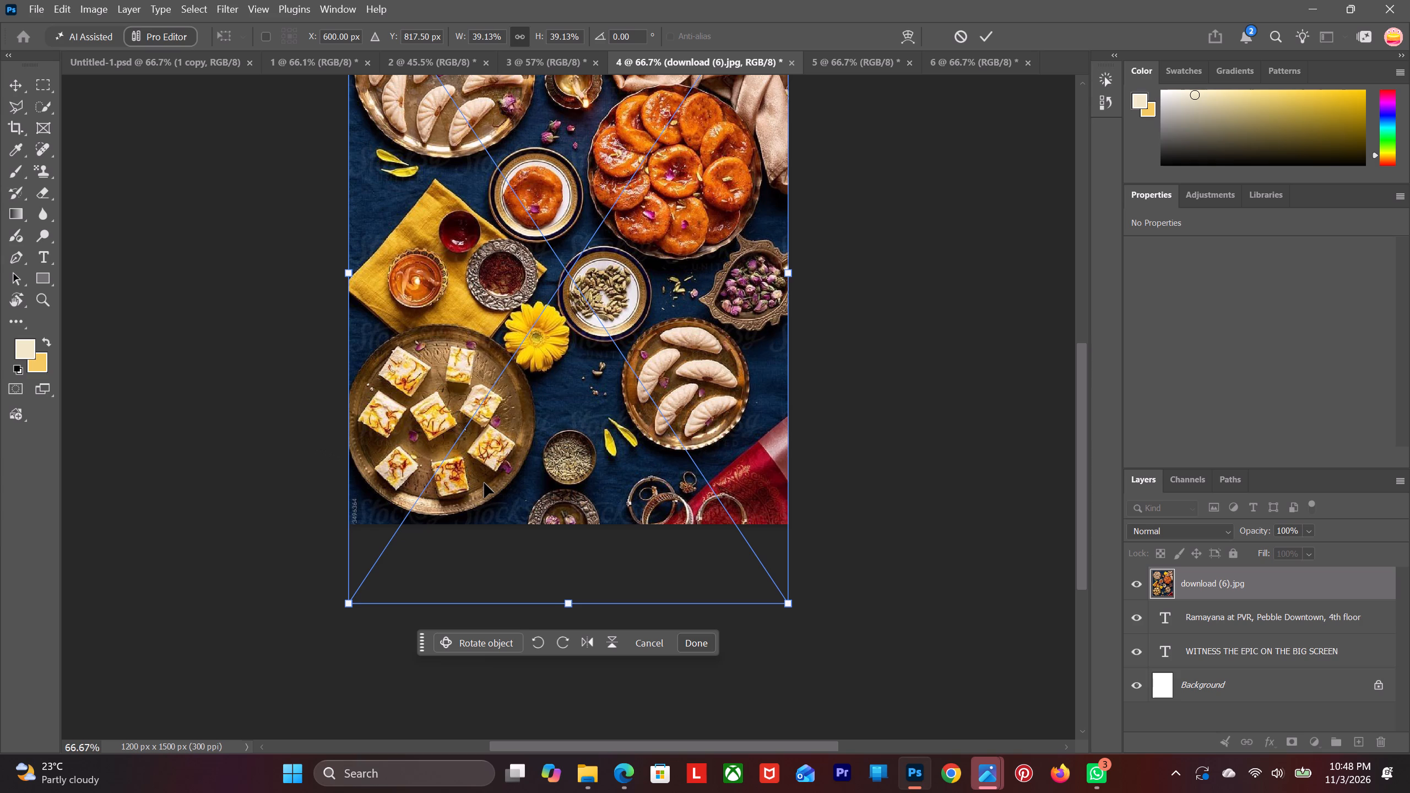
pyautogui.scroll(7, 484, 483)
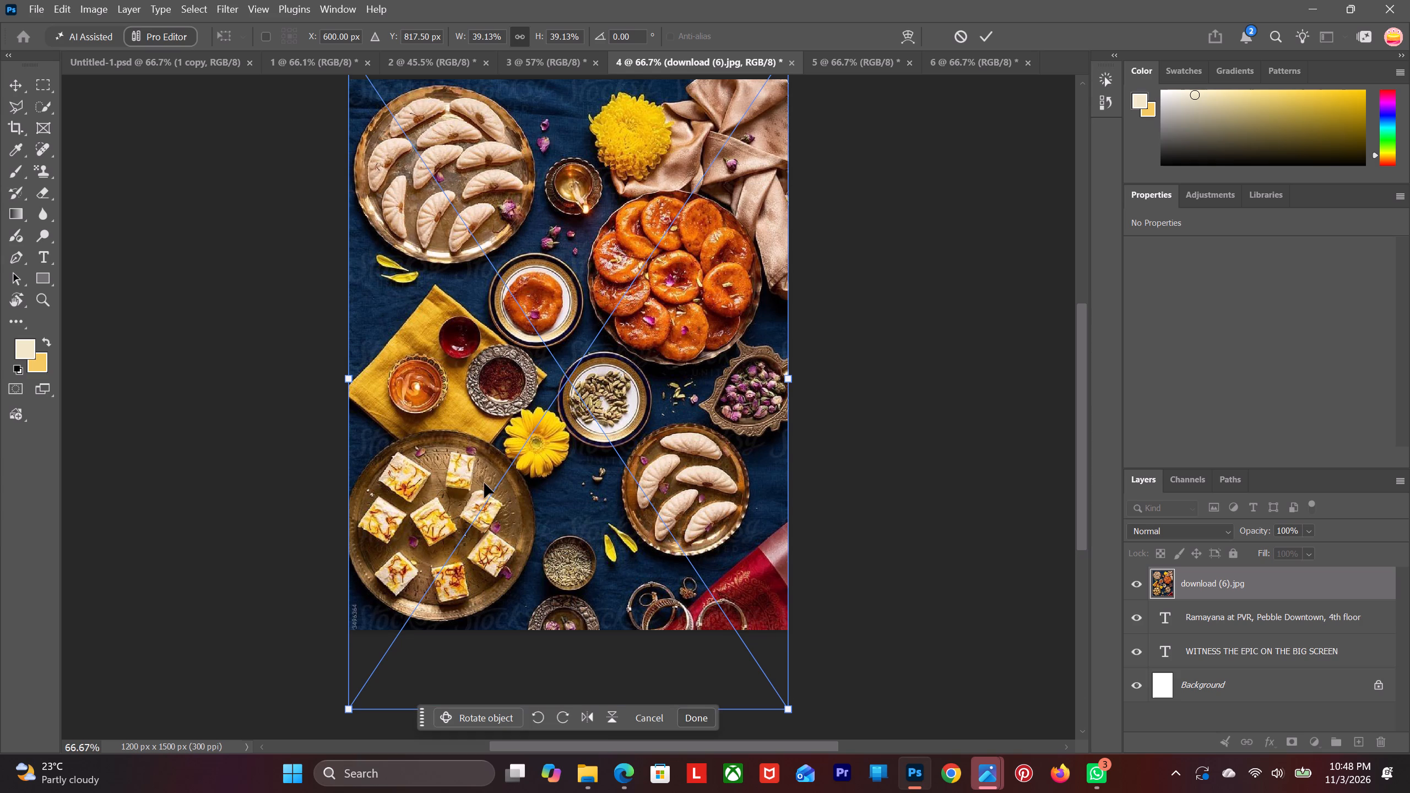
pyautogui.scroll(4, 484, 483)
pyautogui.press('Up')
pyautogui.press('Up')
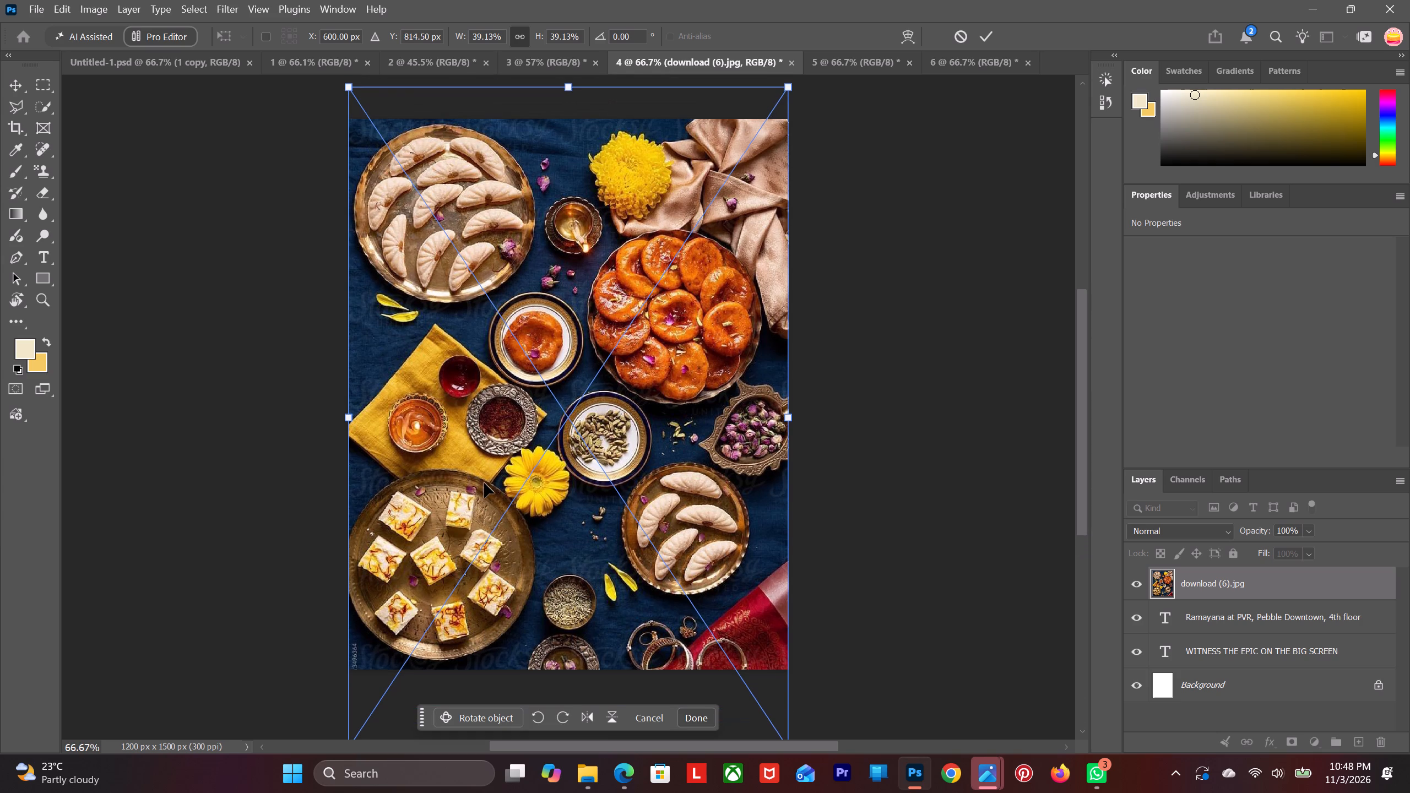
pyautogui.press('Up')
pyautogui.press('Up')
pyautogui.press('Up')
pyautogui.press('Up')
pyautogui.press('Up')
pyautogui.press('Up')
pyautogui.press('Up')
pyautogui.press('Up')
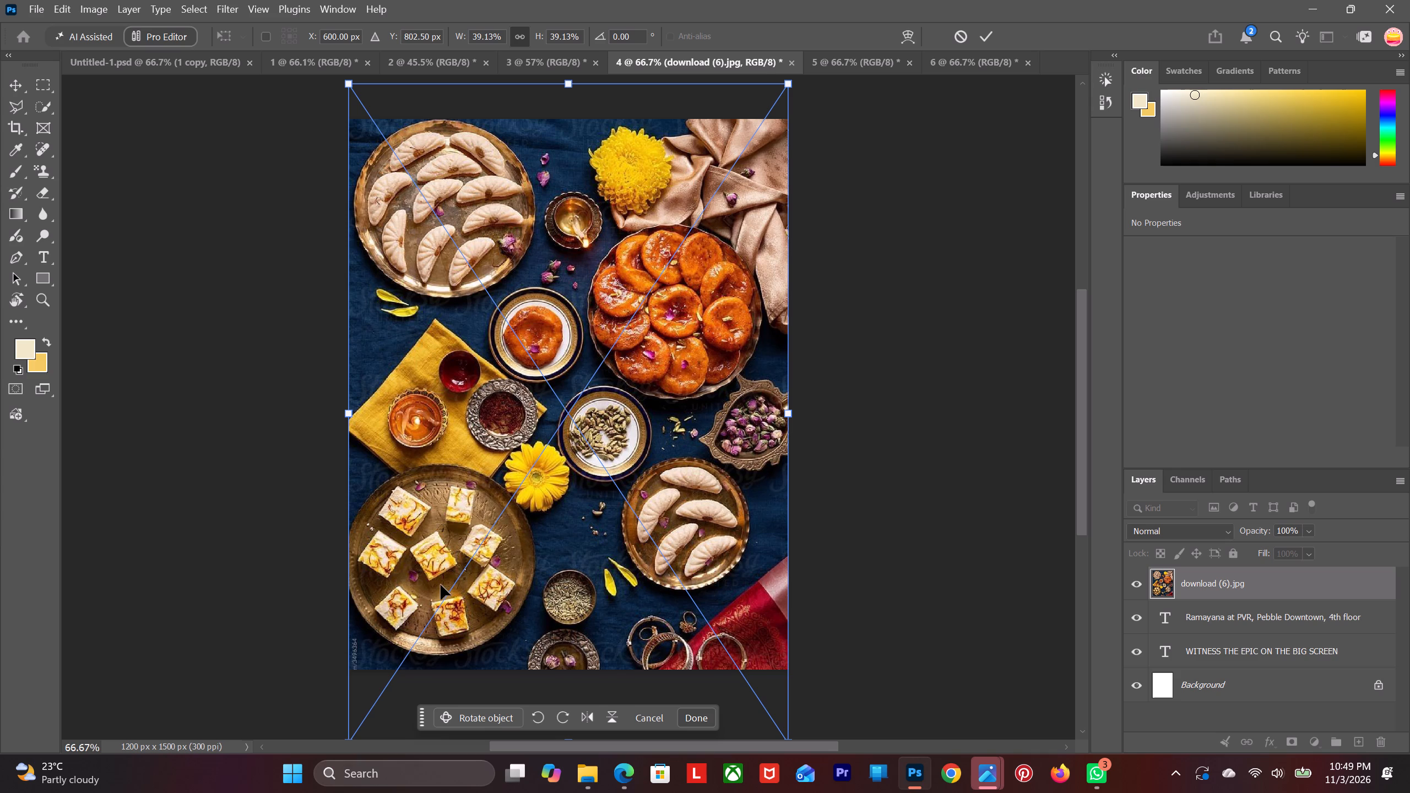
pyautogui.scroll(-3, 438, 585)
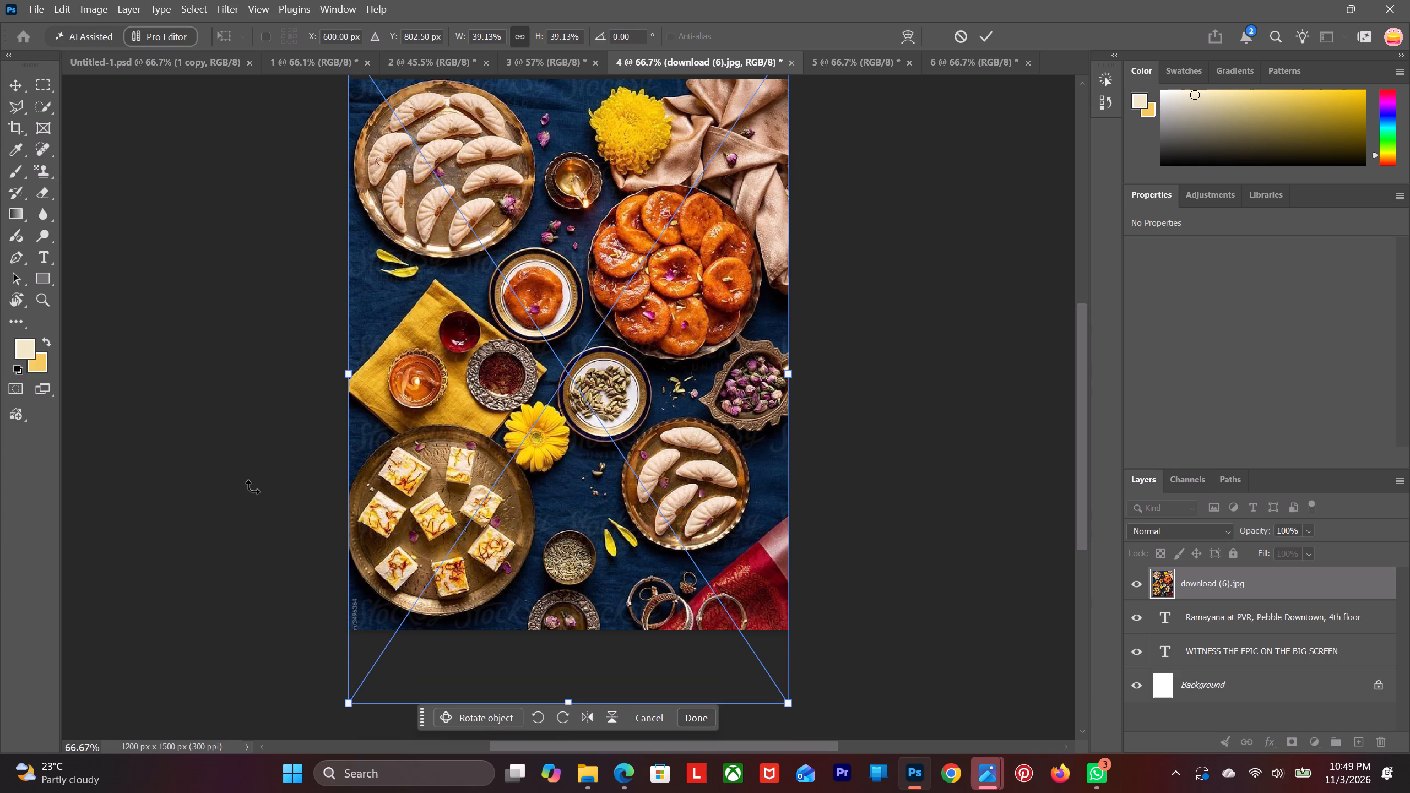
# Copy the Gradient Fill 1 layer from document 3 into document 4.
pyautogui.click(539, 63)
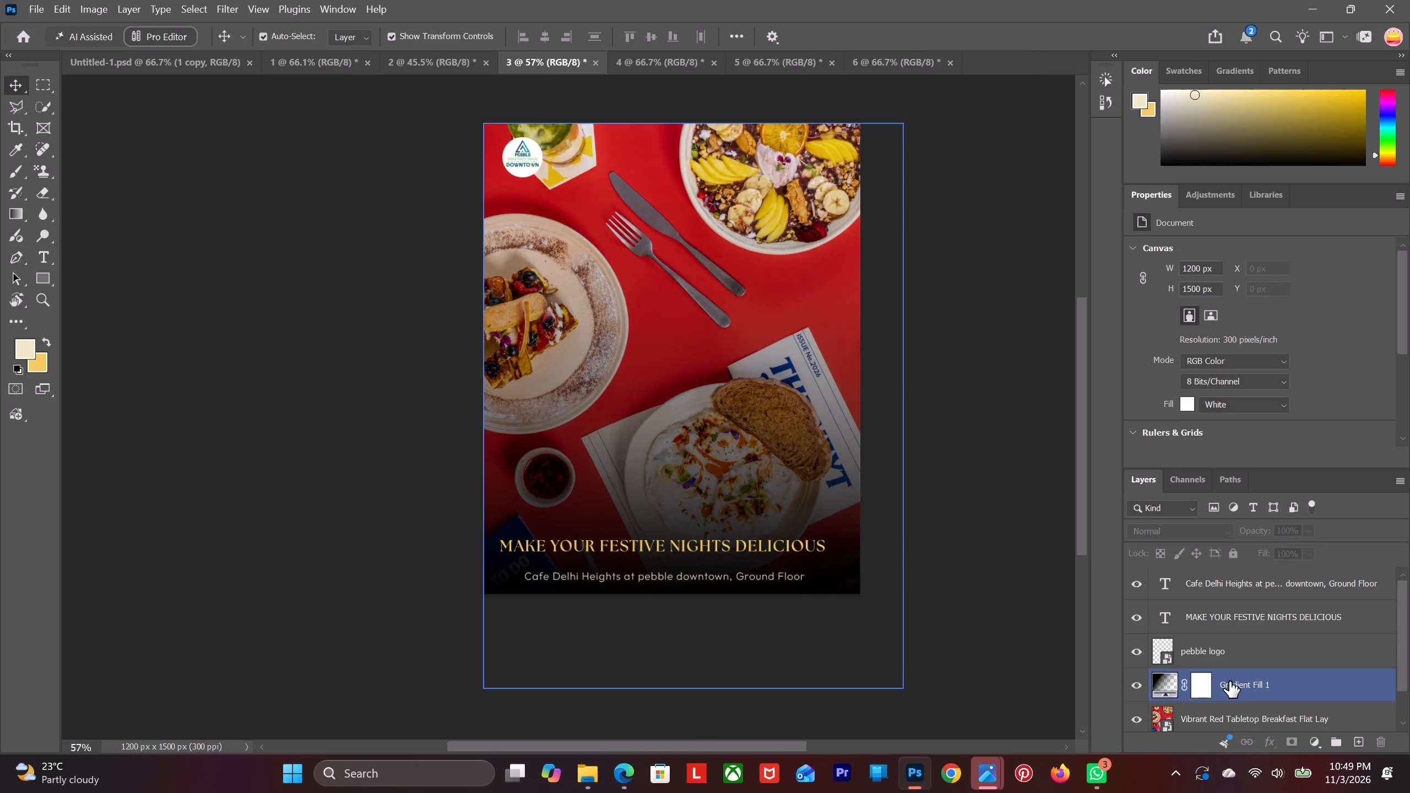
pyautogui.moveTo(1235, 680); pyautogui.dragTo(1175, 633)
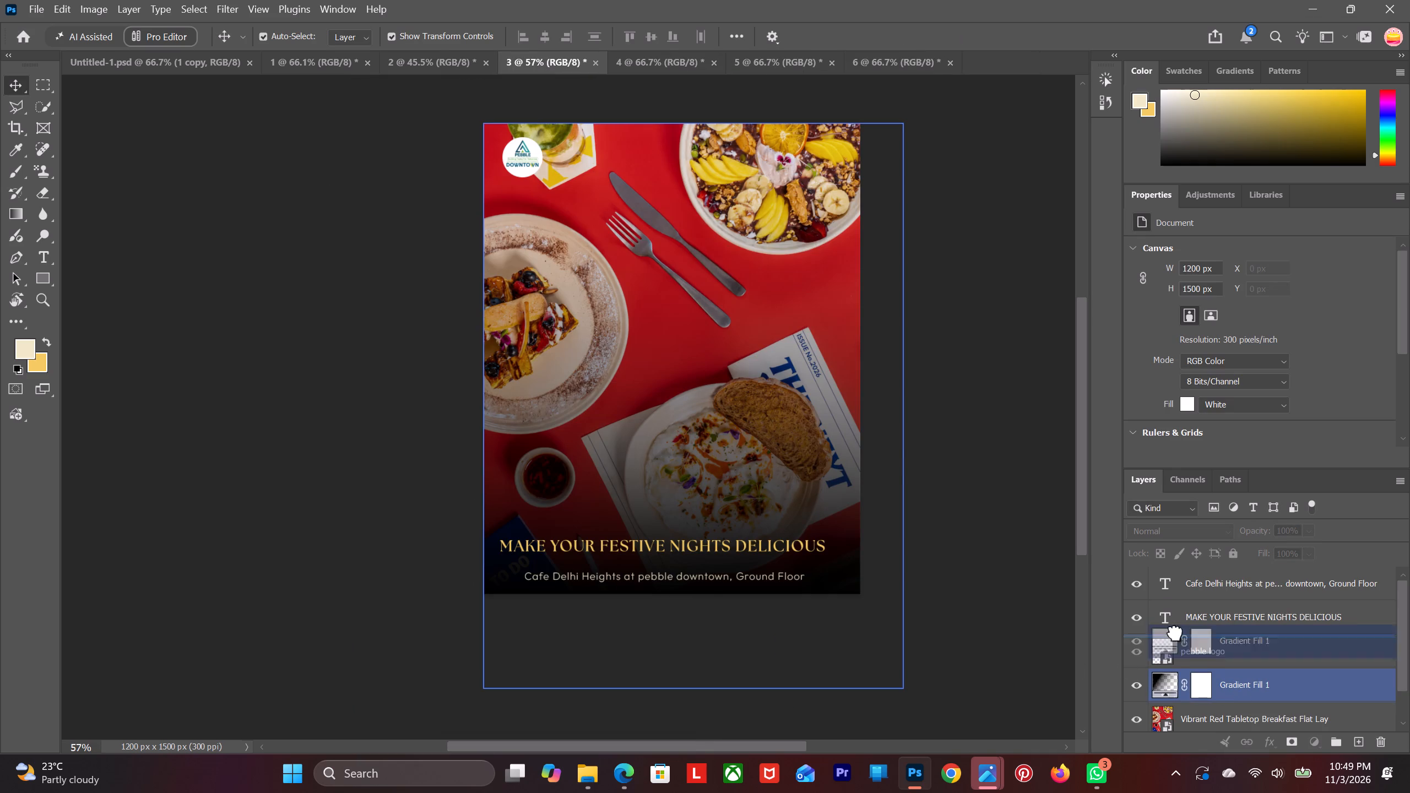
pyautogui.moveTo(1175, 633); pyautogui.dragTo(603, 557)
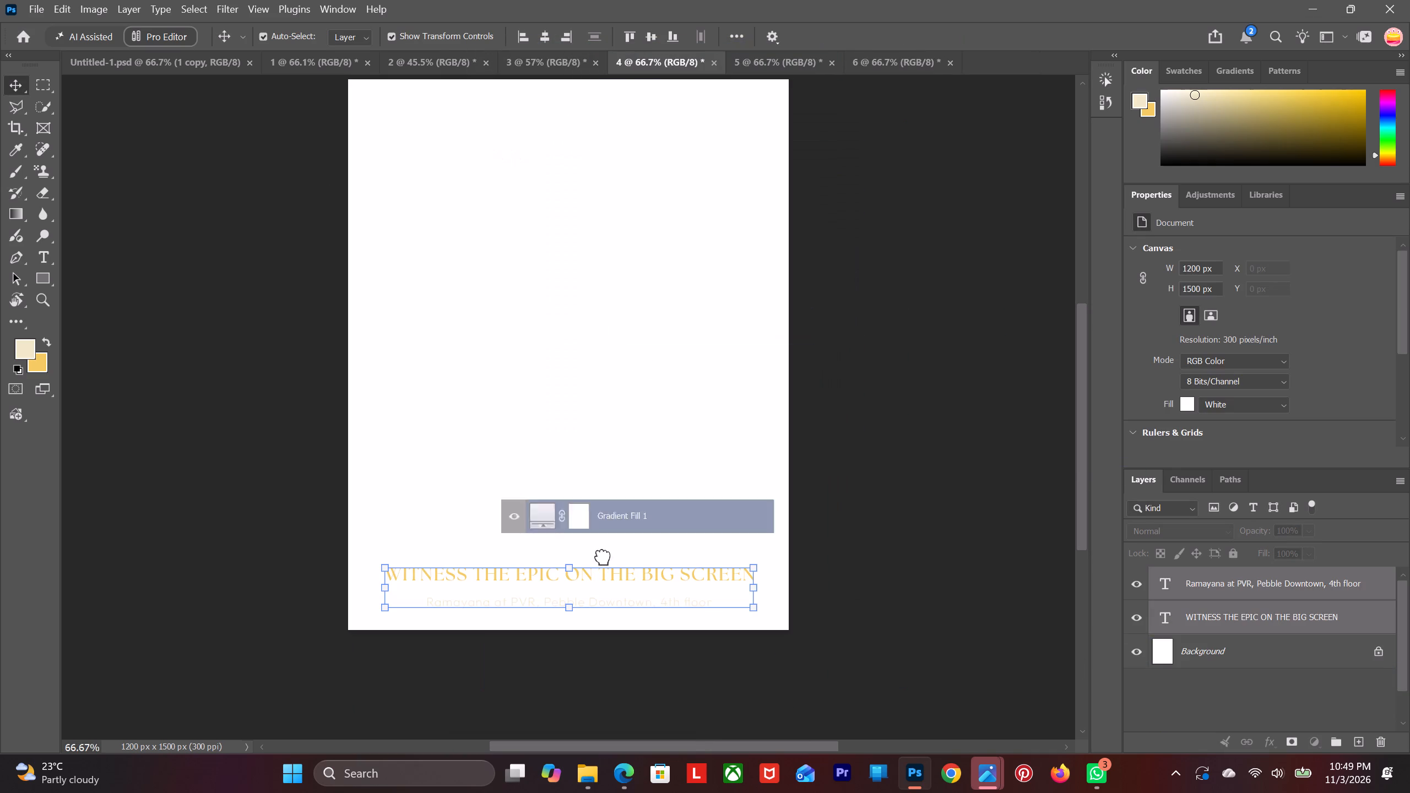
pyautogui.moveTo(603, 557); pyautogui.dragTo(552, 68)
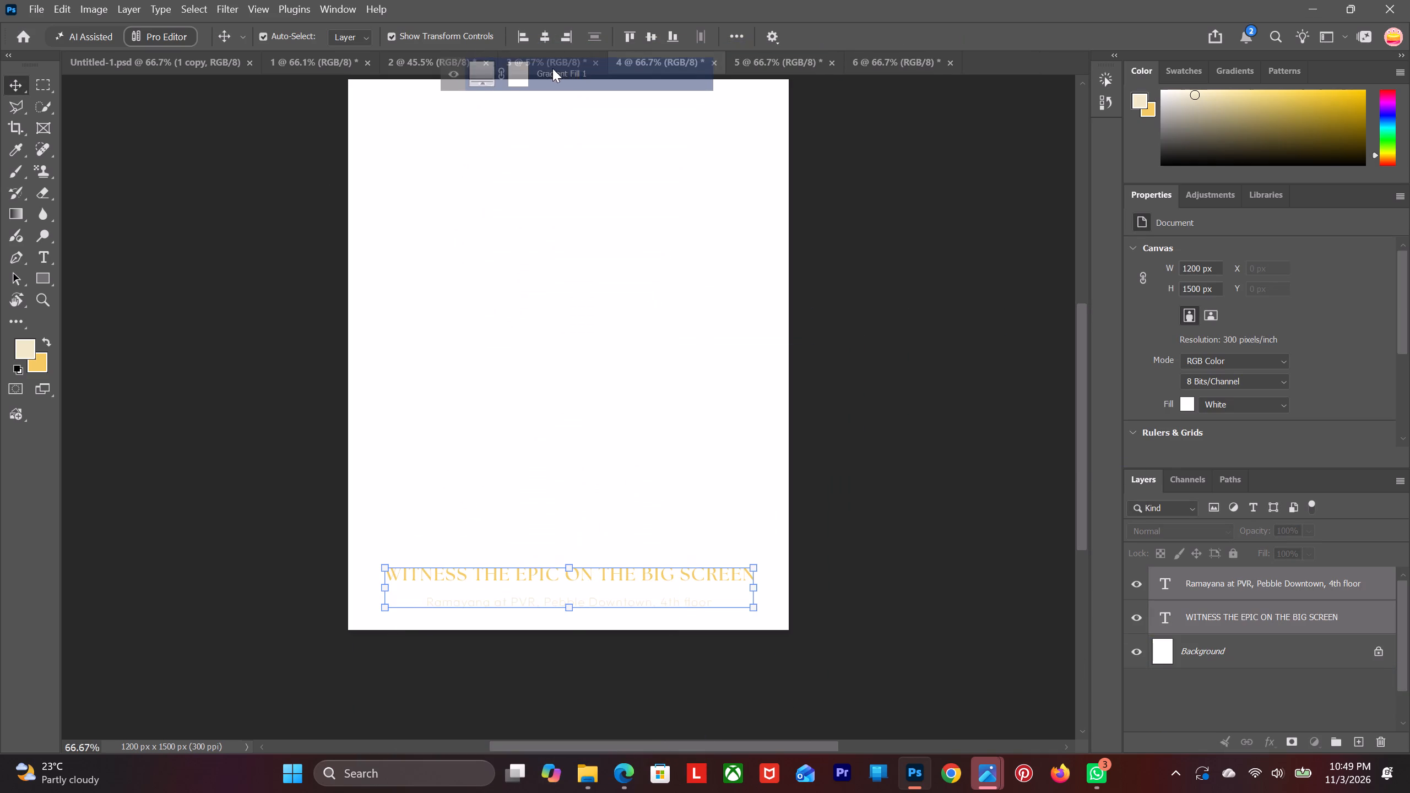
pyautogui.moveTo(552, 68); pyautogui.dragTo(798, 1)
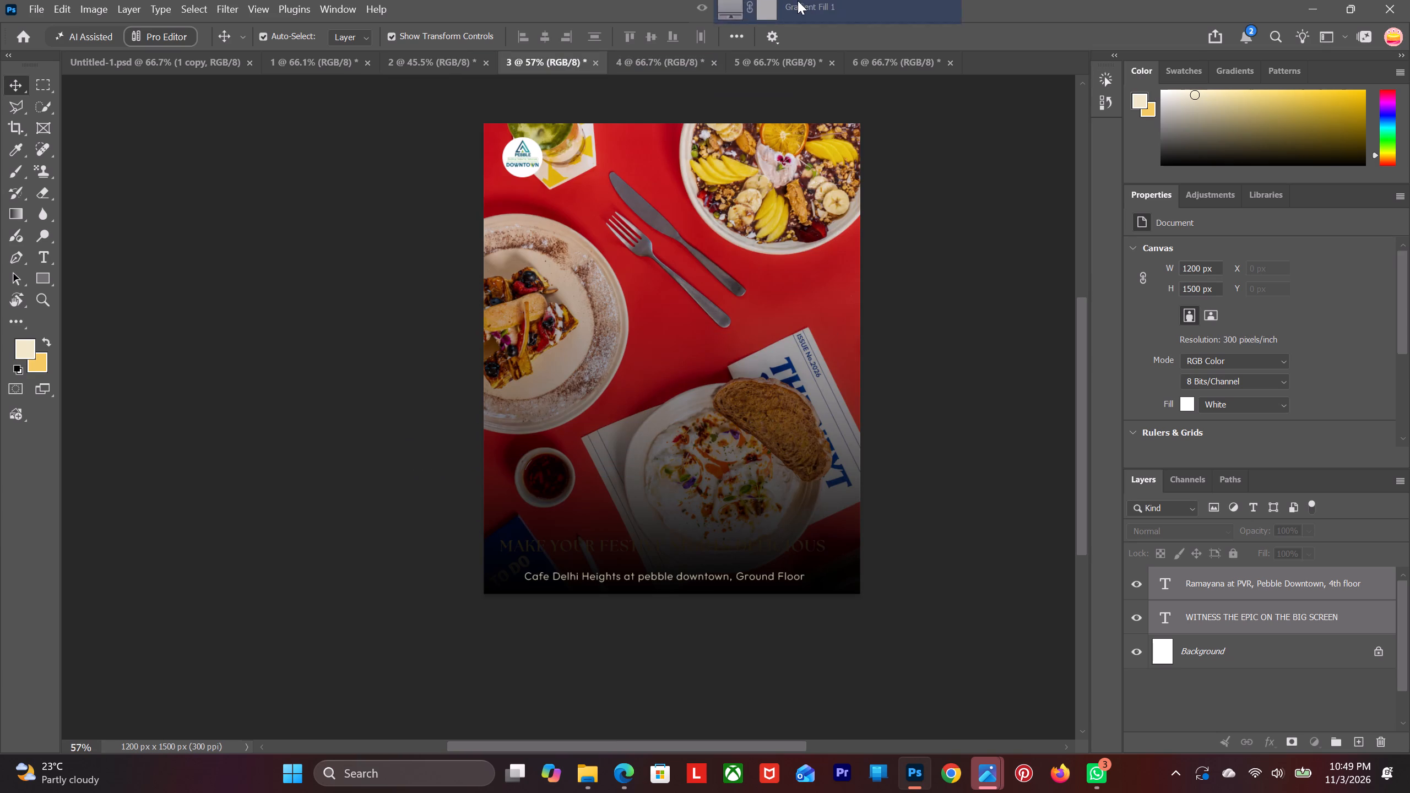
pyautogui.moveTo(798, 1); pyautogui.dragTo(683, 76)
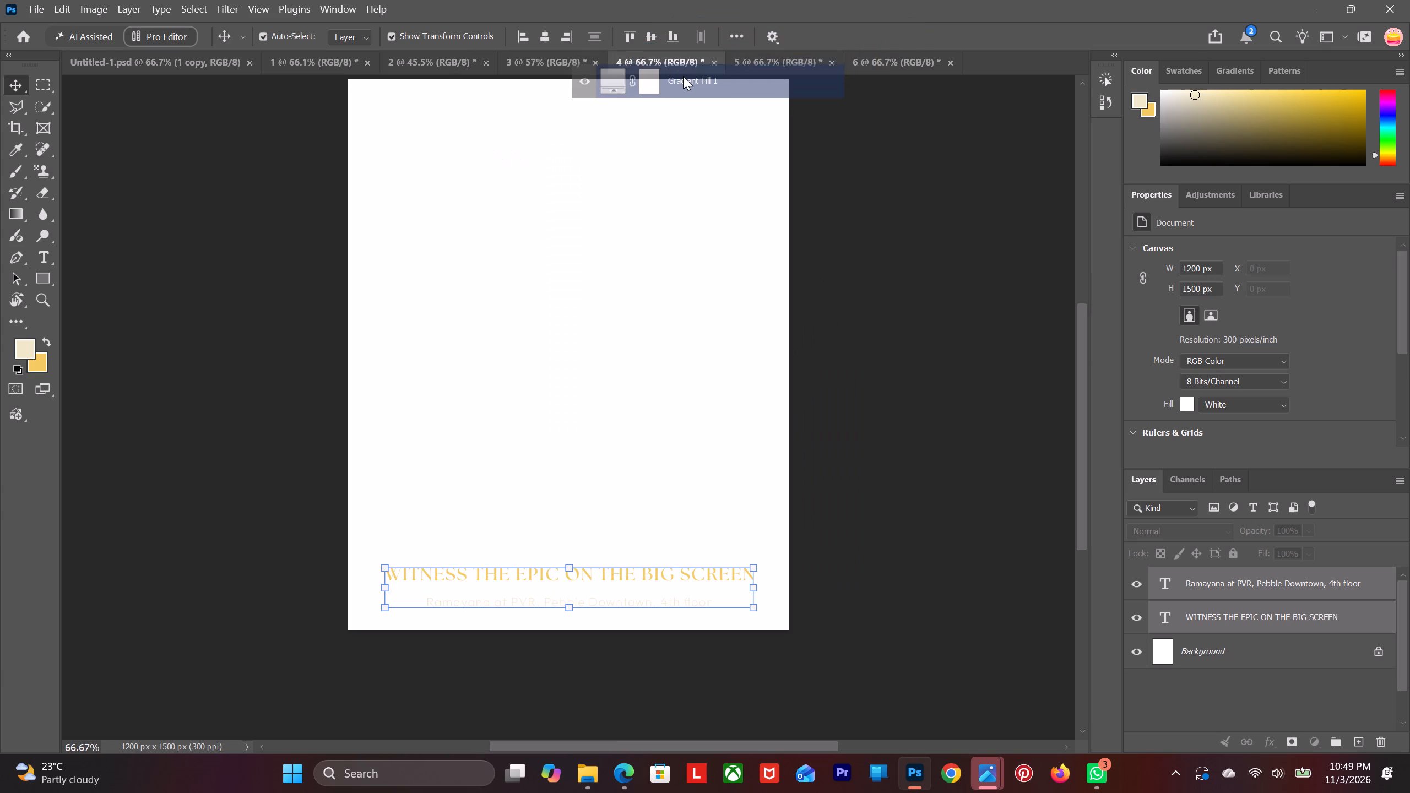
pyautogui.moveTo(683, 76); pyautogui.dragTo(789, 61)
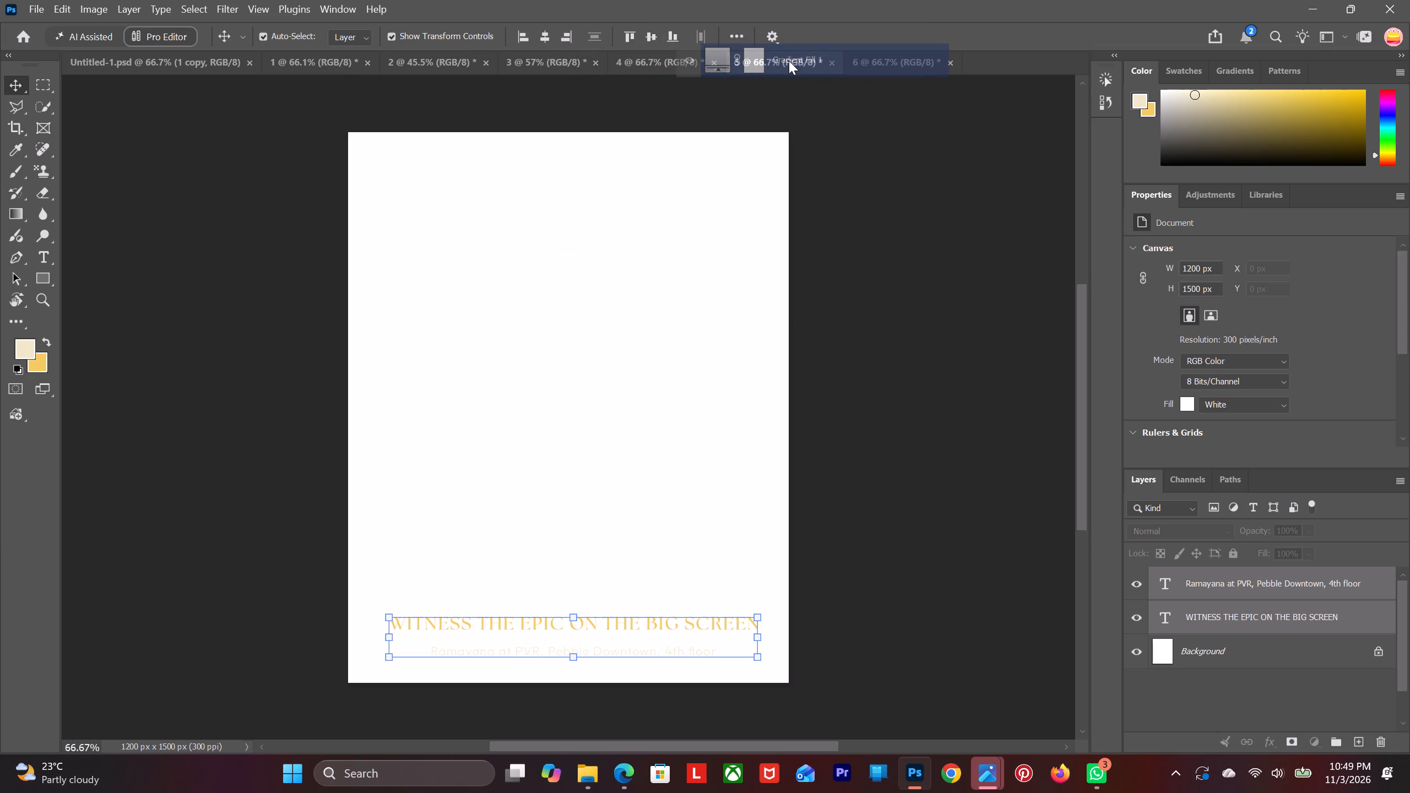
pyautogui.moveTo(789, 61); pyautogui.dragTo(600, 72)
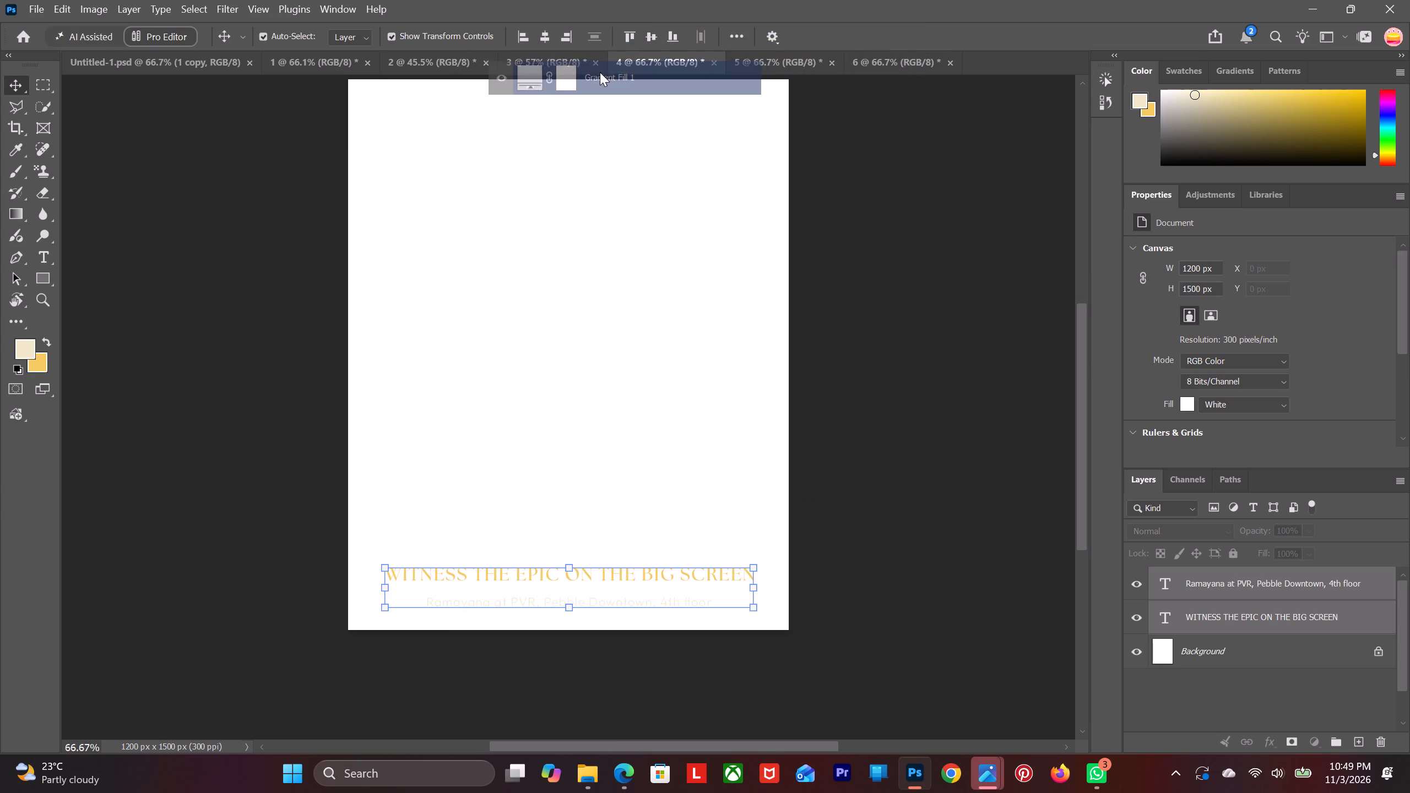
pyautogui.moveTo(600, 72); pyautogui.dragTo(443, 56)
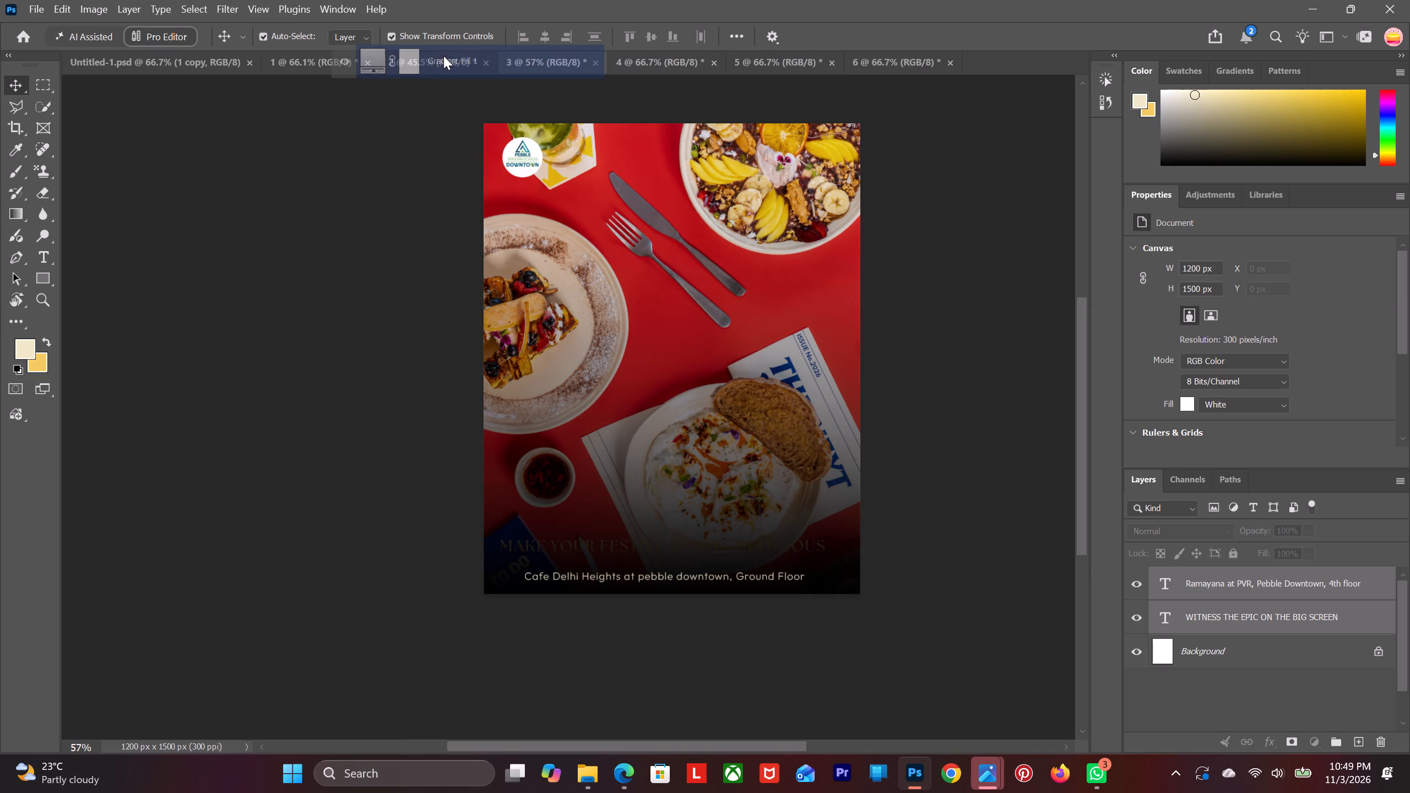
pyautogui.moveTo(443, 56); pyautogui.dragTo(328, 59)
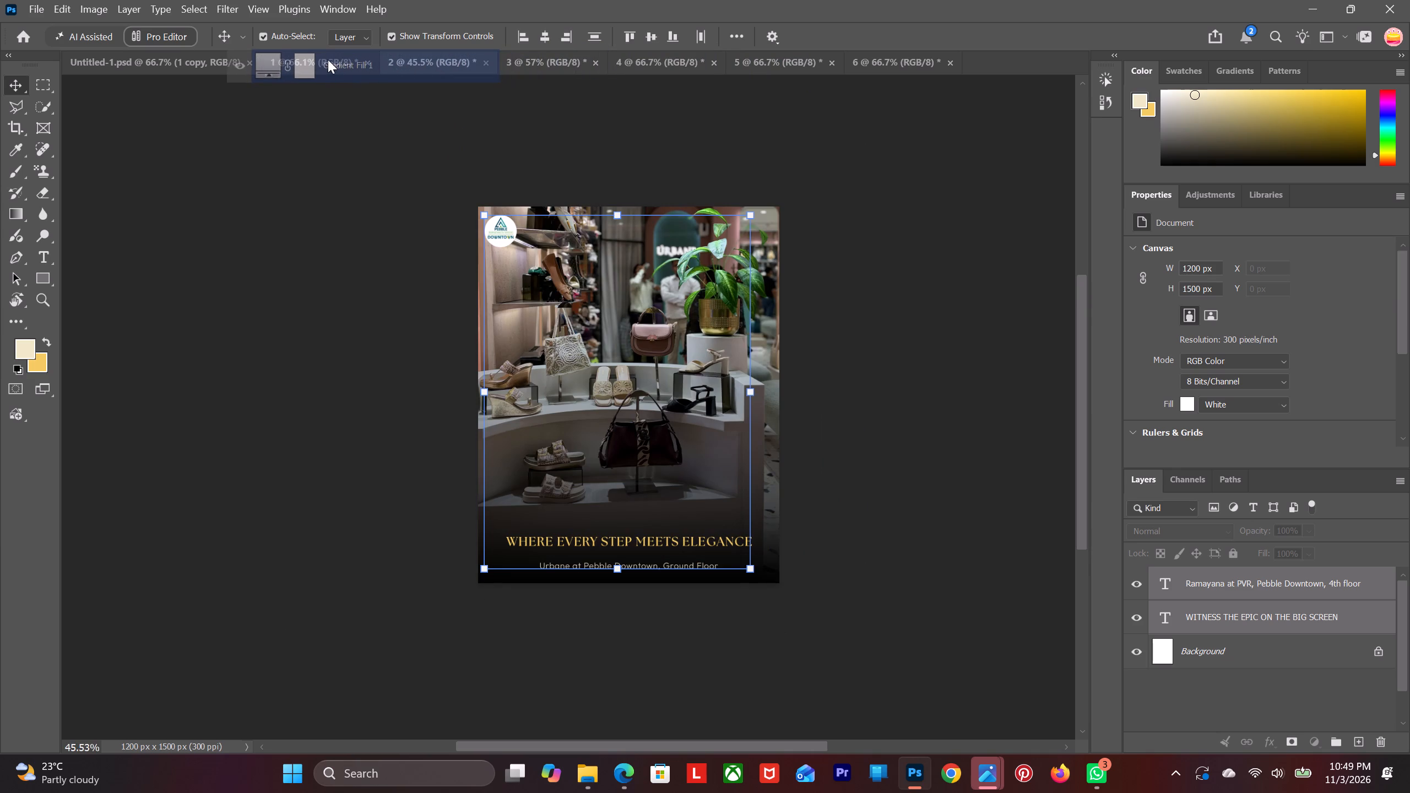
pyautogui.moveTo(328, 59); pyautogui.dragTo(683, 60)
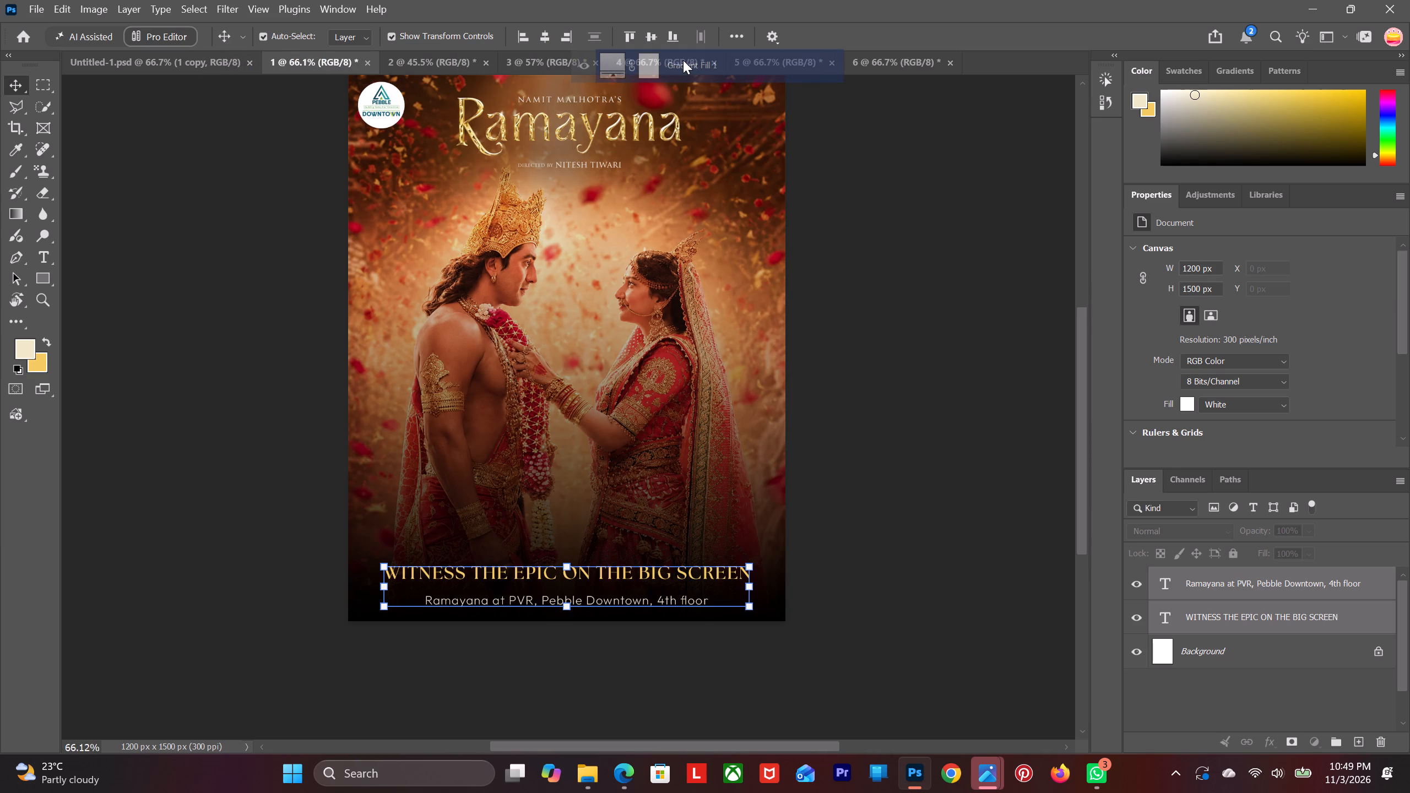
pyautogui.moveTo(683, 60); pyautogui.dragTo(690, 60)
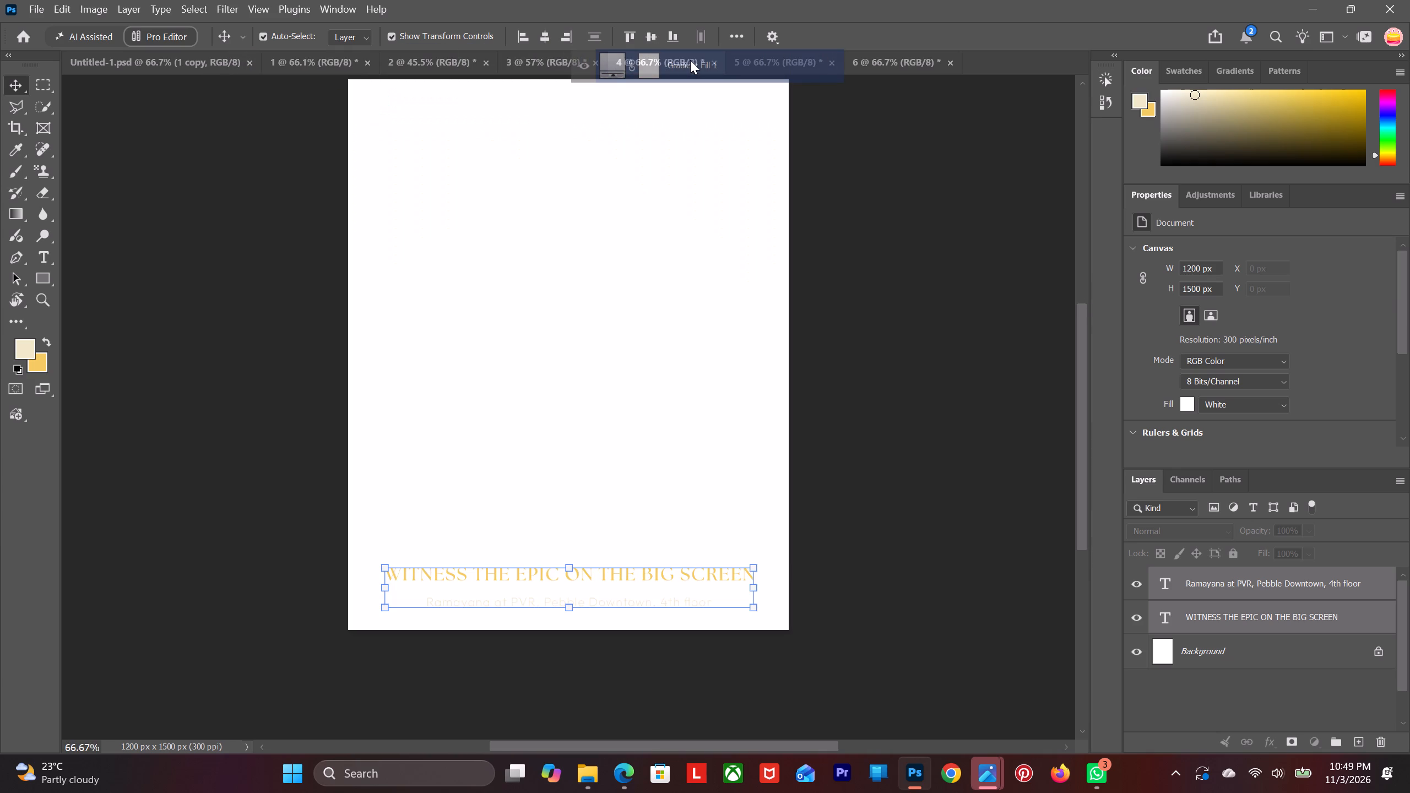
pyautogui.moveTo(690, 60); pyautogui.dragTo(881, 58)
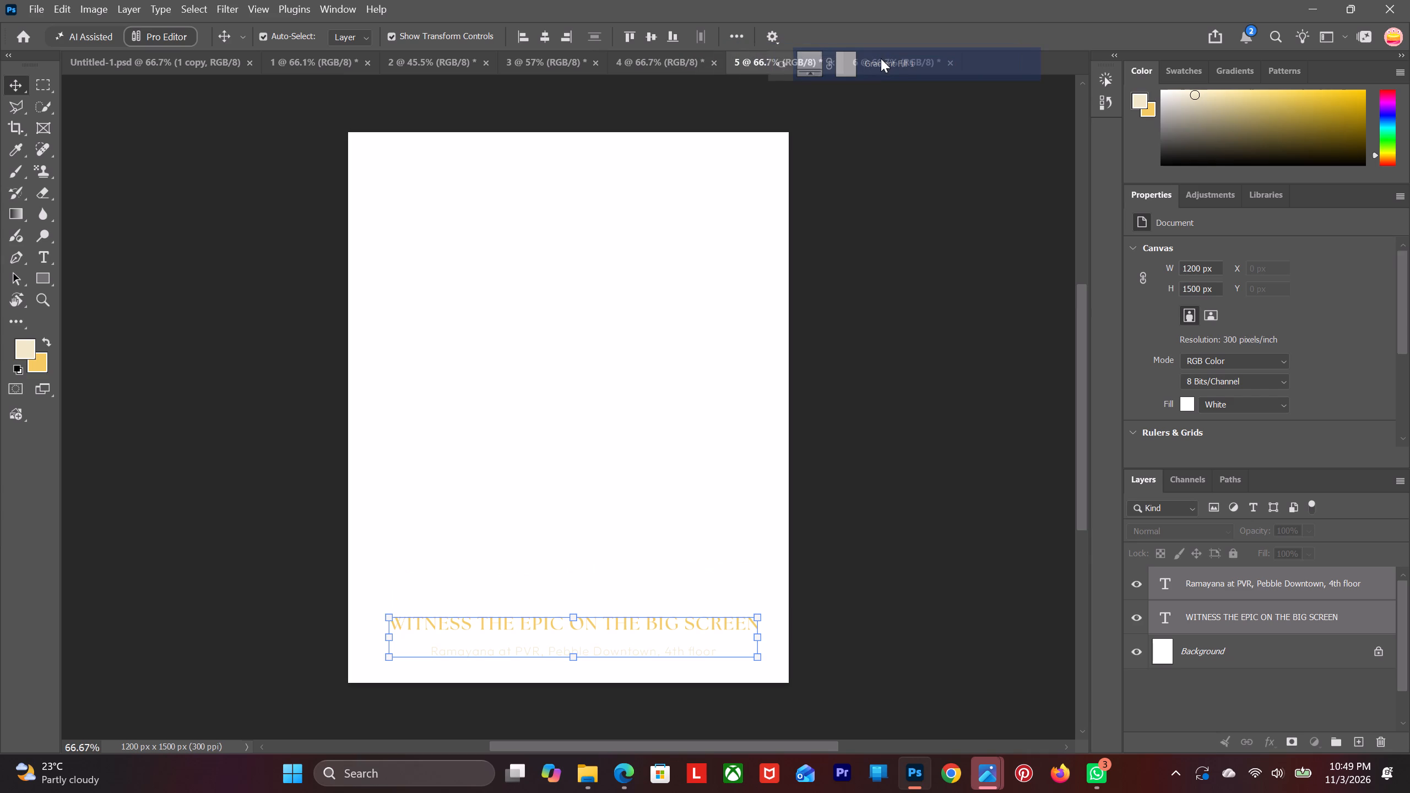
pyautogui.moveTo(881, 58); pyautogui.dragTo(891, 45)
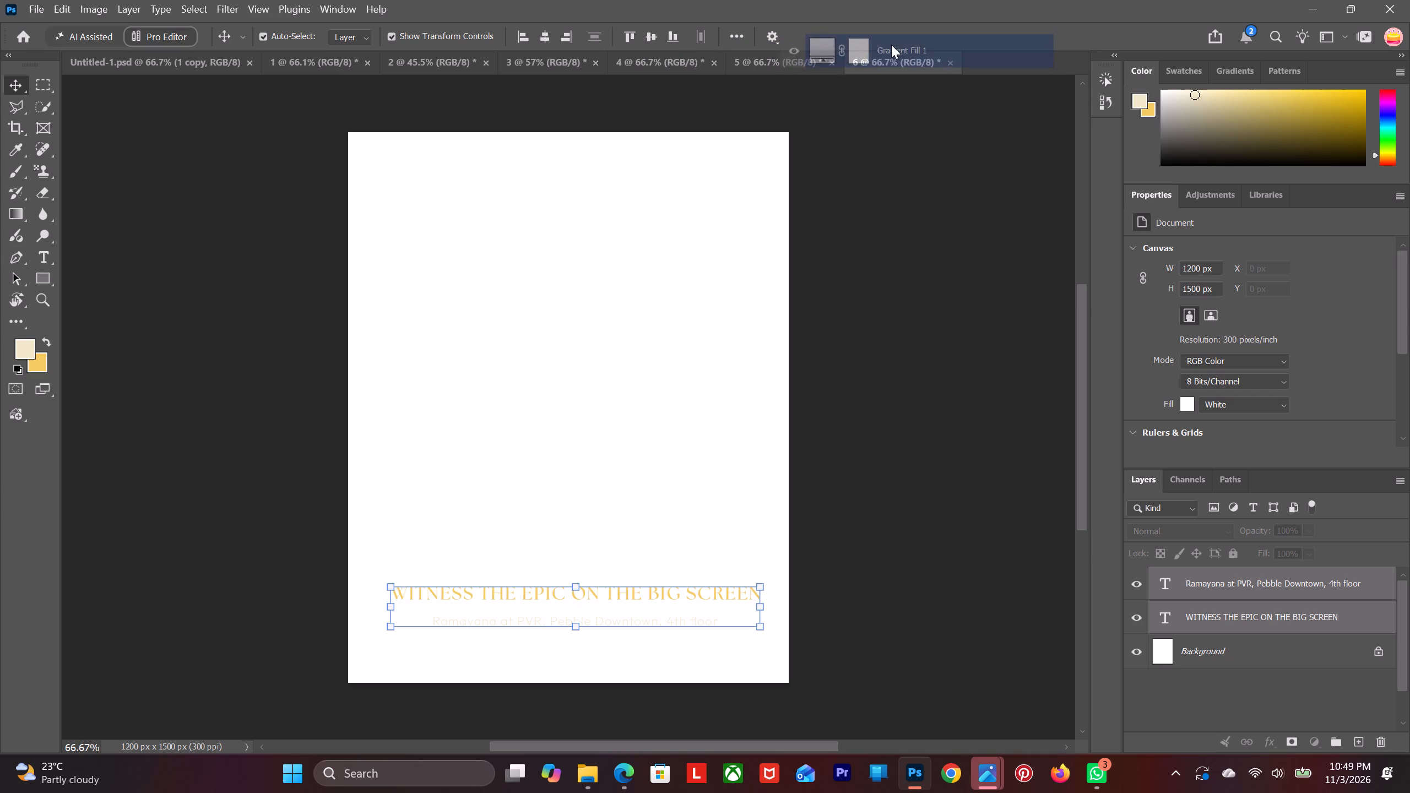
pyautogui.moveTo(891, 45); pyautogui.dragTo(612, 43)
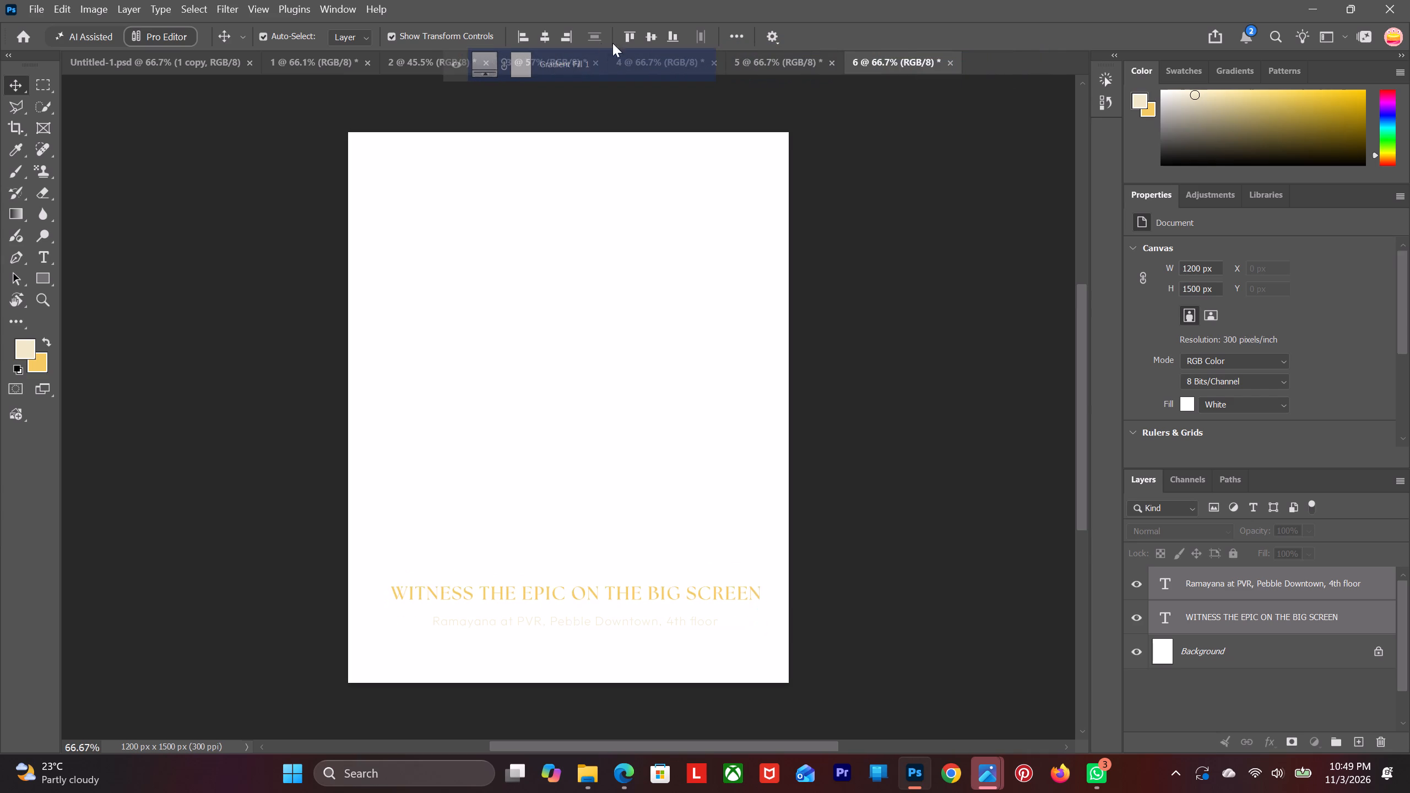
pyautogui.moveTo(612, 43); pyautogui.dragTo(657, 60)
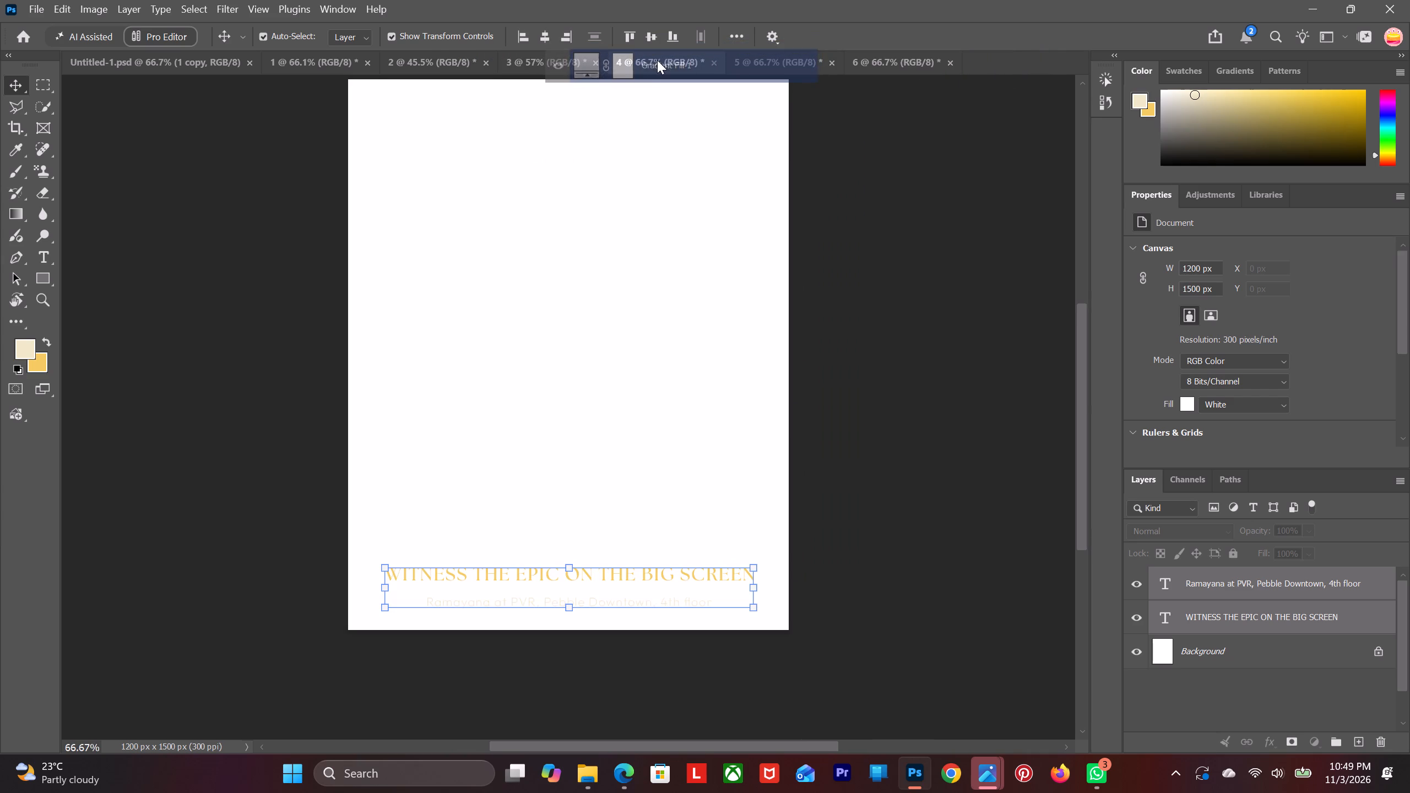
pyautogui.moveTo(657, 60); pyautogui.dragTo(577, 313)
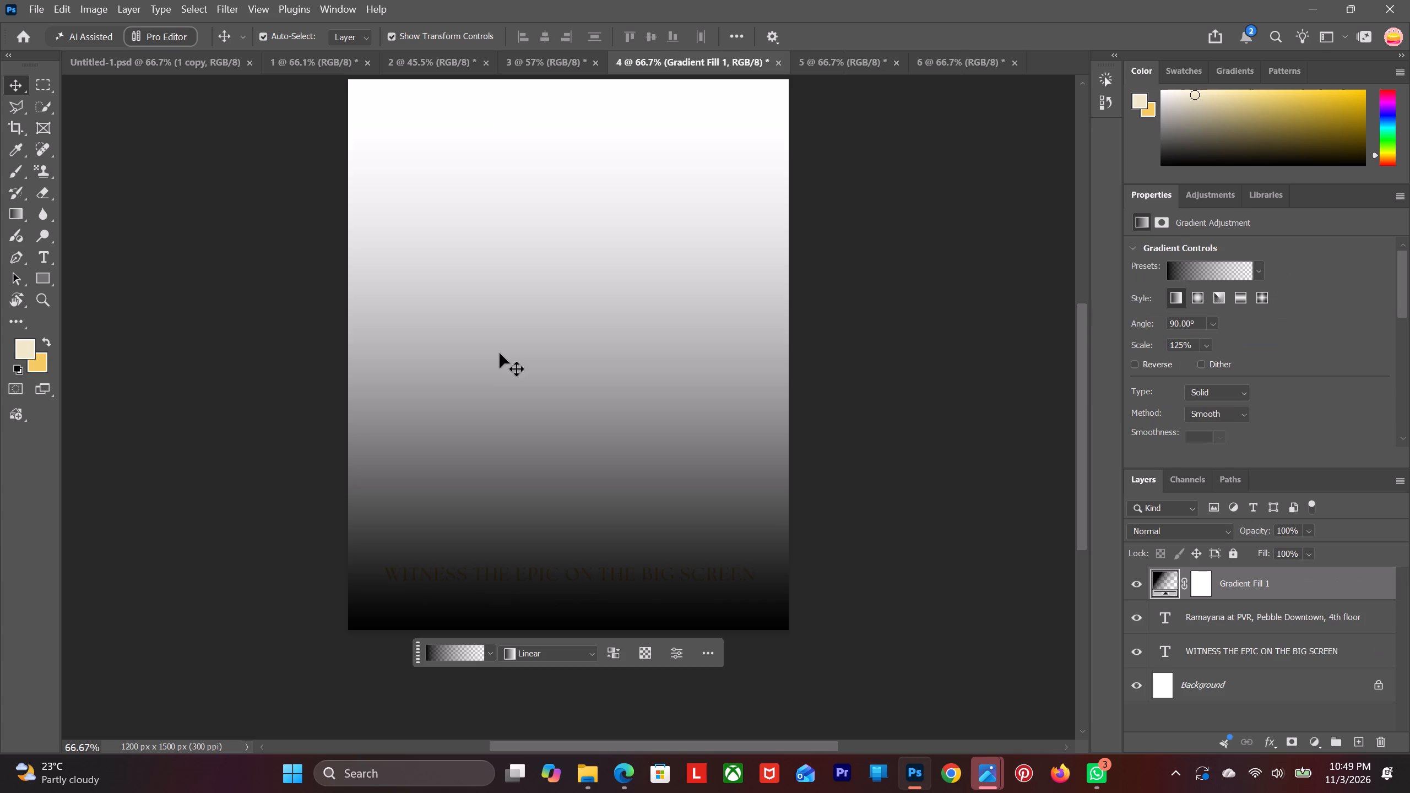
pyautogui.scroll(3, 507, 361)
pyautogui.scroll(4, 819, 428)
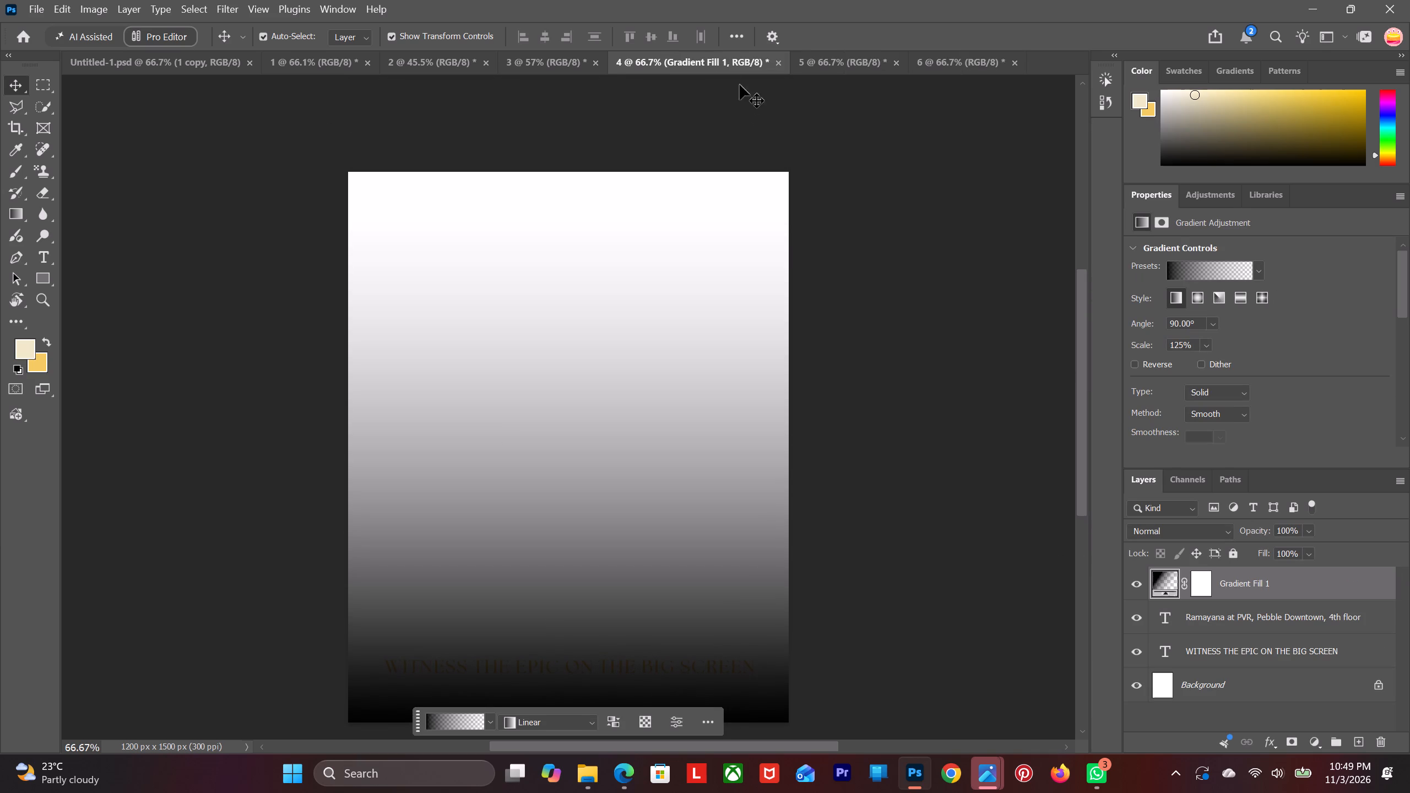
# Look through the open documents to compare the finished creatives with documents 4, 5 and 6.
pyautogui.click(558, 66)
pyautogui.click(447, 56)
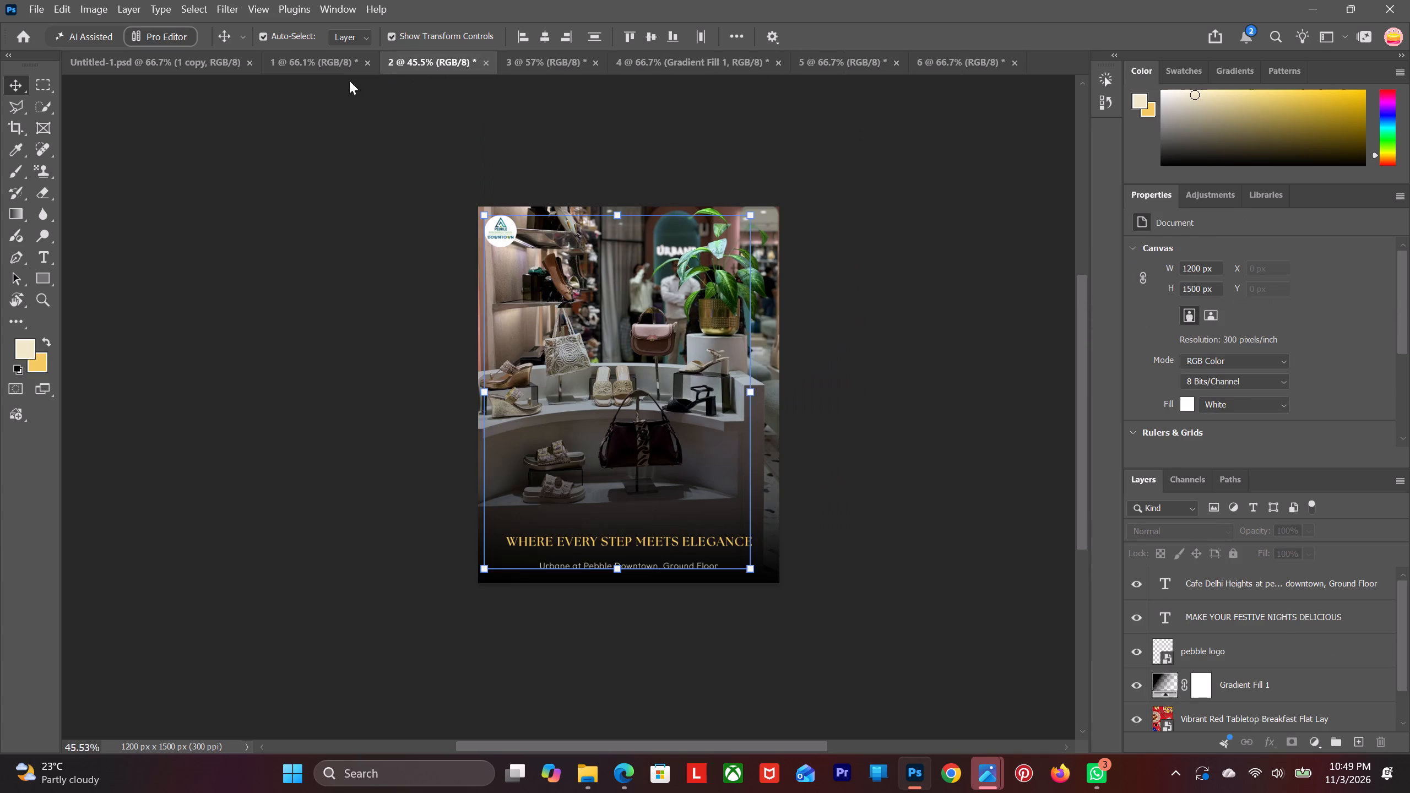
pyautogui.click(317, 62)
pyautogui.click(199, 56)
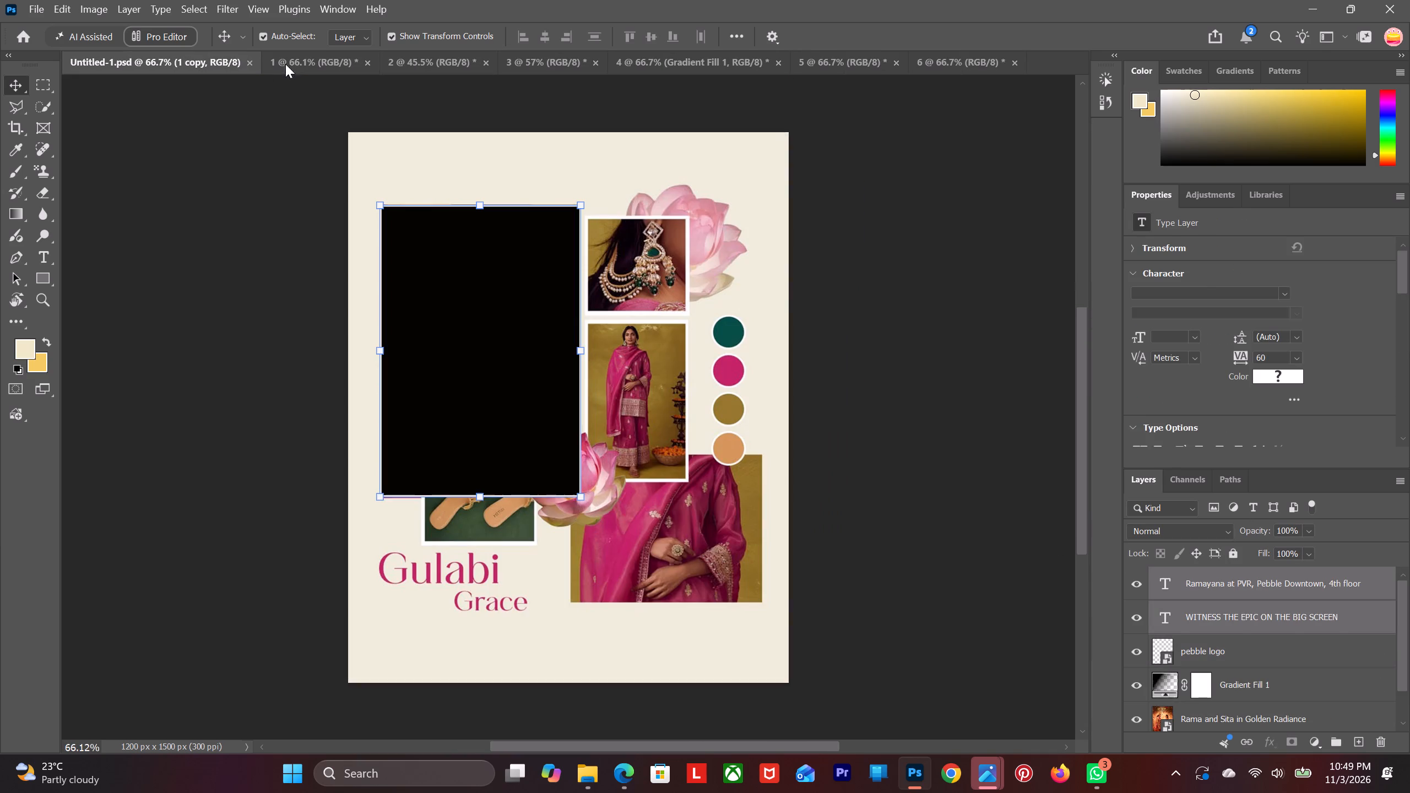
pyautogui.click(291, 60)
pyautogui.click(461, 56)
pyautogui.click(573, 54)
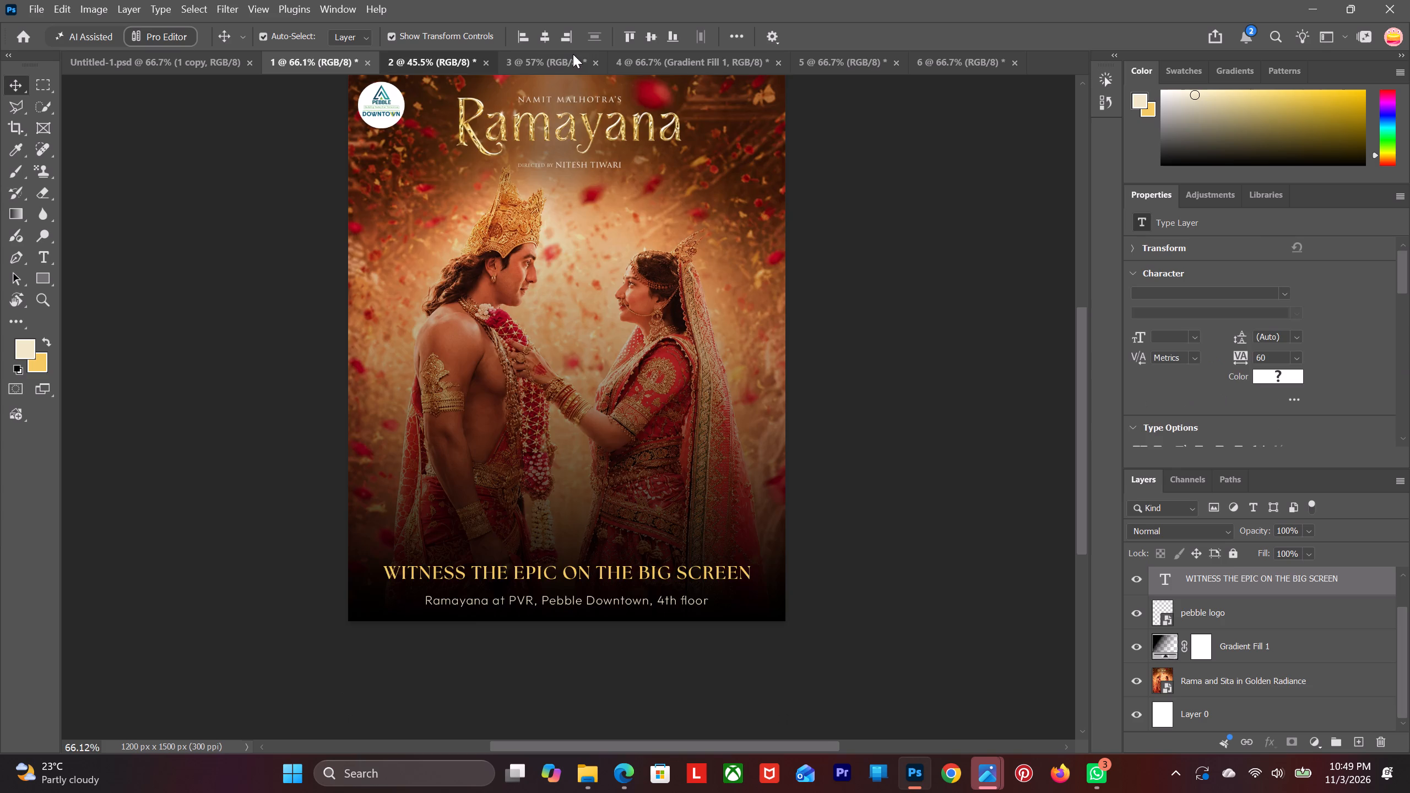
pyautogui.click(654, 61)
pyautogui.click(822, 62)
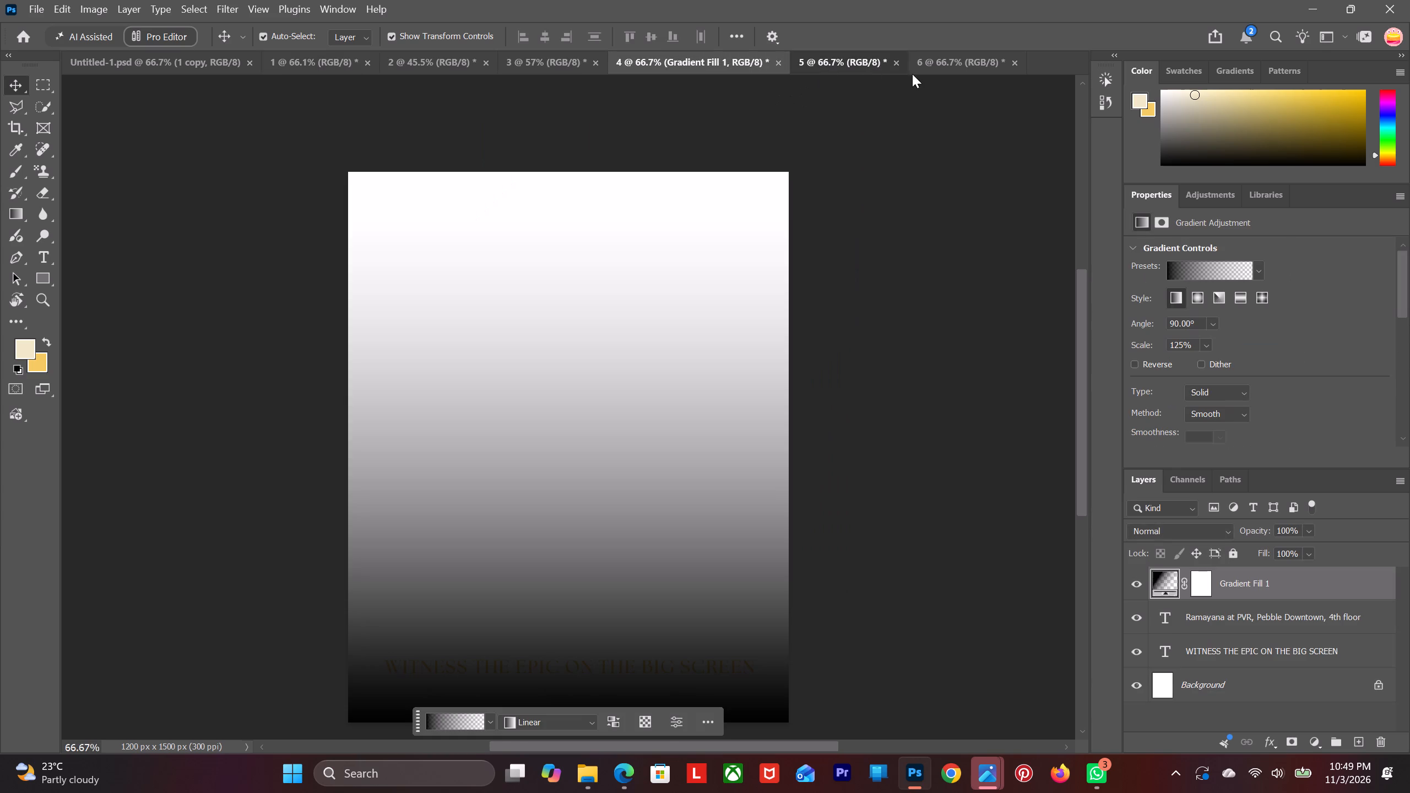
pyautogui.click(941, 64)
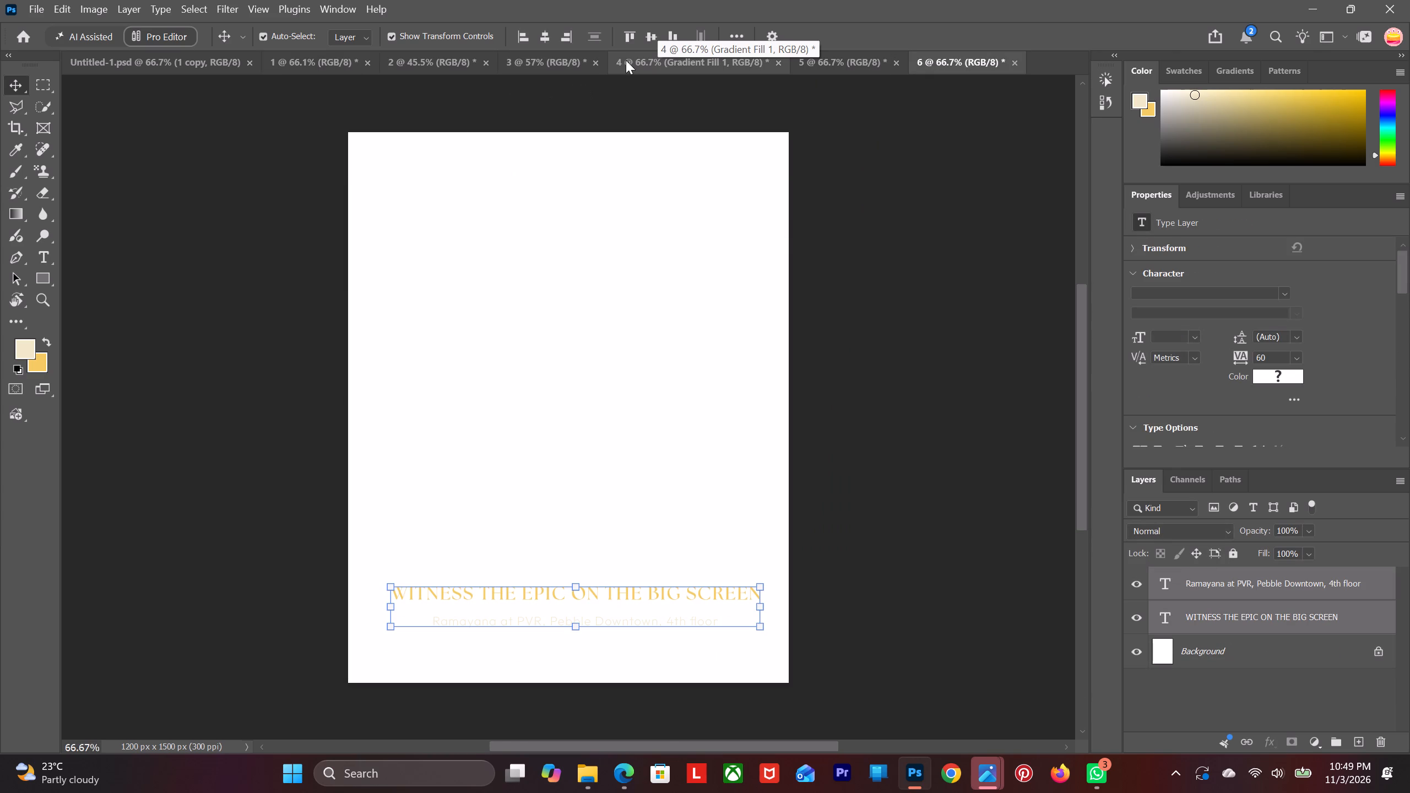
pyautogui.click(528, 64)
pyautogui.click(651, 60)
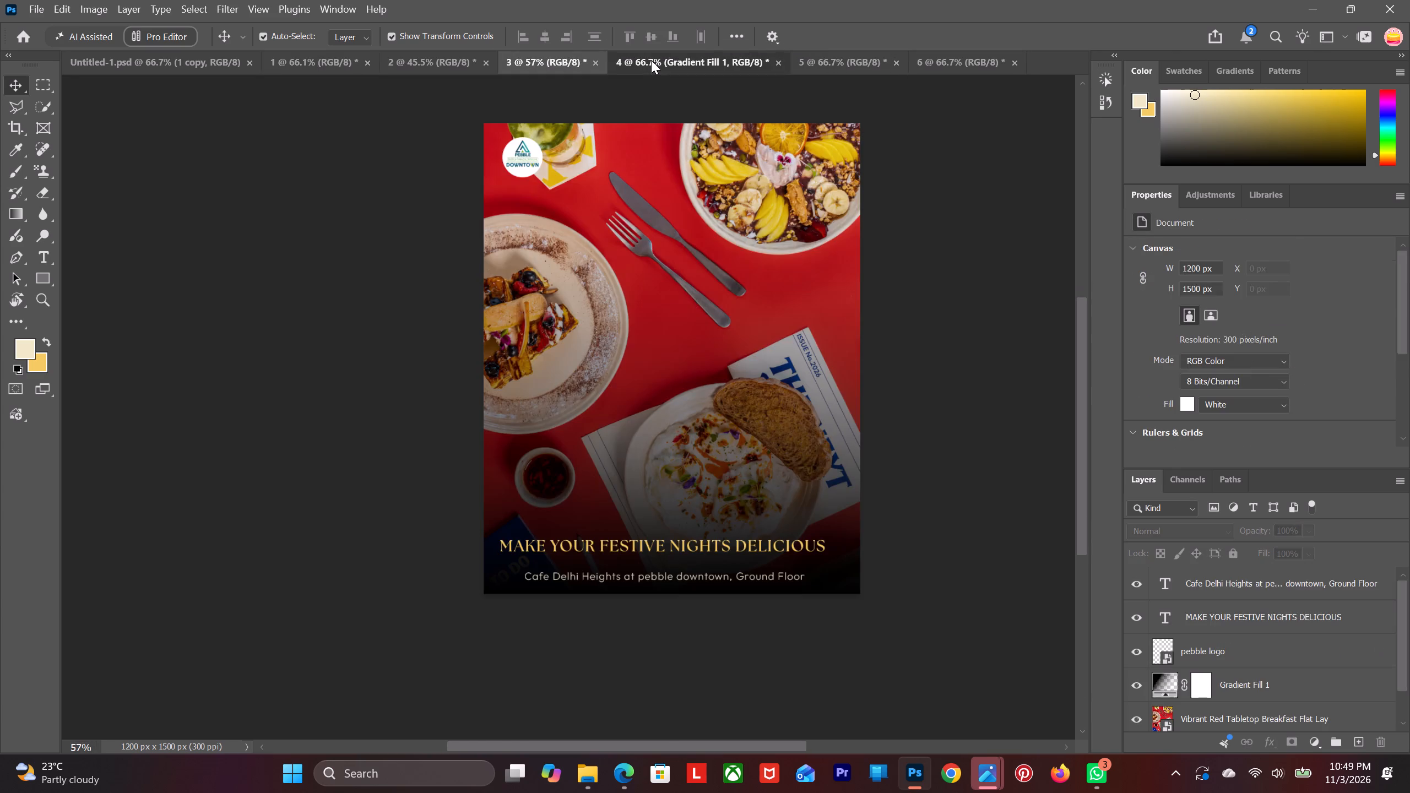
# Place the sweets image download (6).jpg as an embedded object in document 4.
pyautogui.scroll(-2, 1198, 606)
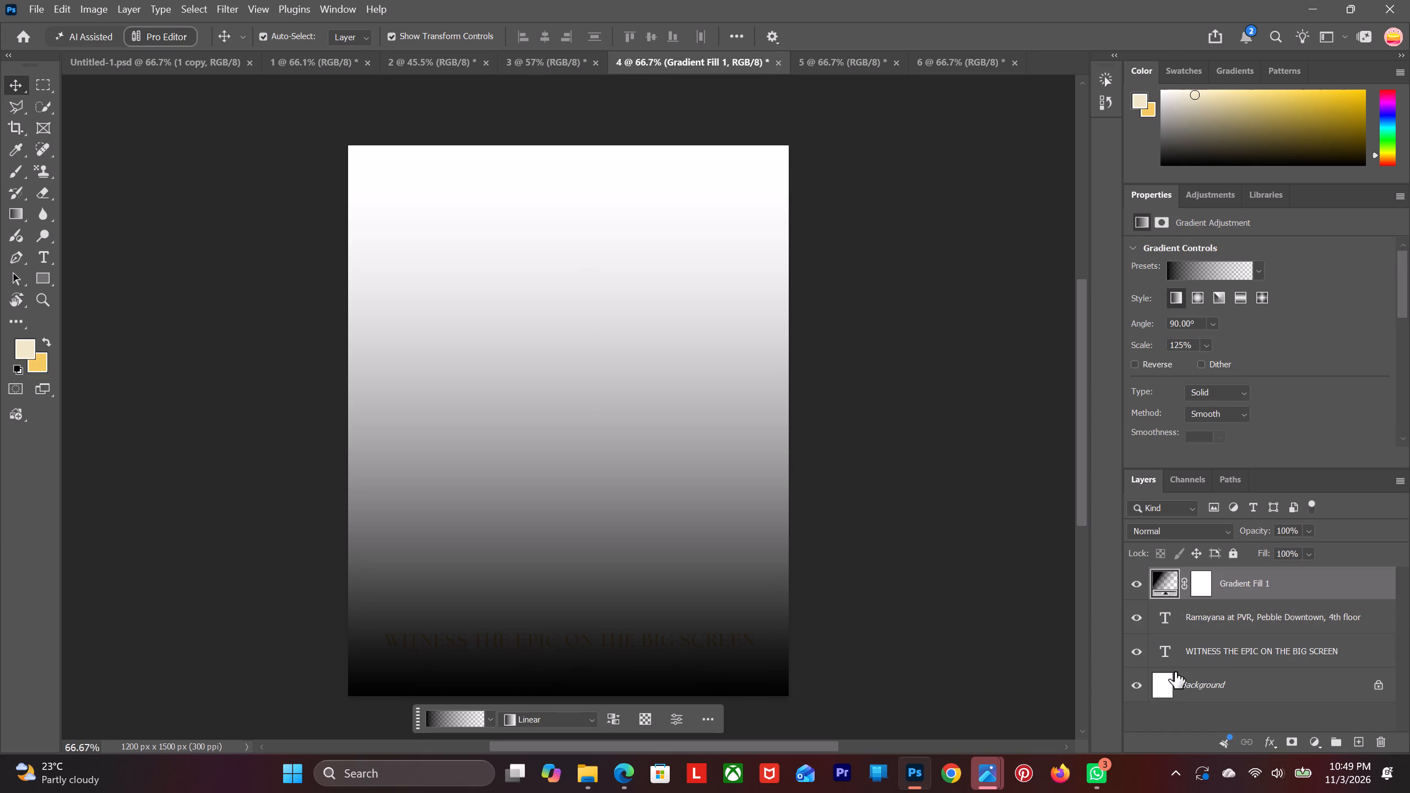
pyautogui.scroll(-3, 1160, 668)
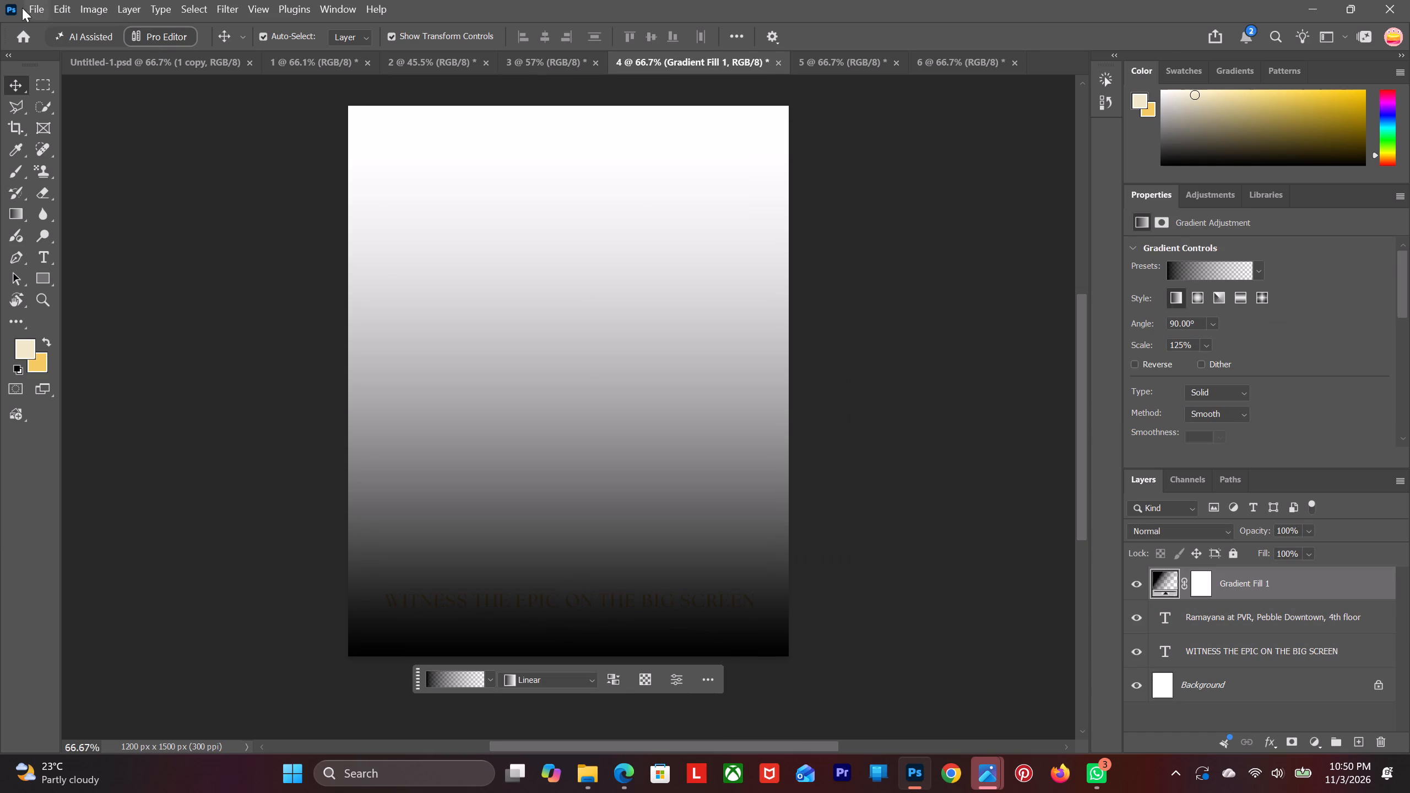
pyautogui.click(28, 6)
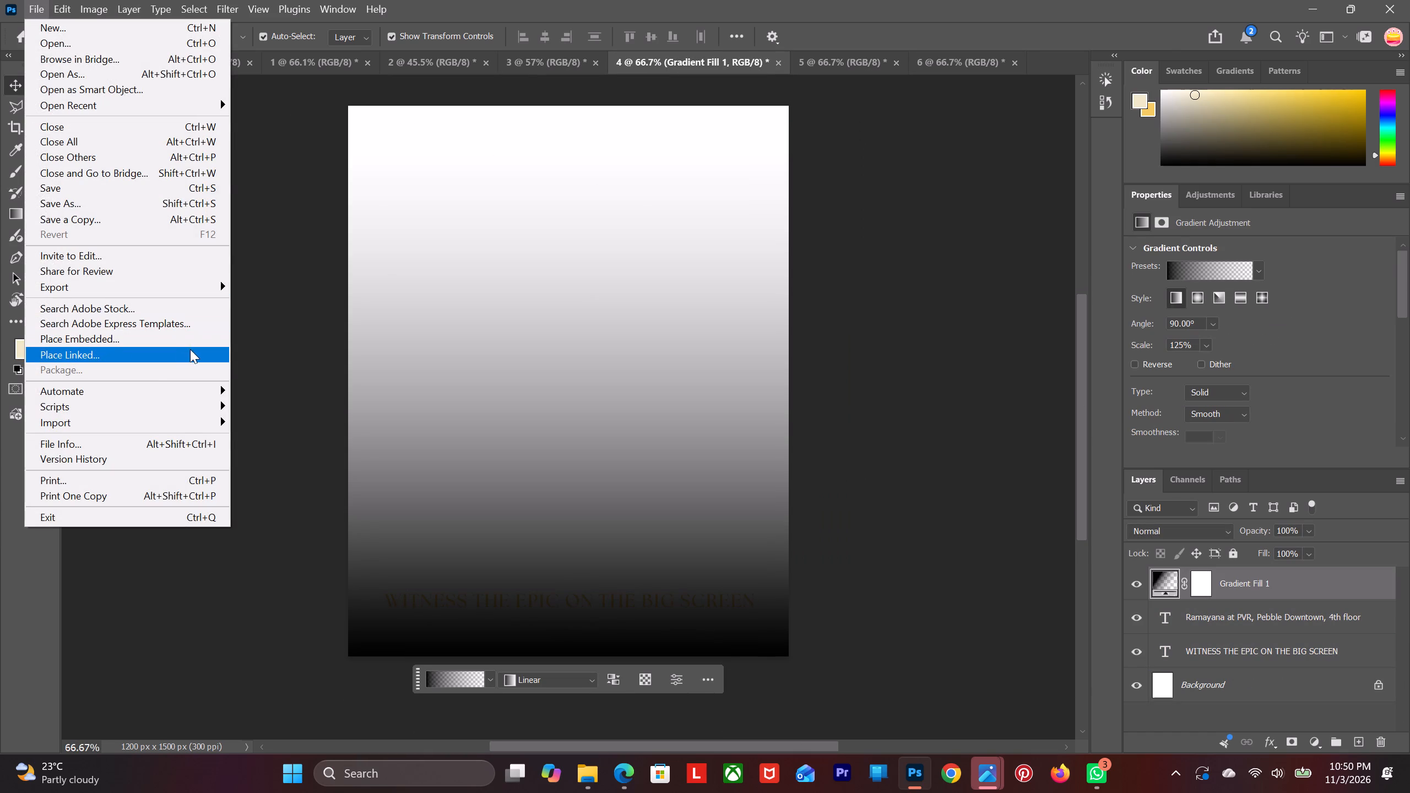
pyautogui.click(189, 337)
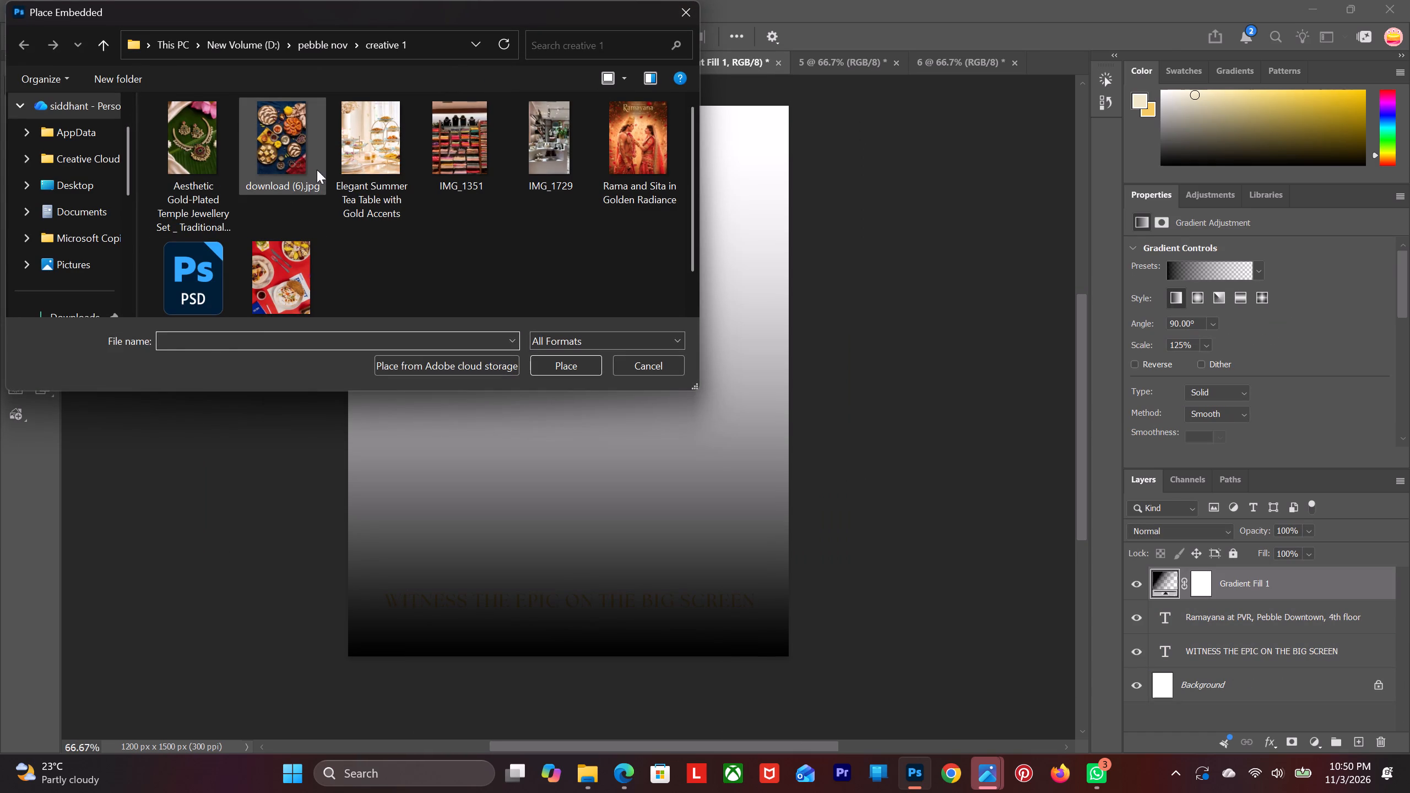
pyautogui.click(300, 156)
pyautogui.click(551, 368)
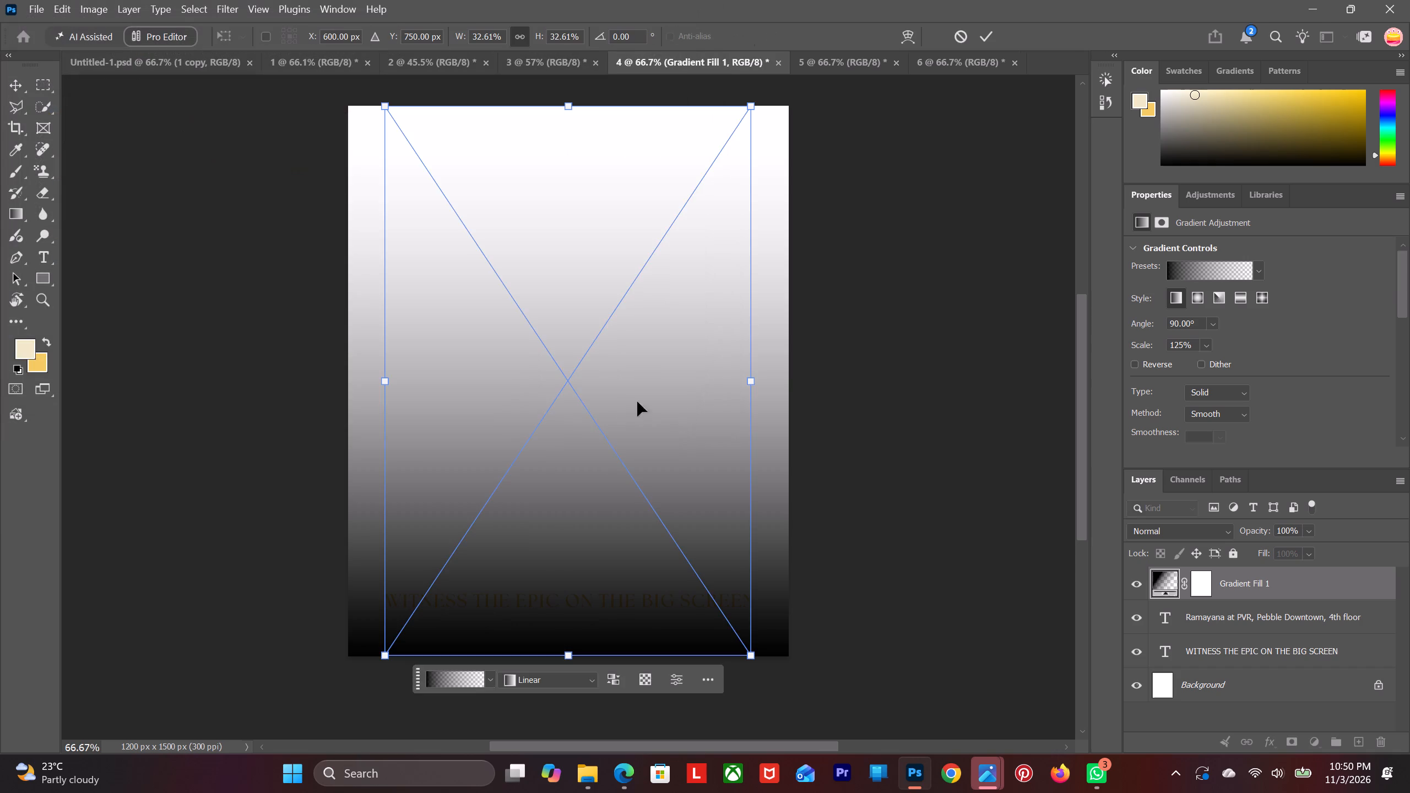
# Move the download (6).jpg layer below both text layers, directly above the Background.
pyautogui.moveTo(1223, 583); pyautogui.dragTo(1229, 639)
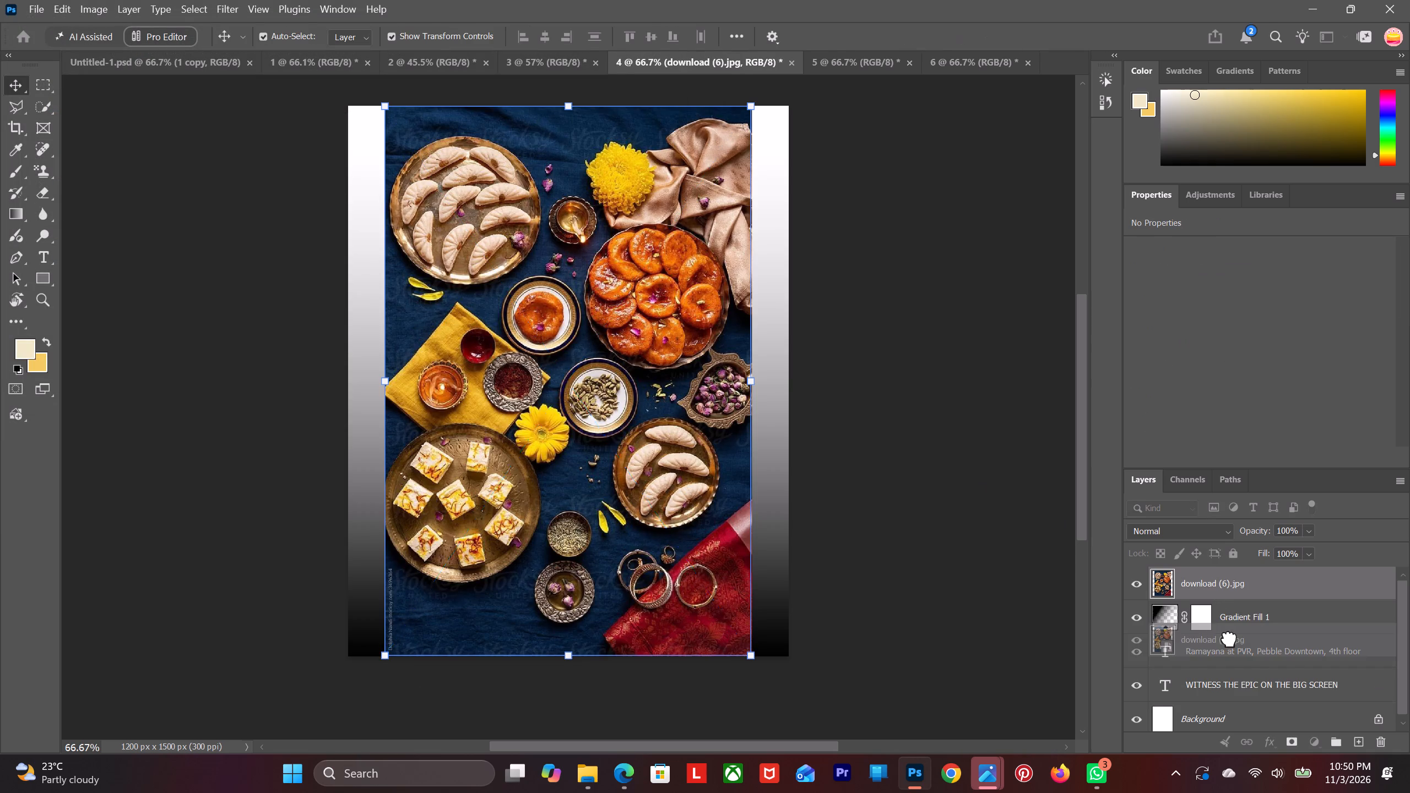
pyautogui.moveTo(1229, 639); pyautogui.dragTo(1239, 691)
# Scale the placed sweets image proportionally to 39.13% so it spans the canvas width, centred at 600 px by 750 px.
pyautogui.moveTo(390, 379); pyautogui.dragTo(382, 379)
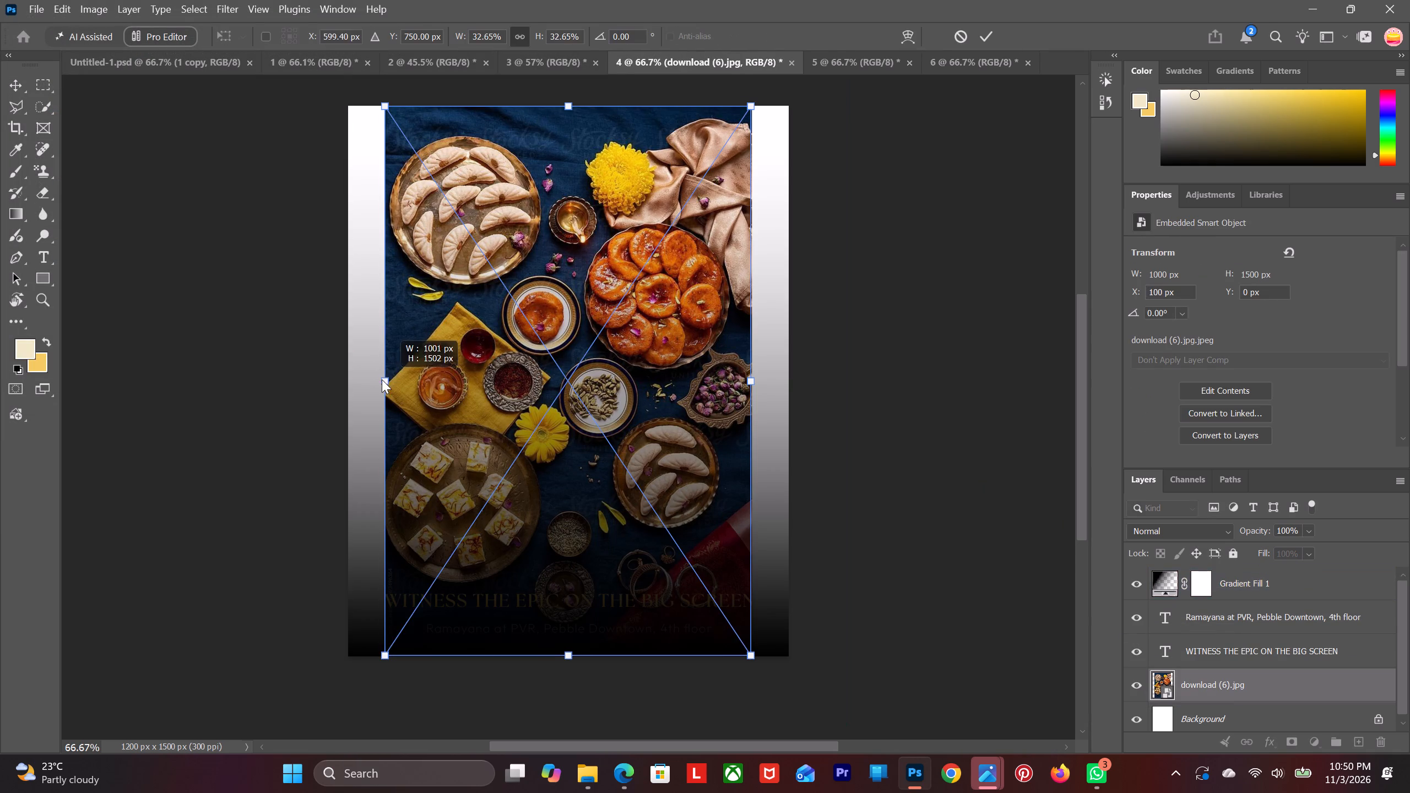
pyautogui.moveTo(382, 379); pyautogui.dragTo(356, 378)
pyautogui.scroll(5, 406, 379)
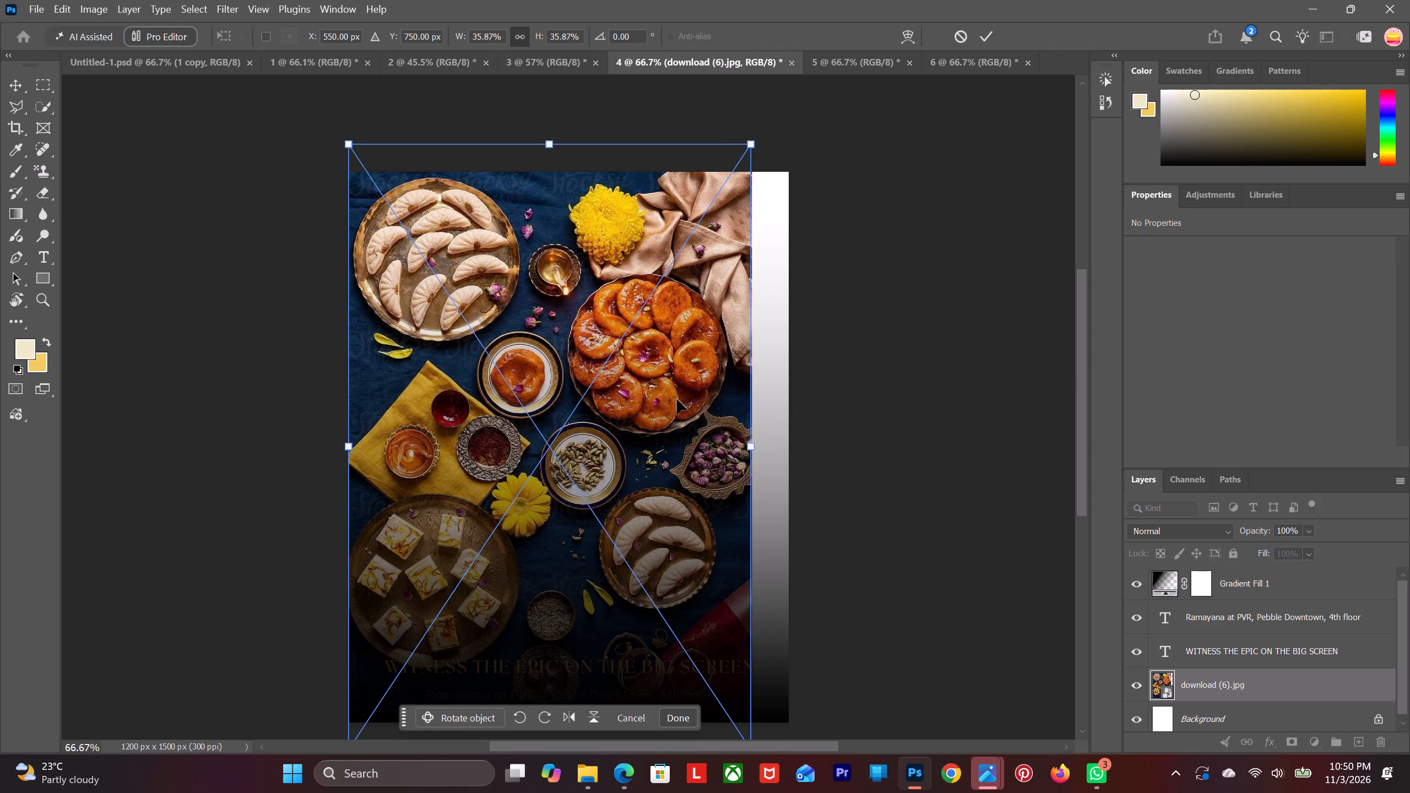
pyautogui.moveTo(756, 447); pyautogui.dragTo(793, 450)
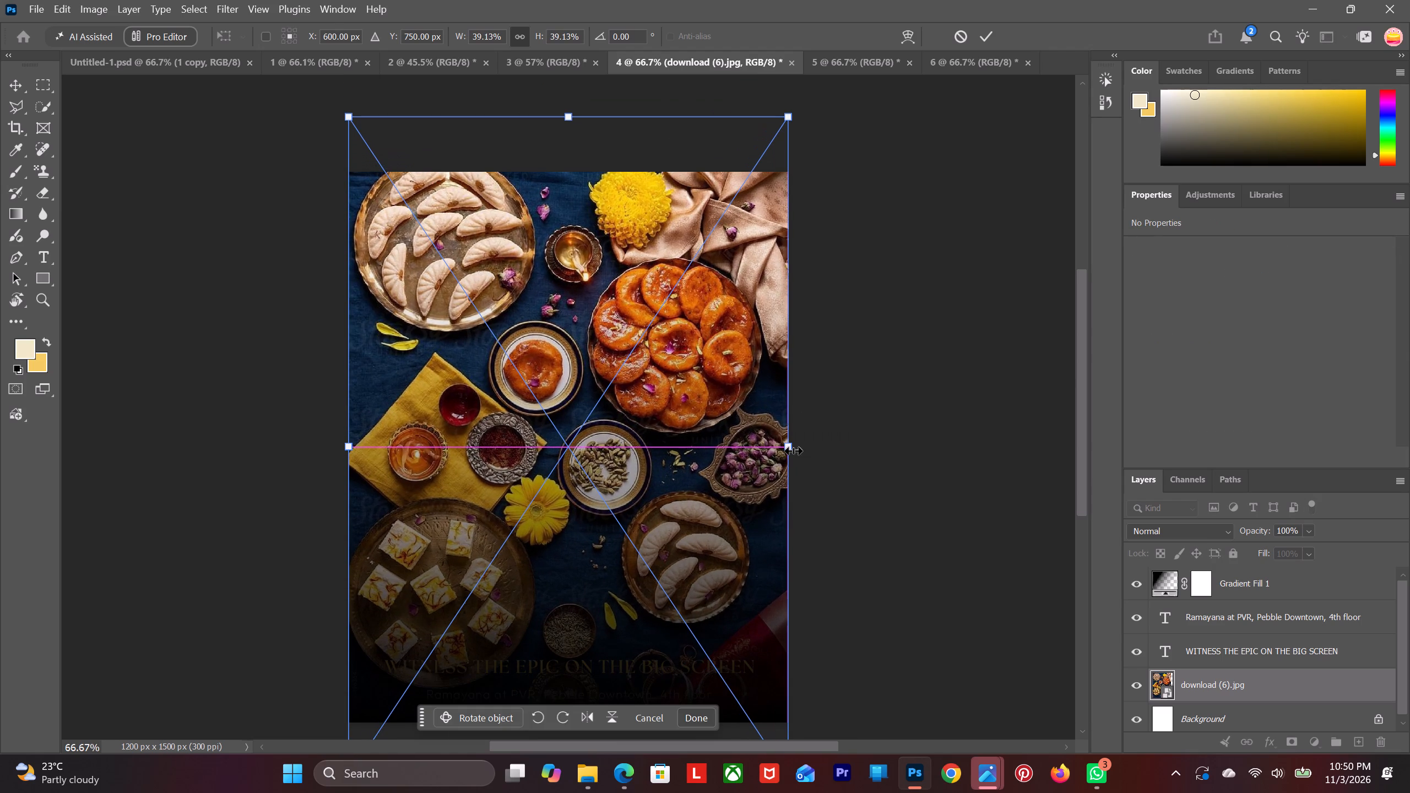
pyautogui.click(11, 59)
pyautogui.click(110, 118)
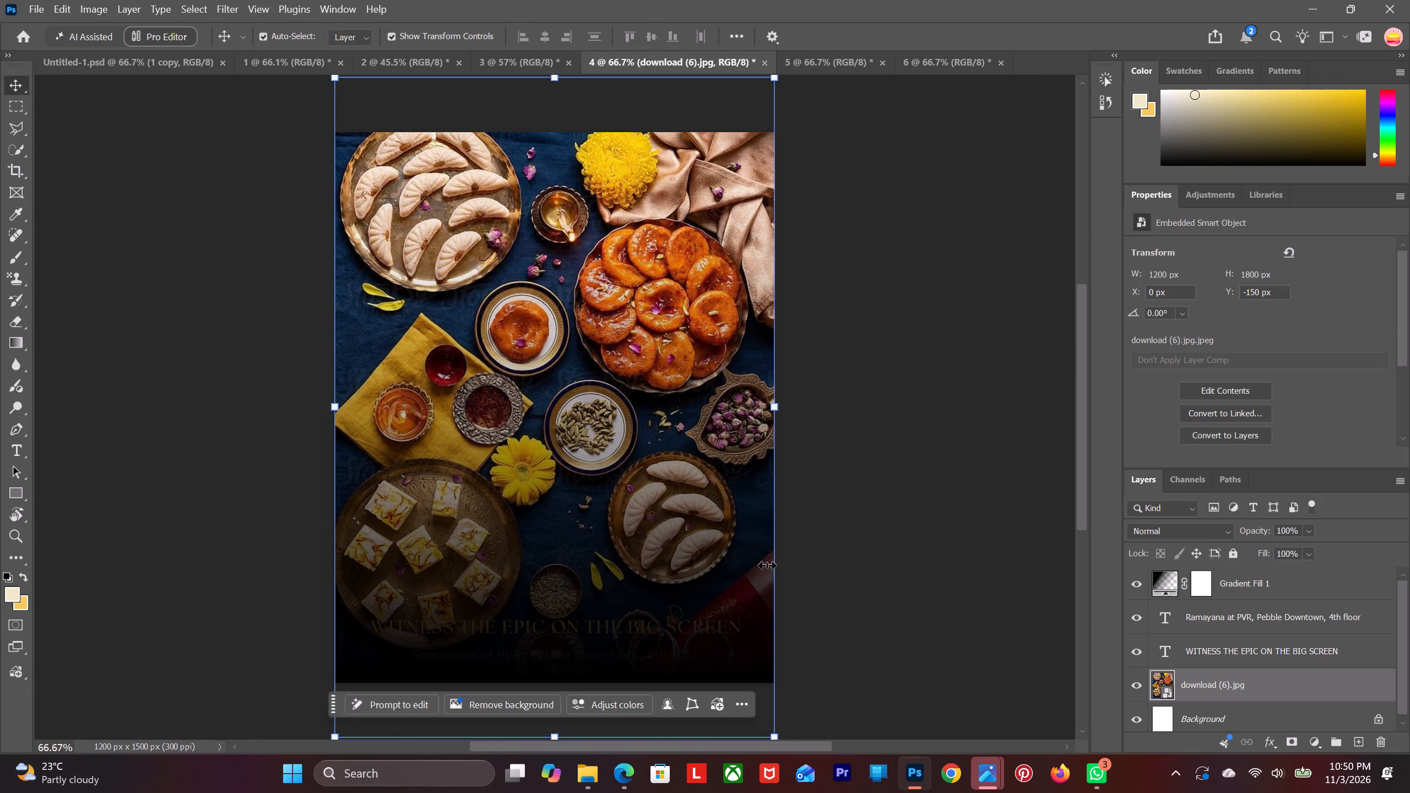
# Move the Gradient Fill 1 layer below both text layers, directly above the sweets image.
pyautogui.moveTo(1240, 582); pyautogui.dragTo(1250, 659)
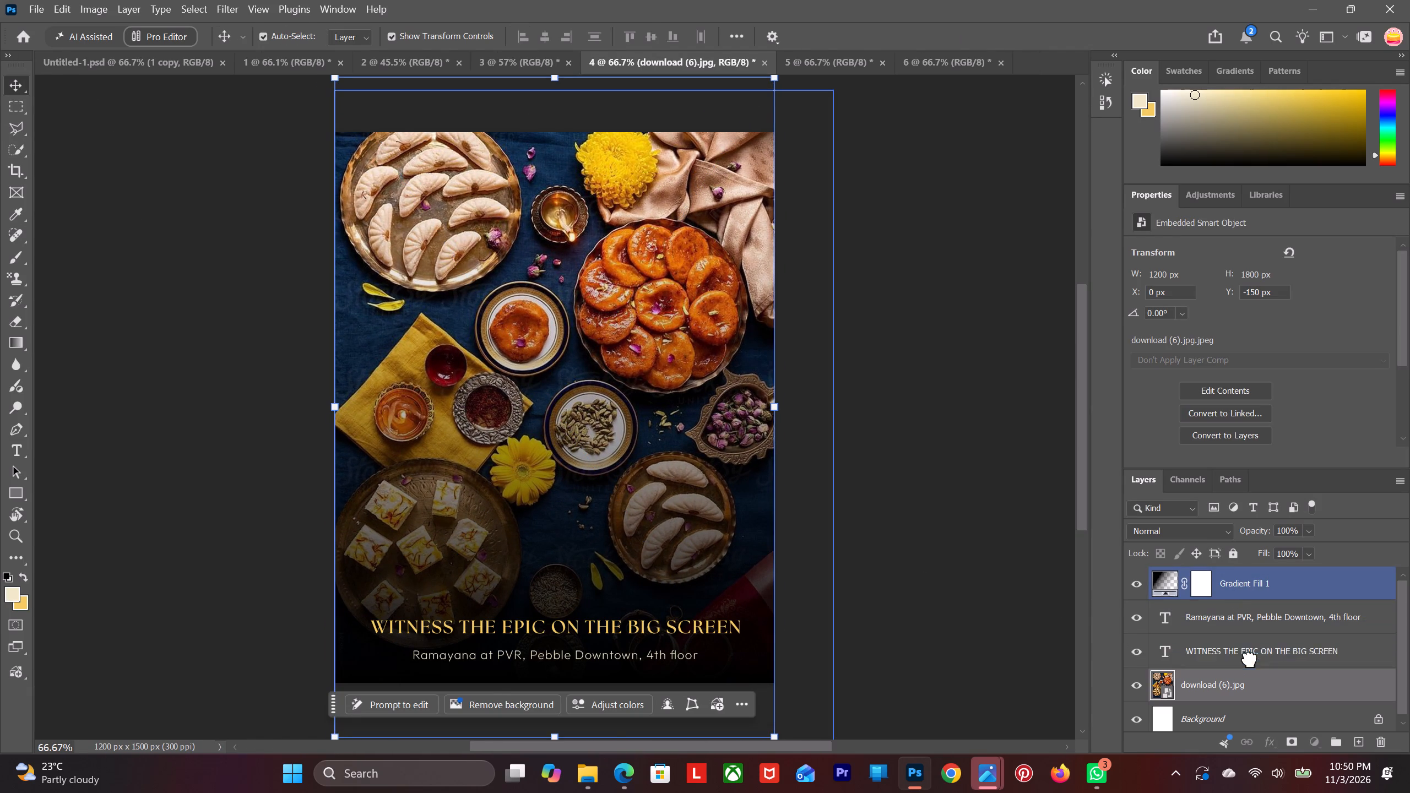
pyautogui.scroll(-5, 107, 510)
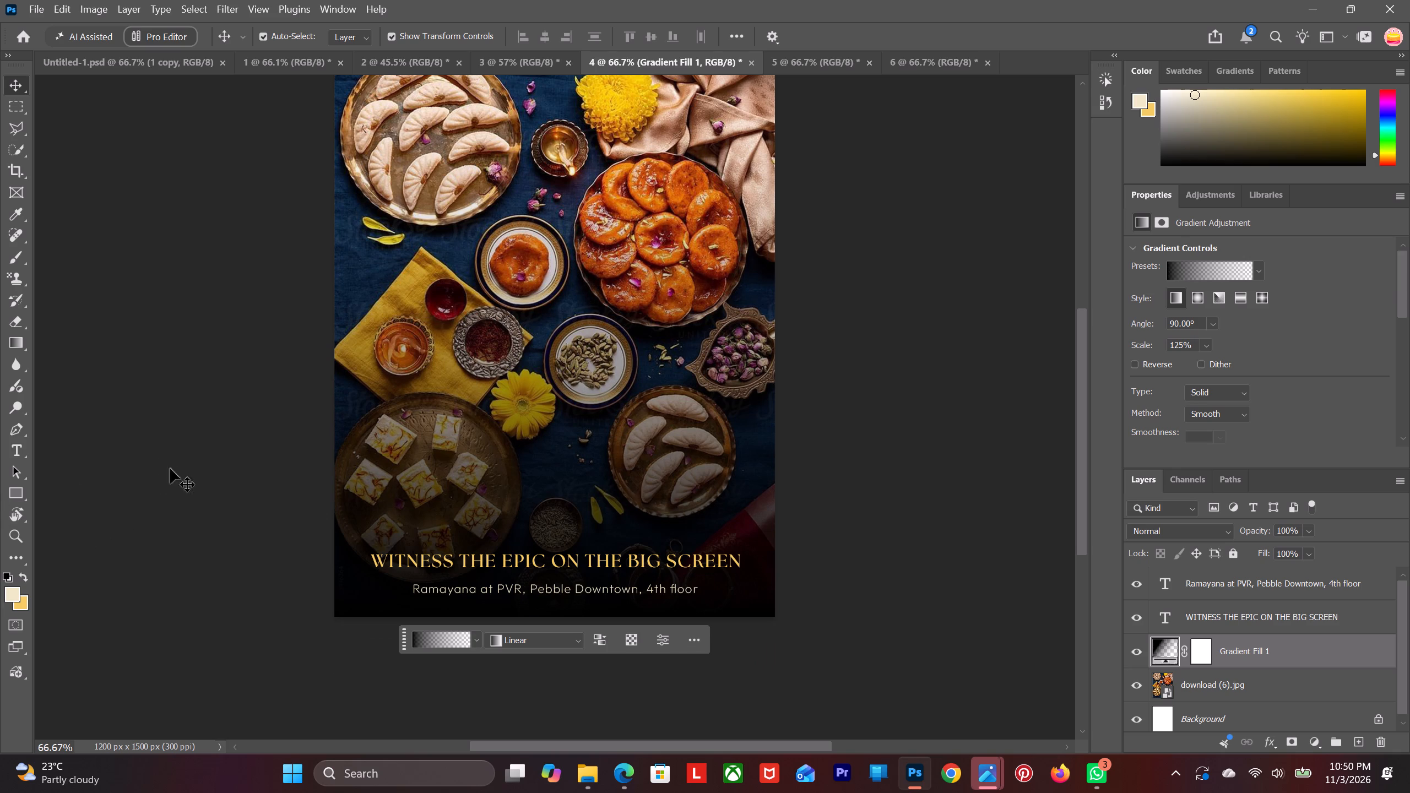
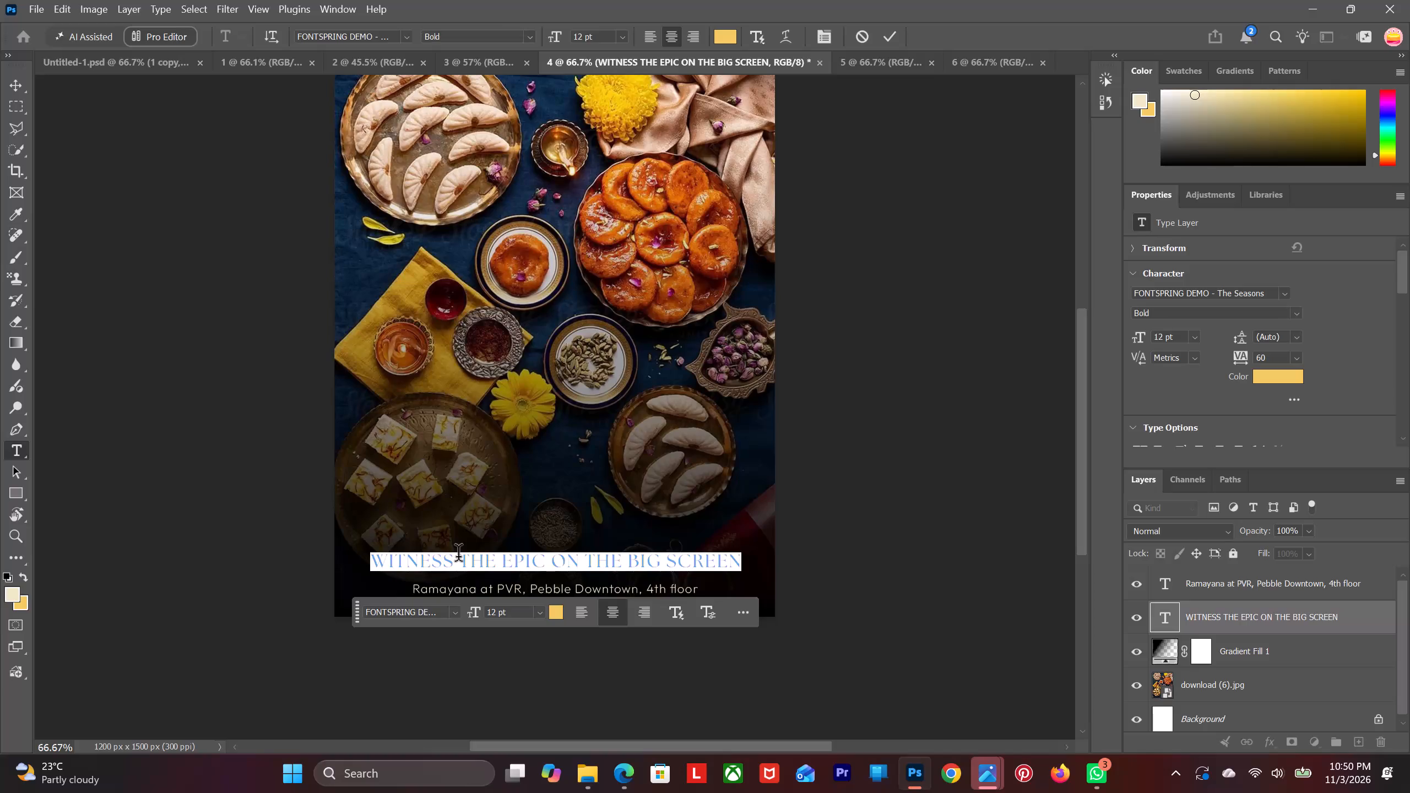
# Replace the selected headline in document 4 with the copied line containing "IS COMPLETE WITHOUT A LITTLE MITHAI".
pyautogui.hotkey('ctrl', 'v')
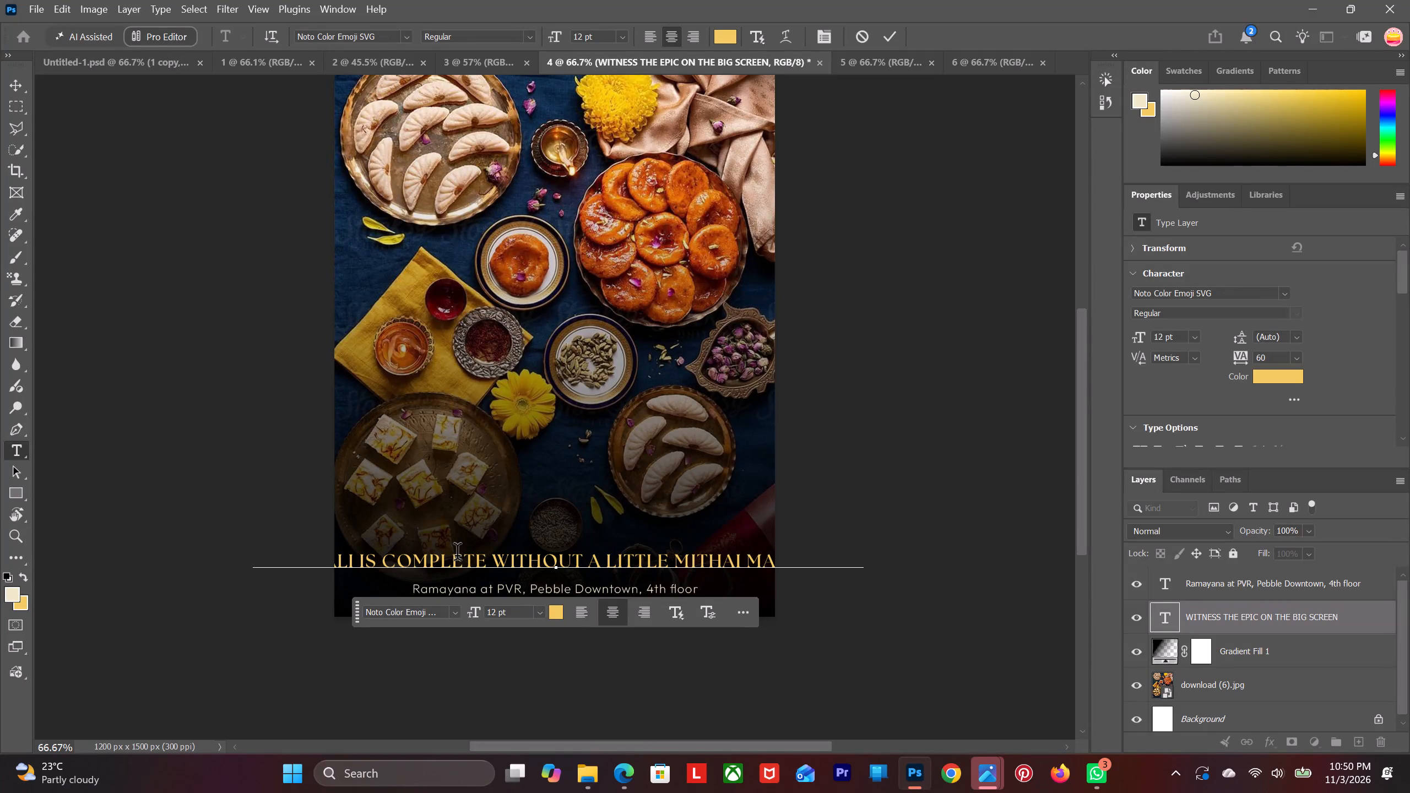
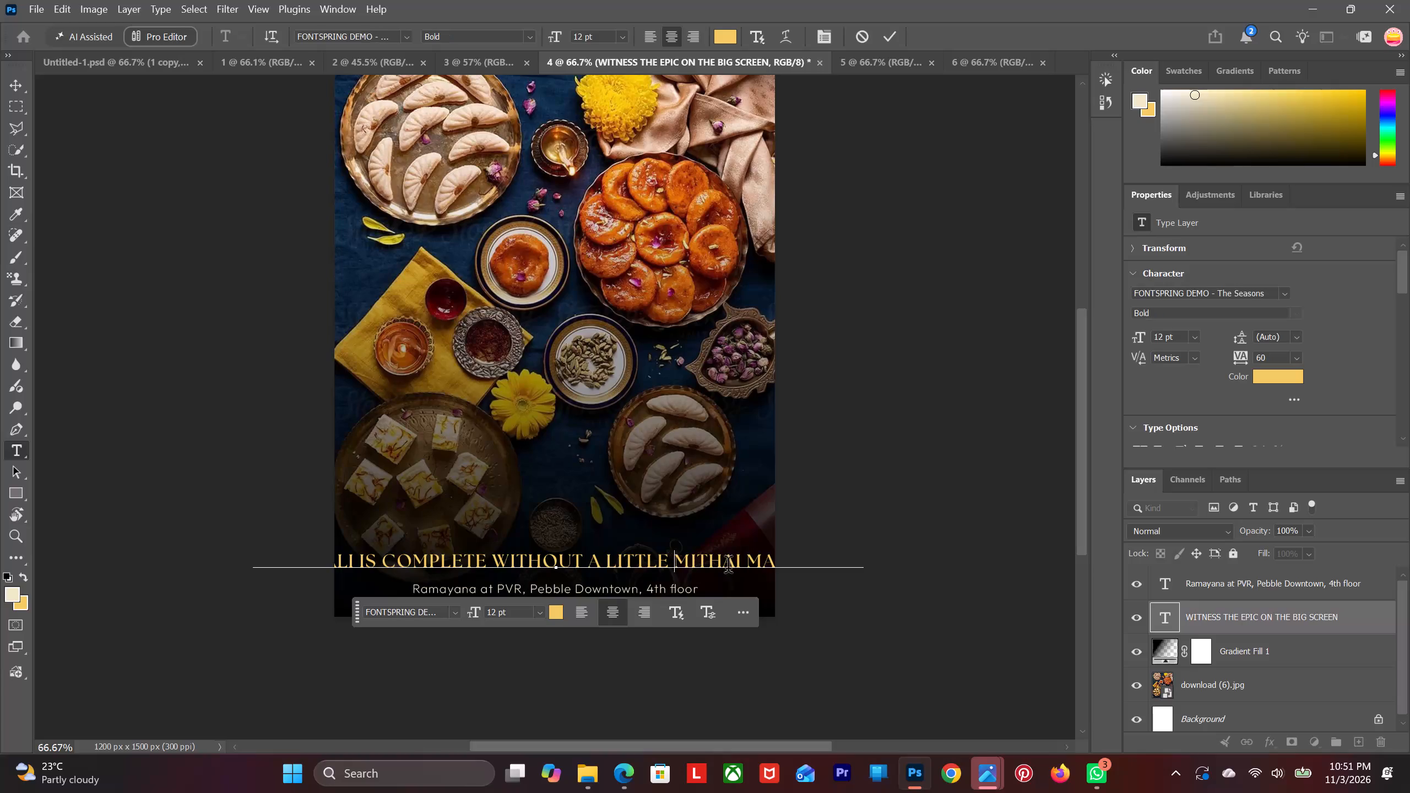
# Break the headline onto two lines after "LITTLE", so "MITHAI MAGIC" starts the second line.
pyautogui.press('BackSpace')
pyautogui.press('Return')
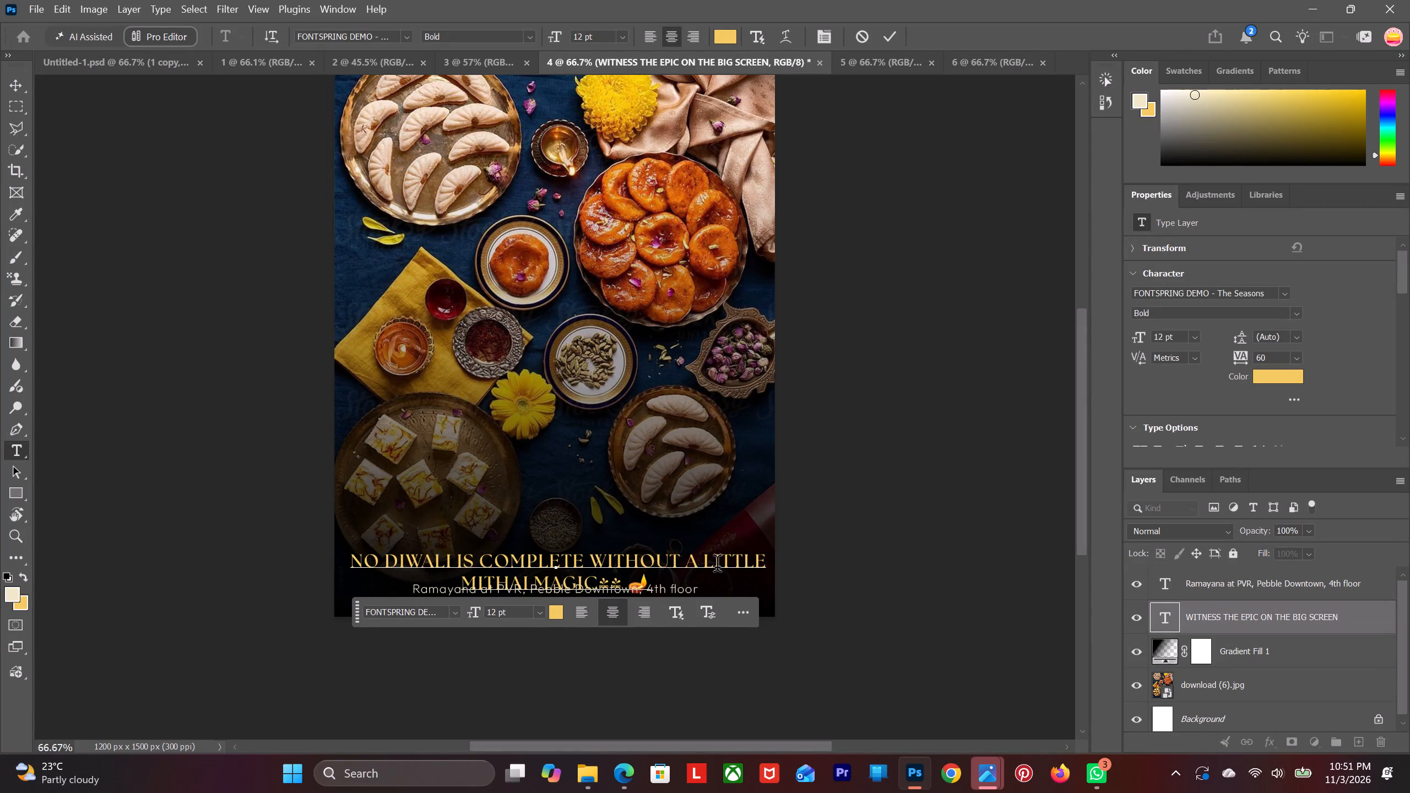
# Nudge the two-line headline upward in small increments, away from the "Ramayana at PVR, Pebble Downtown, 4th floor" line.
pyautogui.click(15, 91)
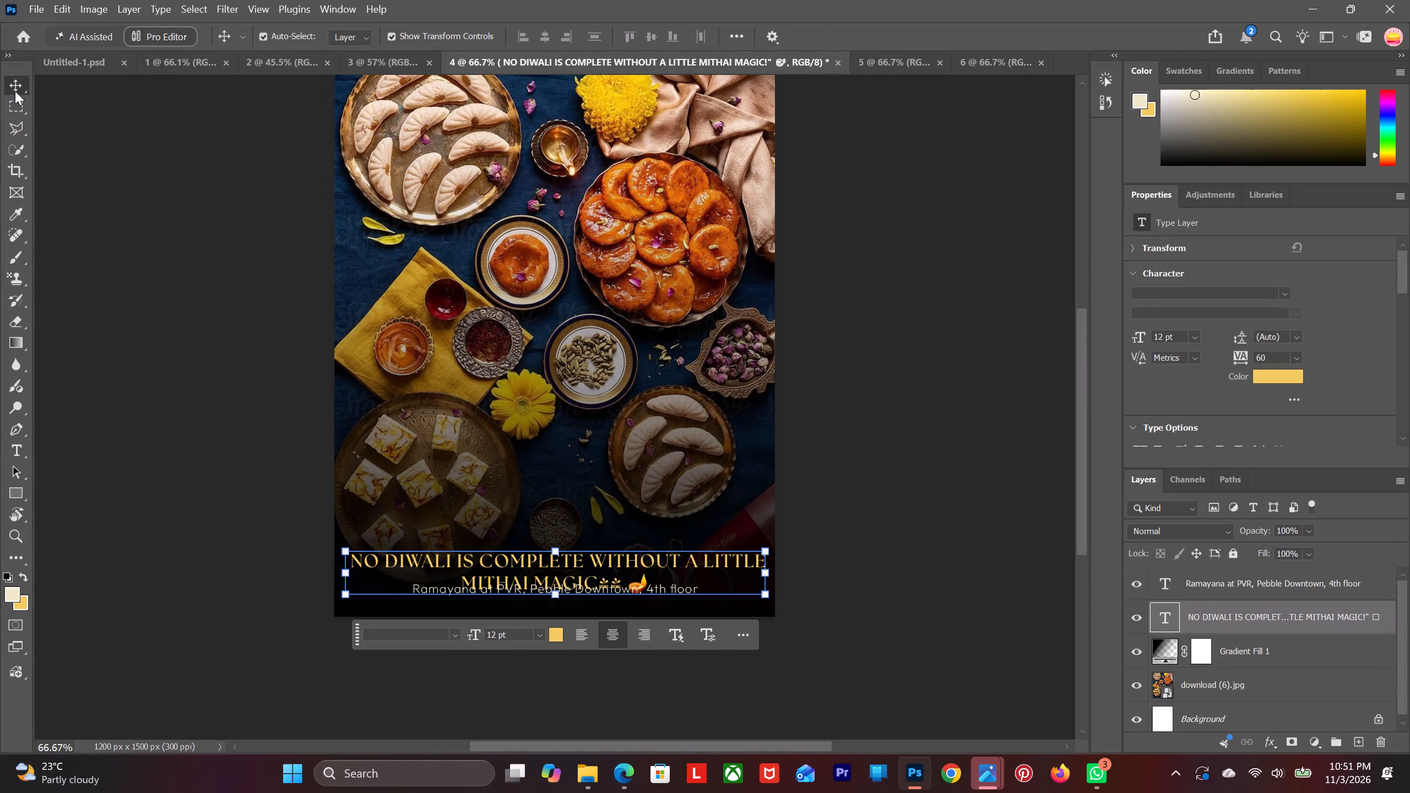
pyautogui.press('Up')
pyautogui.press('Up')
pyautogui.press('Up')
pyautogui.press('Up')
pyautogui.press('Up')
pyautogui.press('Up')
pyautogui.press('Up')
pyautogui.press('Up')
pyautogui.press('Up')
pyautogui.press('Up')
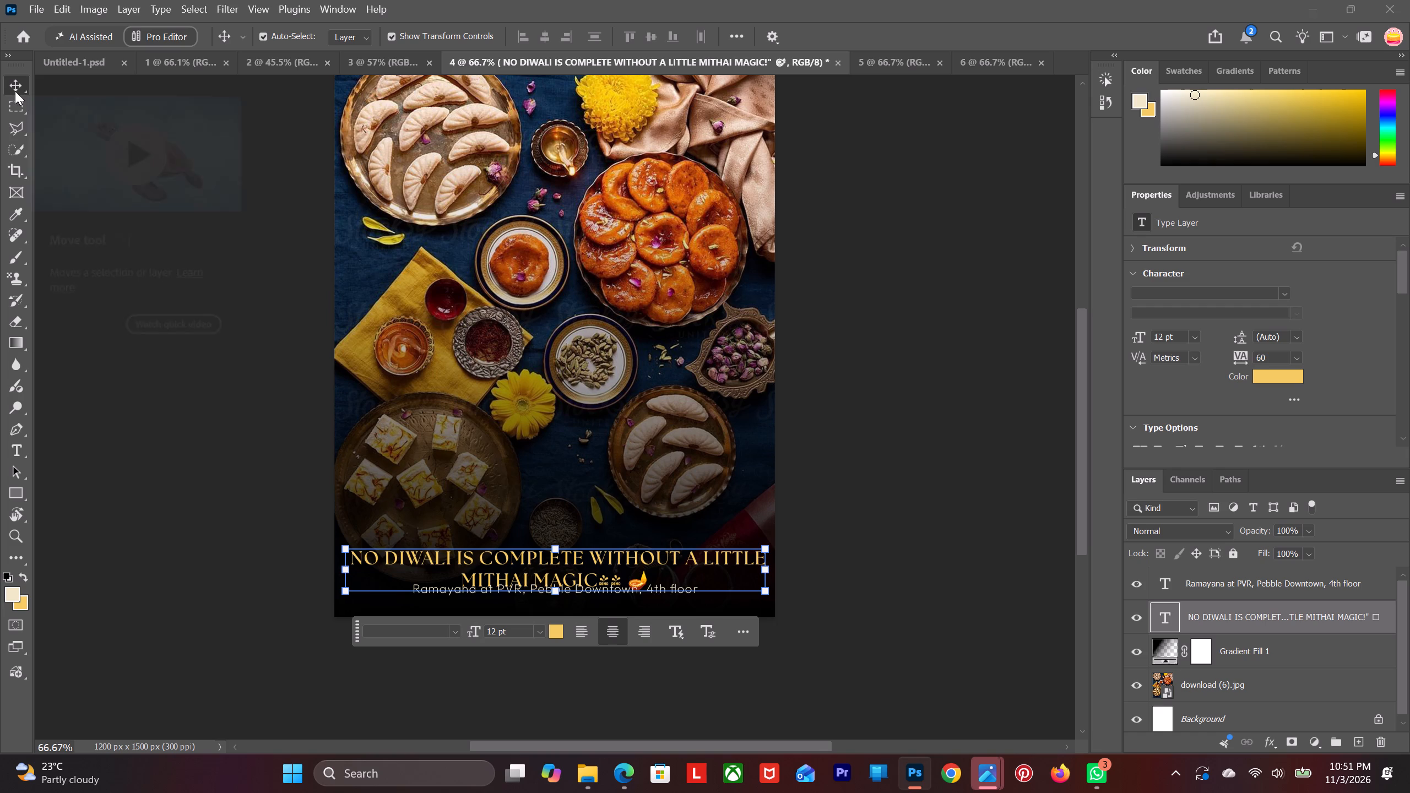
pyautogui.press('Up')
pyautogui.press('Up')
pyautogui.press('Up')
pyautogui.press('Up')
pyautogui.press('Up')
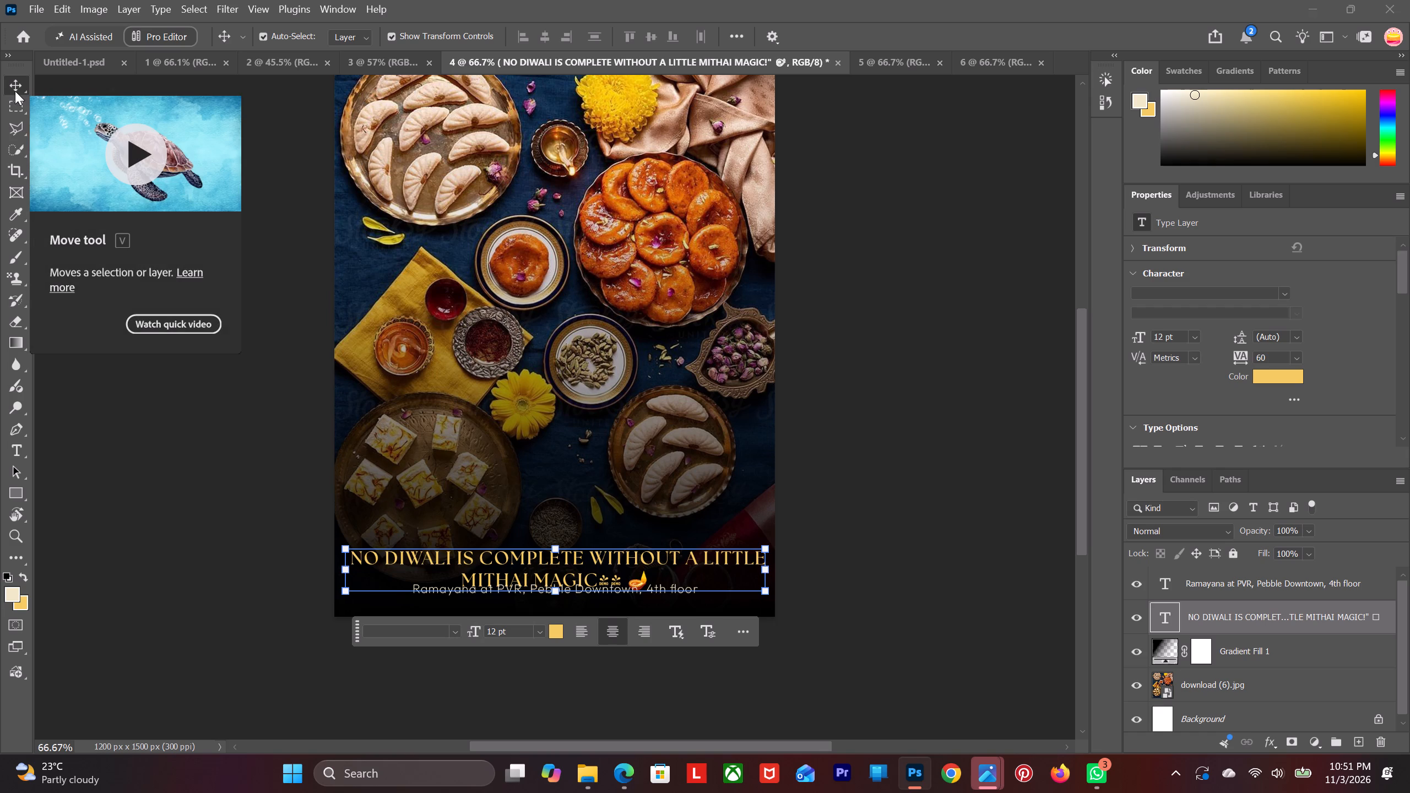
pyautogui.press('Up')
pyautogui.press('Up')
pyautogui.press('Up')
pyautogui.press('Up')
pyautogui.press('Up')
pyautogui.press('Up')
pyautogui.press('Up')
# Nudge the two-line "NO DIWALI IS COMPLETE" headline further up until it clears the "Ramayana at PVR, Pebble Downtown, 4th floor" line.
pyautogui.press('Up')
pyautogui.press('Up')
pyautogui.press('Up')
pyautogui.press('Up')
pyautogui.press('Up')
pyautogui.press('Up')
pyautogui.press('Up')
pyautogui.press('Up')
pyautogui.press('Up')
pyautogui.press('Up')
pyautogui.press('Up')
pyautogui.press('Up')
pyautogui.press('Up')
pyautogui.press('Up')
pyautogui.press('Up')
pyautogui.press('Up')
pyautogui.press('Up')
pyautogui.press('Up')
pyautogui.press('Up')
pyautogui.press('Up')
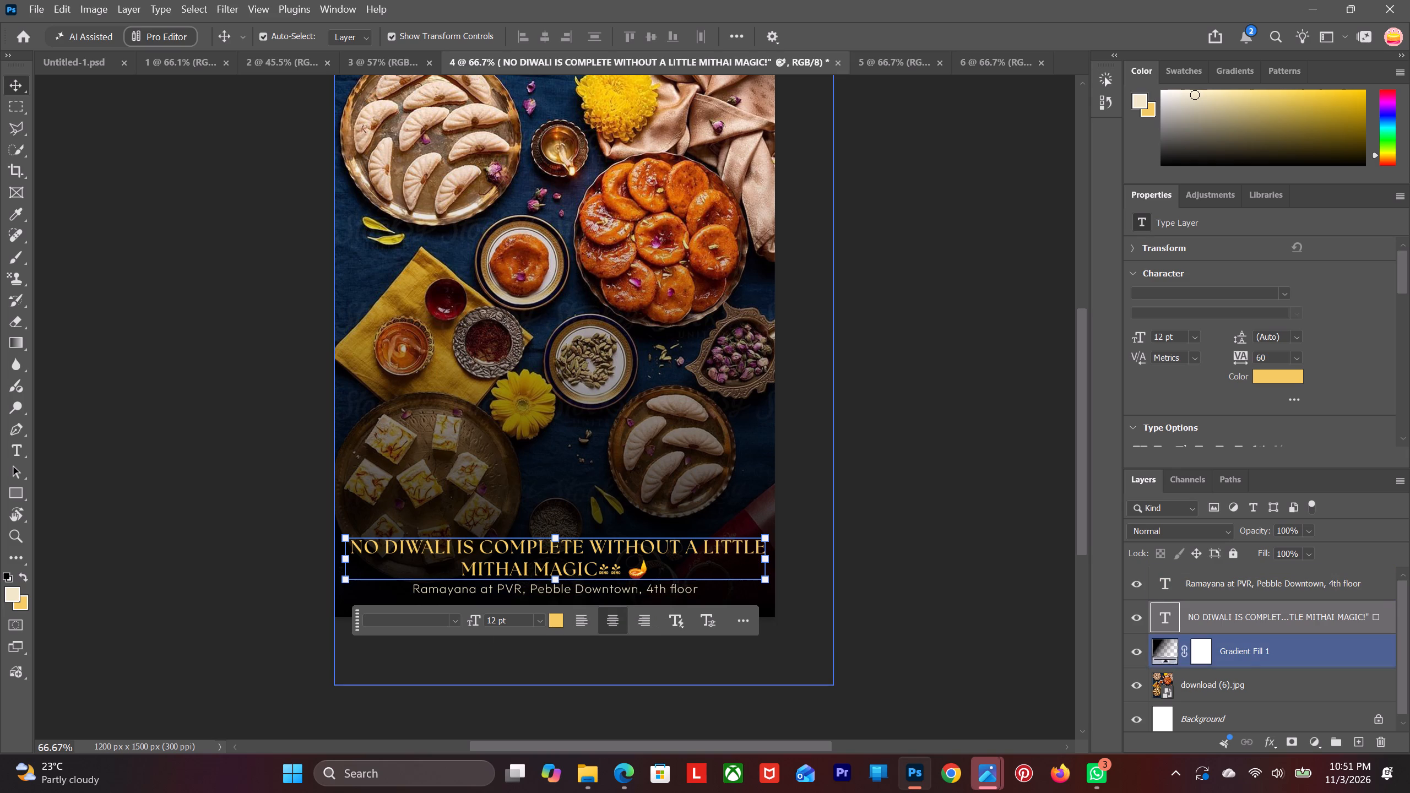
# Move the "Ramayana at PVR, Pebble Downtown, 4th floor" line slightly down to widen the gap below the headline.
pyautogui.keyDown('alt'); pyautogui.scroll(3, 514, 618); pyautogui.keyUp('alt')
pyautogui.scroll(-3, 514, 618)
pyautogui.keyDown('alt'); pyautogui.scroll(3, 478, 556); pyautogui.keyUp('alt')
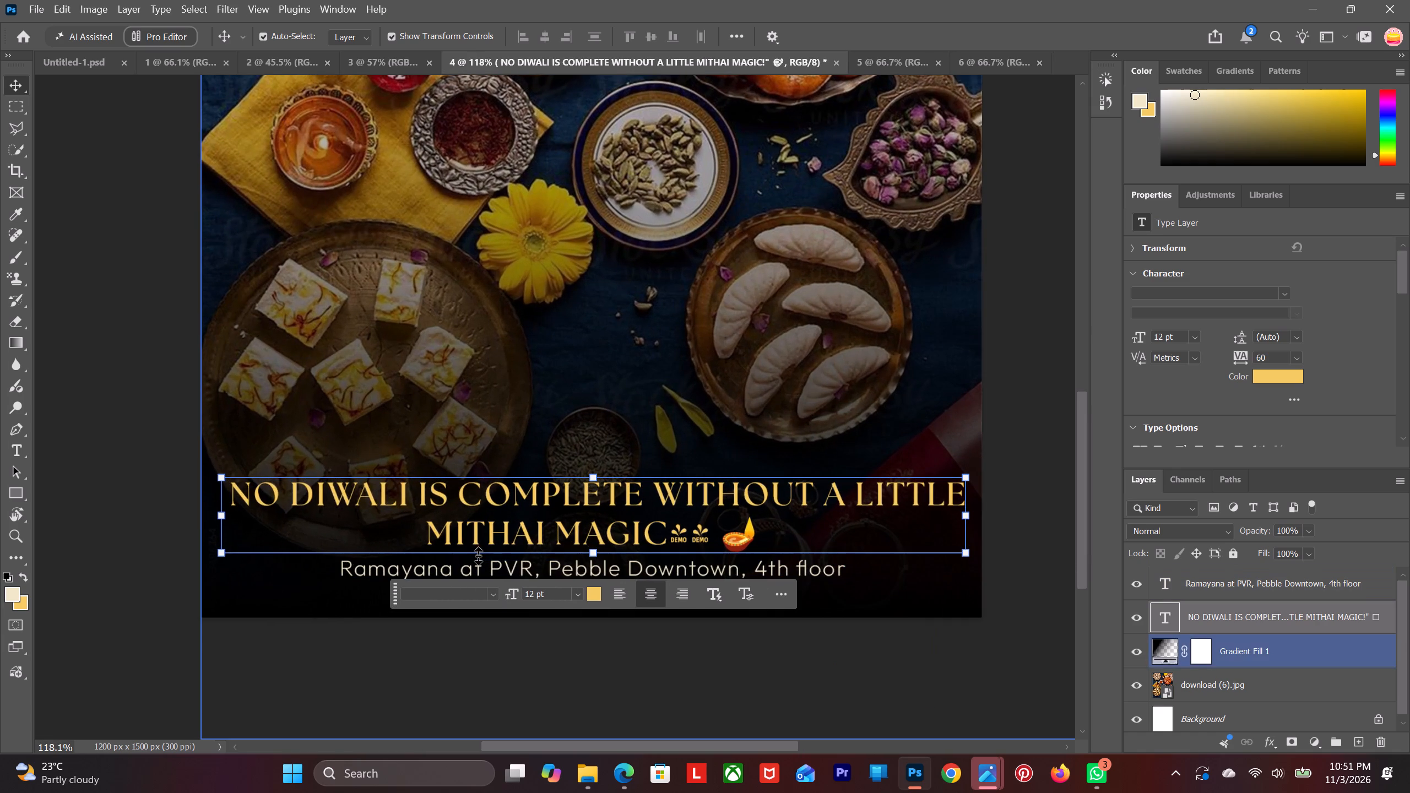
pyautogui.moveTo(538, 576); pyautogui.dragTo(539, 583)
pyautogui.click(172, 540)
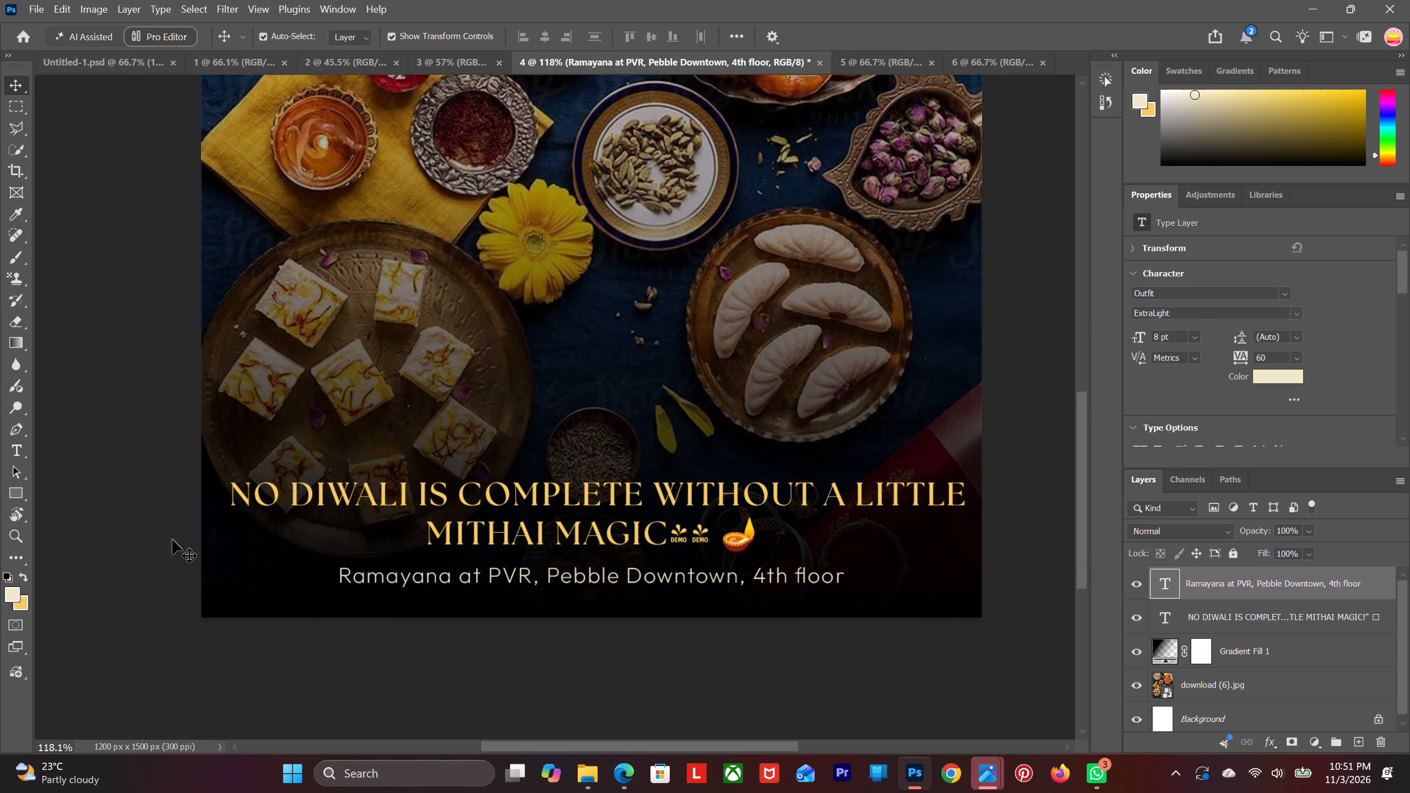
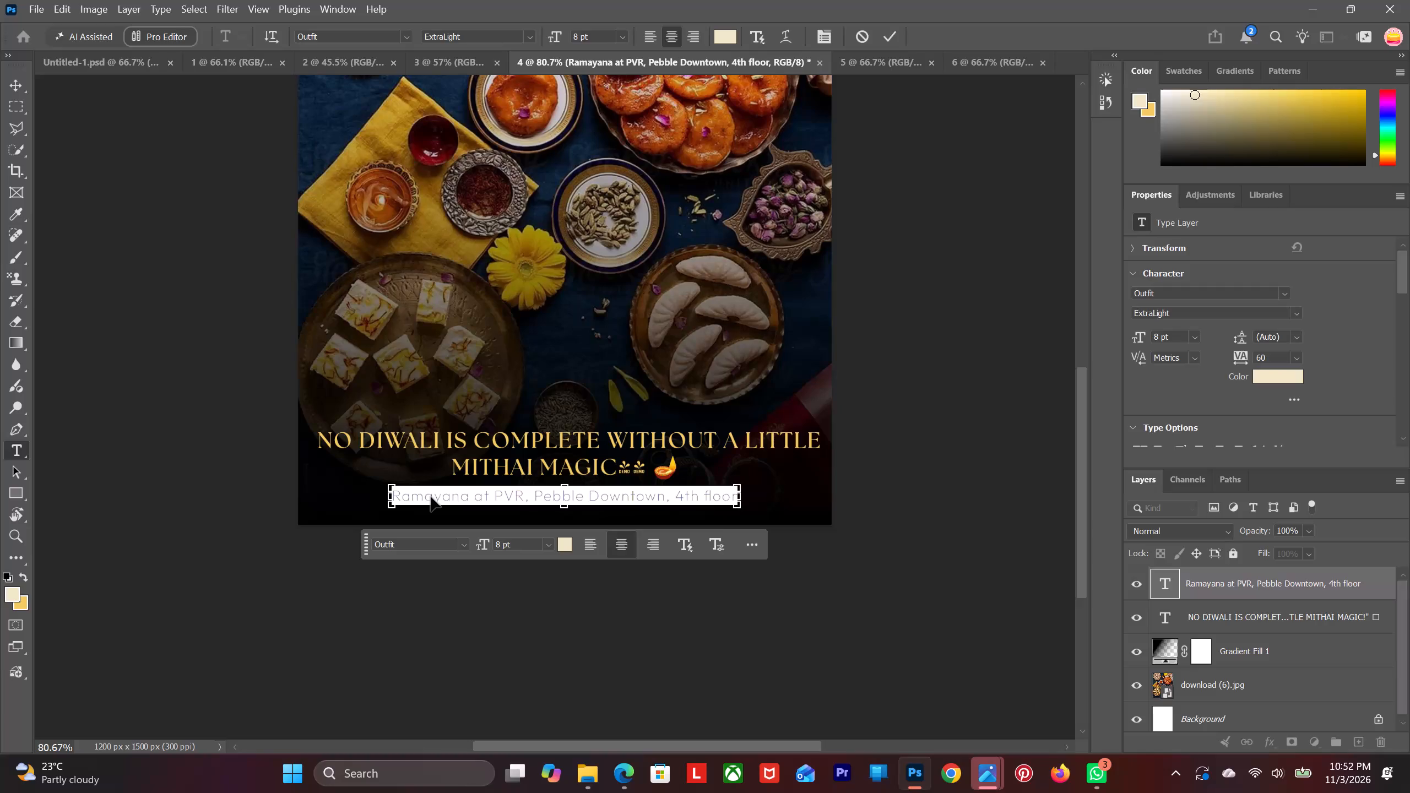
# Replace the selected venue line in document 4 with the copied text "Bikanervala at Pebble Downtown, 3rd floor".
pyautogui.hotkey('ctrl', 'v')
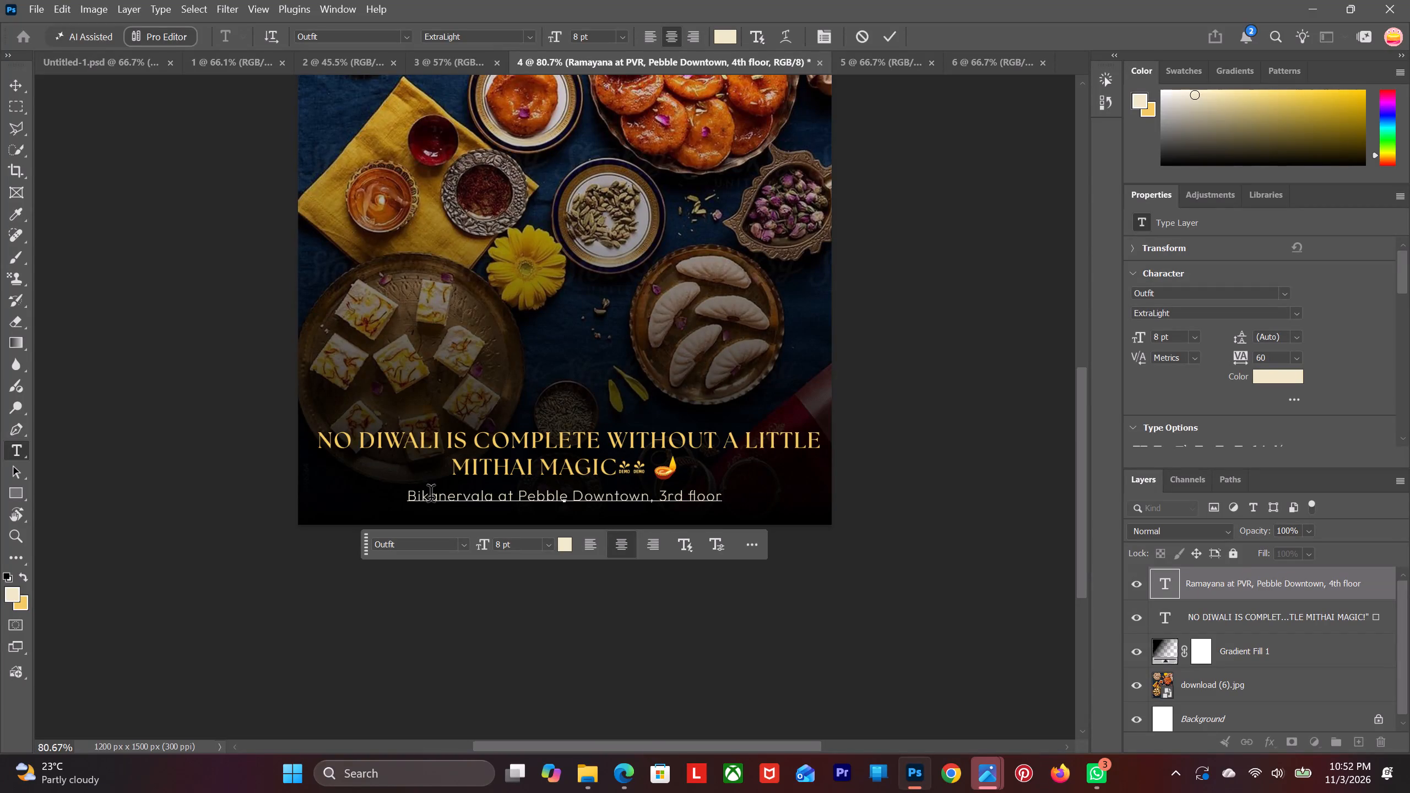
pyautogui.click(305, 501)
pyautogui.click(254, 519)
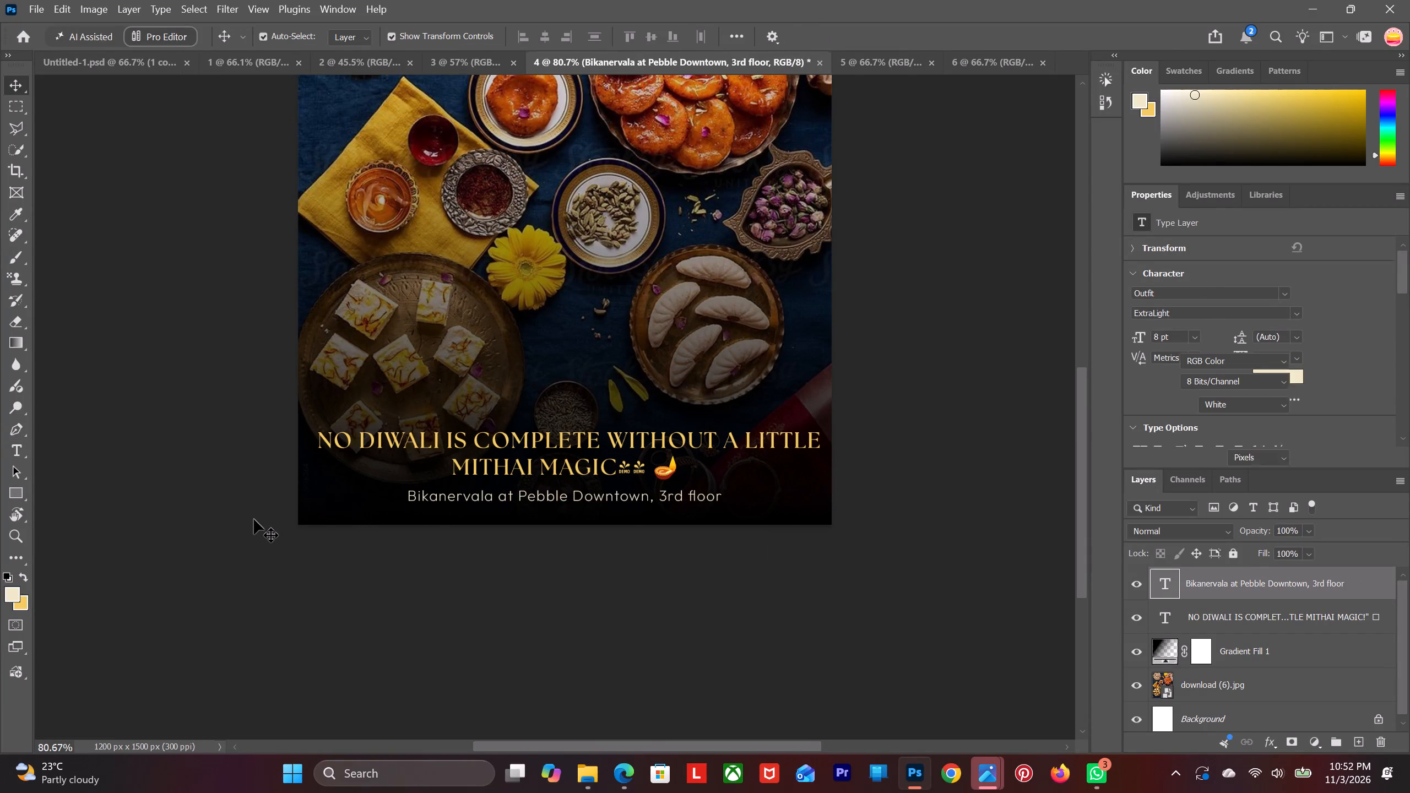
# Check the whole sweets creative in document 4 and switch to document 5.
pyautogui.keyDown('alt'); pyautogui.scroll(-2, 255, 519); pyautogui.keyUp('alt')
pyautogui.scroll(4, 266, 517)
pyautogui.scroll(-6, 266, 517)
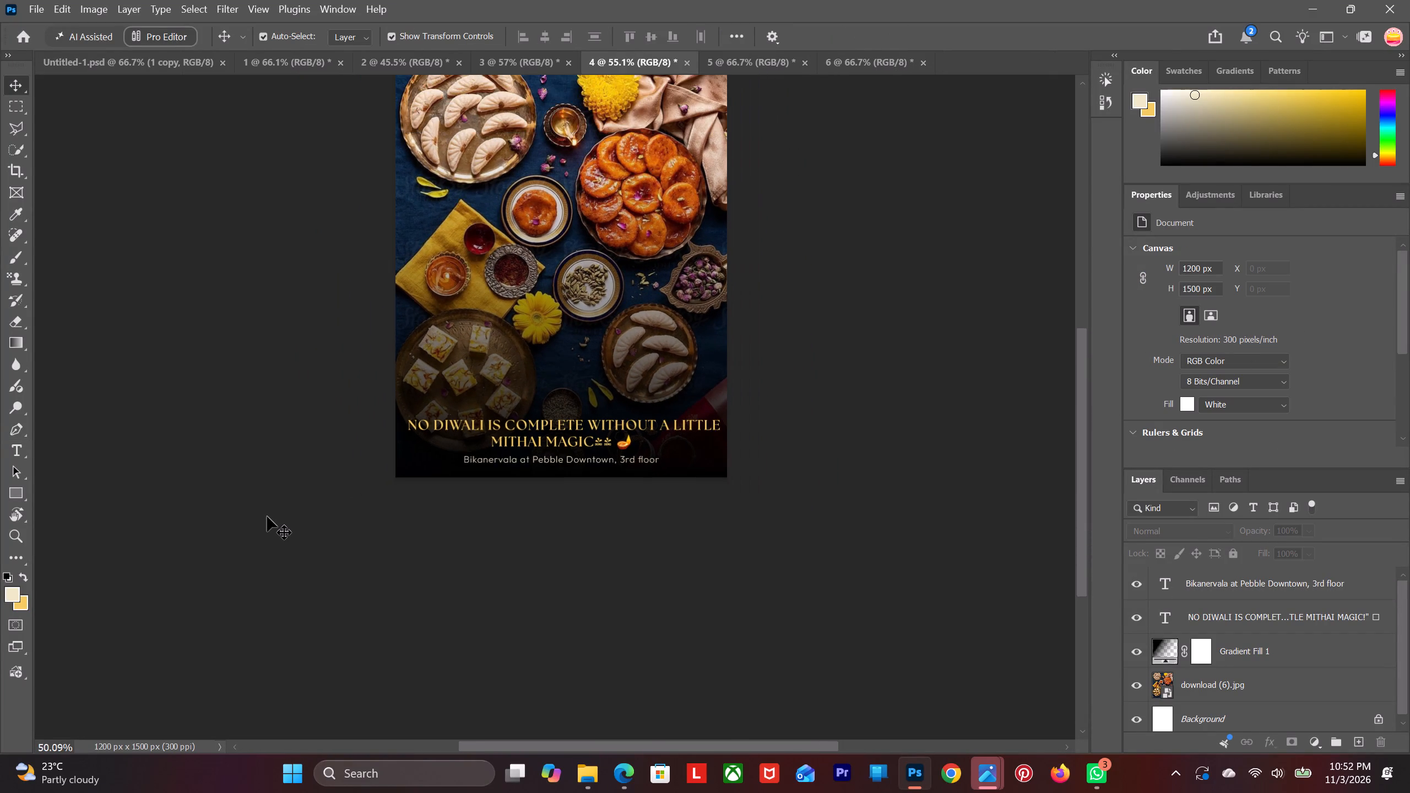
pyautogui.scroll(-6, 267, 517)
pyautogui.scroll(10, 267, 517)
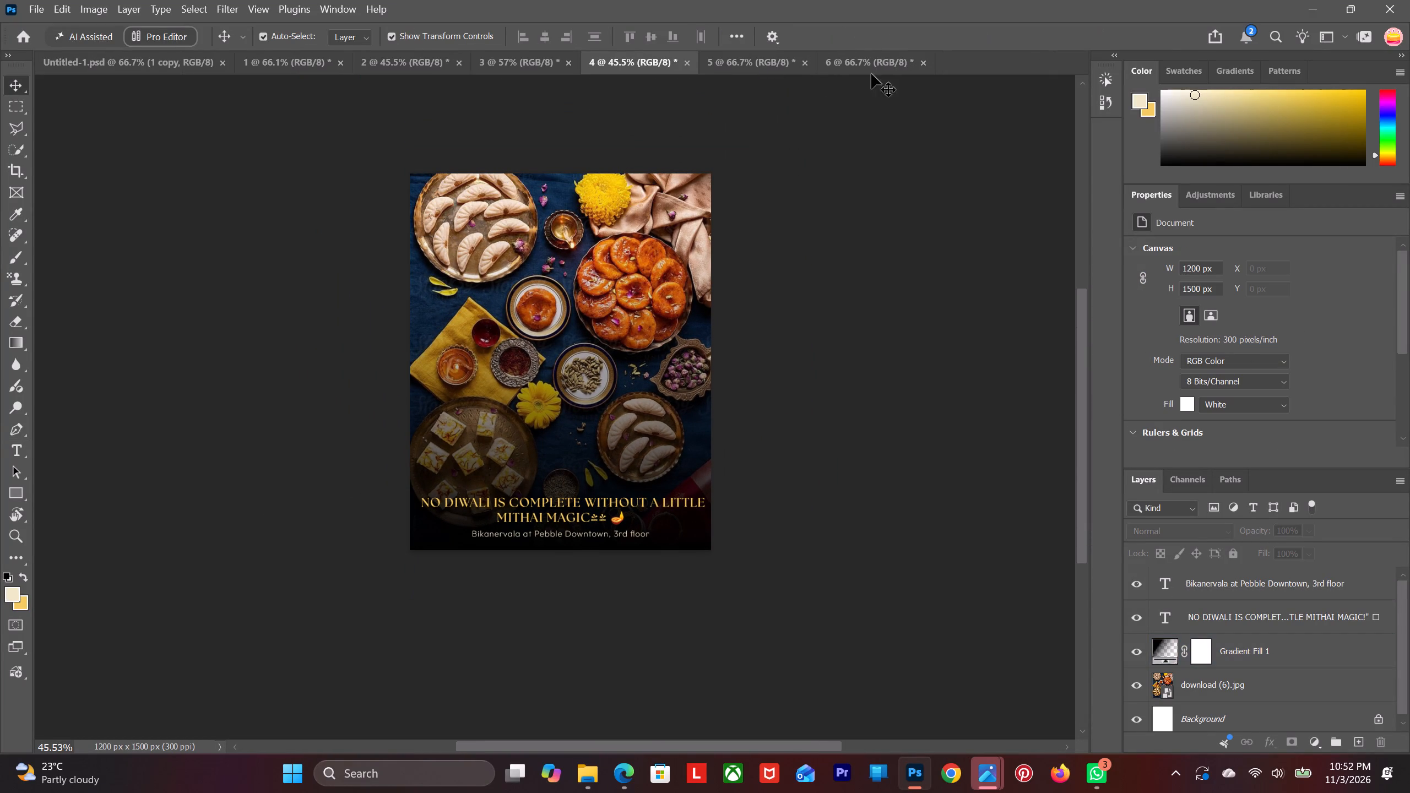
pyautogui.click(742, 64)
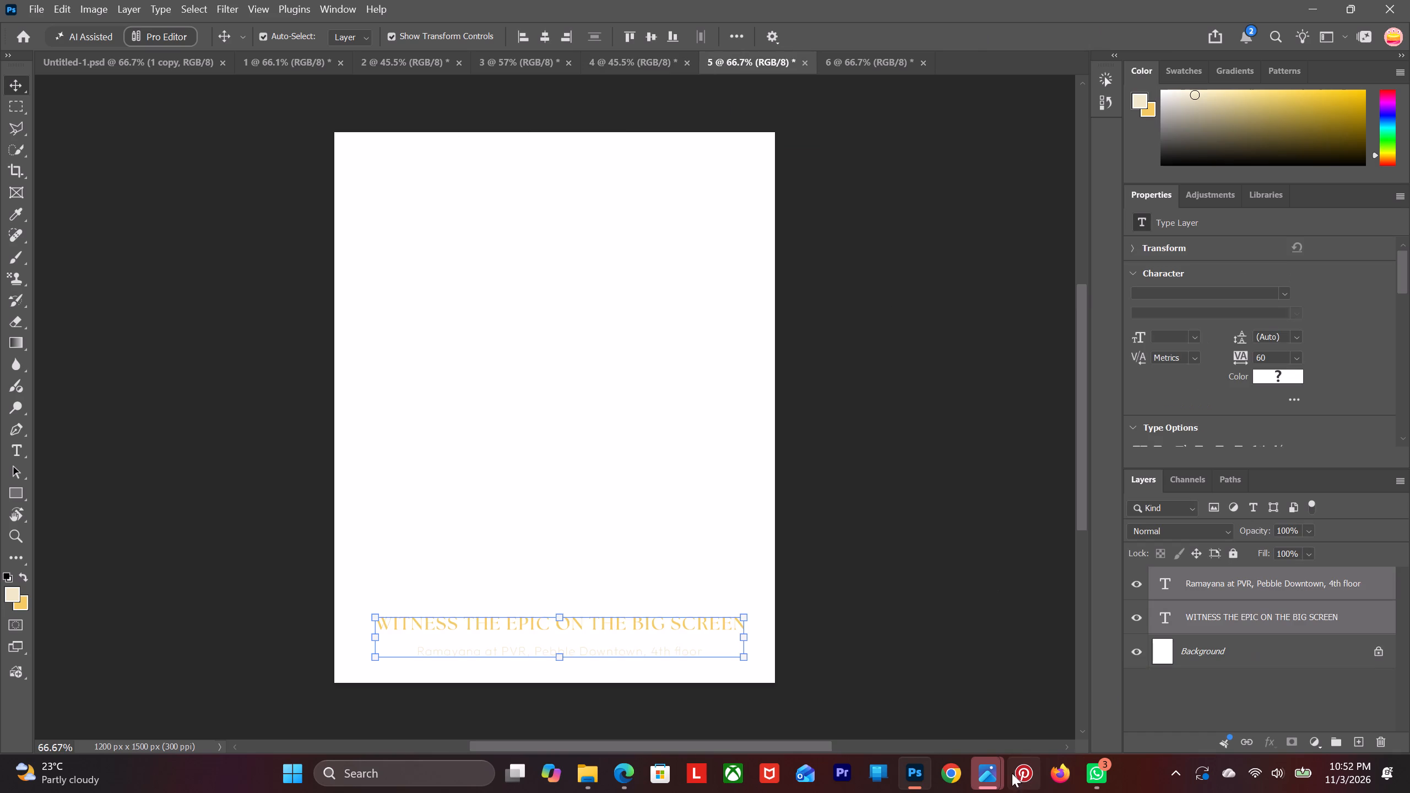
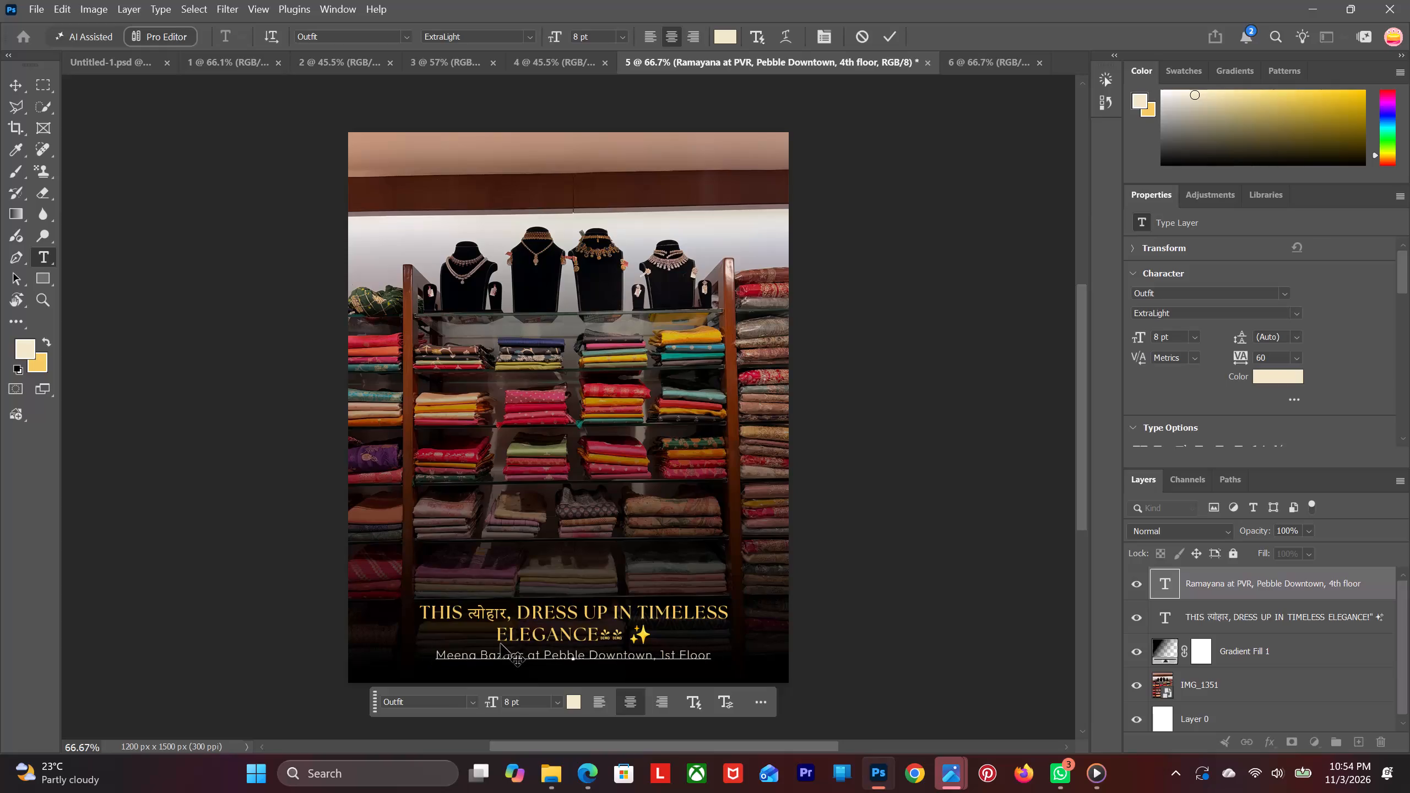
# Finish editing the "Meena Bazaar at Pebble Downtown, 1st Floor" line in document 5 and deselect the text.
pyautogui.scroll(-7, 233, 385)
pyautogui.click(241, 428)
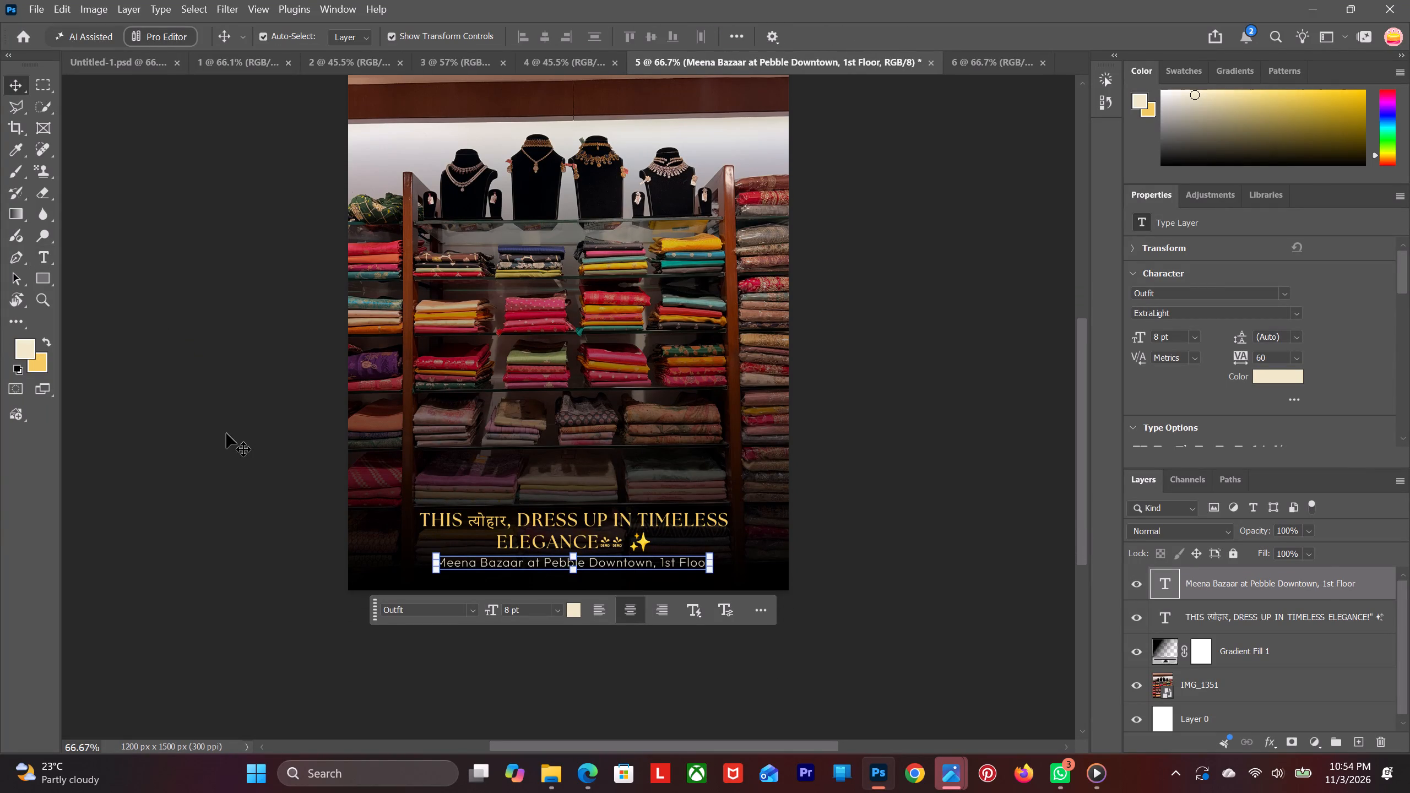
pyautogui.click(224, 433)
pyautogui.scroll(-3, 340, 377)
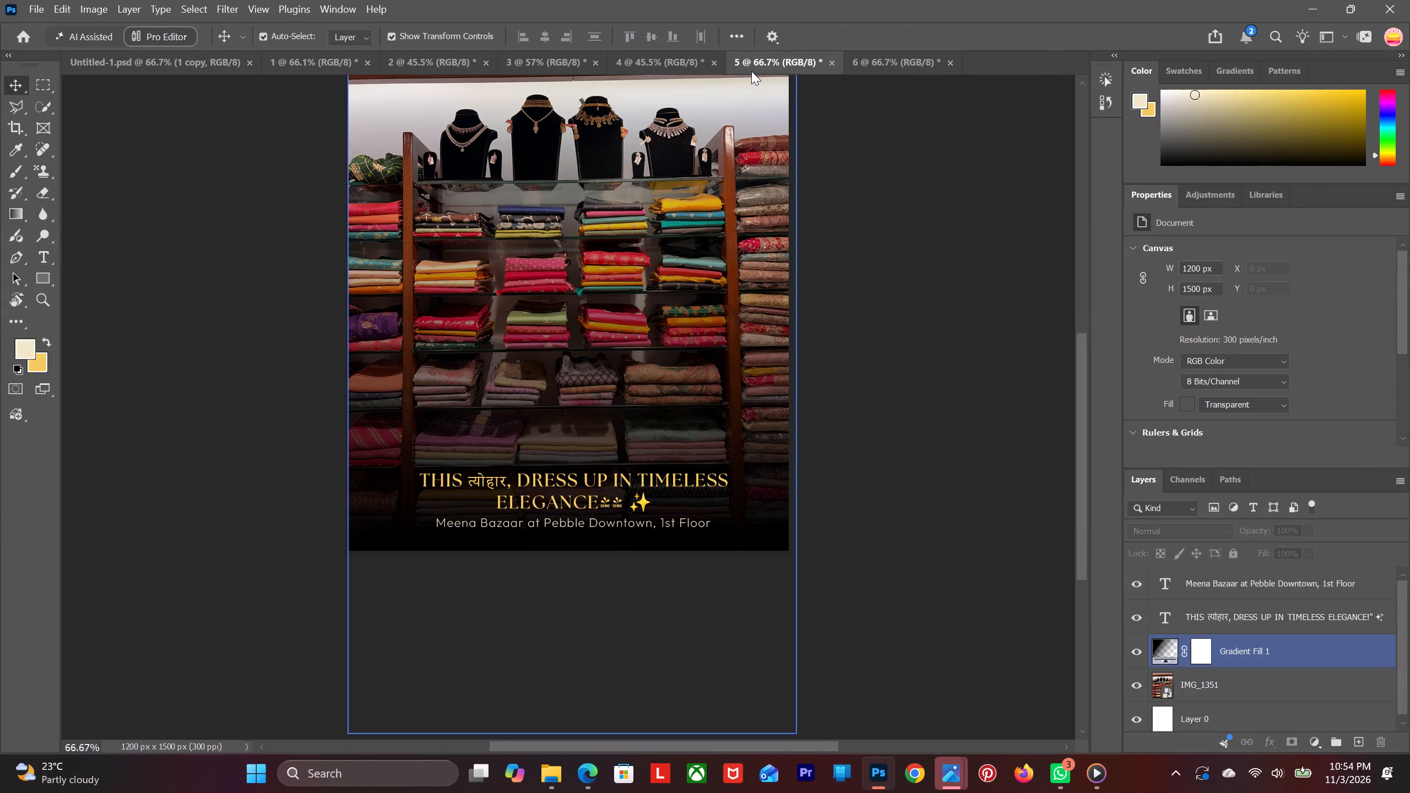
# Switch to document 6 and start bringing an image into the blank canvas.
pyautogui.click(890, 62)
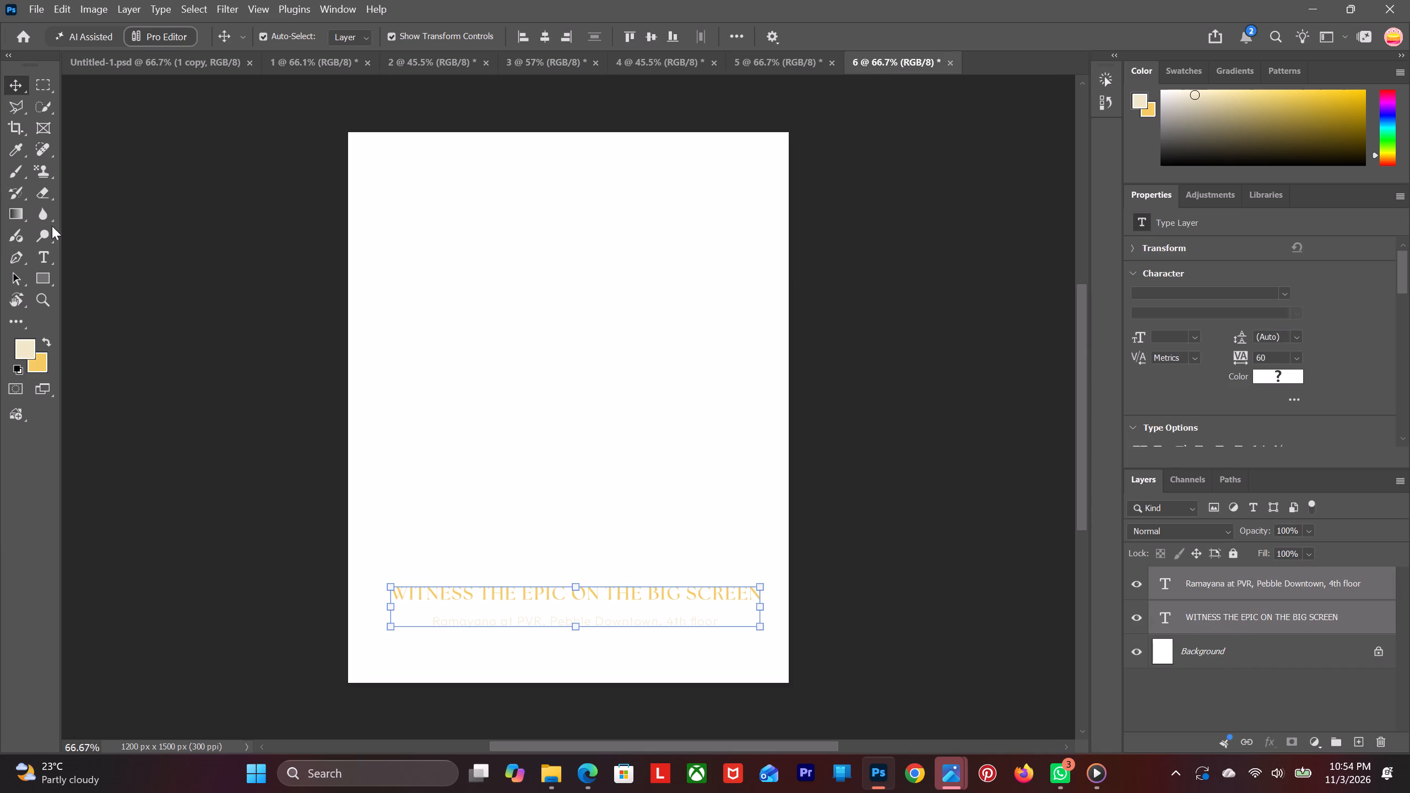
pyautogui.click(31, 14)
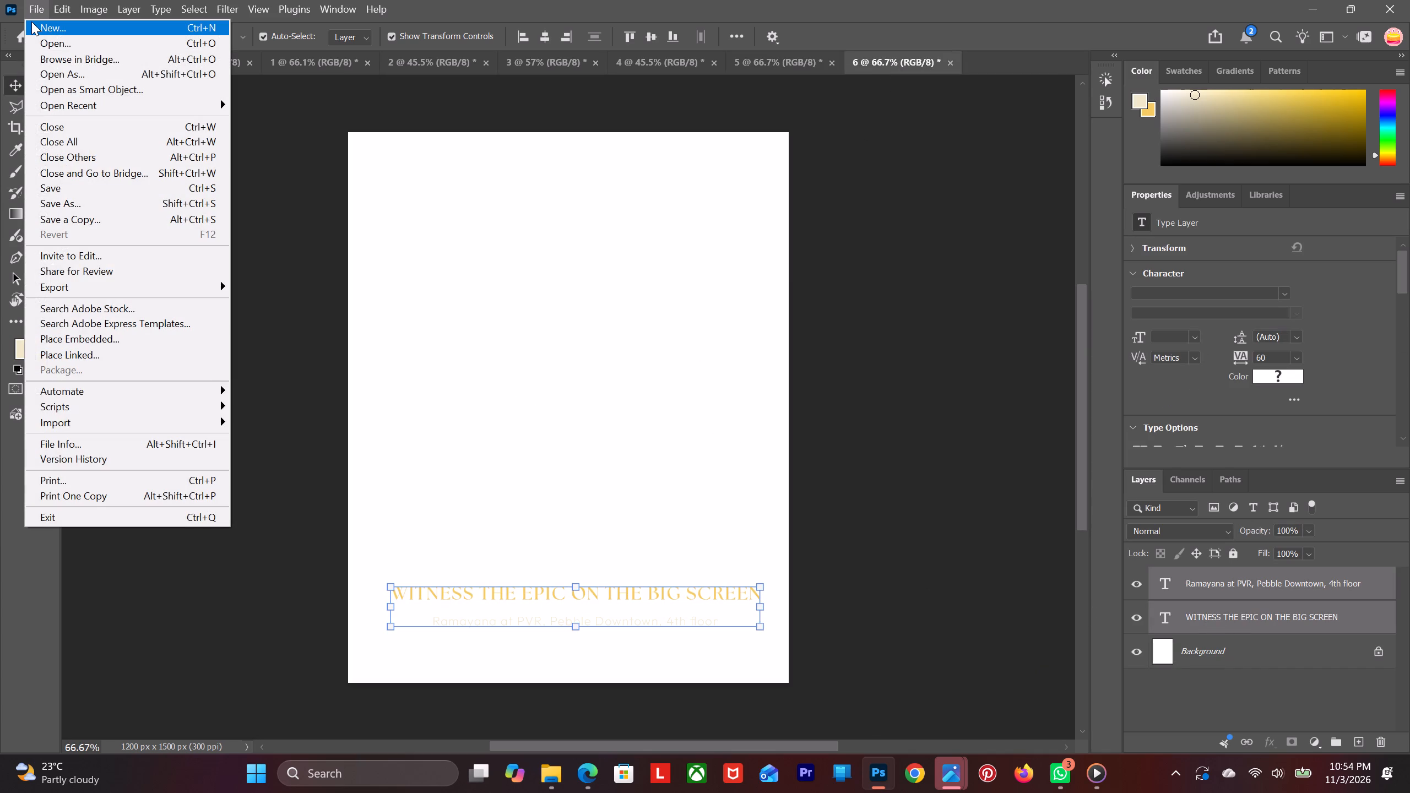
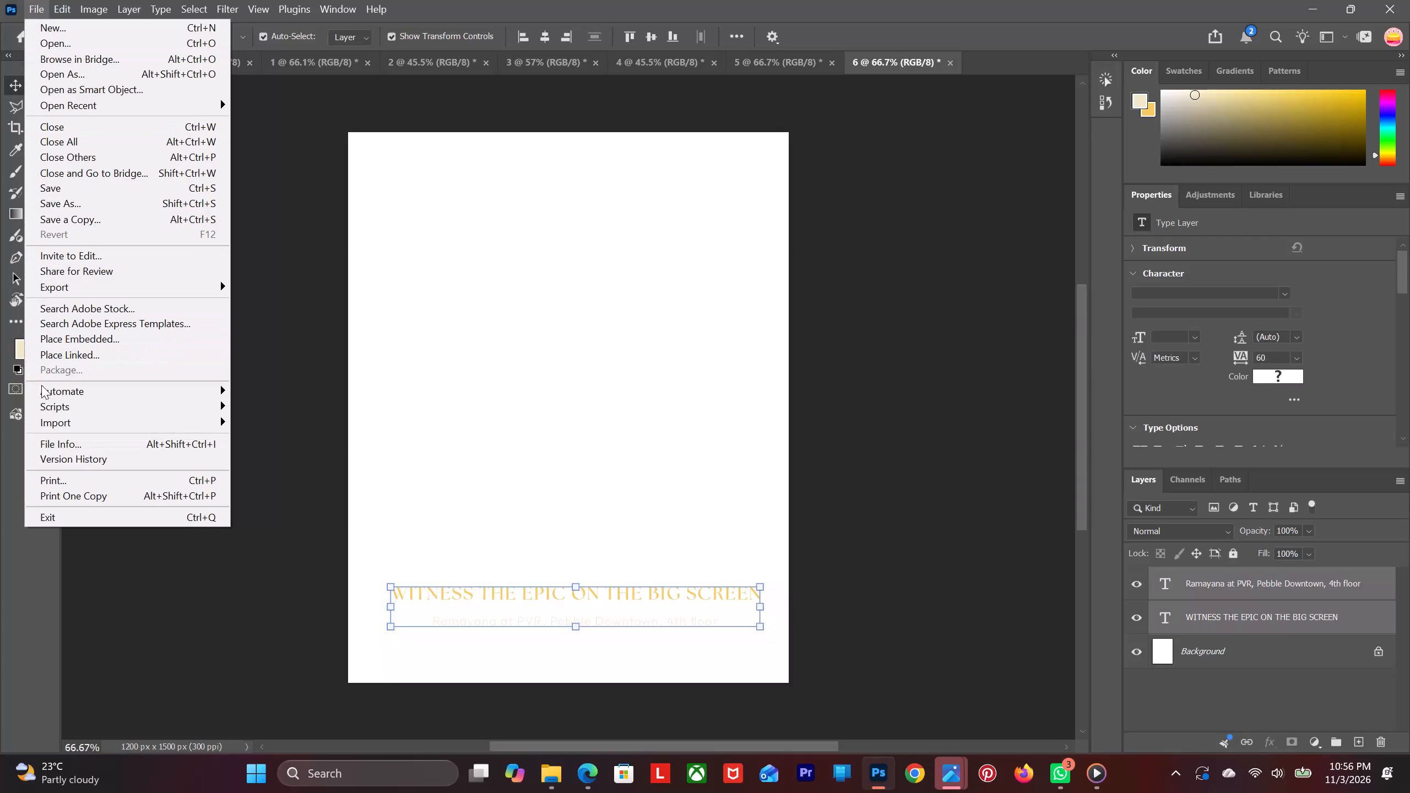
# Start placing an embedded image in document 6 and browse the "creative 1" folder for a suitable picture.
pyautogui.click(60, 344)
pyautogui.scroll(-6, 427, 213)
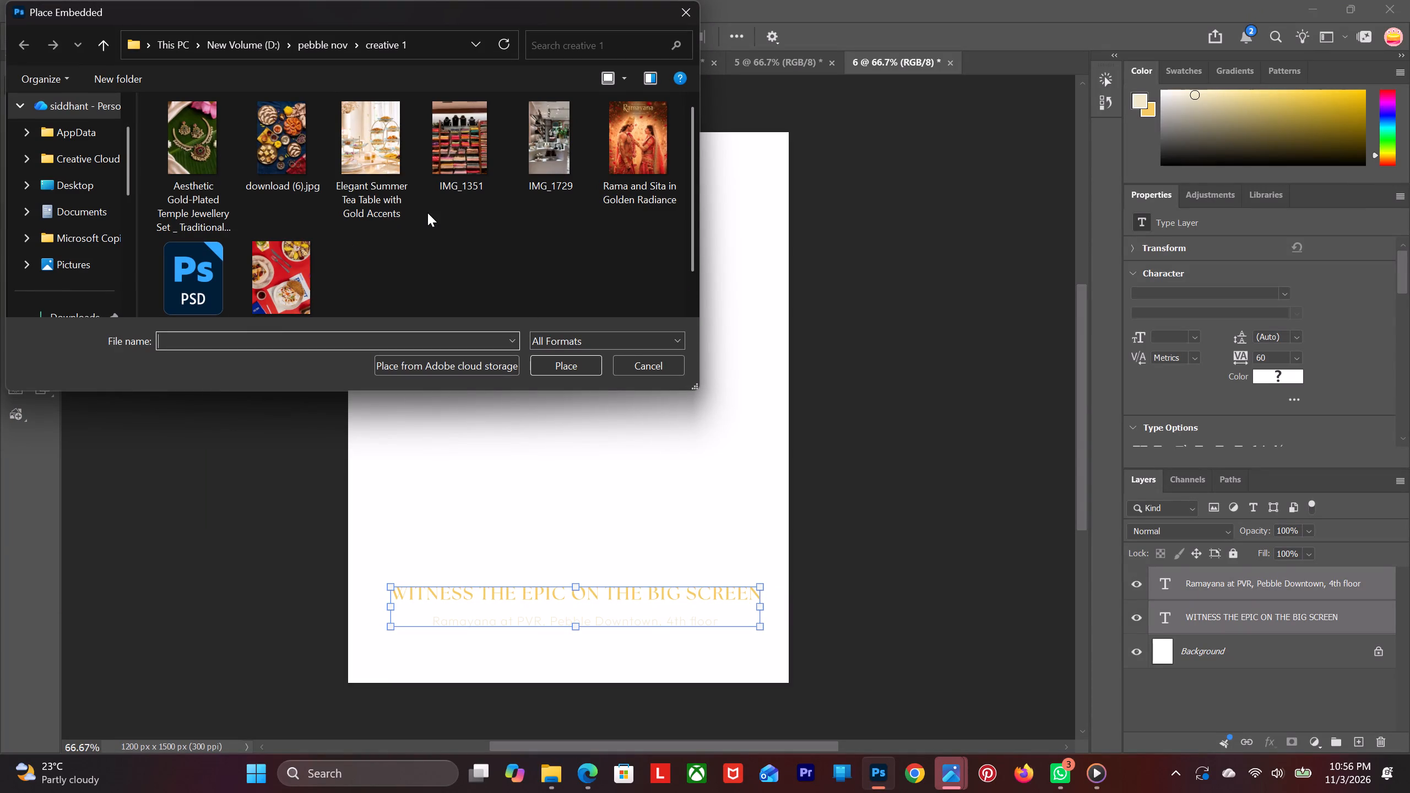
pyautogui.scroll(3, 431, 230)
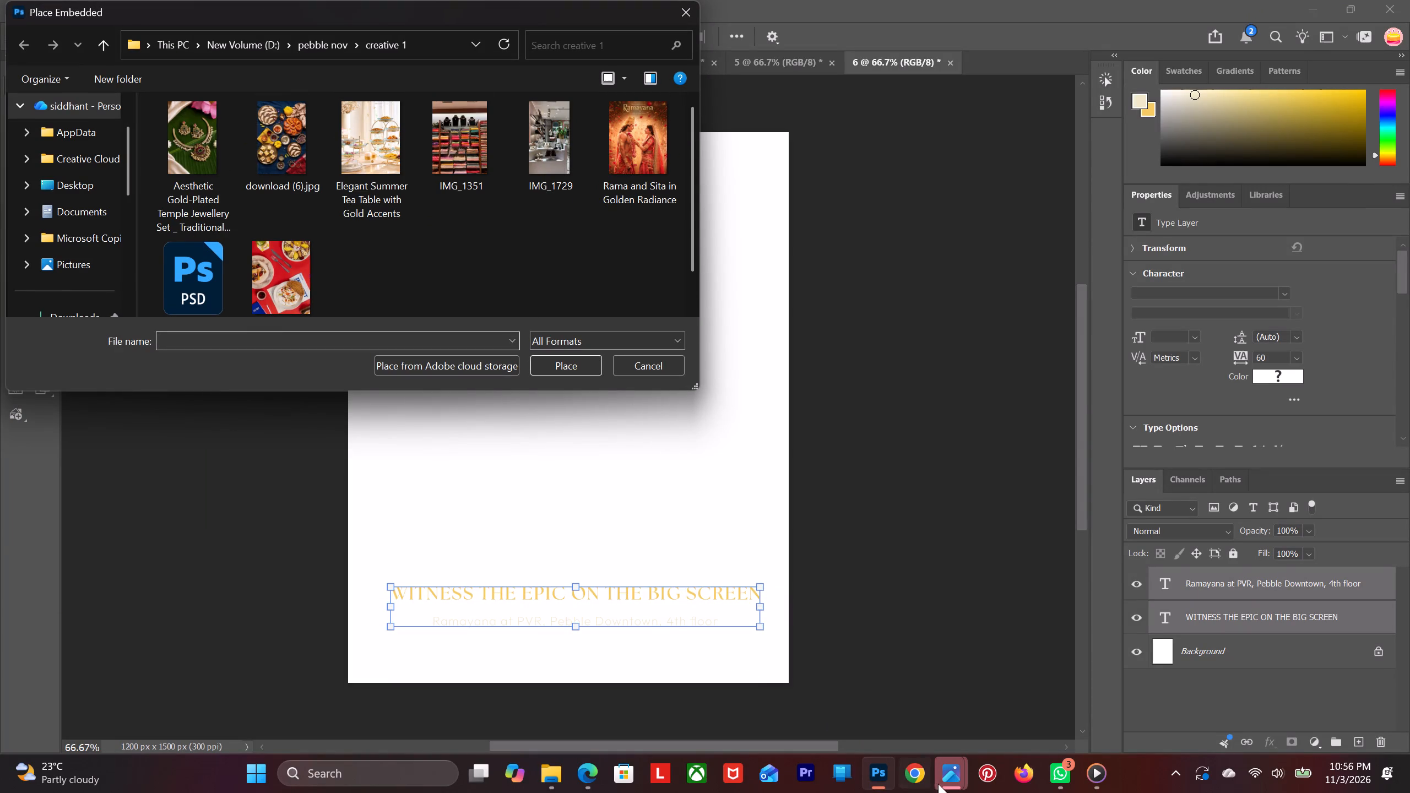
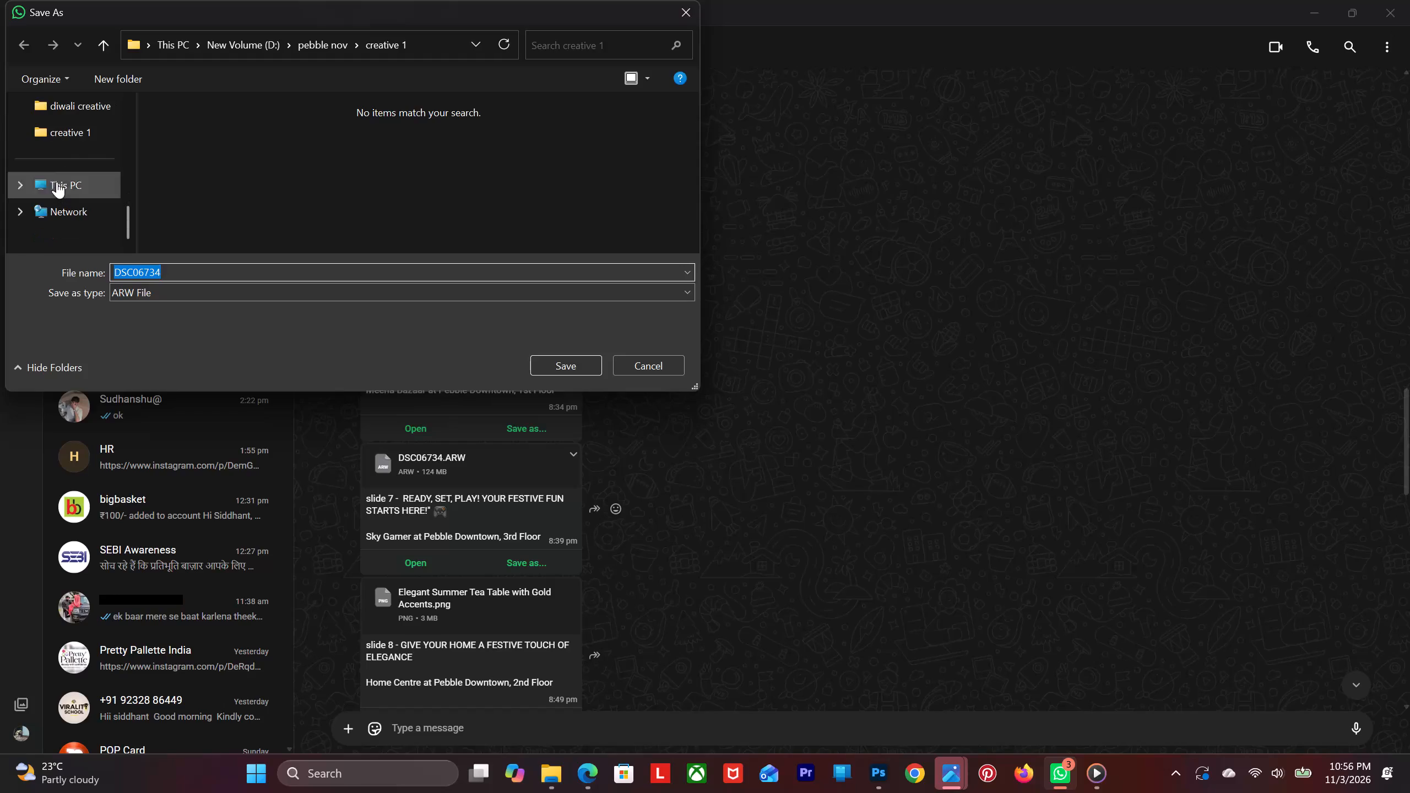
# Choose the "creative 1" folder as the save location for the DSC06734 ARW image from the chat.
pyautogui.doubleClick(72, 139)
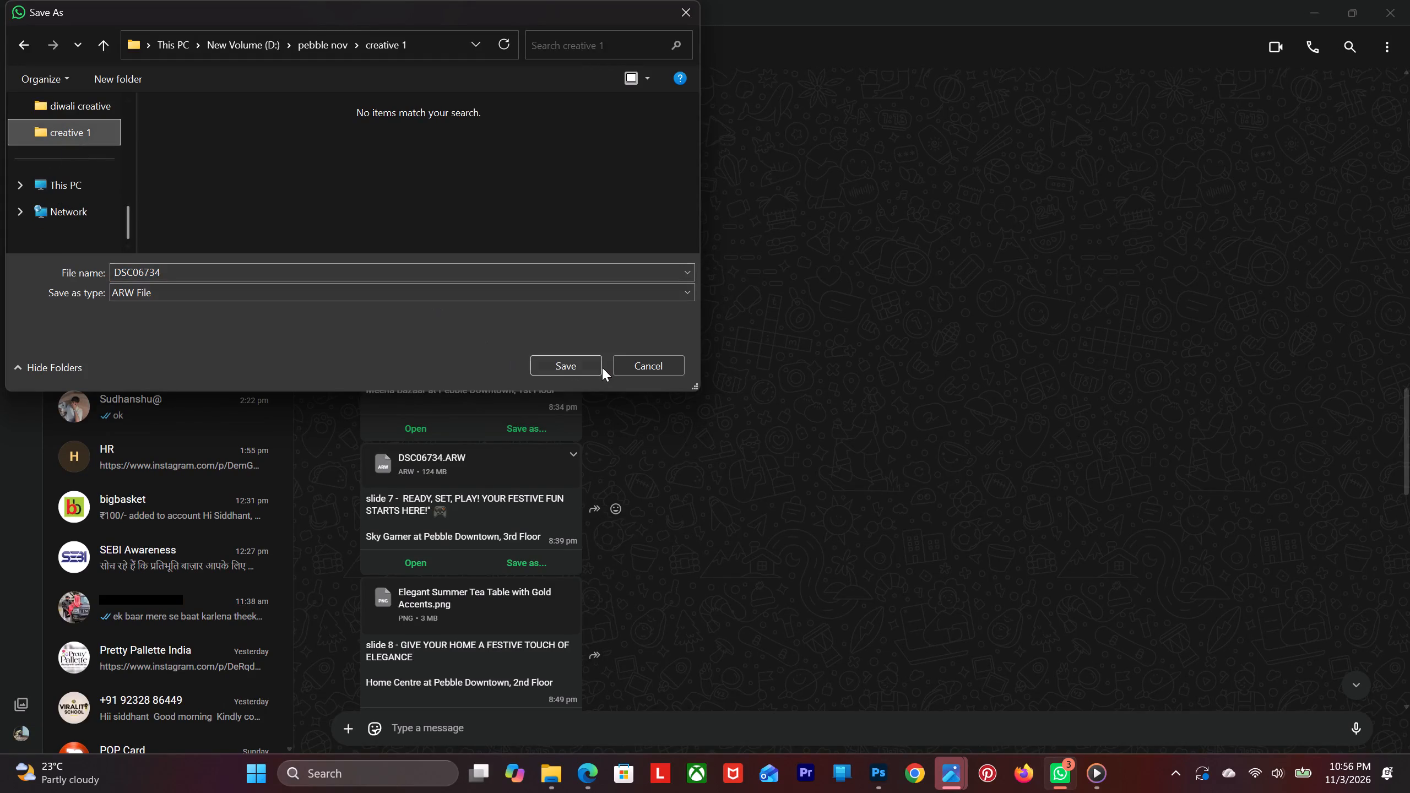
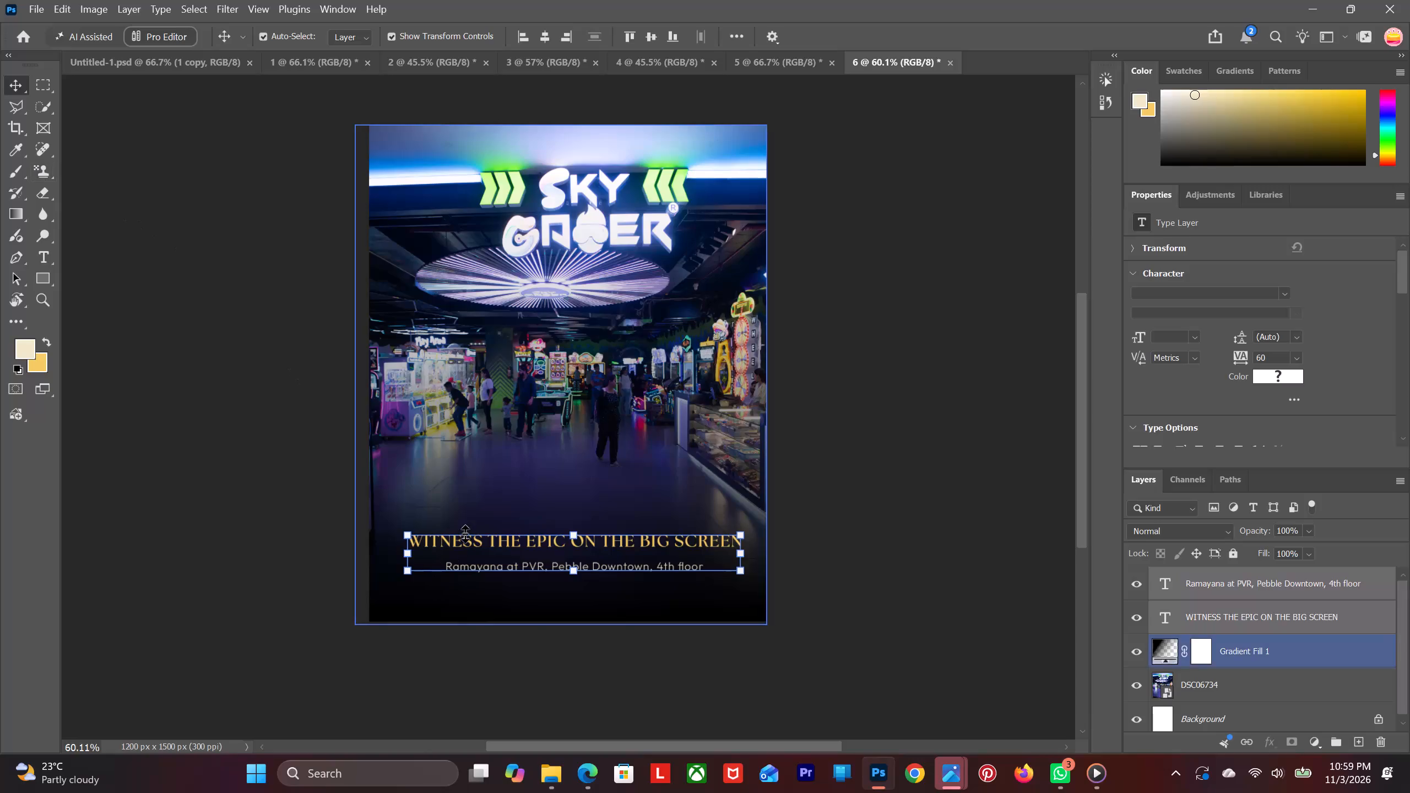
# Replace the gold headline above the Ramayana line with the copied text ending "SET, PLAY" and "YOUR FESTIVE FUN STARTS HERE".
pyautogui.doubleClick(468, 544)
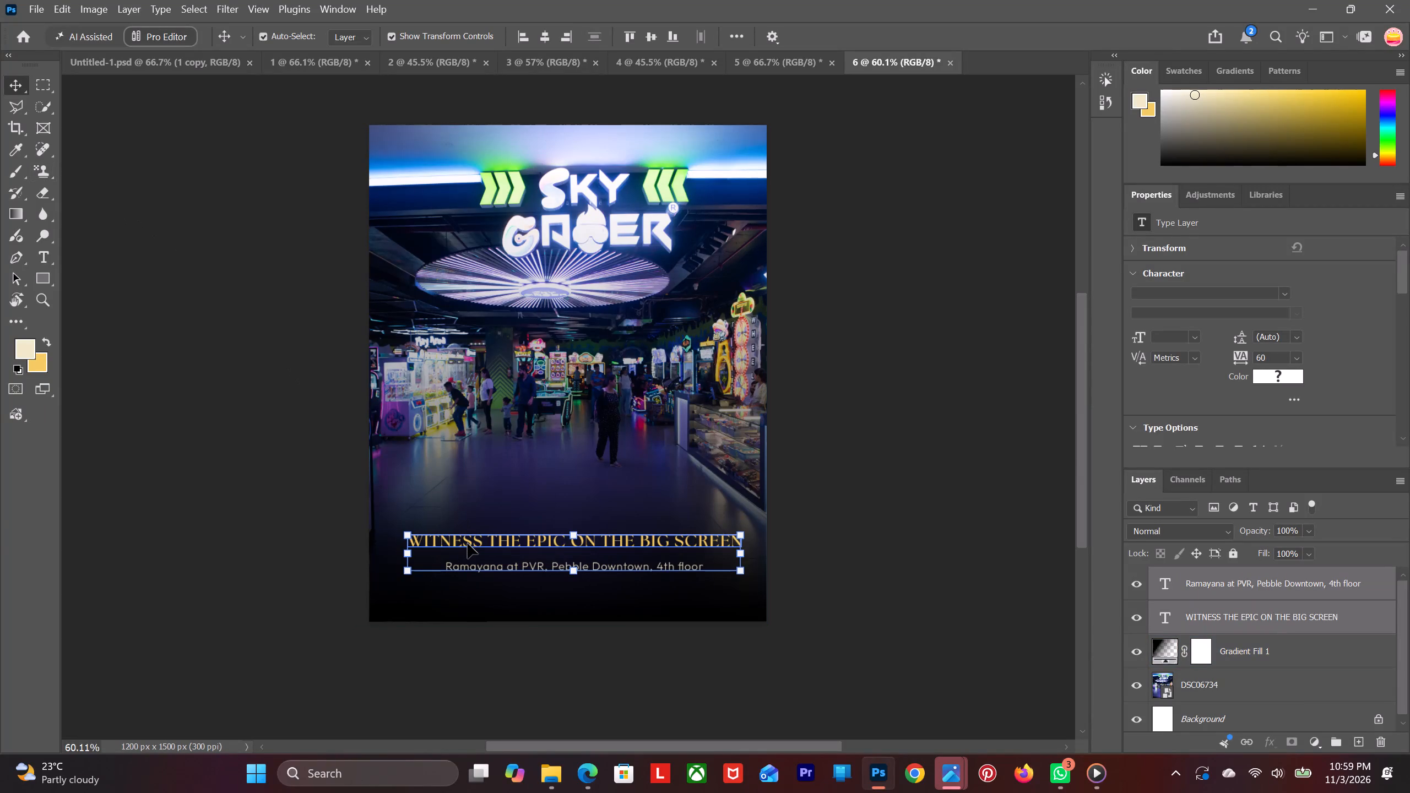
pyautogui.doubleClick(468, 544)
pyautogui.click(1211, 584)
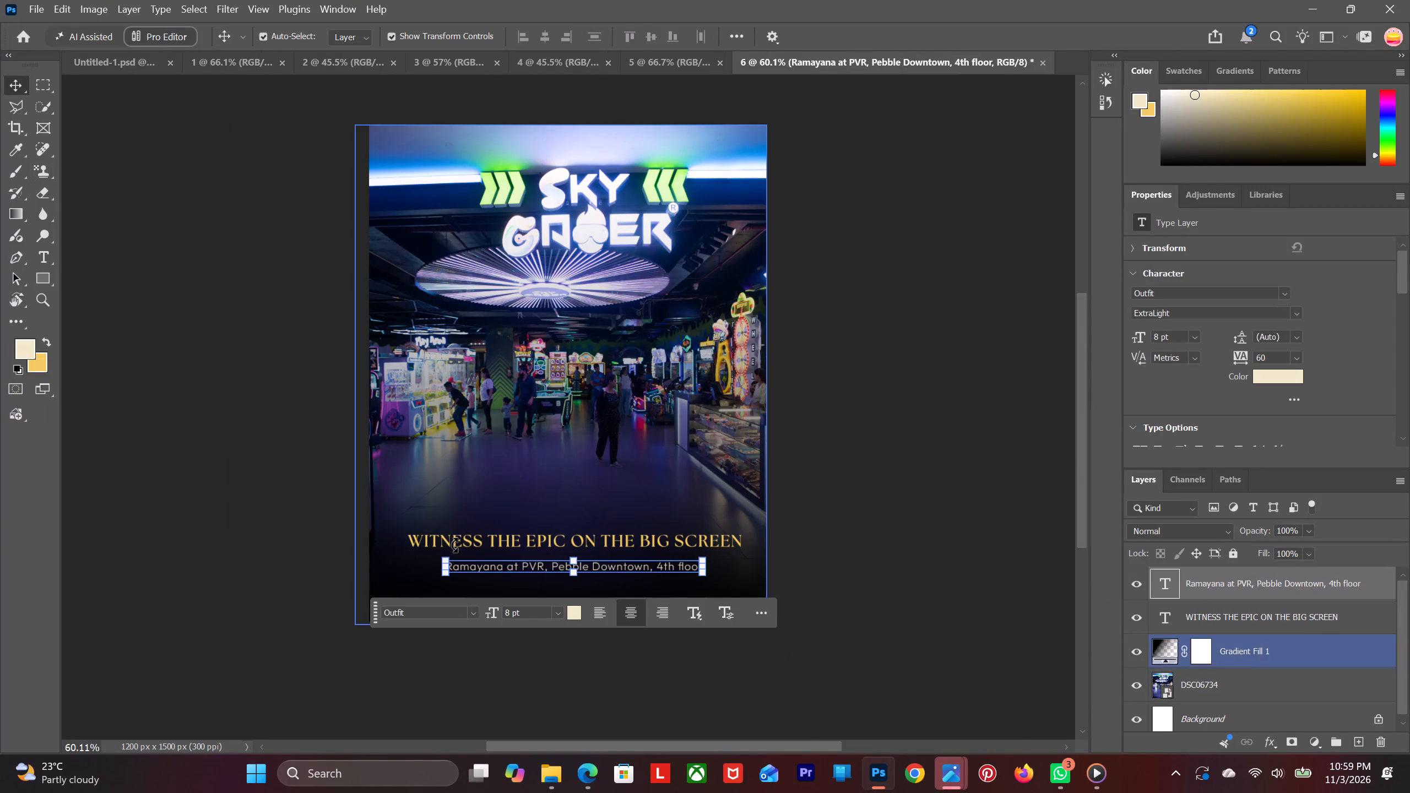
pyautogui.click(457, 537)
pyautogui.doubleClick(455, 538)
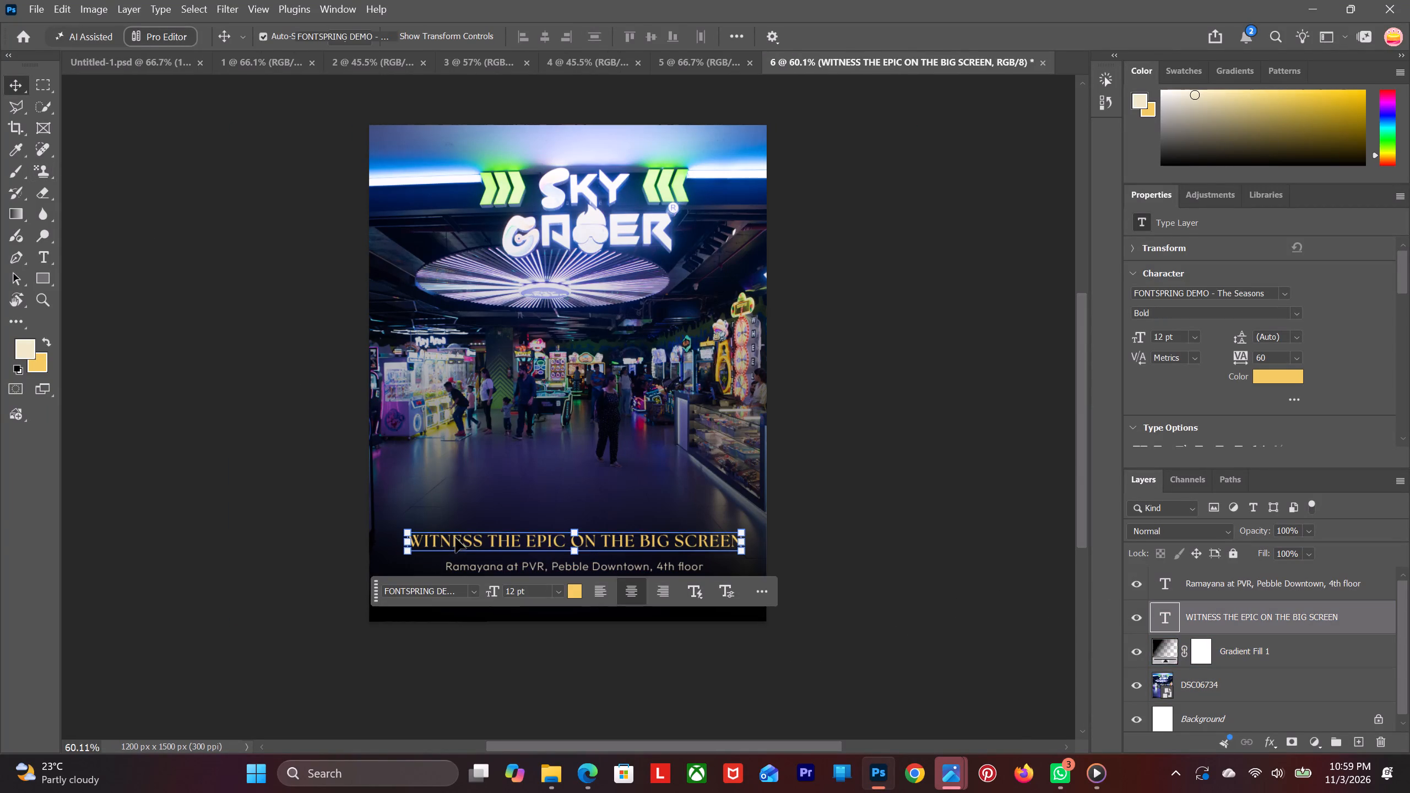
pyautogui.hotkey('ctrl', 'v')
pyautogui.keyDown('ctrl'); pyautogui.click(455, 538); pyautogui.keyUp('ctrl')
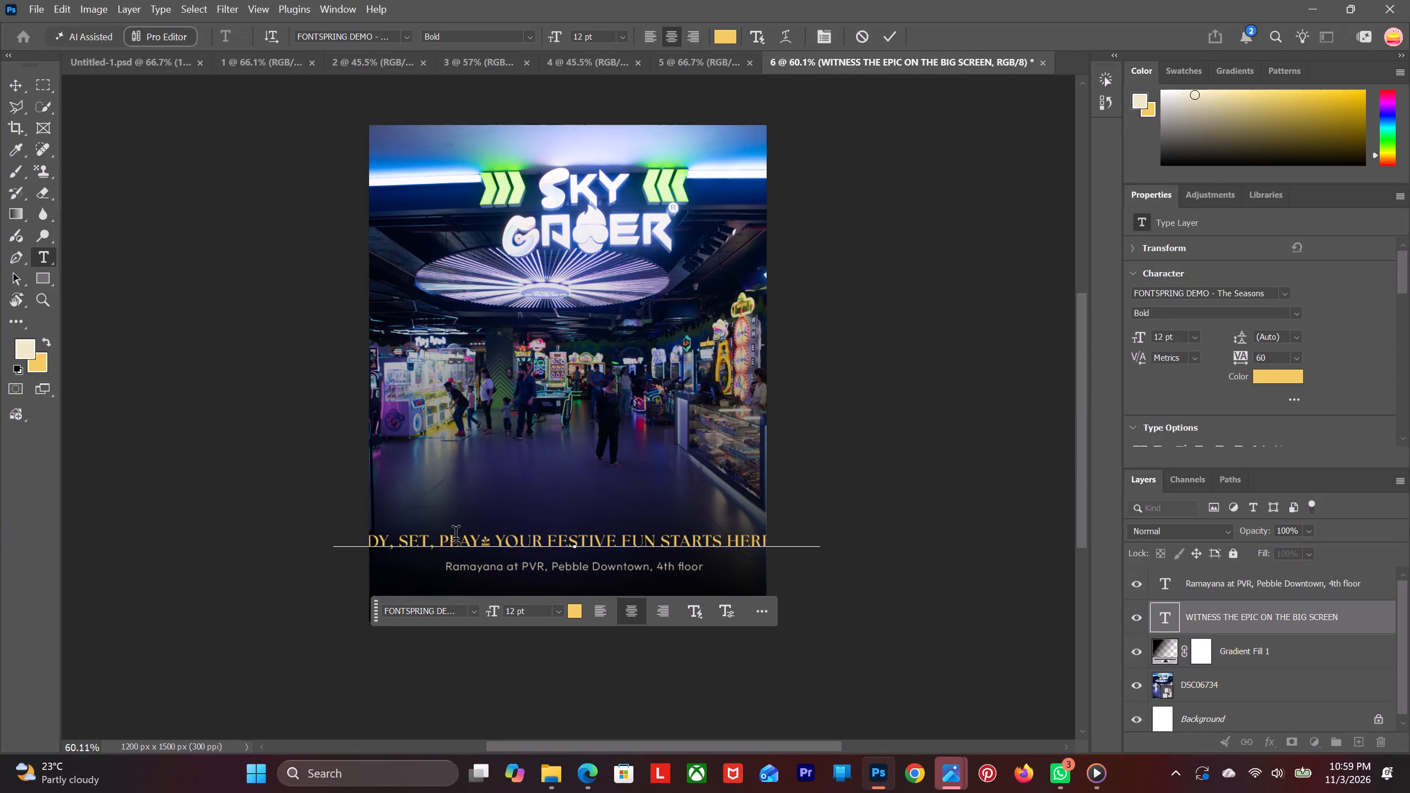
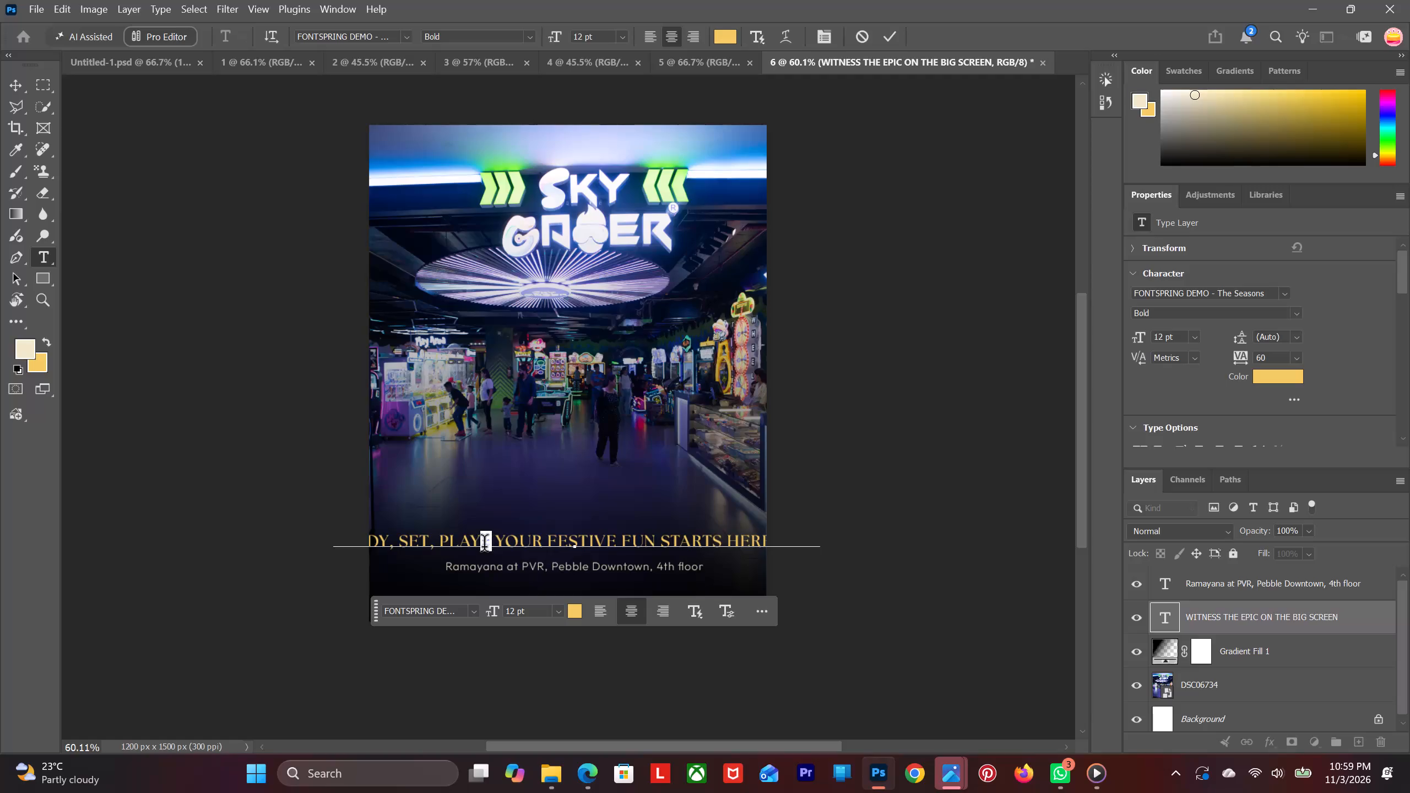
# Change the font of the exclamation mark after "PLAY" in the gold headline to Urbanist.
pyautogui.click(476, 612)
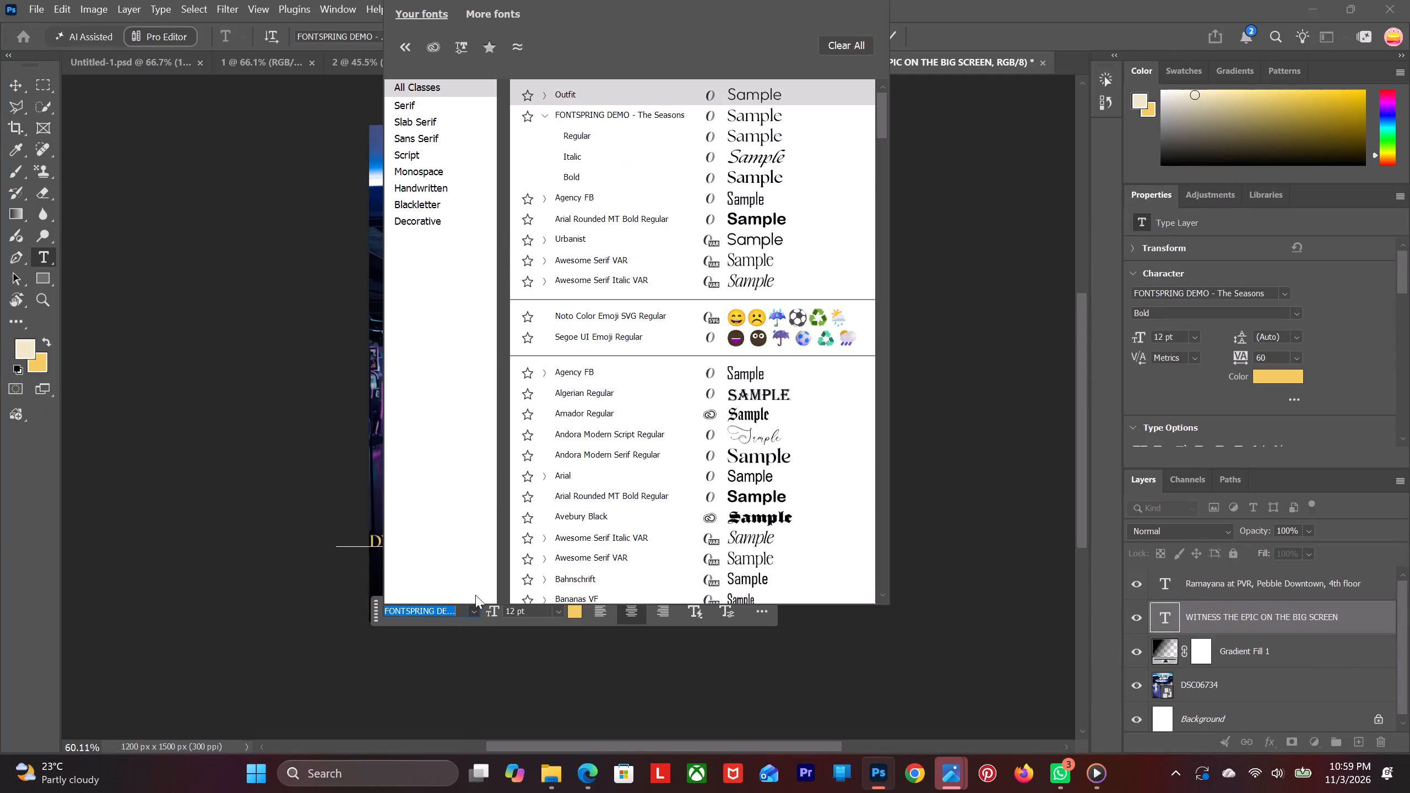
pyautogui.scroll(2, 563, 255)
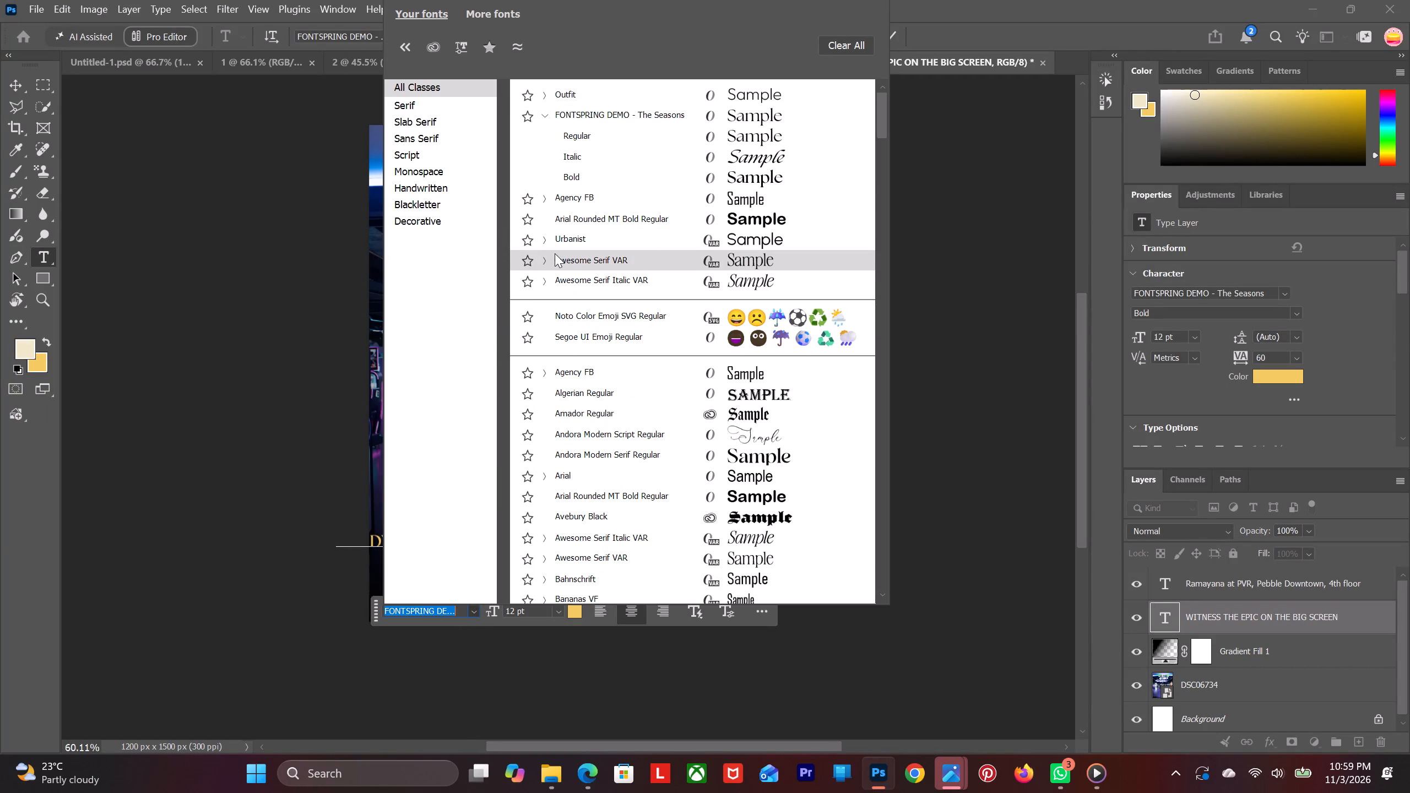
pyautogui.click(556, 239)
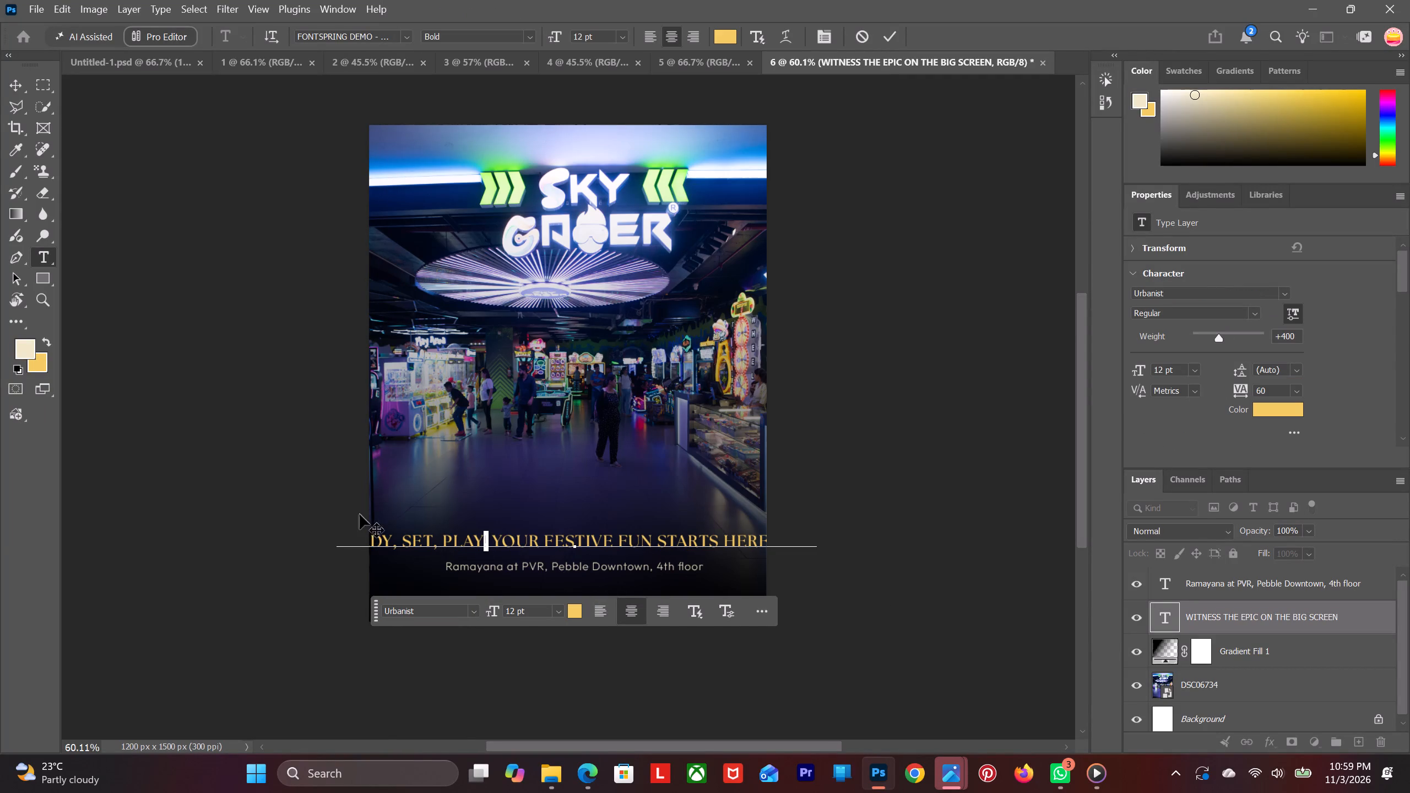
pyautogui.click(18, 87)
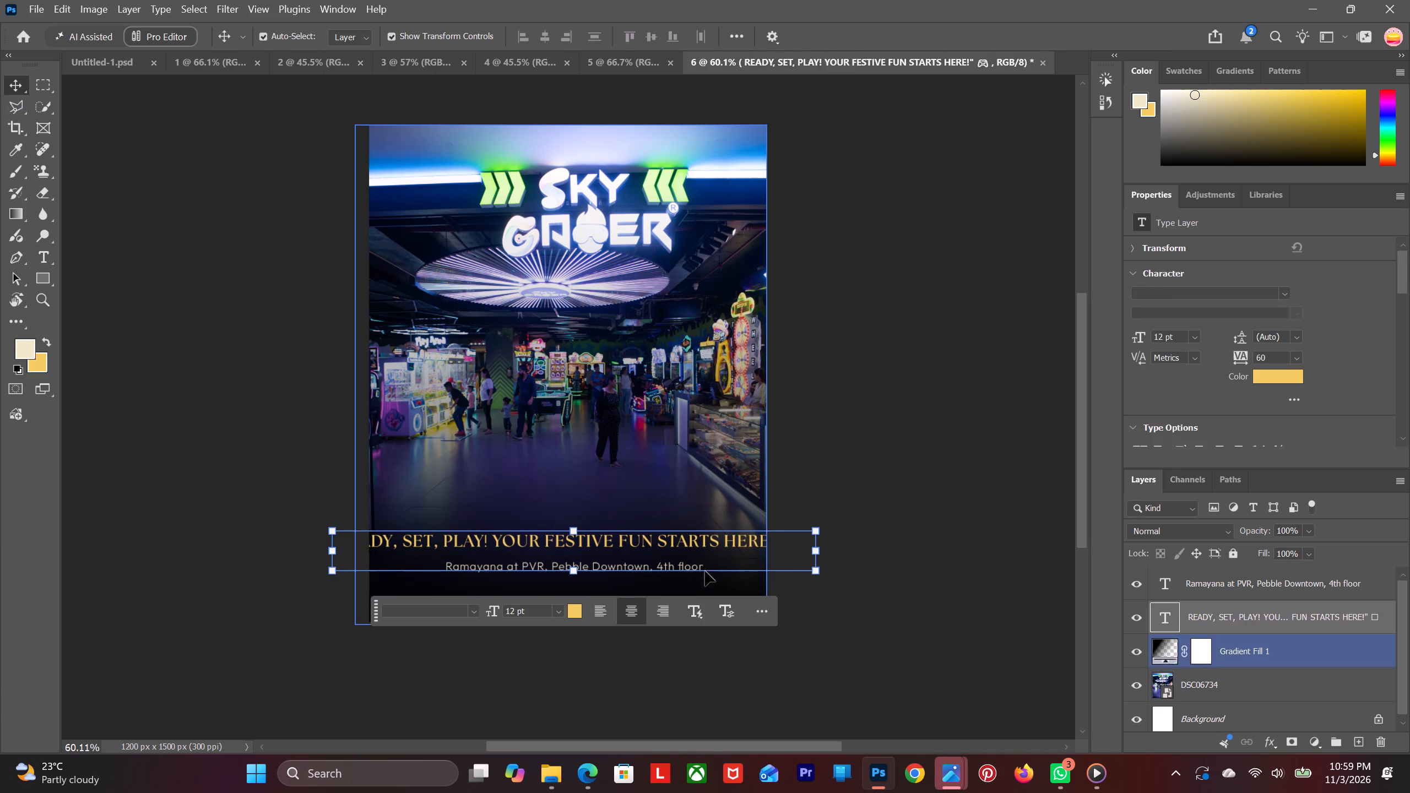
# Break the gold headline into two lines before "FUN STARTS HERE" and move it up slightly, clear of the Ramayana line.
pyautogui.click(46, 256)
pyautogui.click(619, 546)
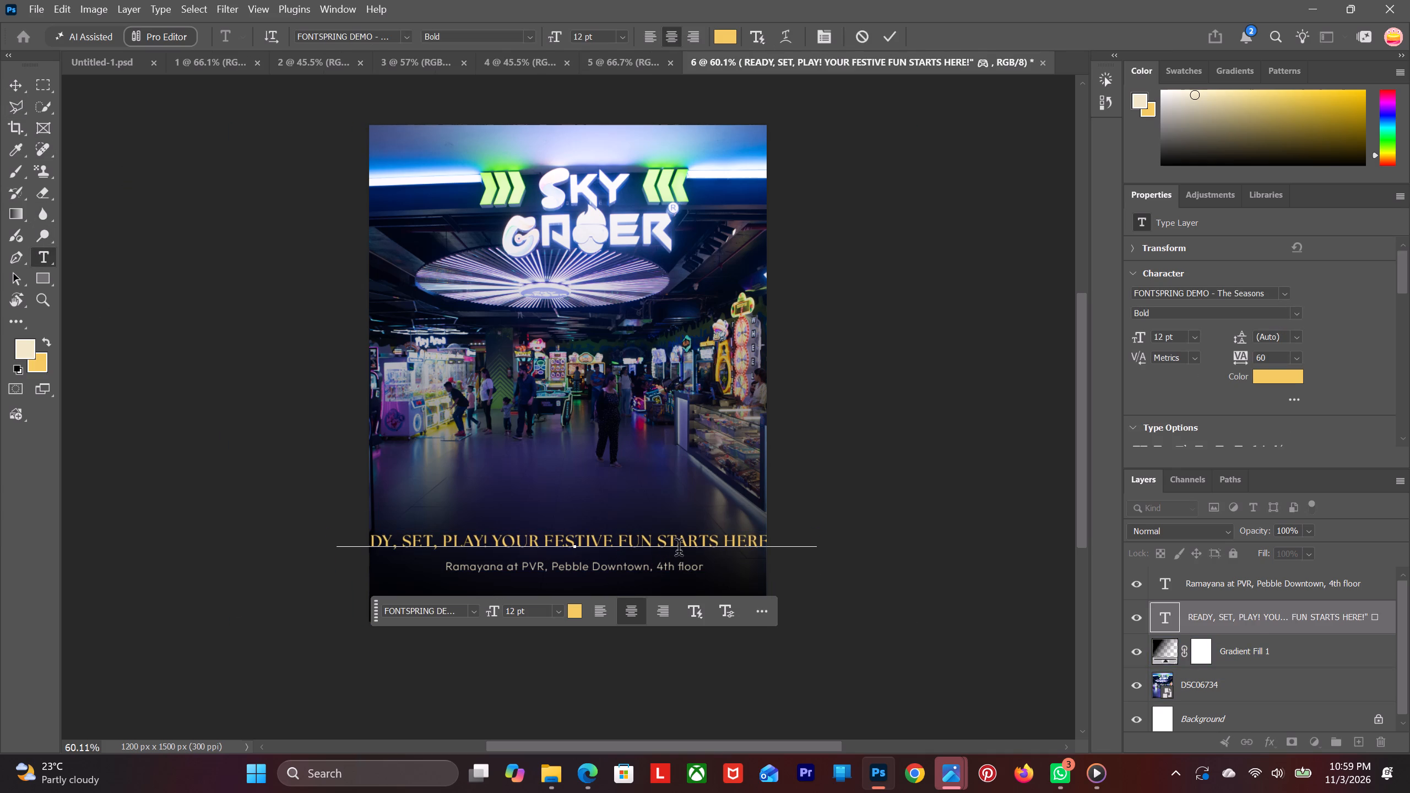
pyautogui.press('BackSpace')
pyautogui.press('Return')
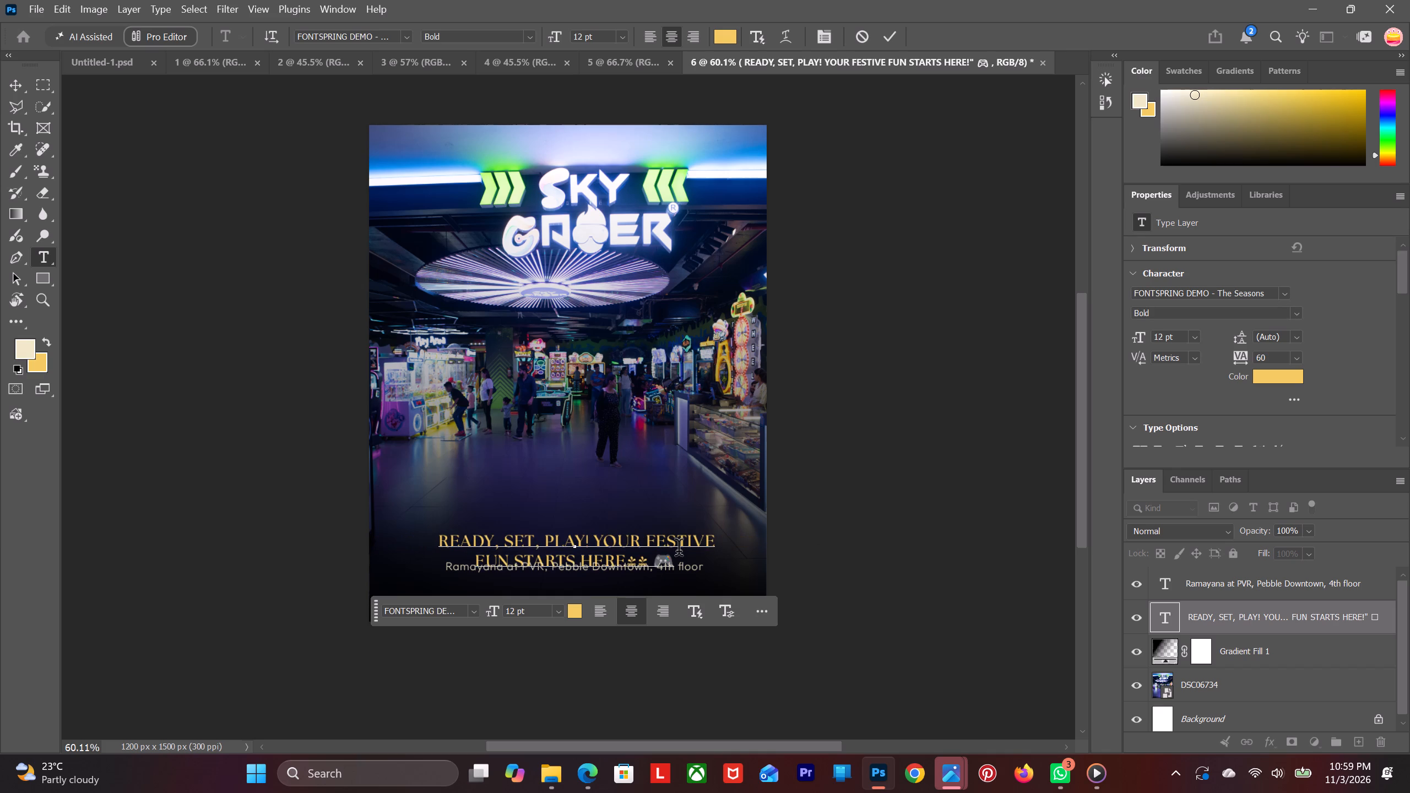
pyautogui.click(17, 83)
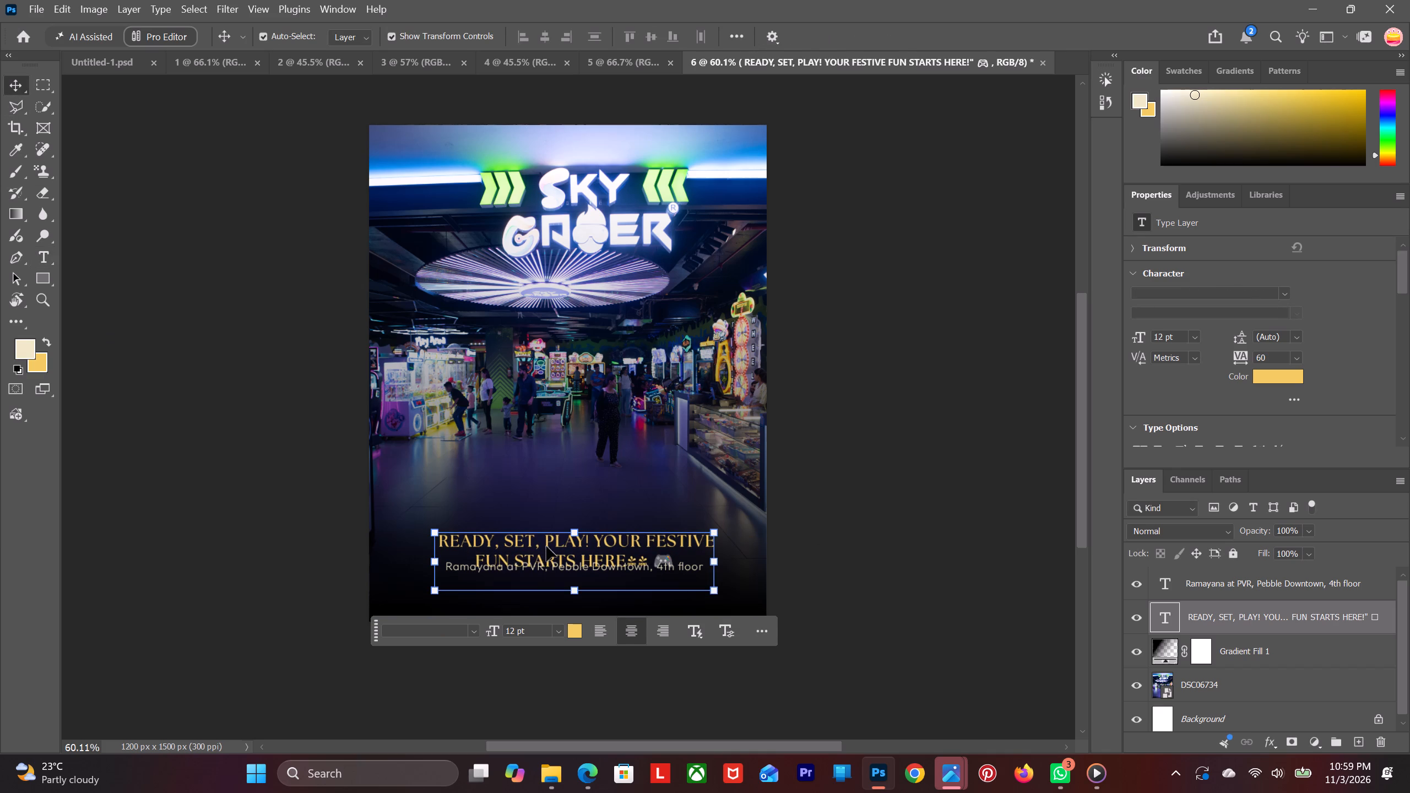
pyautogui.moveTo(548, 545); pyautogui.dragTo(547, 533)
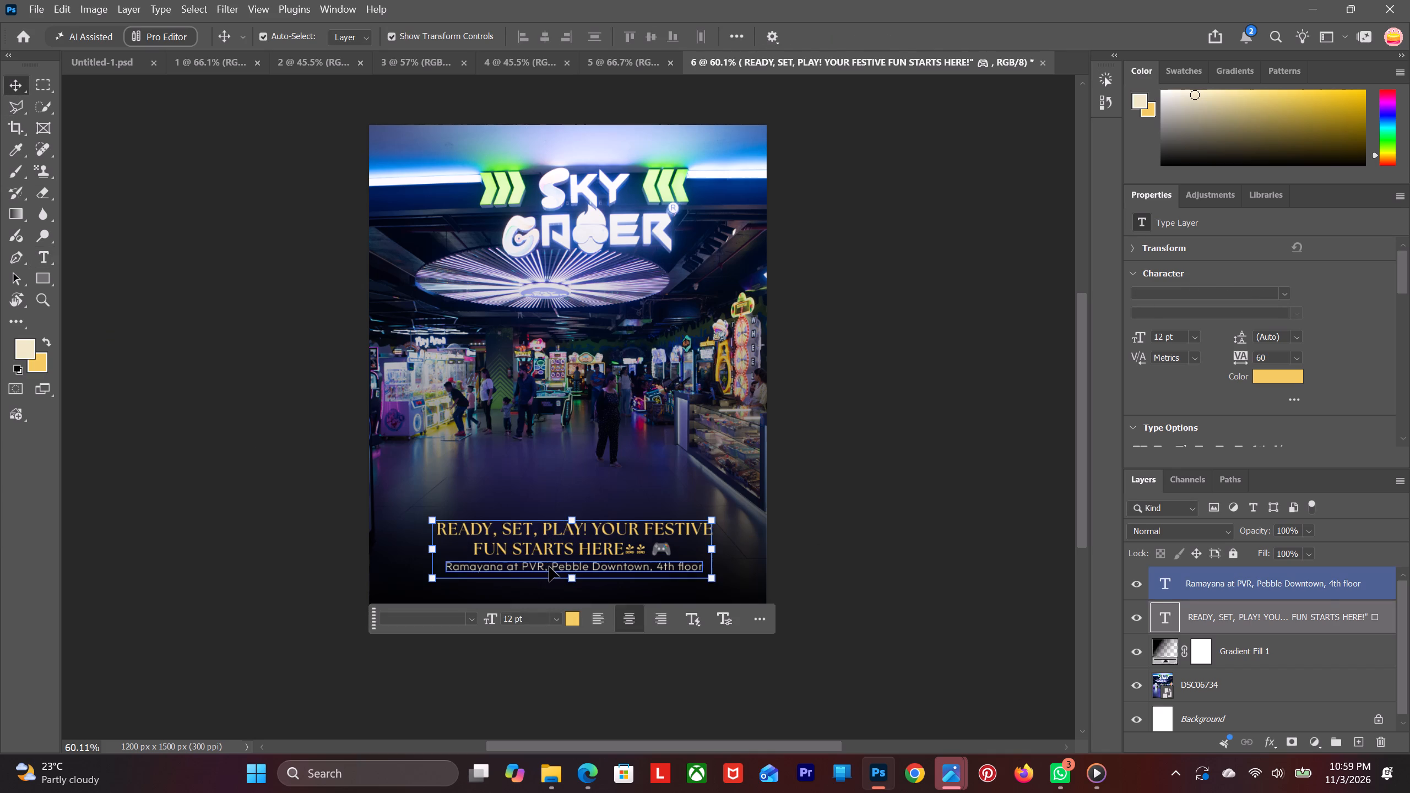
# Open the Ramayana venue line below the headline for editing with all its text selected.
pyautogui.click(549, 567)
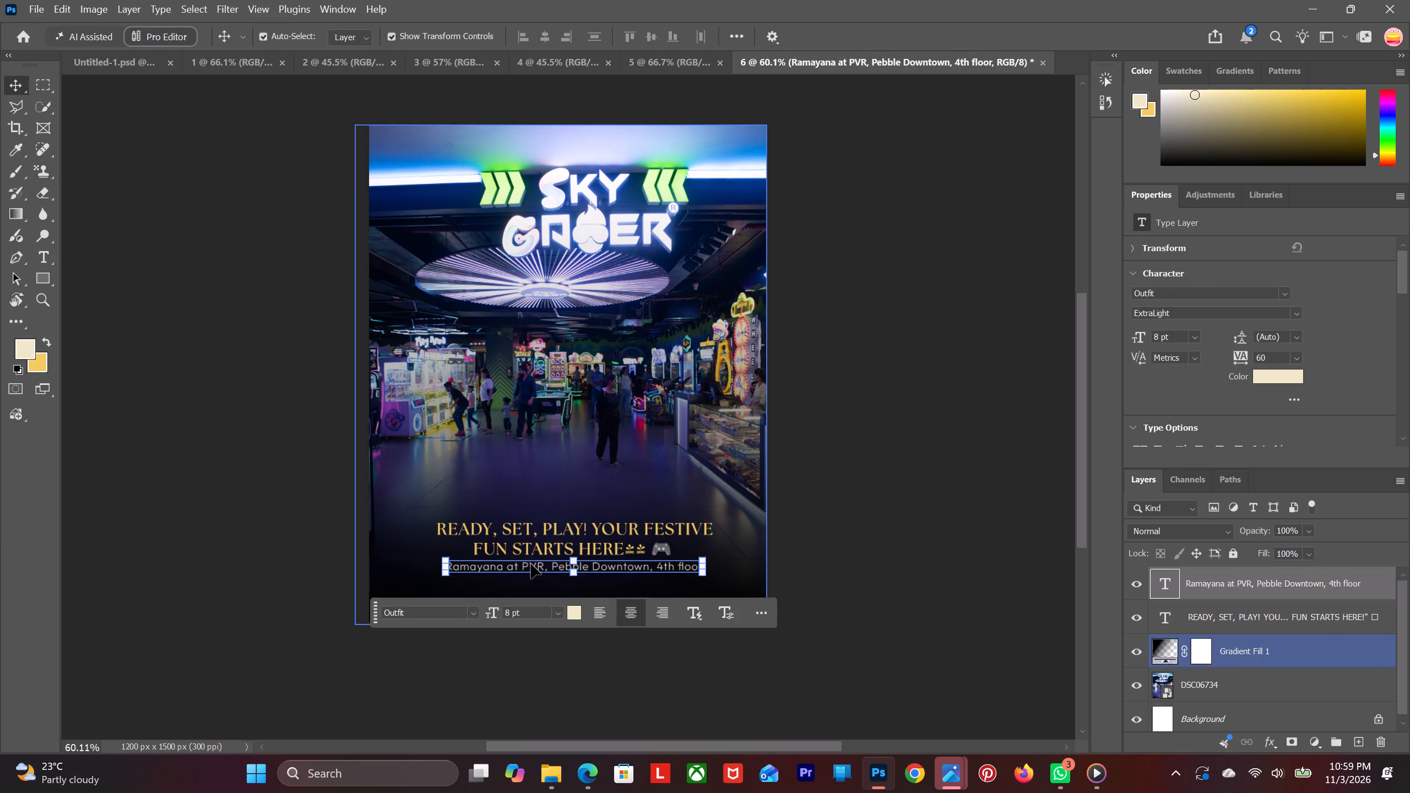
pyautogui.doubleClick(531, 565)
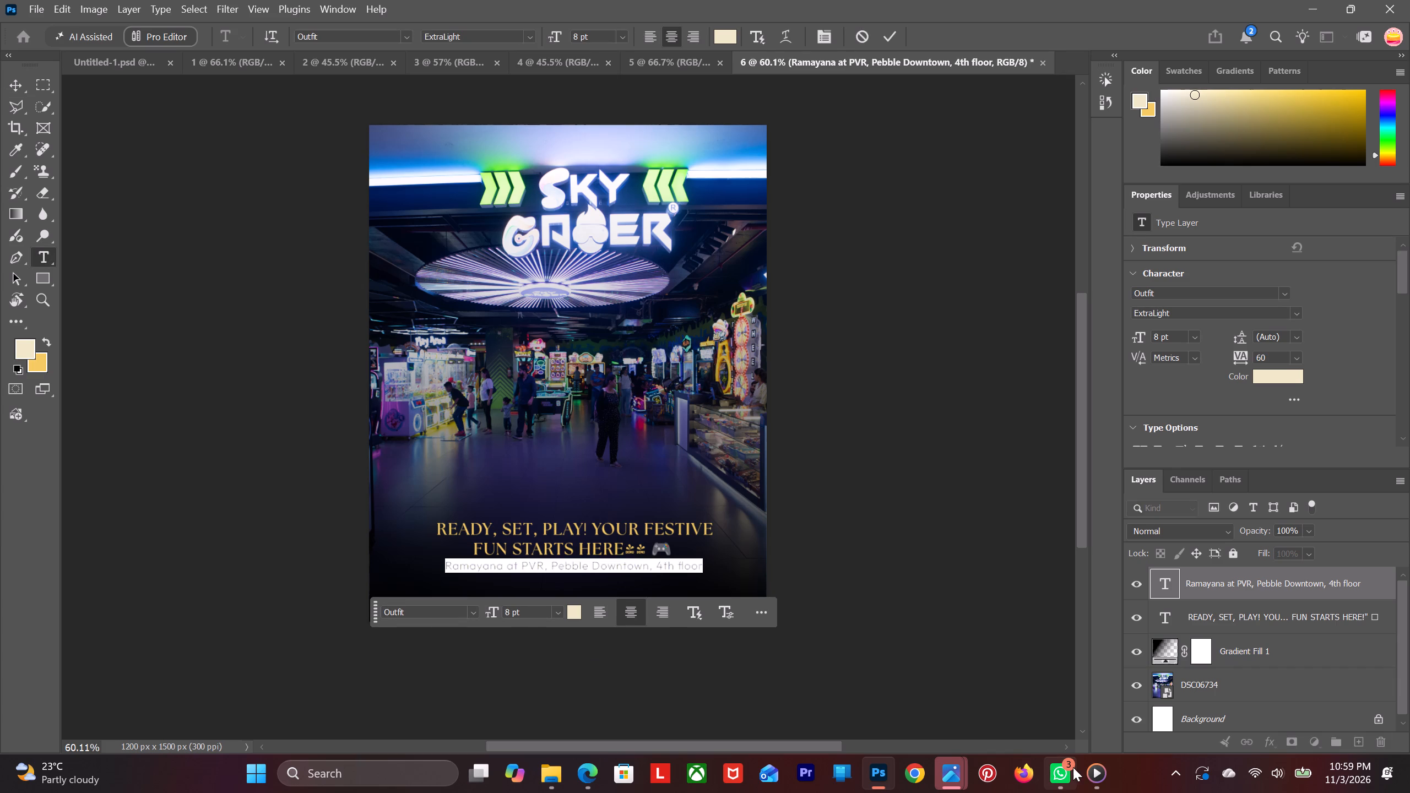
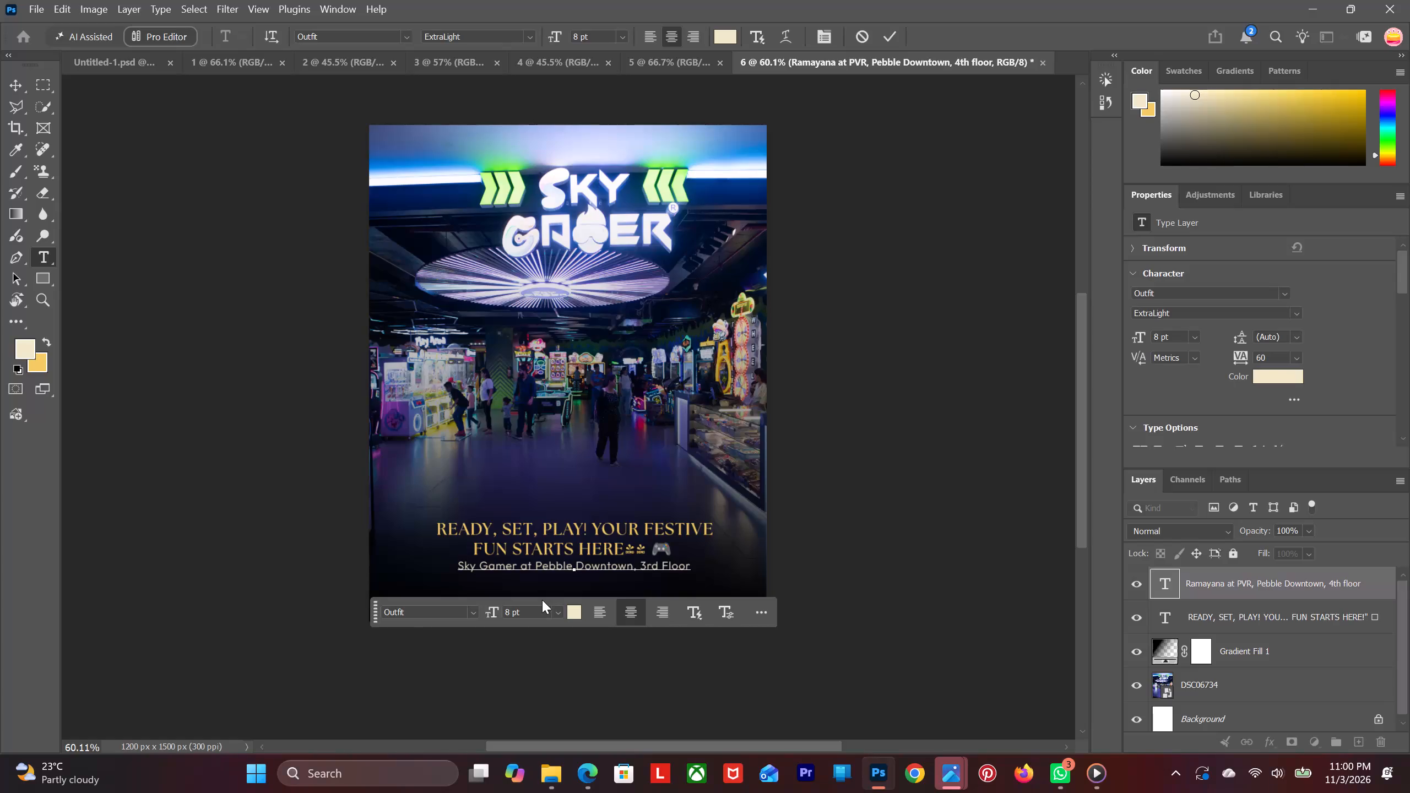
# Move the "Sky Gamer at Pebble Downtown, 3rd Floor" line down about 52 px, away from the gold headline.
pyautogui.scroll(1, 536, 544)
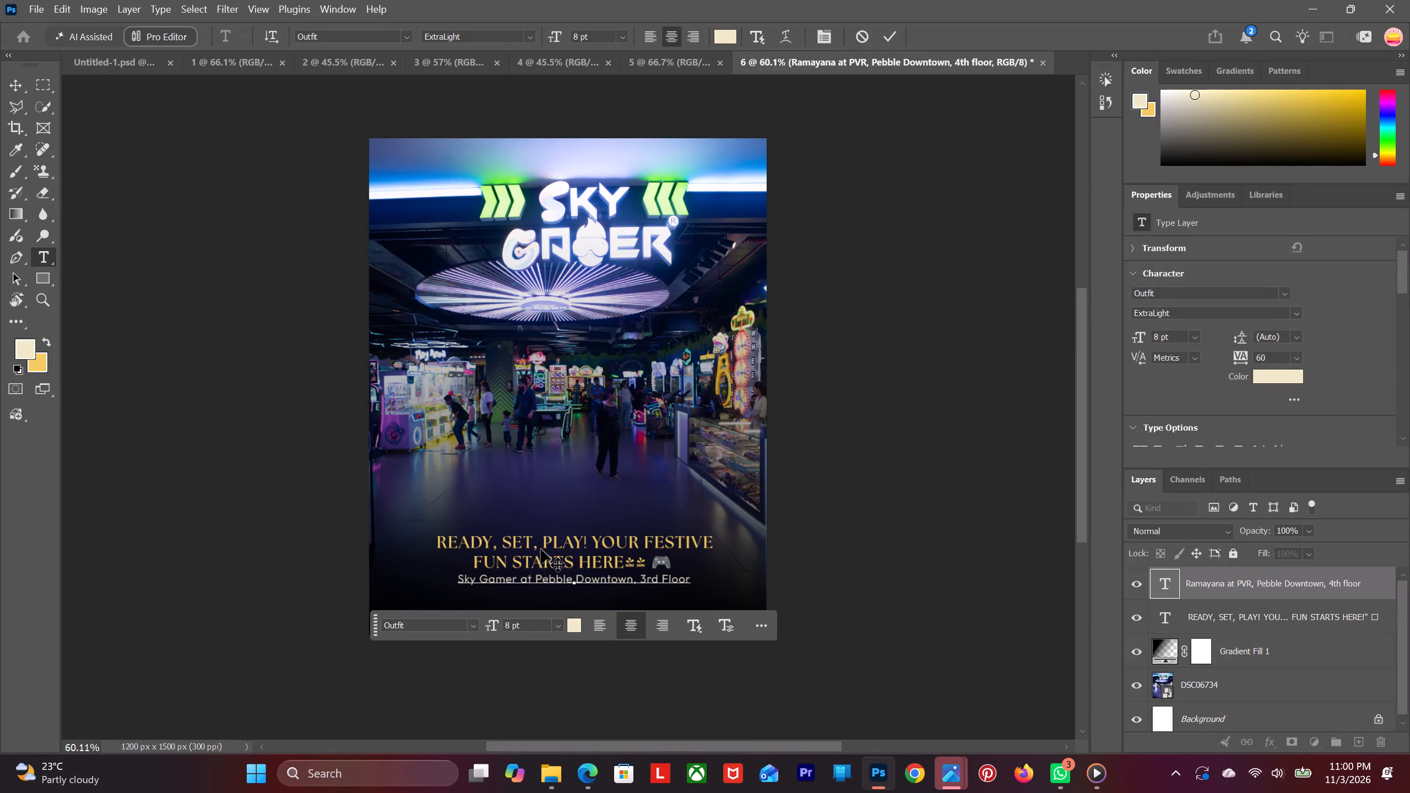
pyautogui.scroll(-3, 541, 553)
pyautogui.keyDown('alt'); pyautogui.scroll(6, 540, 556); pyautogui.keyUp('alt')
pyautogui.scroll(-3, 506, 553)
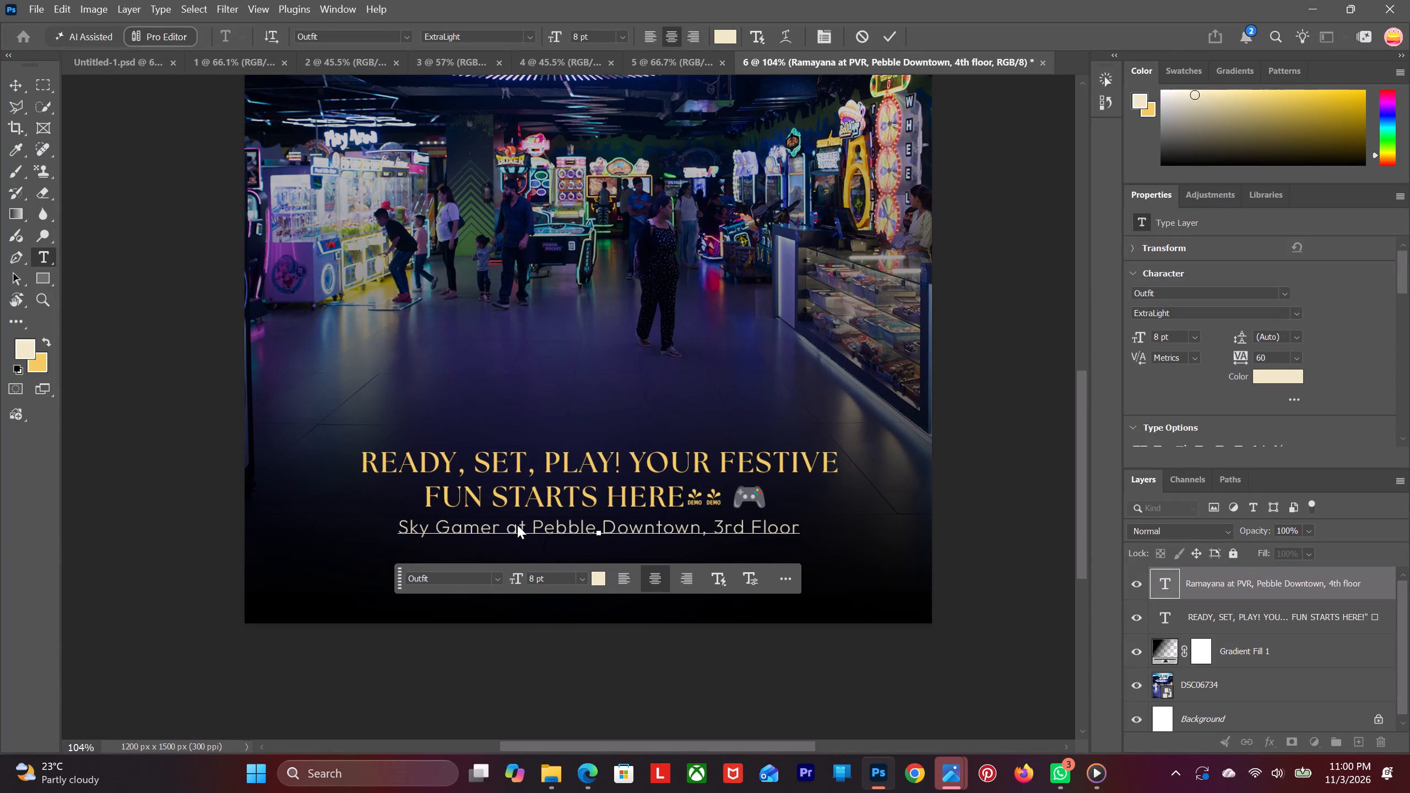
pyautogui.click(13, 90)
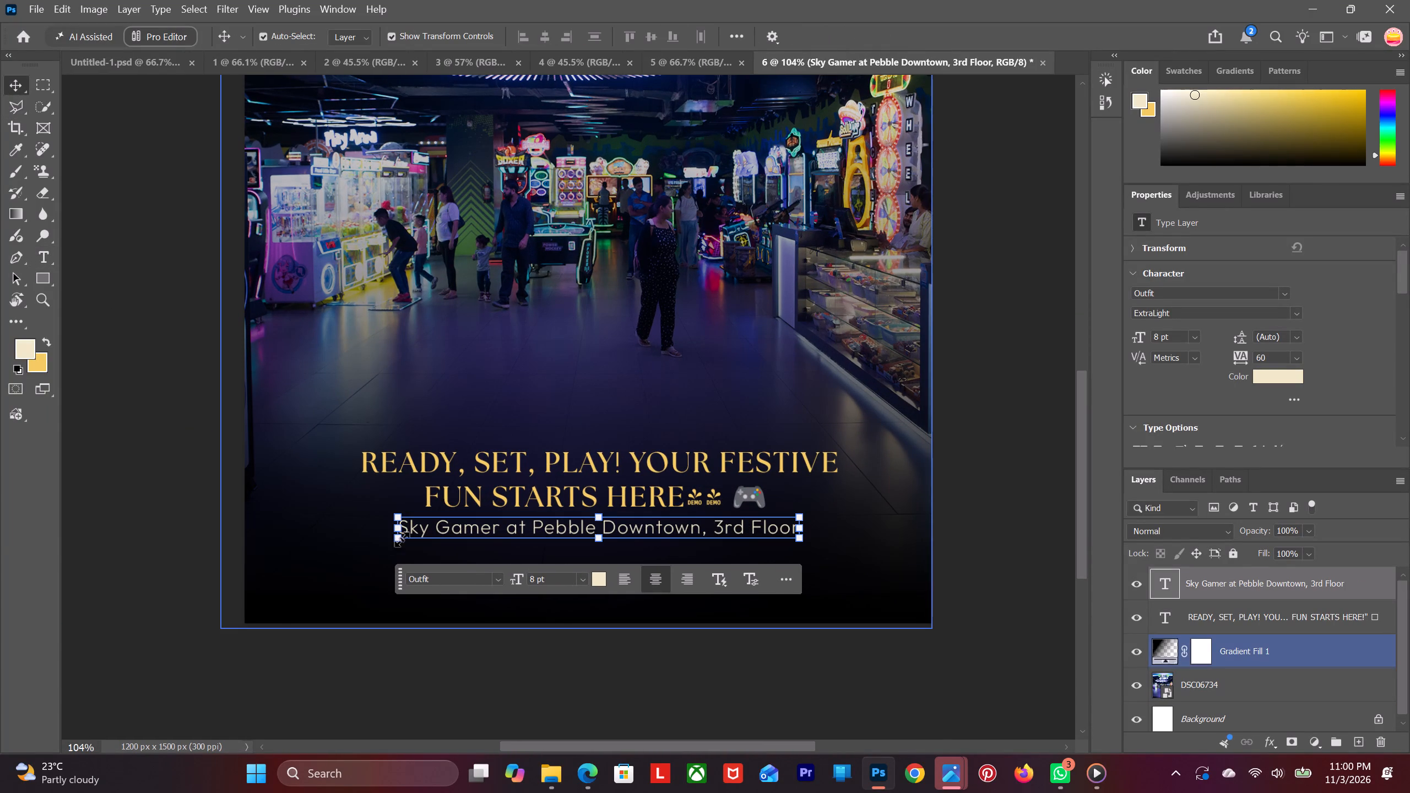
pyautogui.moveTo(476, 529); pyautogui.dragTo(475, 555)
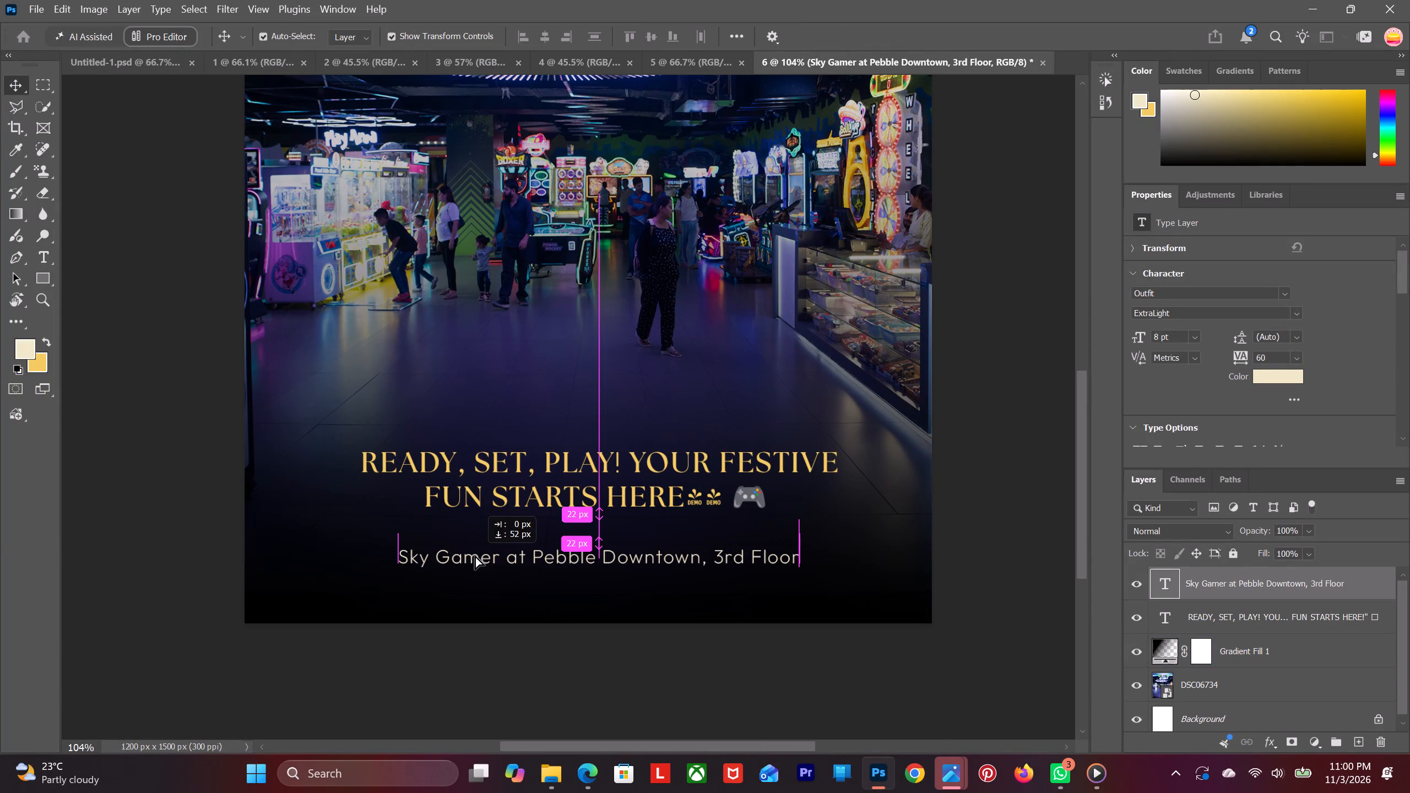
pyautogui.moveTo(475, 555); pyautogui.dragTo(475, 560)
pyautogui.click(181, 472)
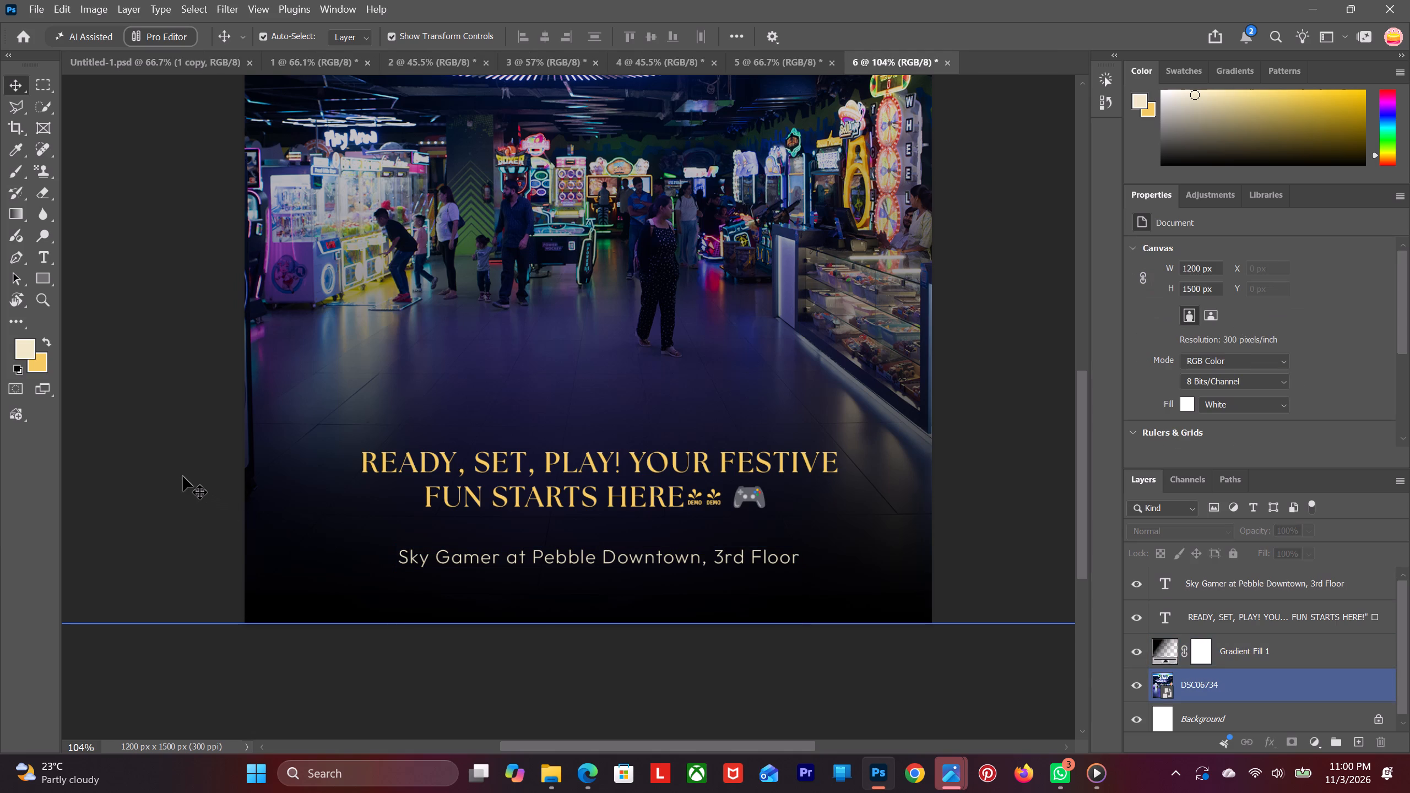
# Change the font of the exclamation and quotation marks after "HERE" in the gold headline to Urbanist.
pyautogui.scroll(4, 183, 476)
pyautogui.keyDown('alt'); pyautogui.scroll(-2, 183, 476); pyautogui.keyUp('alt')
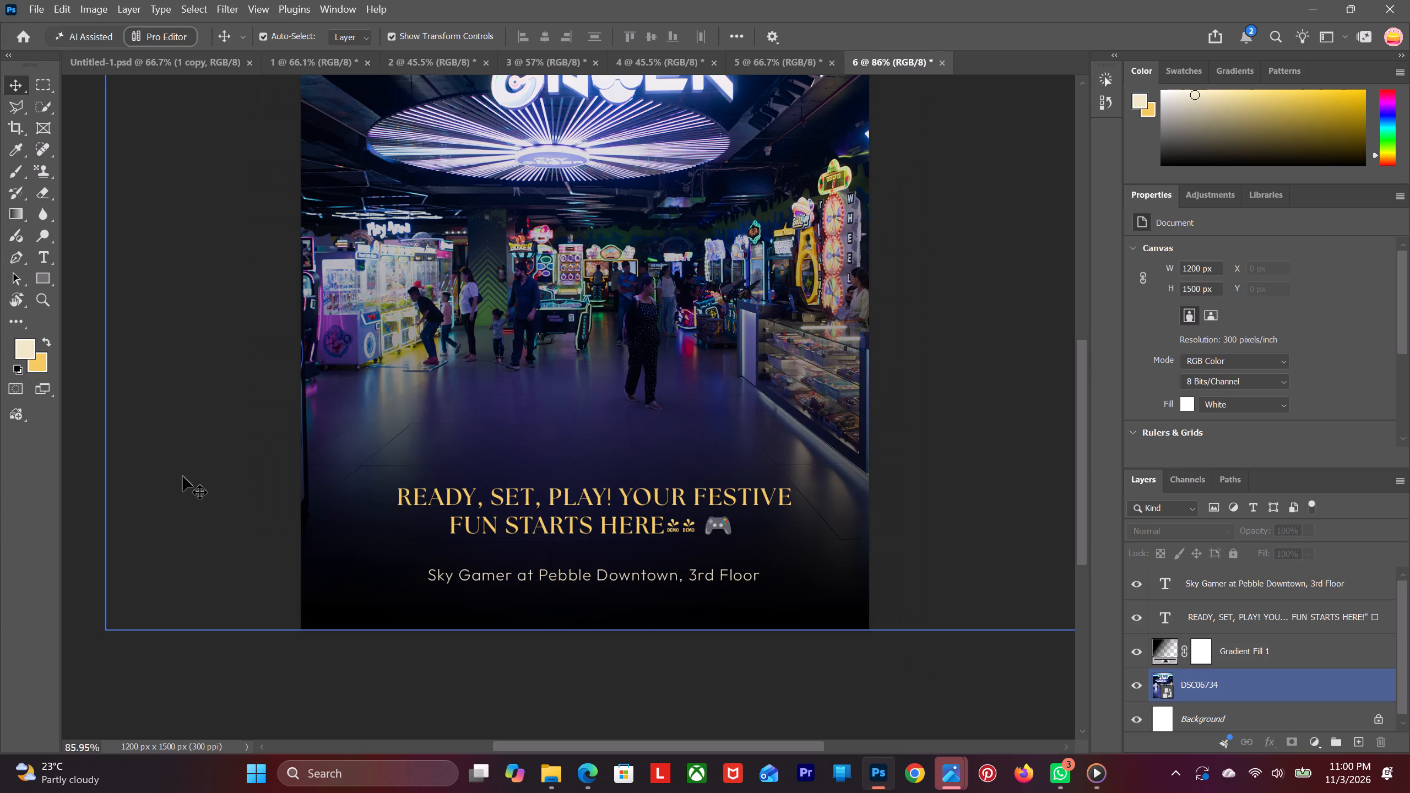
pyautogui.click(47, 253)
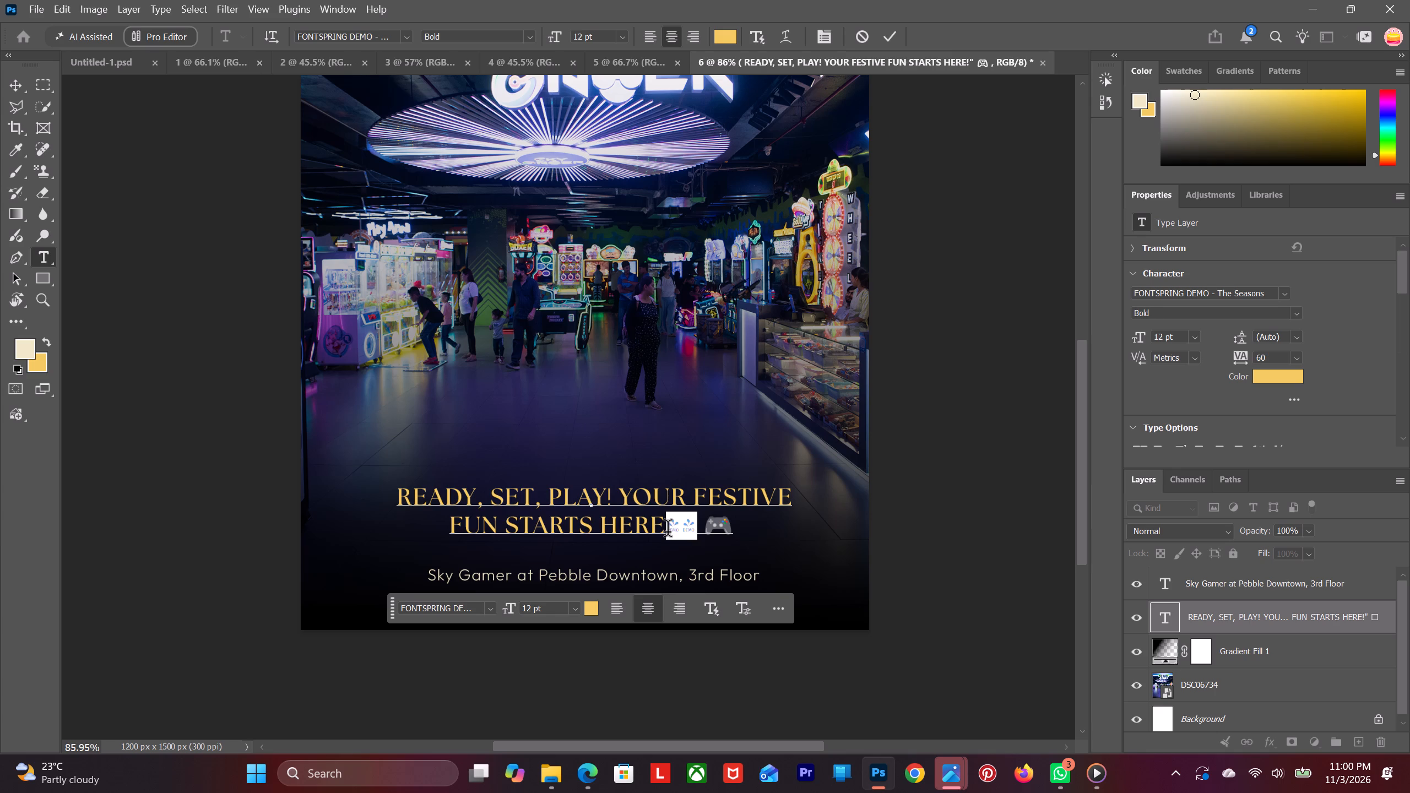
pyautogui.press('BackSpace')
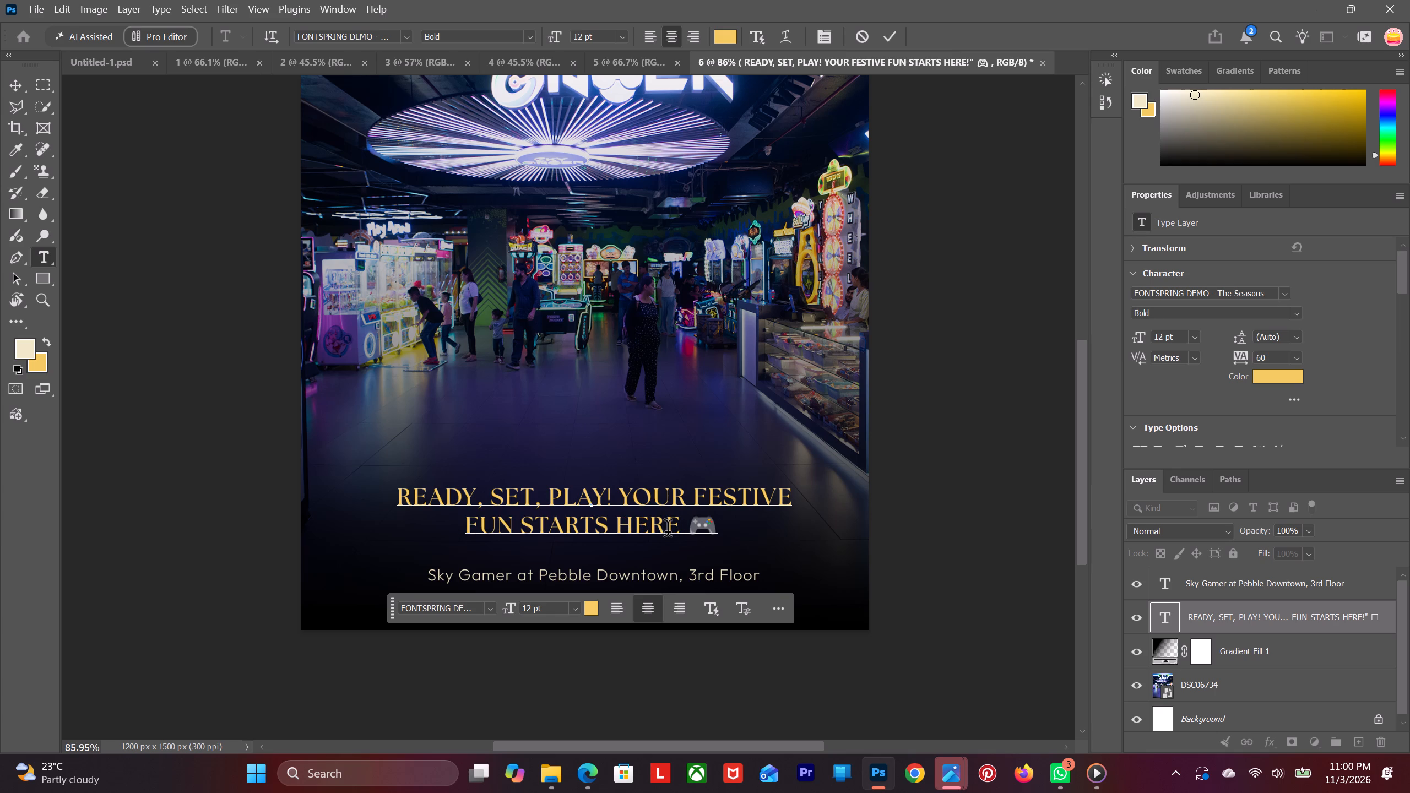
pyautogui.hotkey('ctrl', 'z')
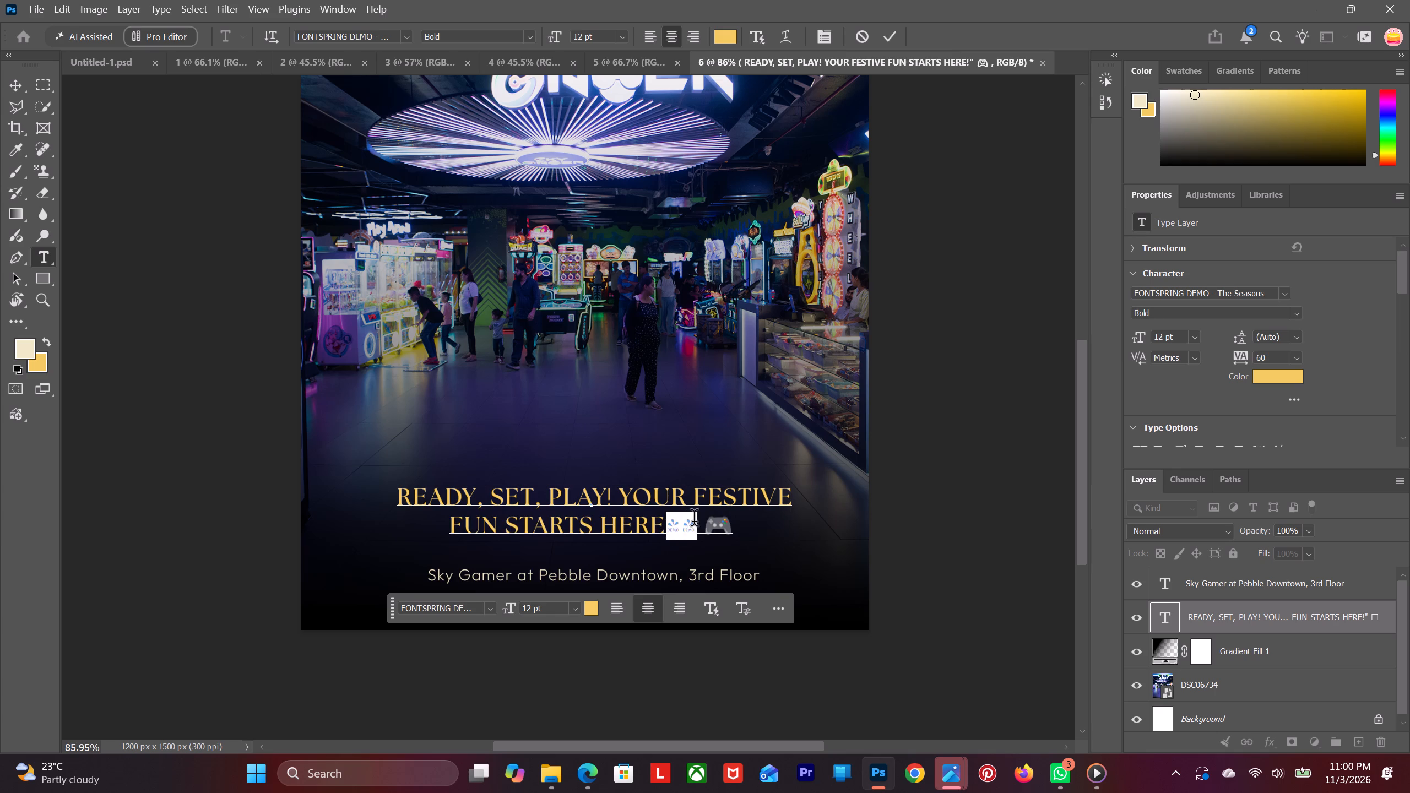
pyautogui.moveTo(697, 525); pyautogui.dragTo(661, 533)
pyautogui.click(487, 606)
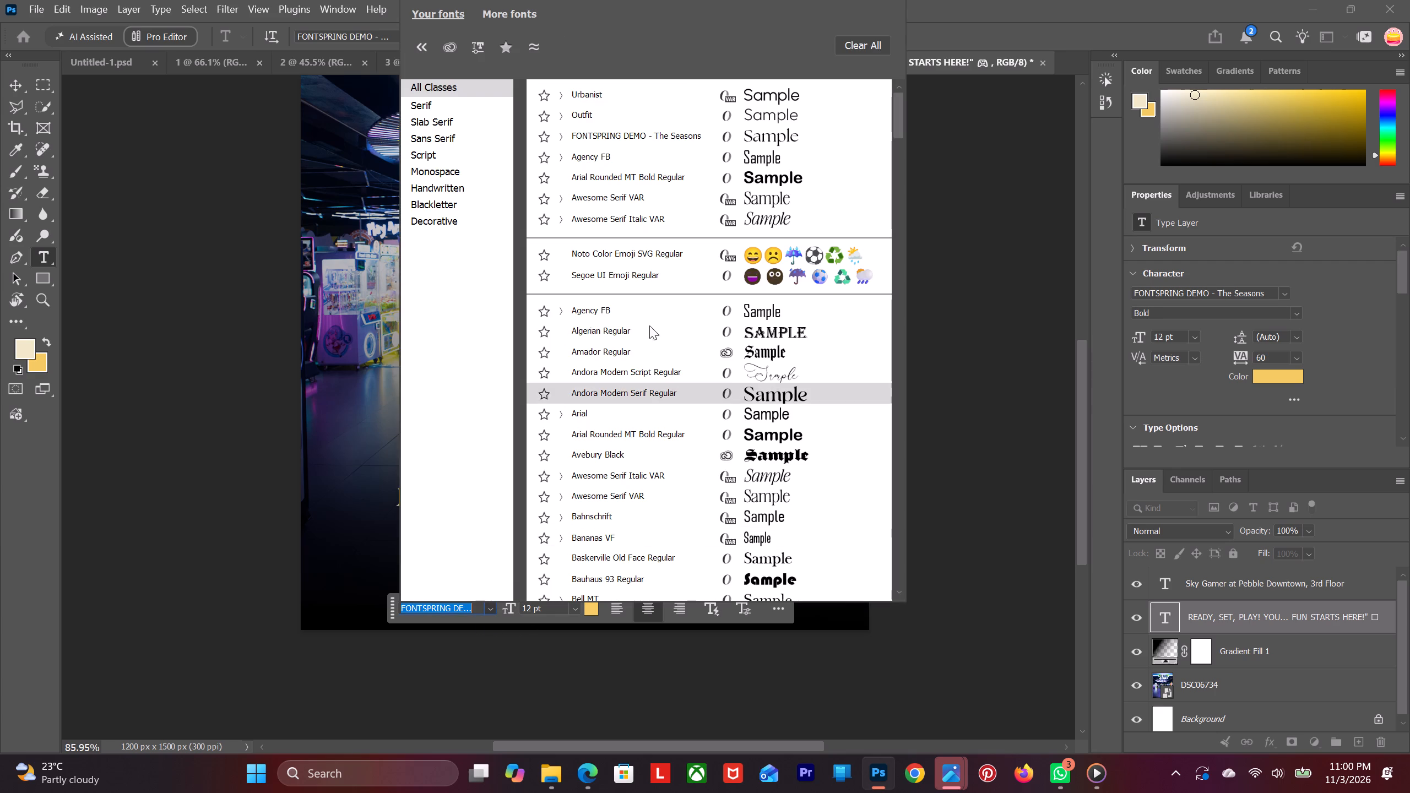
pyautogui.click(599, 95)
pyautogui.click(238, 460)
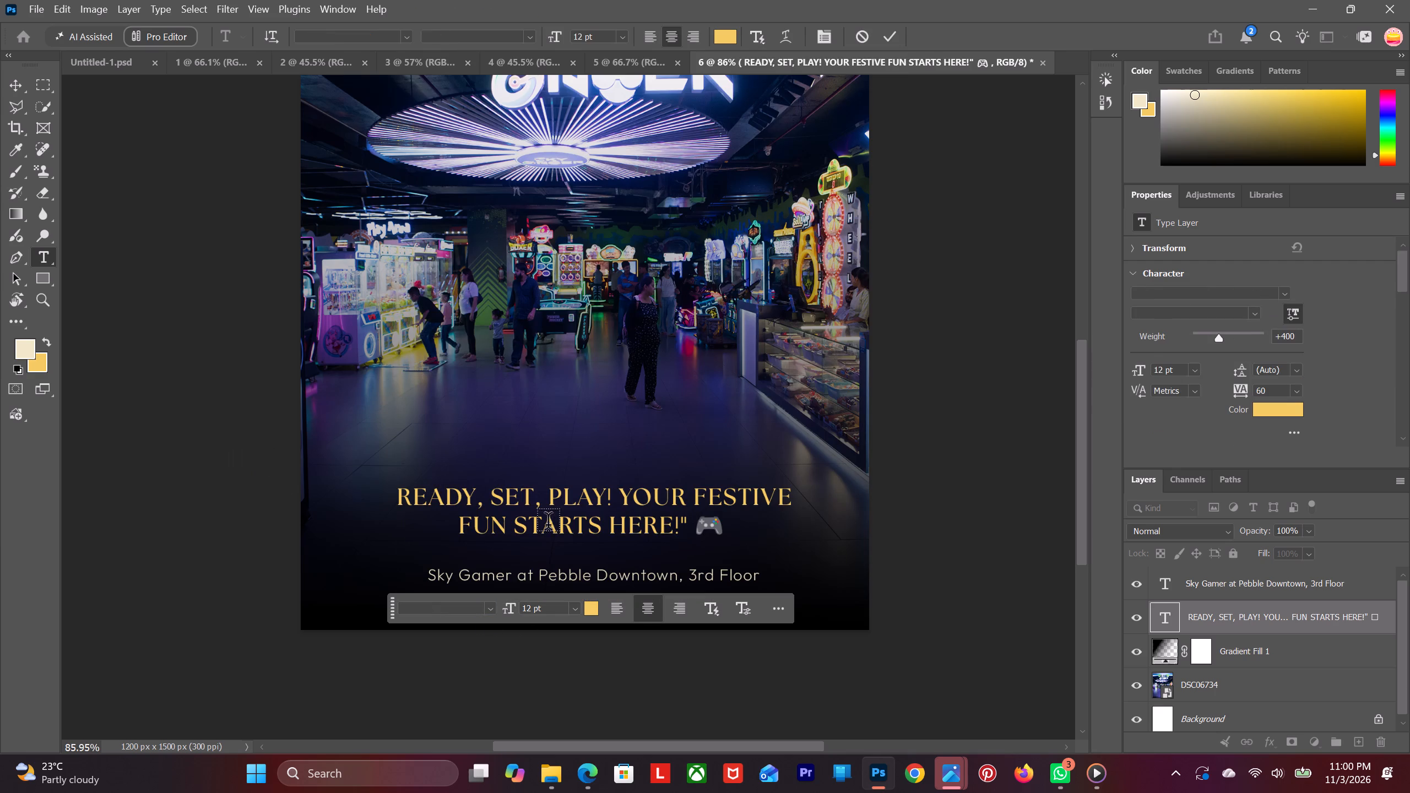
# Delete the closing quotation mark and the game controller emoji from the end of the gold headline.
pyautogui.moveTo(688, 520); pyautogui.dragTo(684, 522)
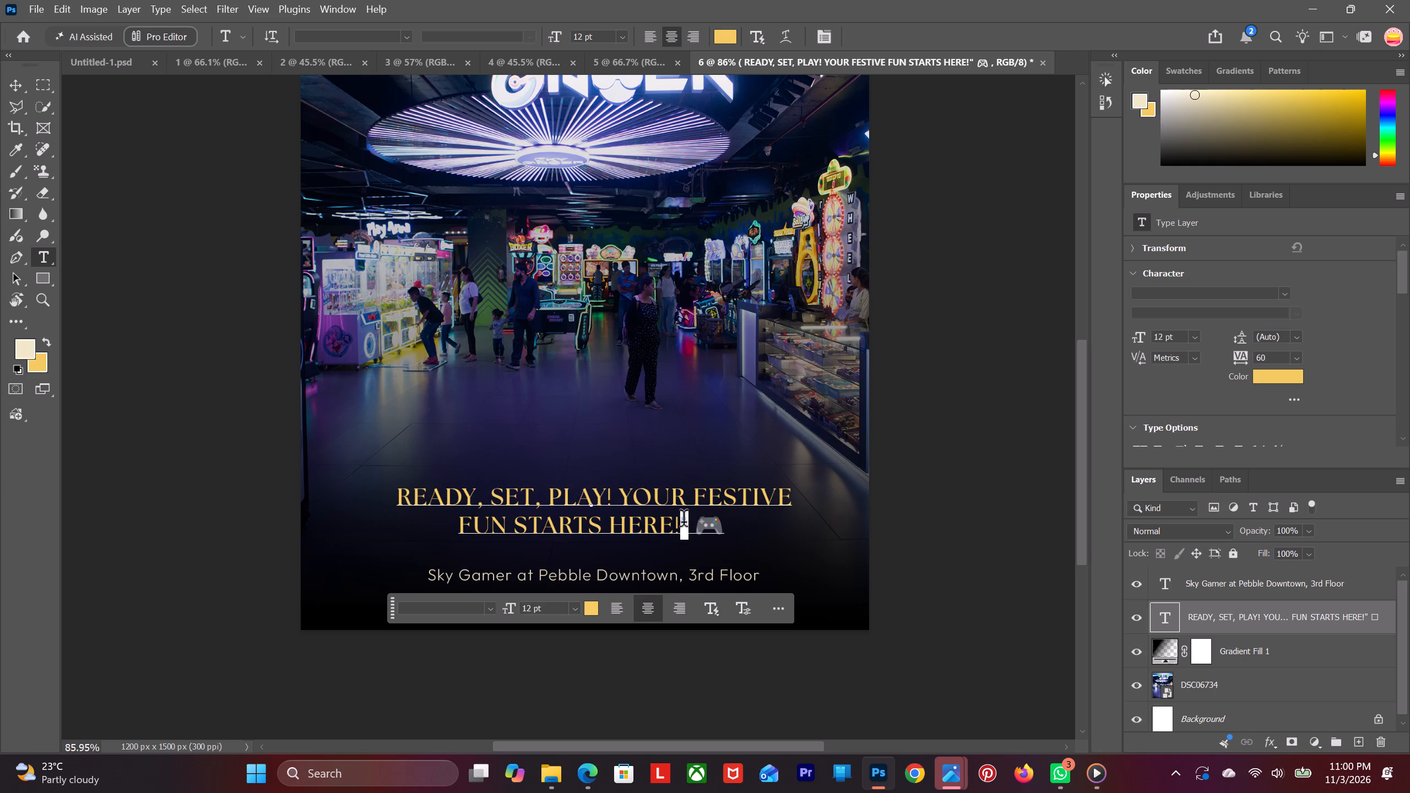
pyautogui.moveTo(684, 522); pyautogui.dragTo(683, 522)
pyautogui.press('BackSpace')
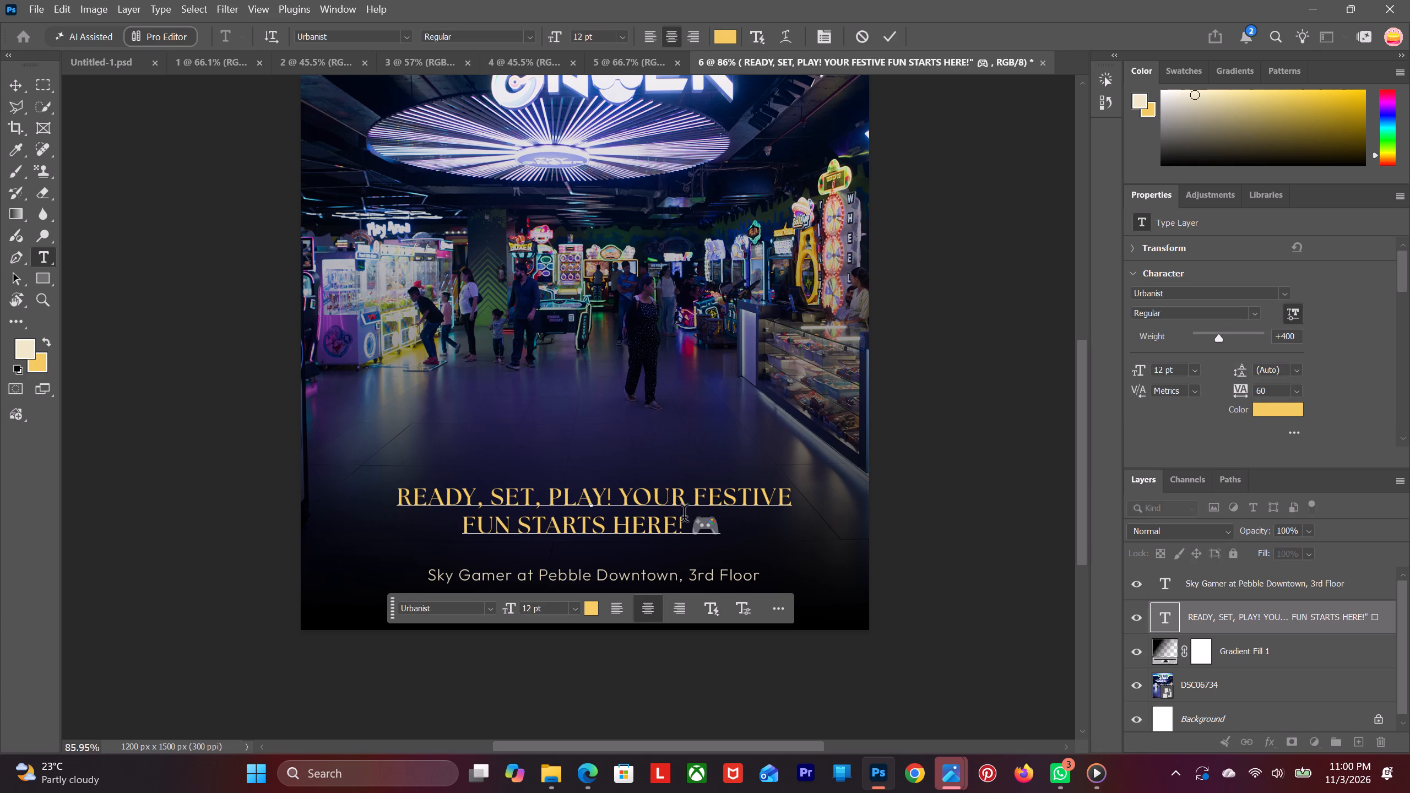
pyautogui.moveTo(690, 523); pyautogui.dragTo(721, 526)
pyautogui.press('BackSpace')
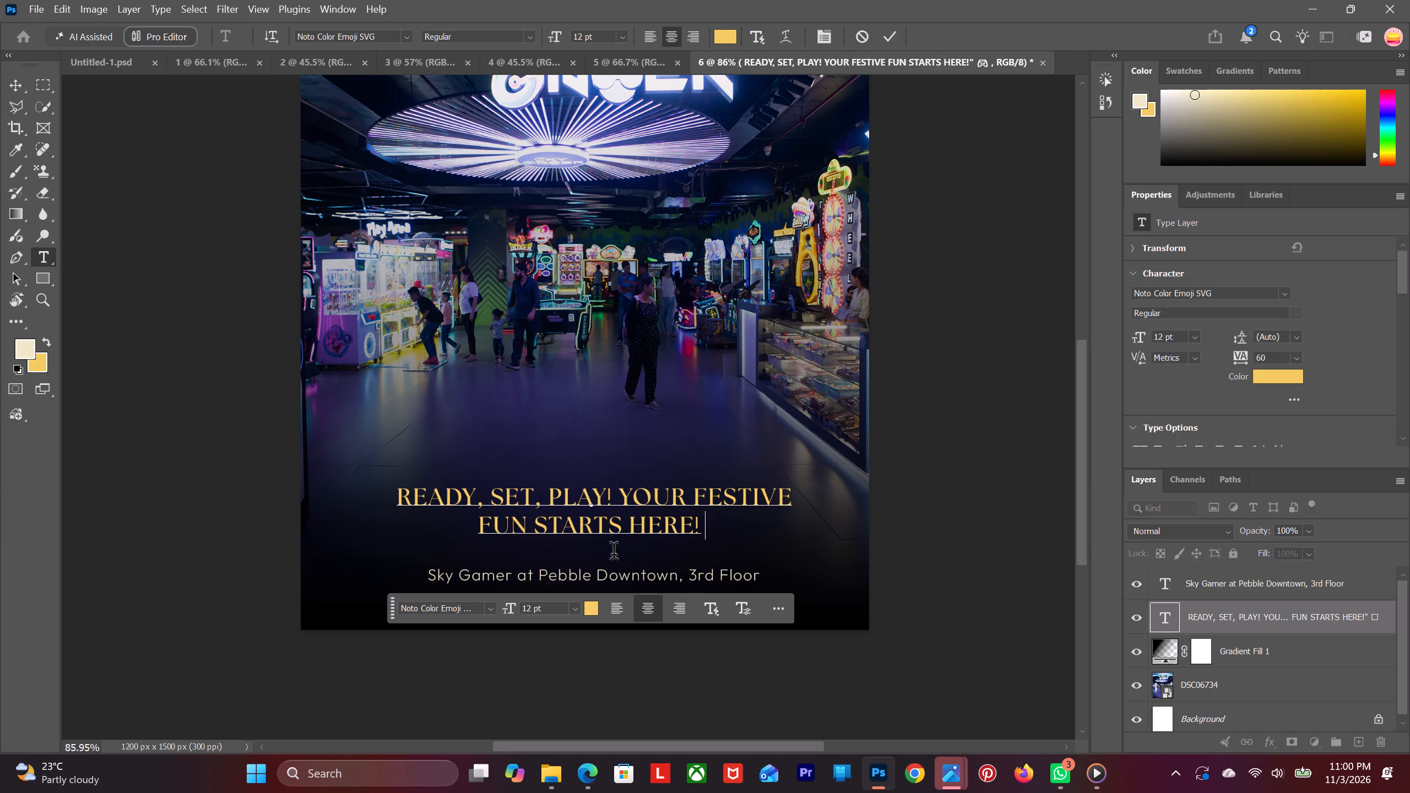
pyautogui.click(693, 529)
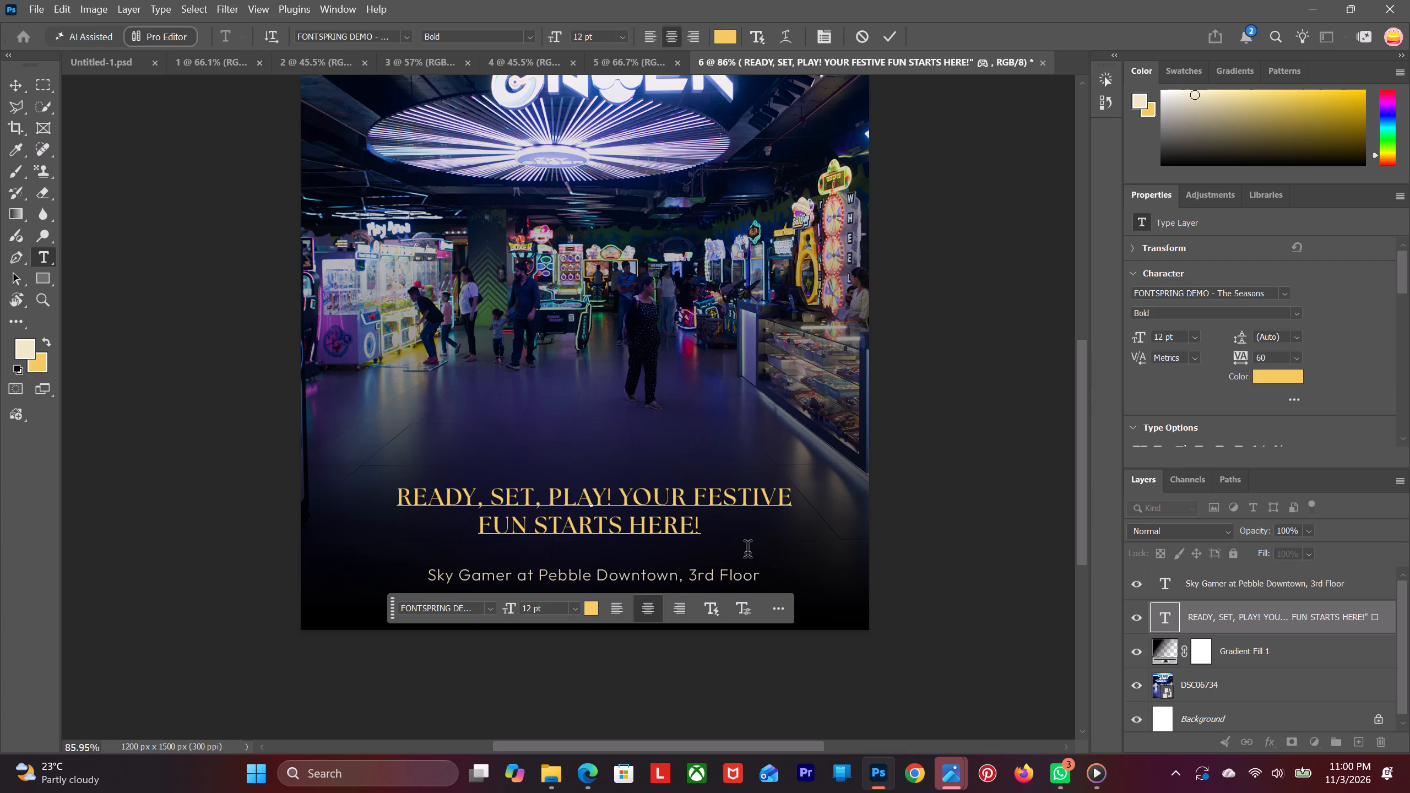
pyautogui.press('space')
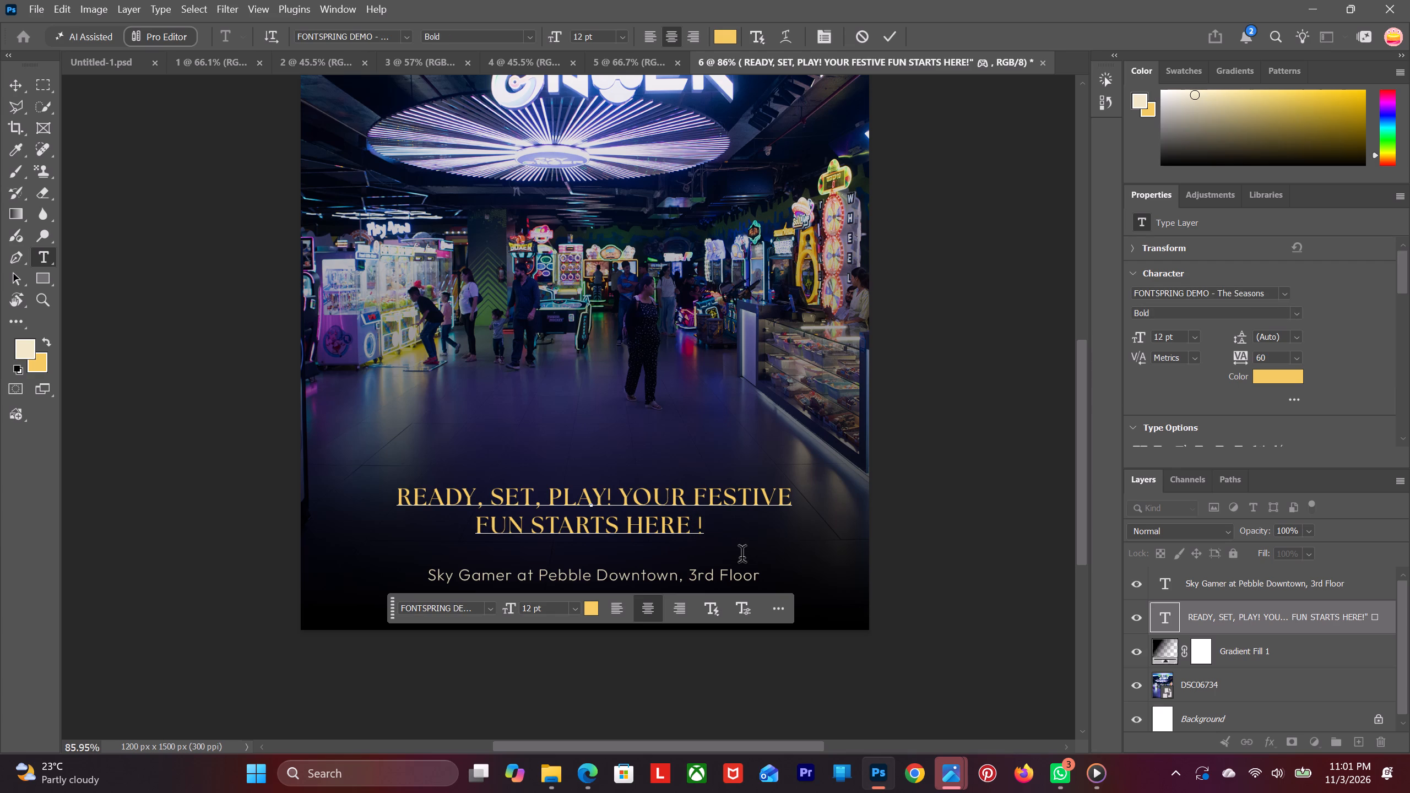
pyautogui.press('BackSpace')
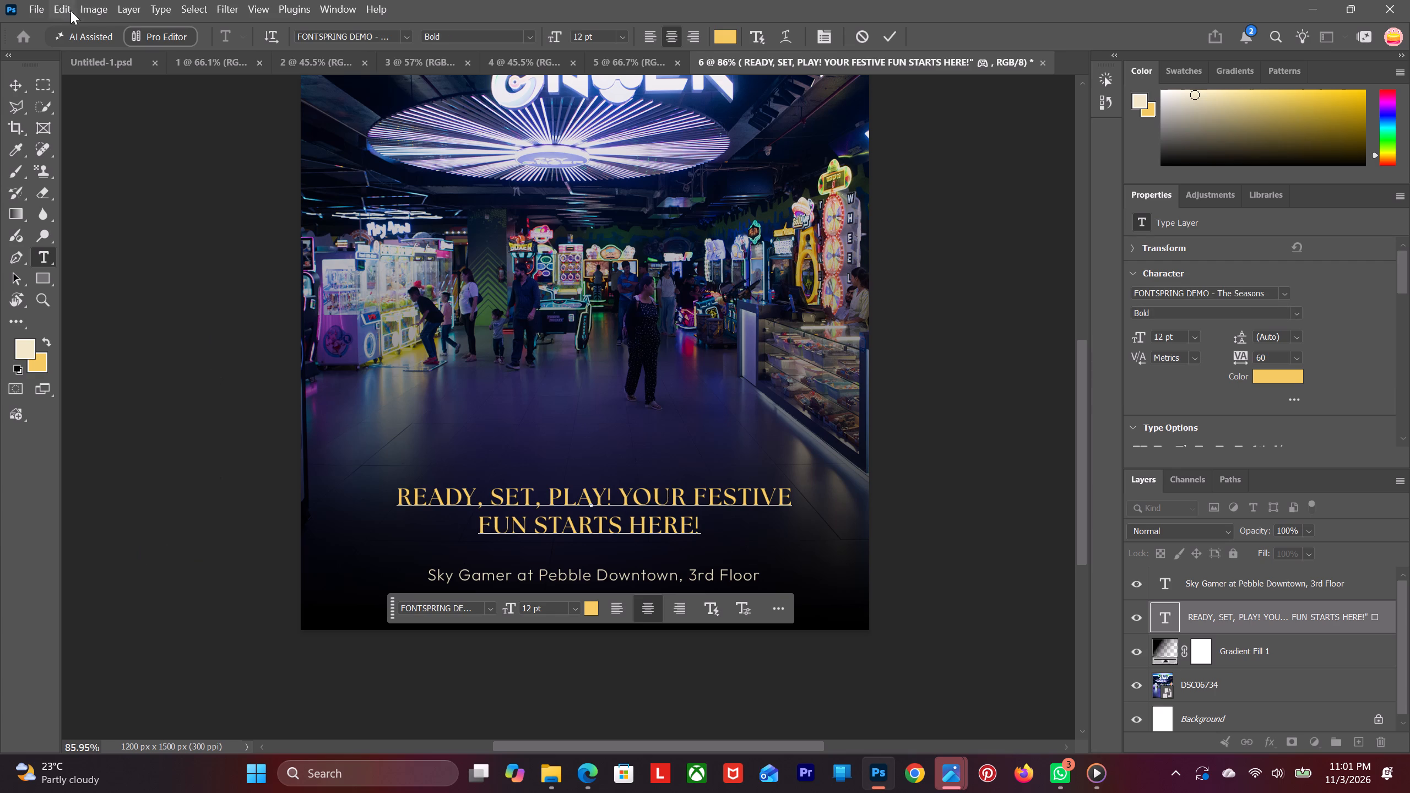
pyautogui.click(17, 87)
pyautogui.click(171, 158)
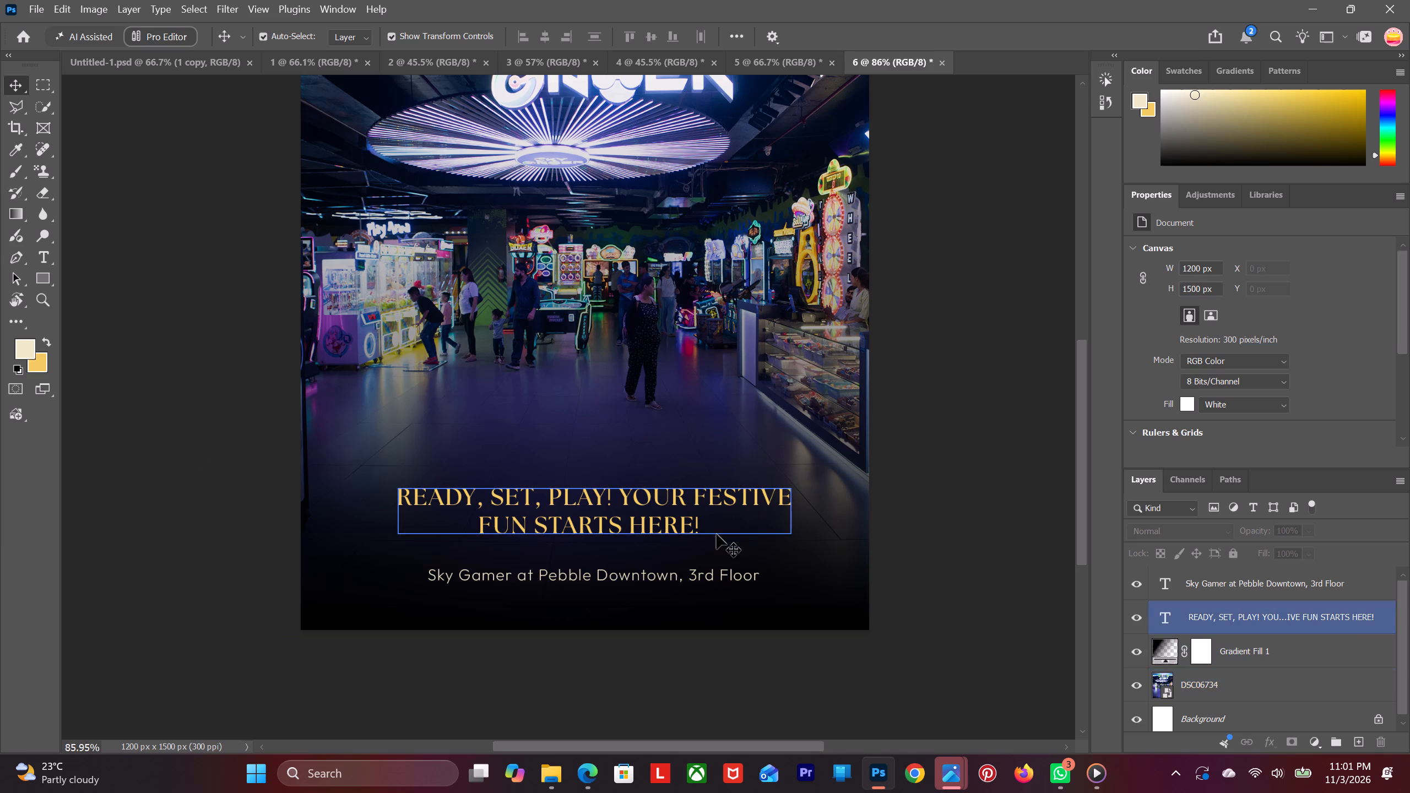
# Set the exclamation mark after "PLAY" in the gold headline to Urbanist Bold.
pyautogui.scroll(-3, 552, 507)
pyautogui.keyDown('alt'); pyautogui.scroll(5, 579, 514); pyautogui.keyUp('alt')
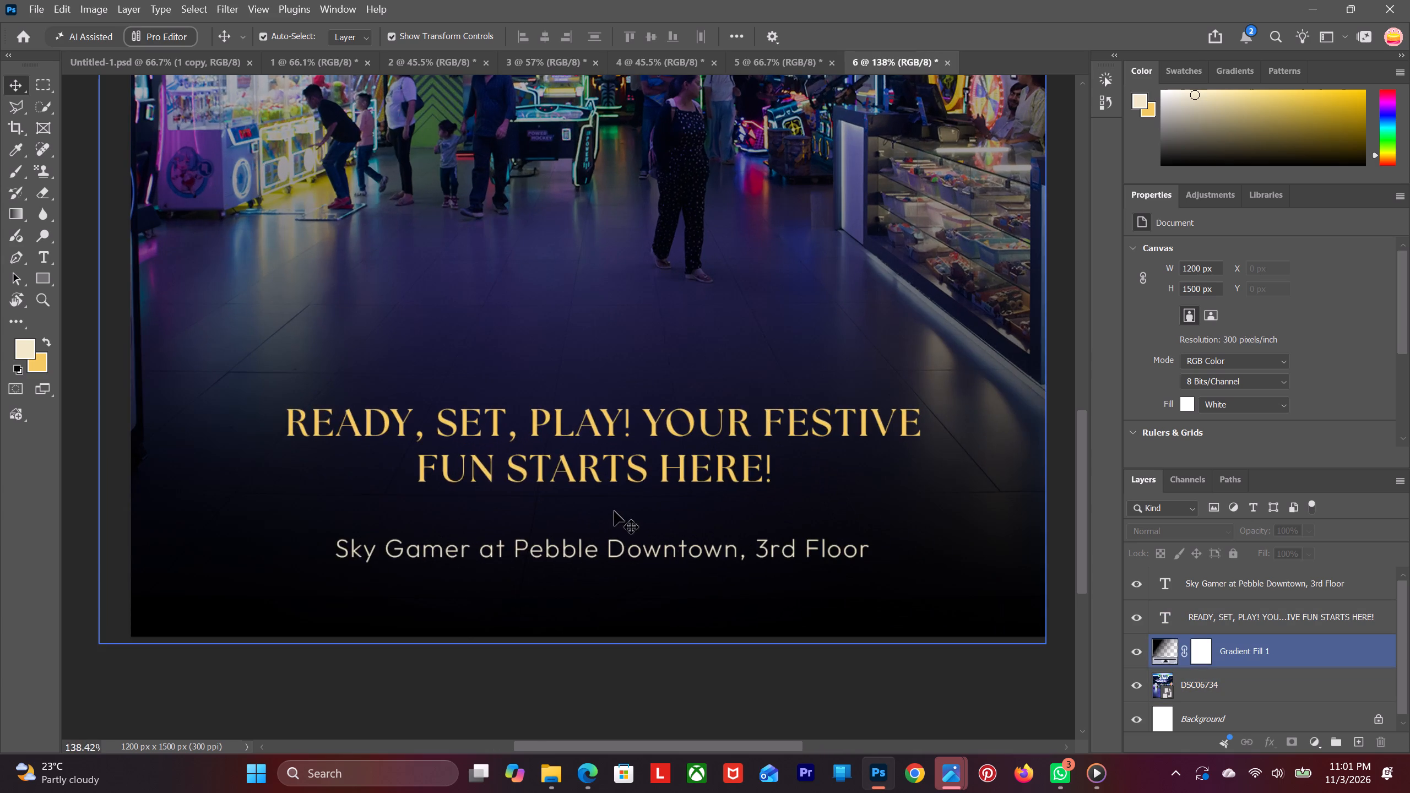
pyautogui.keyDown('alt'); pyautogui.scroll(6, 616, 511); pyautogui.keyUp('alt')
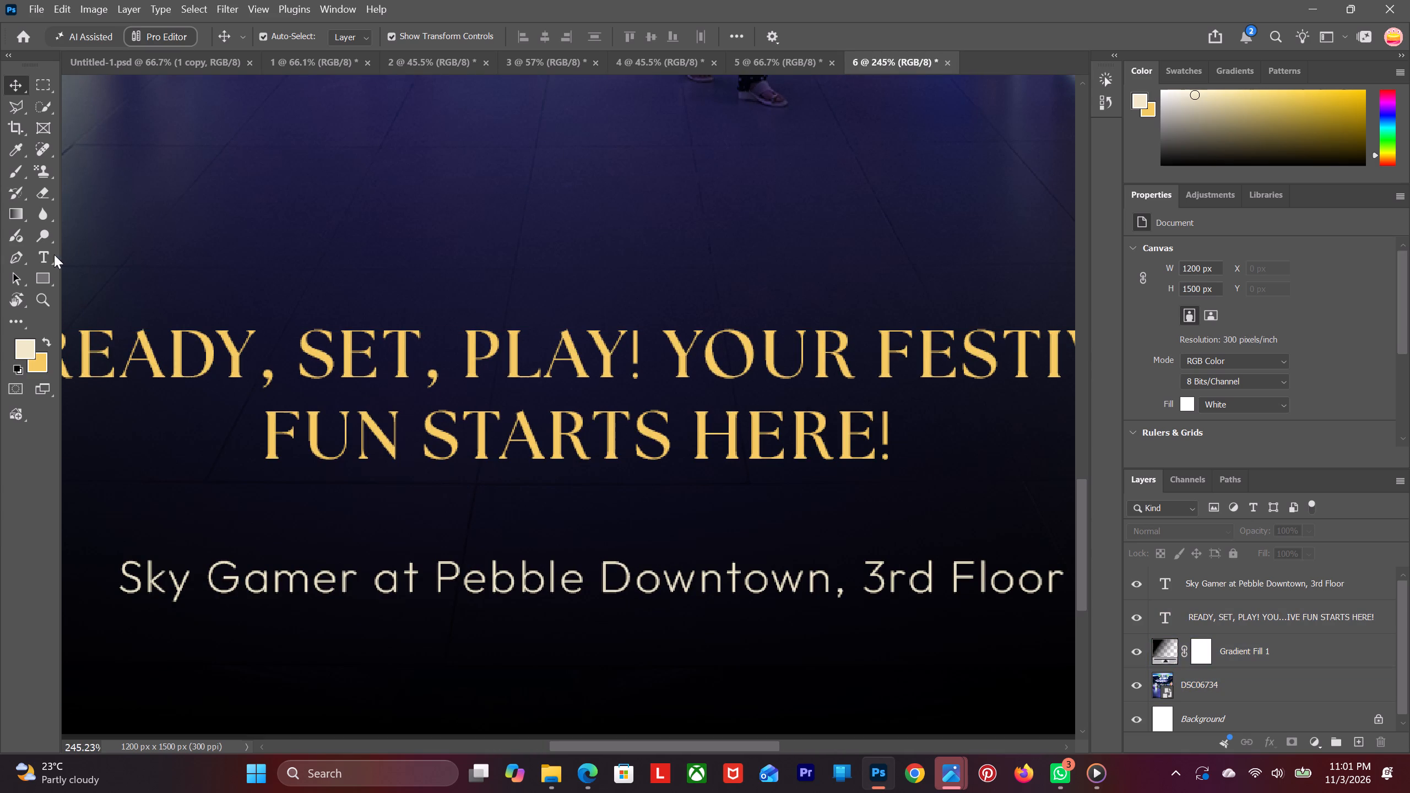
pyautogui.click(54, 254)
pyautogui.moveTo(628, 365); pyautogui.dragTo(647, 367)
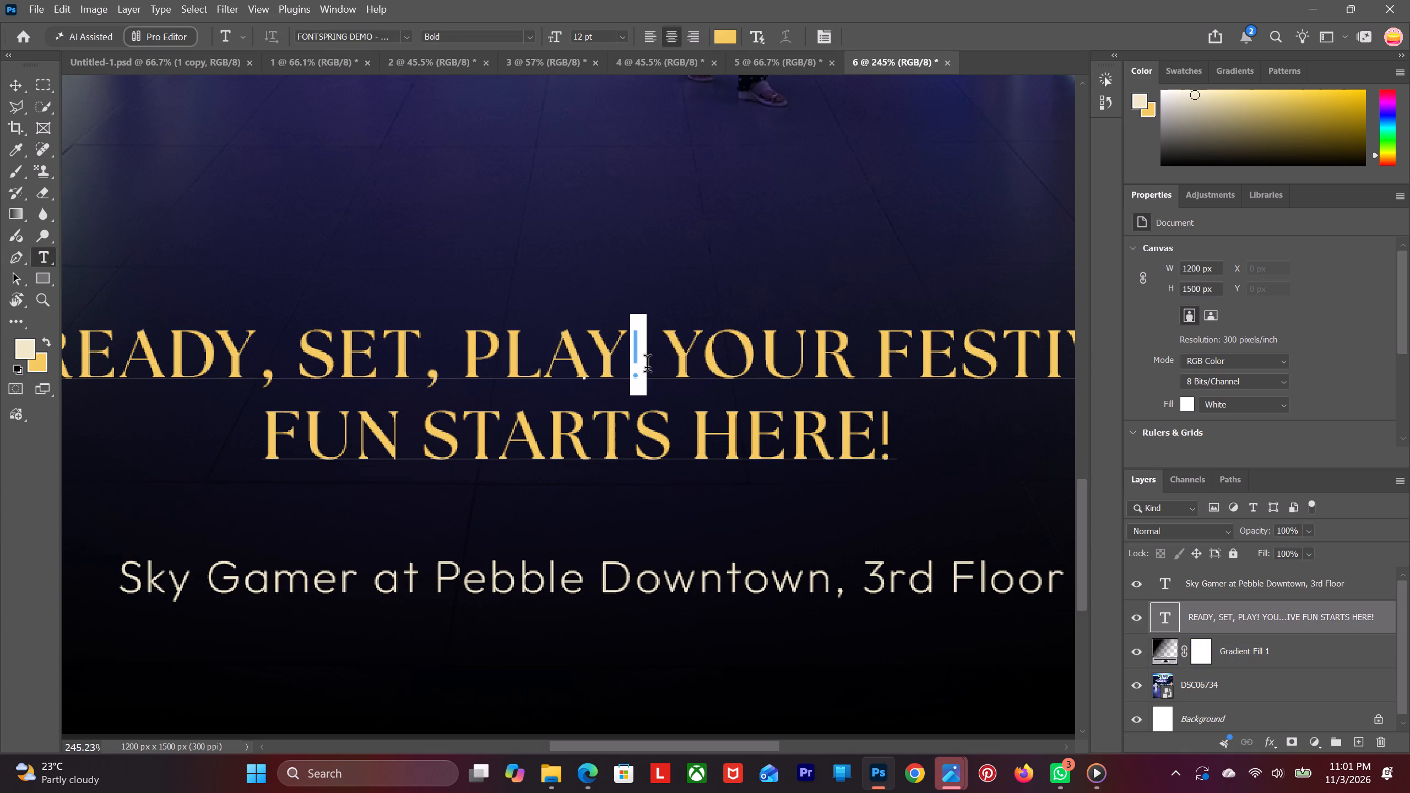
pyautogui.moveTo(647, 367); pyautogui.dragTo(648, 365)
pyautogui.click(490, 596)
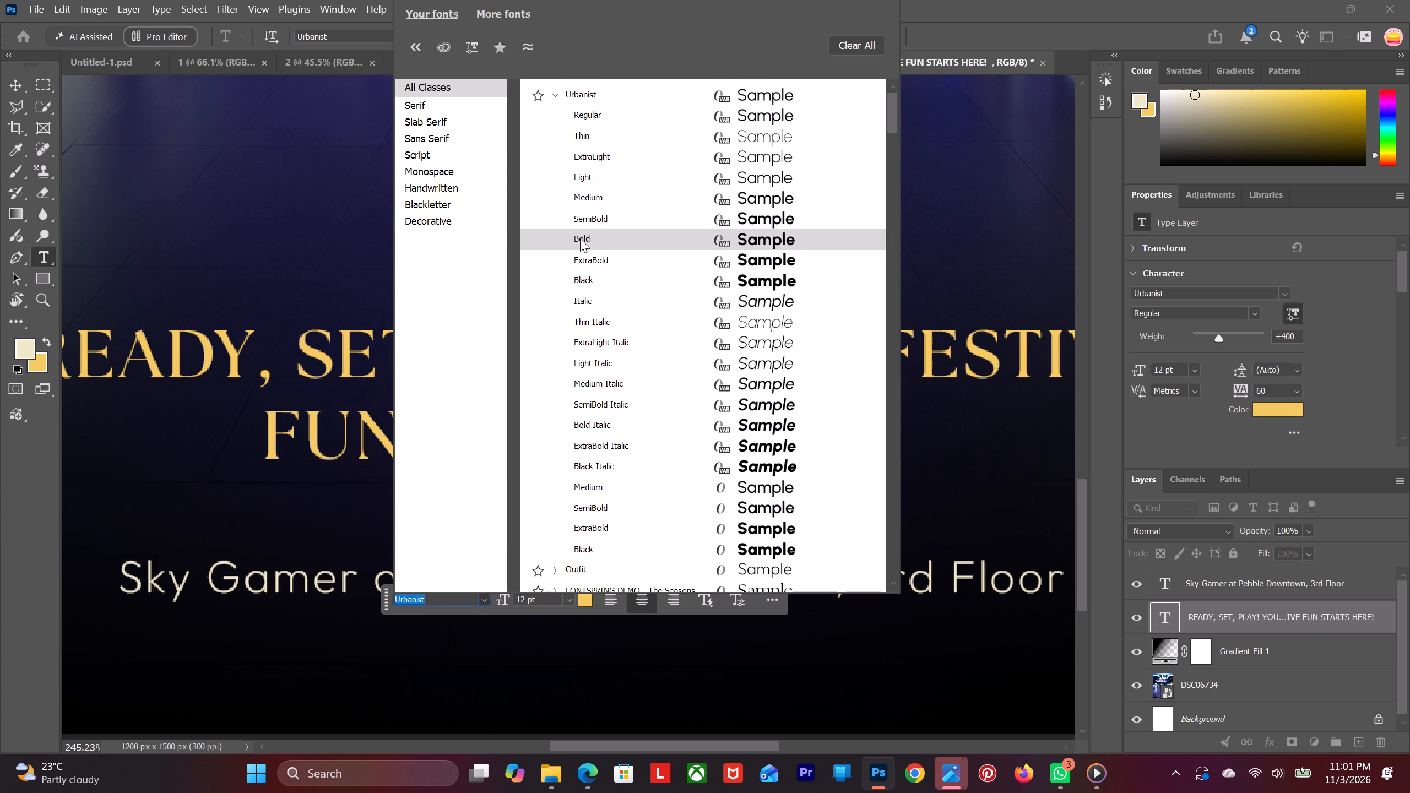
pyautogui.click(593, 244)
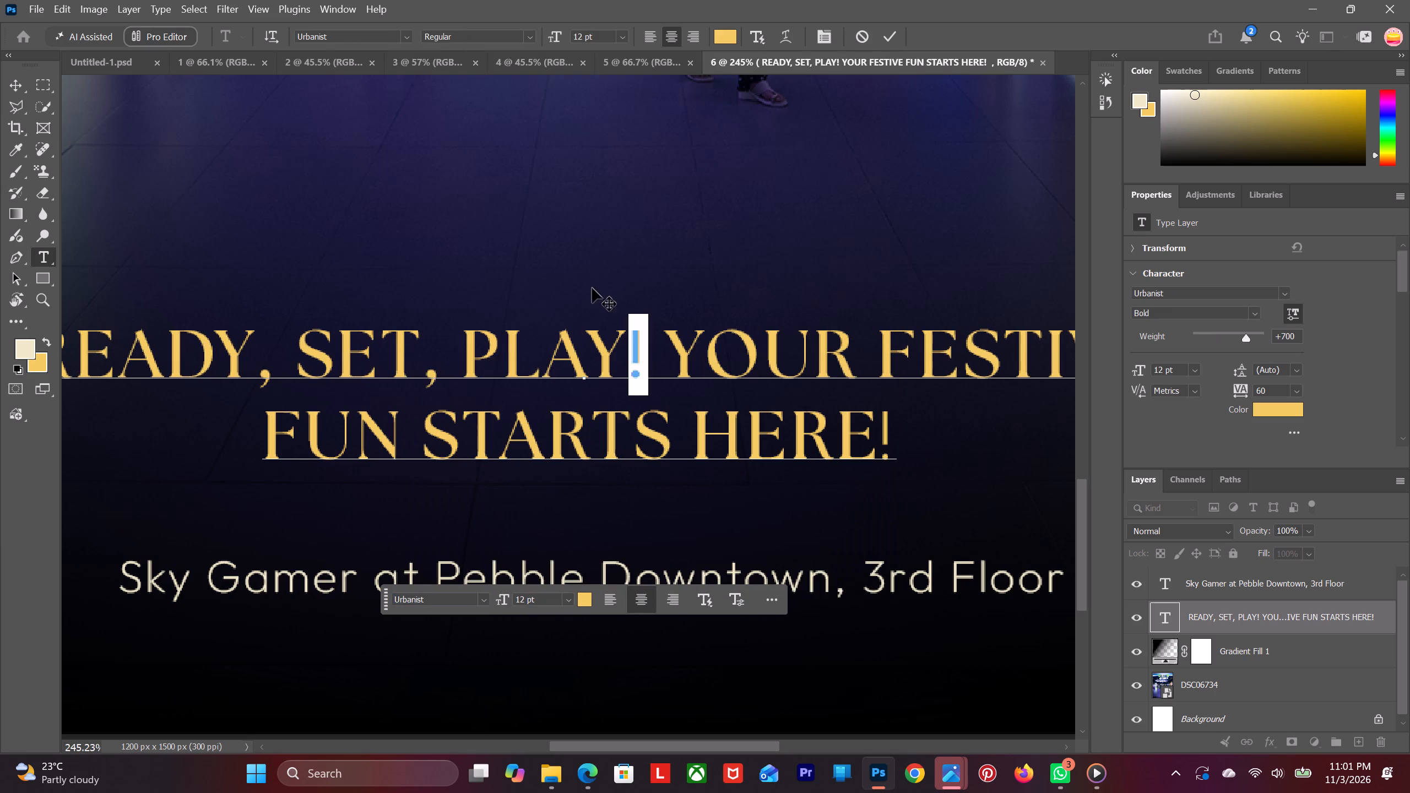
pyautogui.click(156, 498)
# Set the exclamation mark after "HERE" in the gold headline to Outfit Medium.
pyautogui.keyDown('alt'); pyautogui.scroll(-2, 182, 475); pyautogui.keyUp('alt')
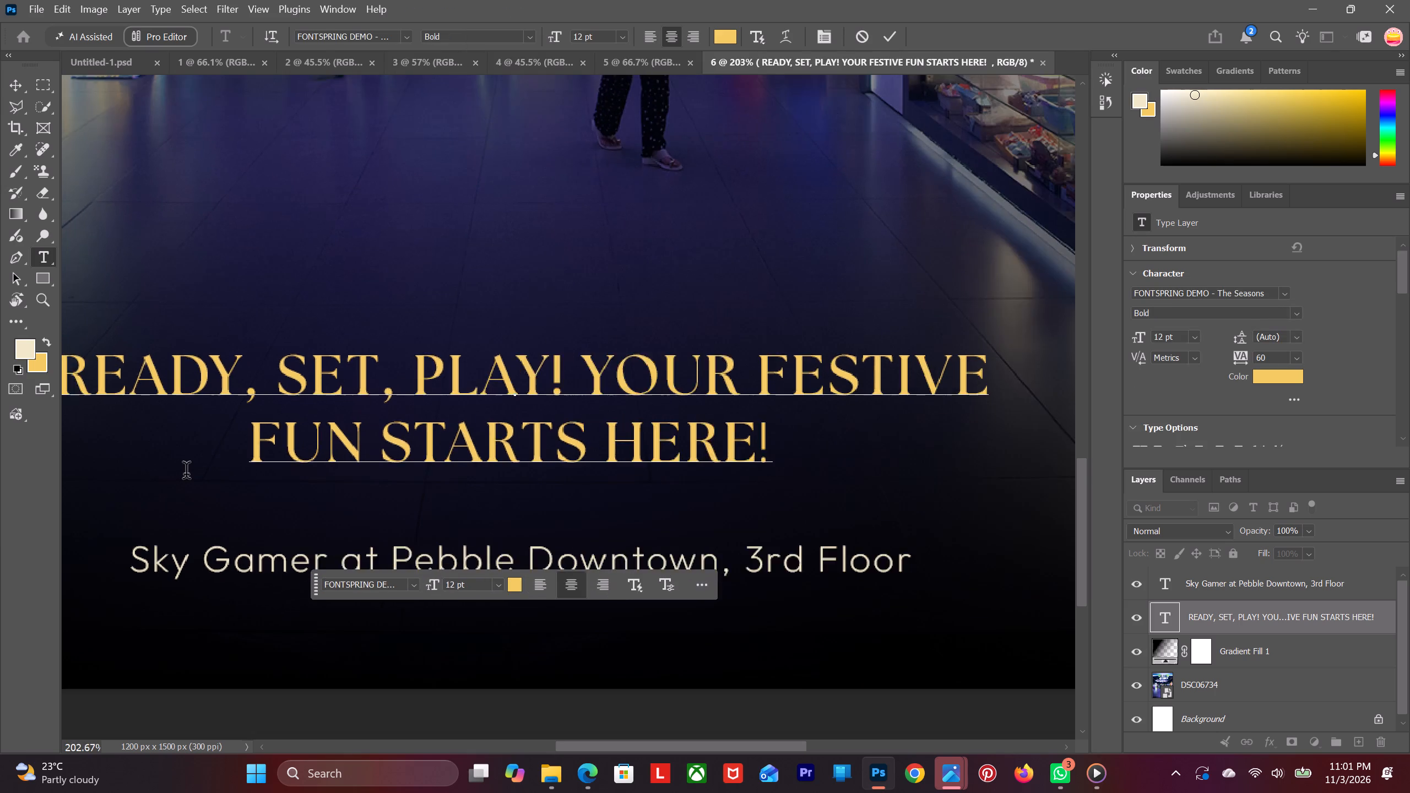
pyautogui.keyDown('alt'); pyautogui.scroll(-2, 186, 474); pyautogui.keyUp('alt')
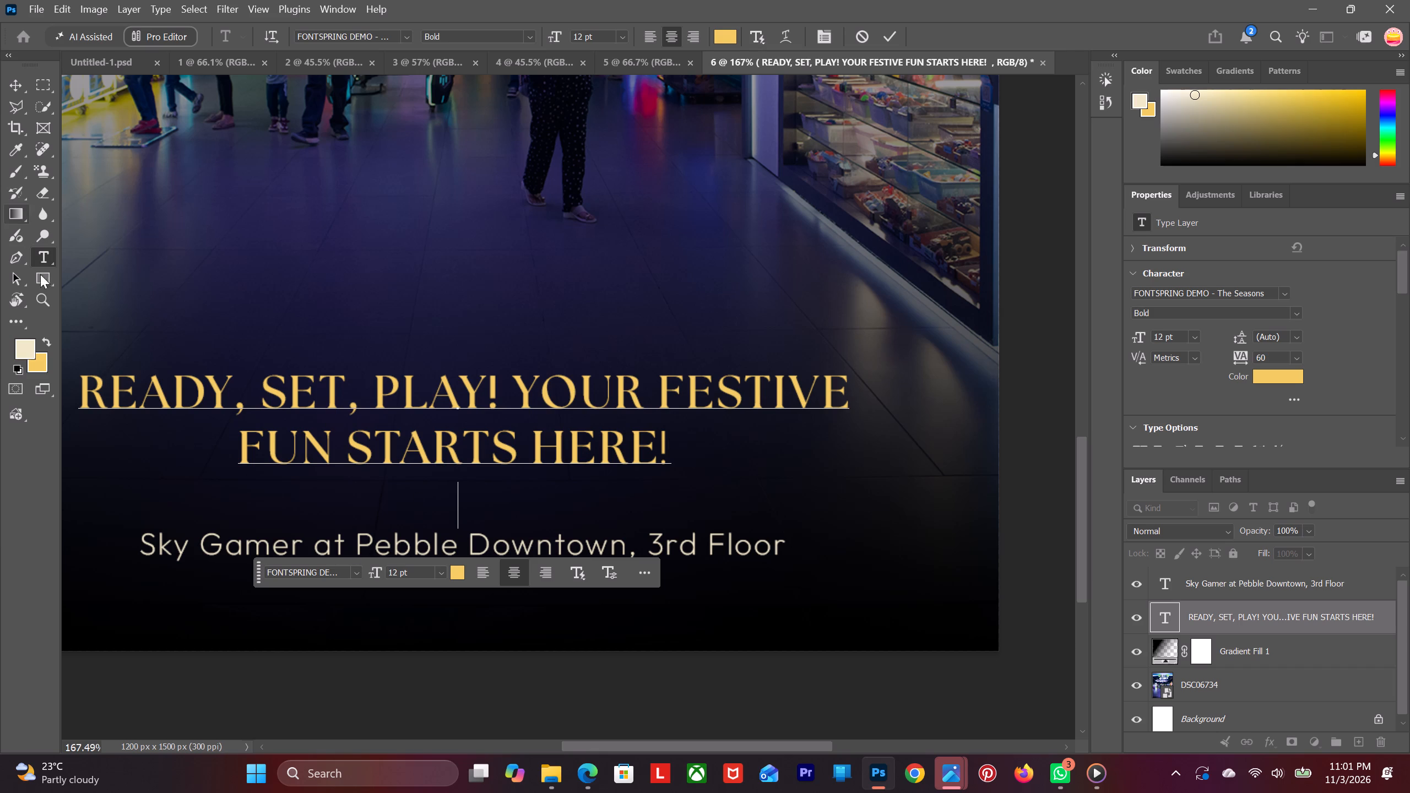
pyautogui.click(49, 260)
pyautogui.moveTo(660, 457); pyautogui.dragTo(692, 462)
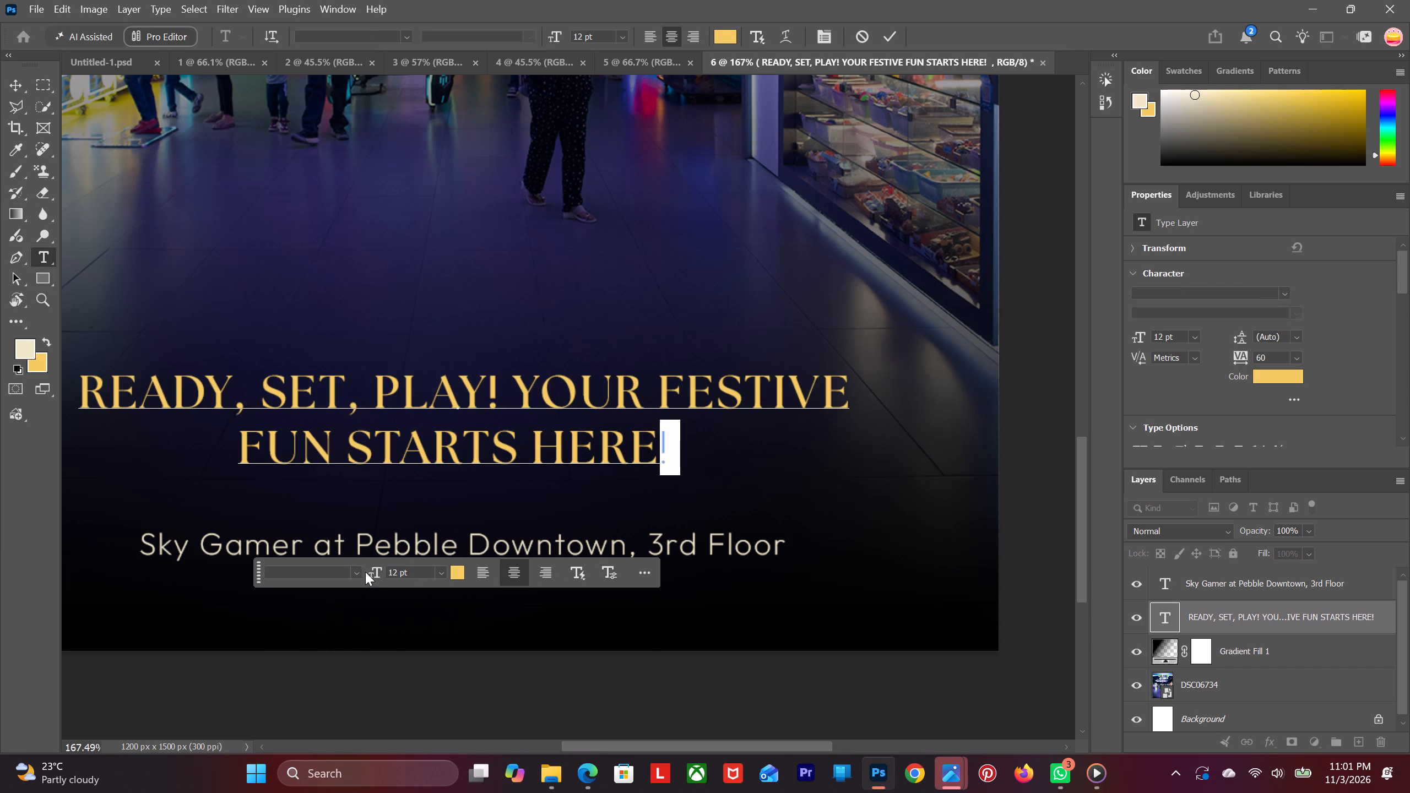
pyautogui.click(357, 573)
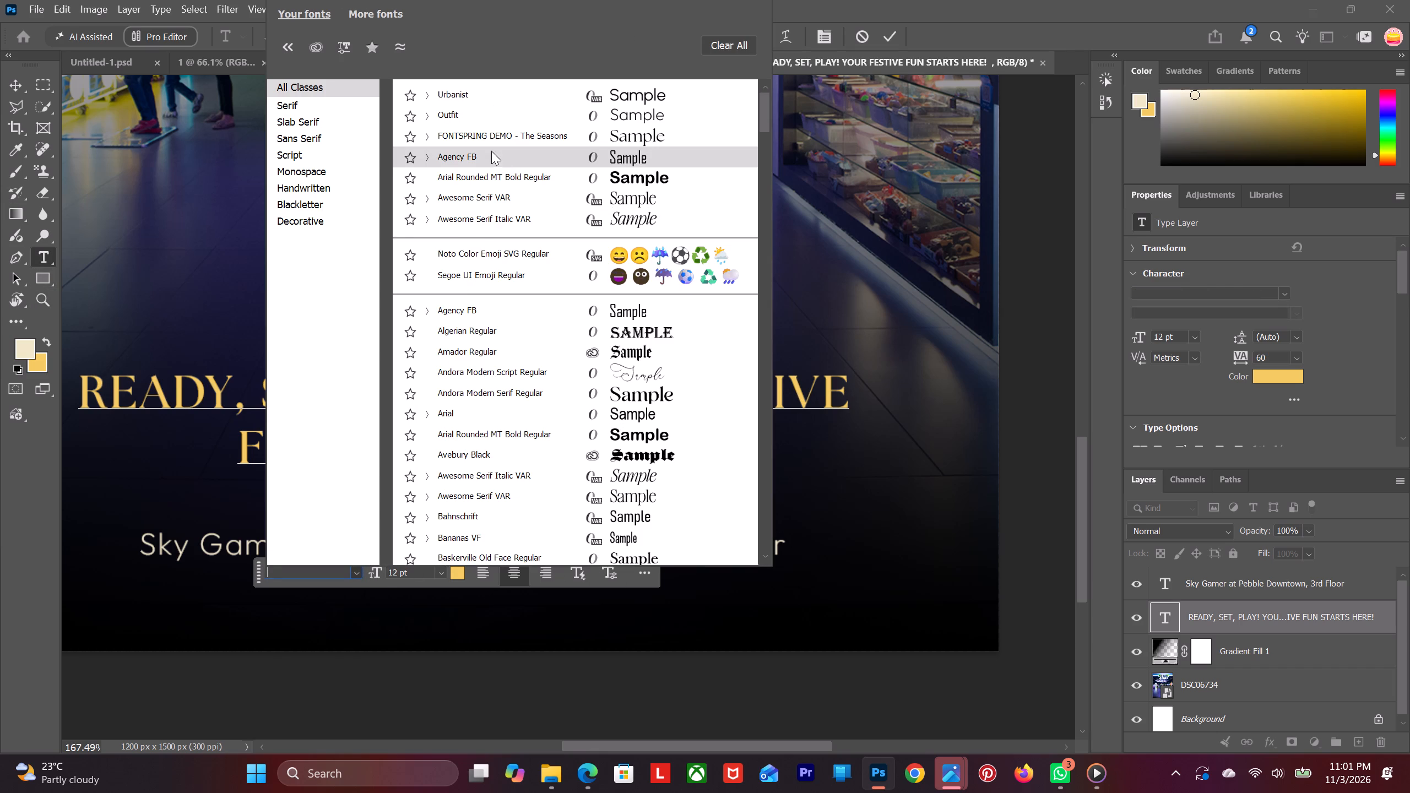
pyautogui.scroll(1, 481, 131)
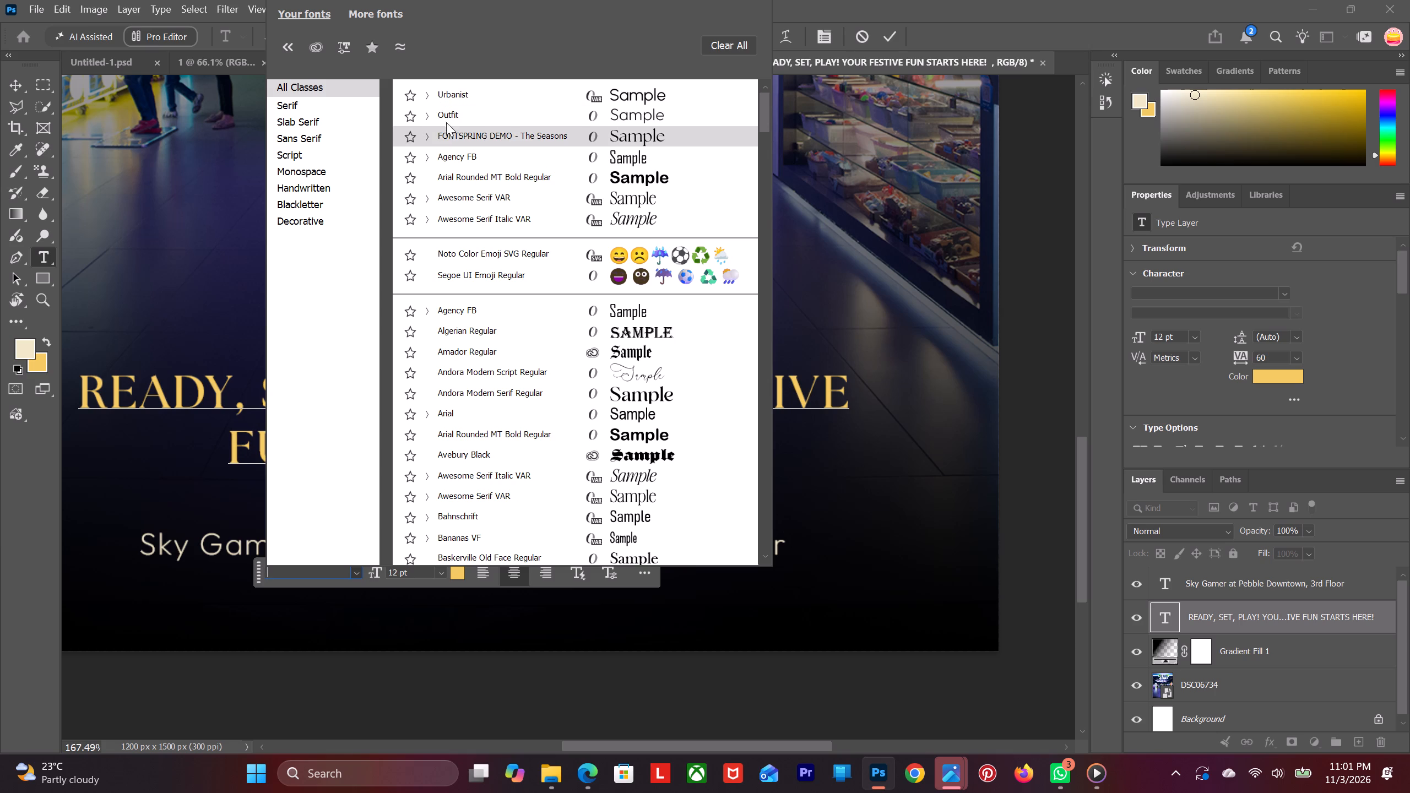
pyautogui.click(443, 116)
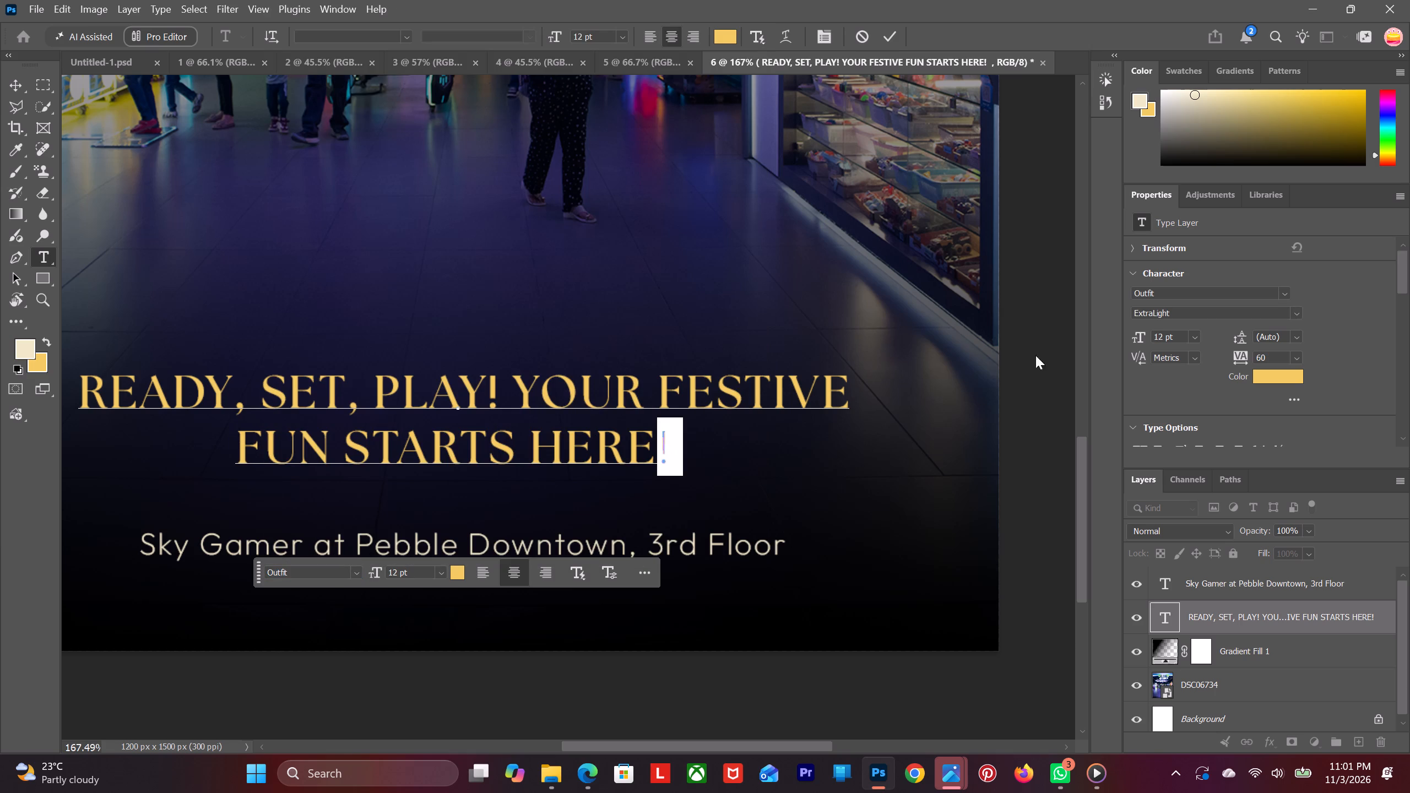
pyautogui.click(1294, 316)
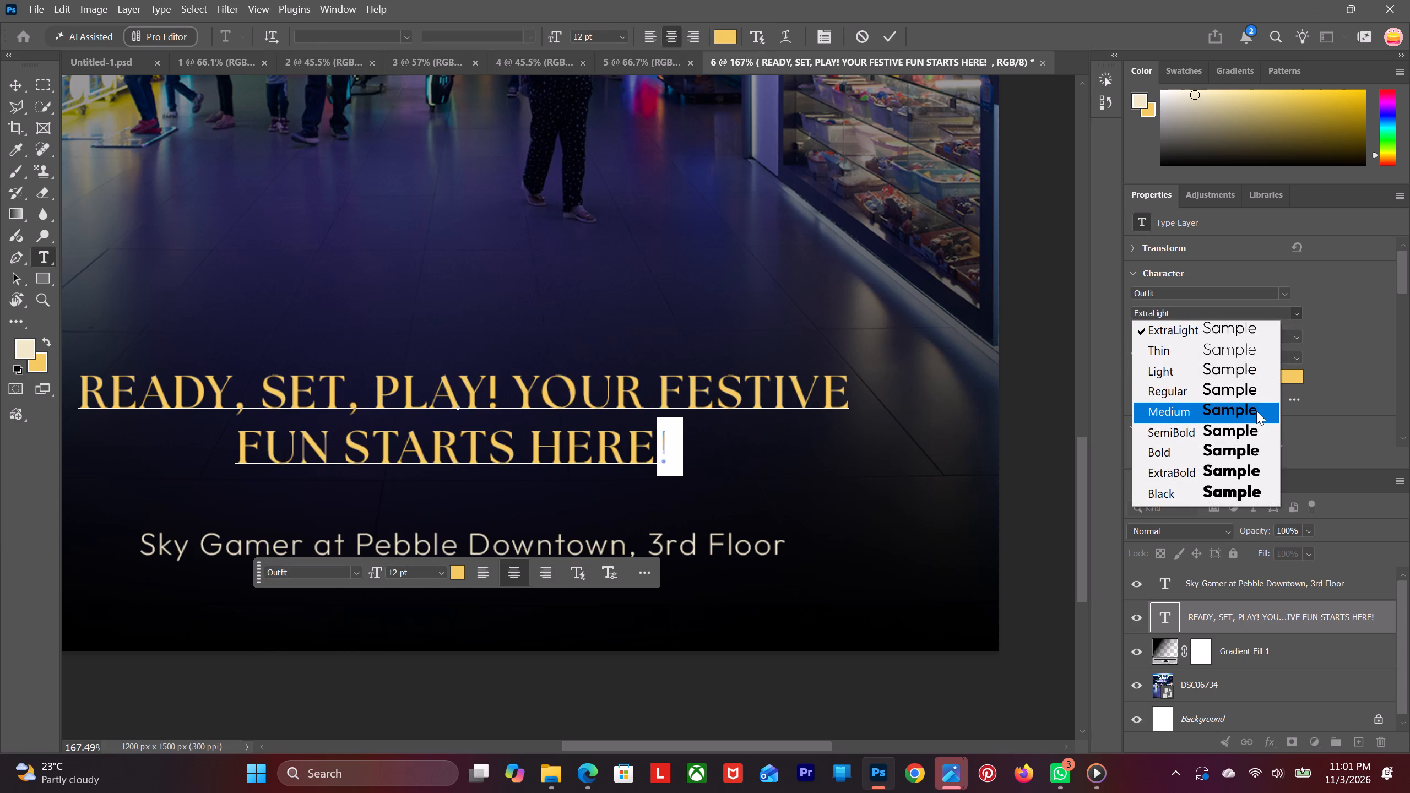
pyautogui.click(1256, 411)
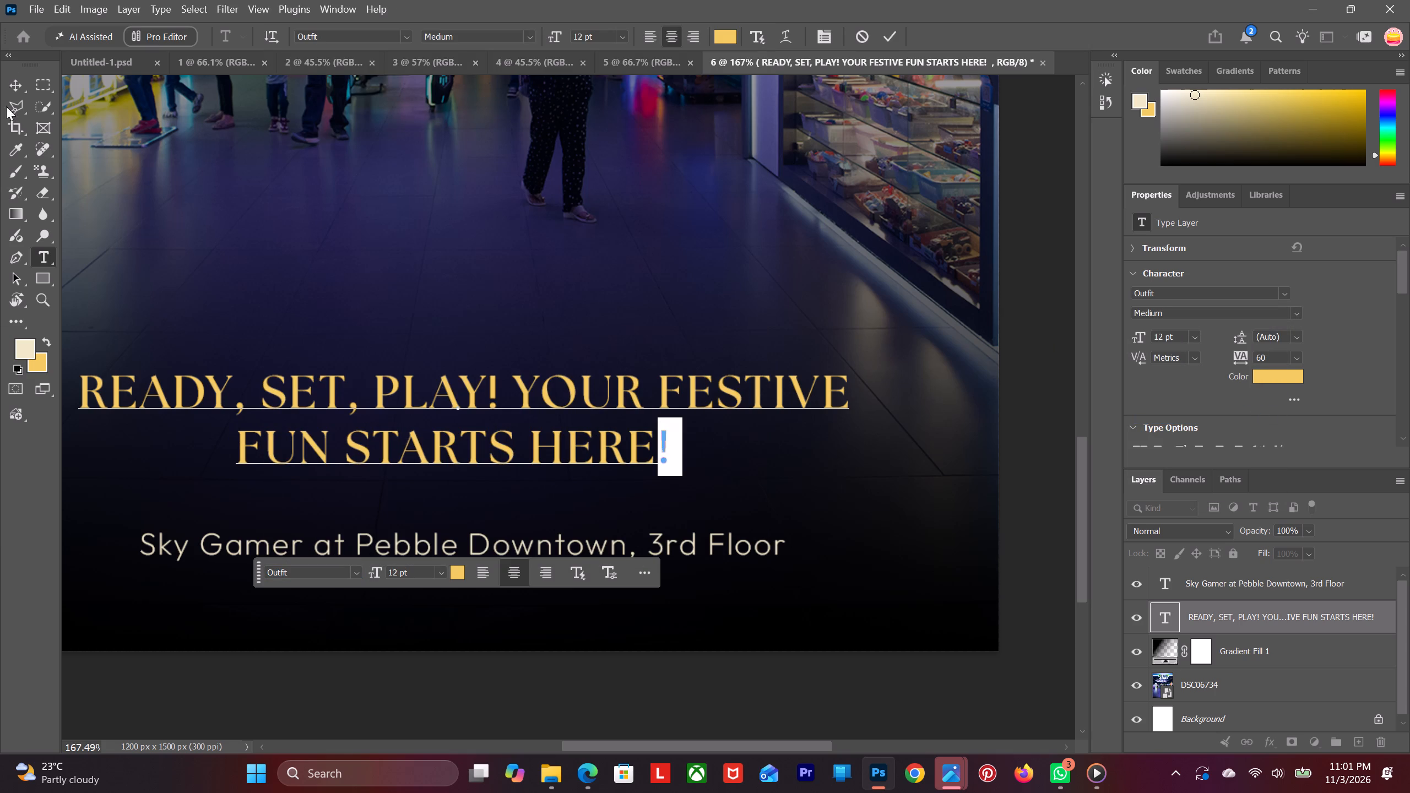
pyautogui.click(10, 85)
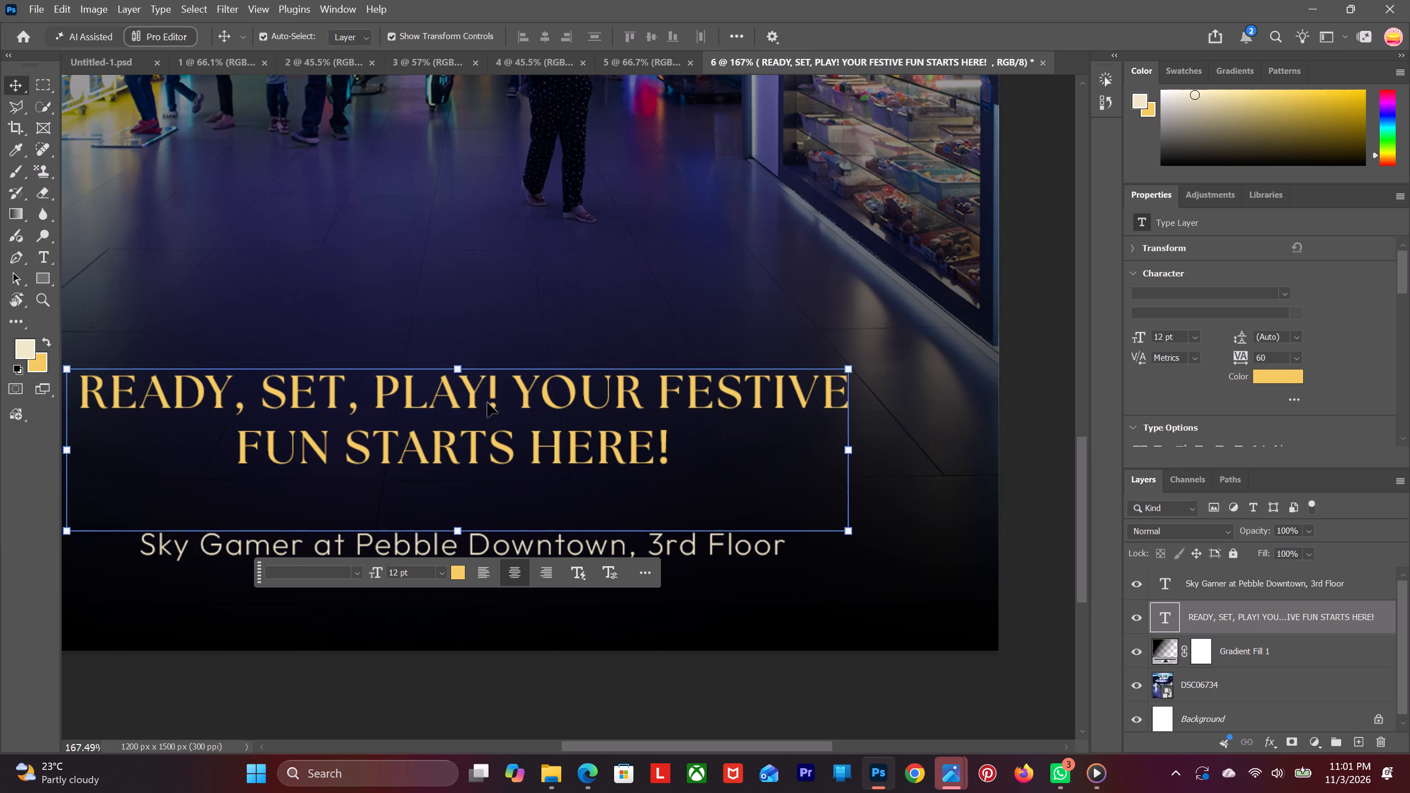
# Set the exclamation mark after "PLAY" in the gold headline to Outfit Medium.
pyautogui.doubleClick(495, 394)
pyautogui.click(495, 394)
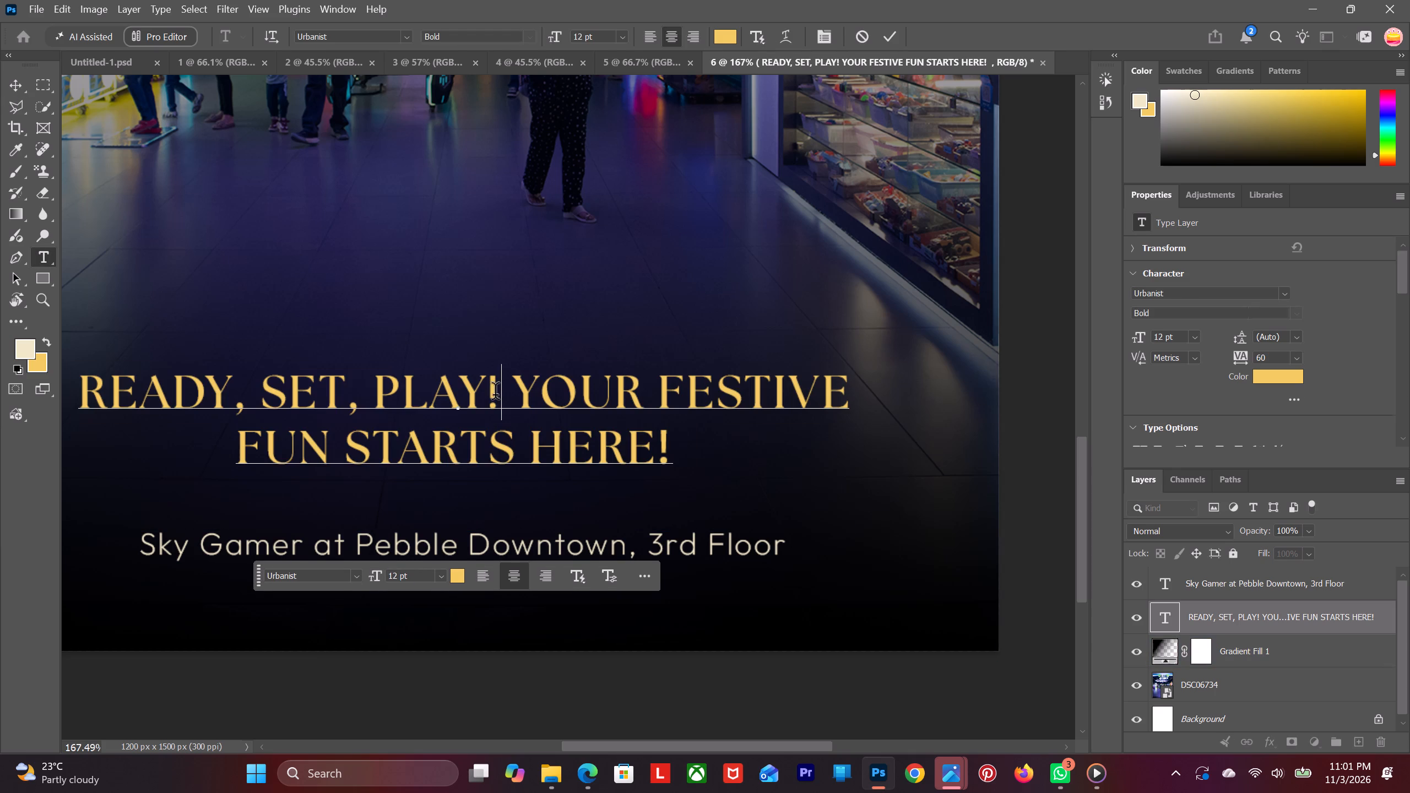
pyautogui.moveTo(496, 394); pyautogui.dragTo(491, 393)
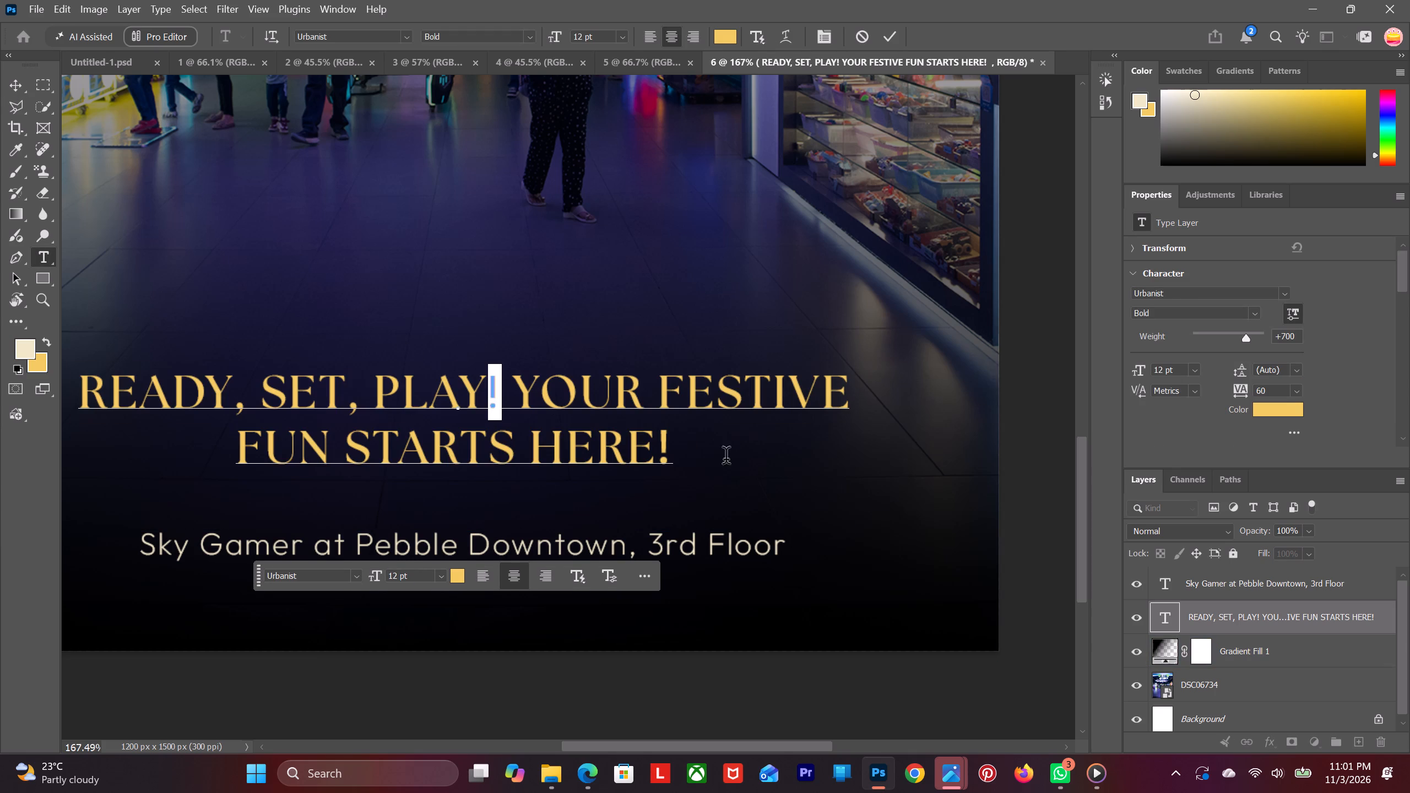
pyautogui.click(1254, 316)
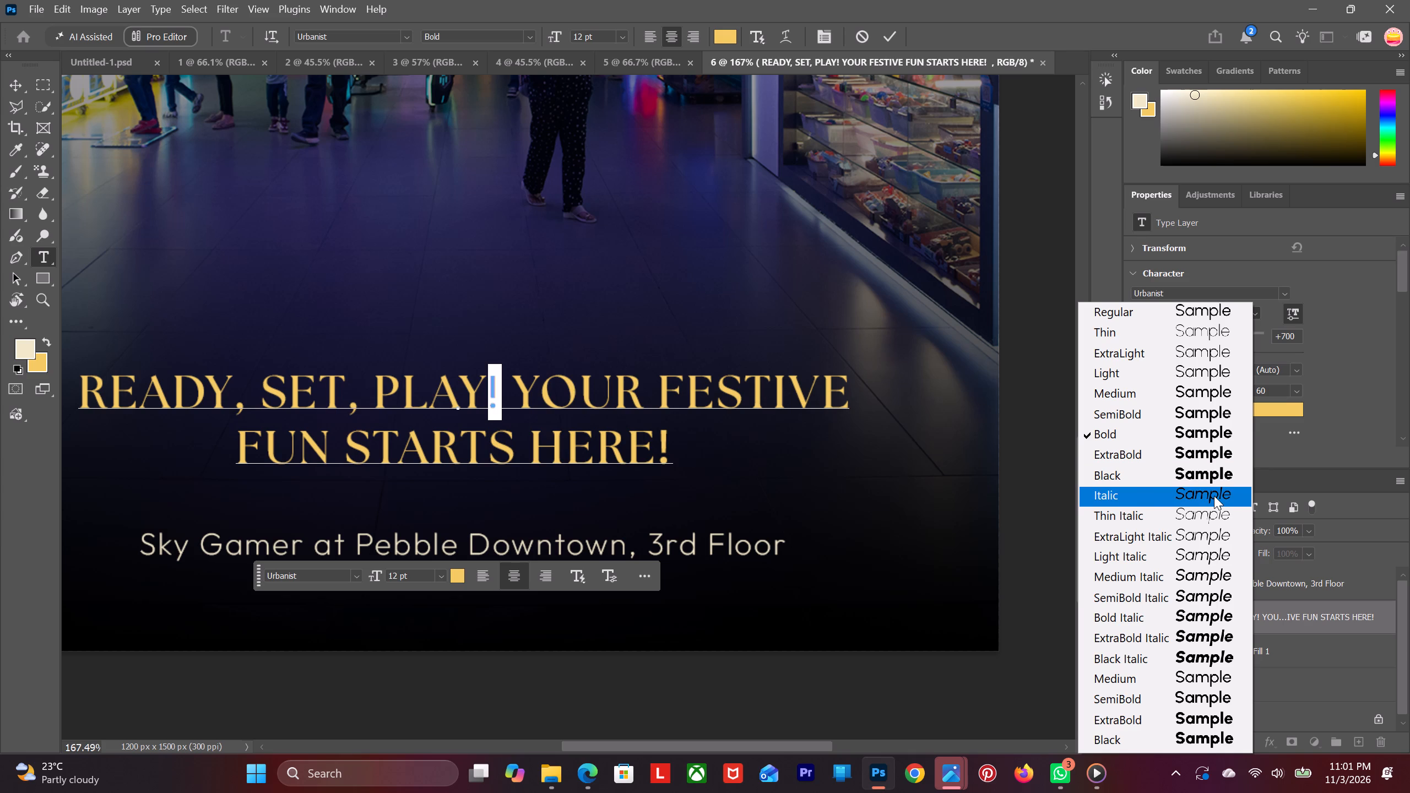
pyautogui.click(1279, 289)
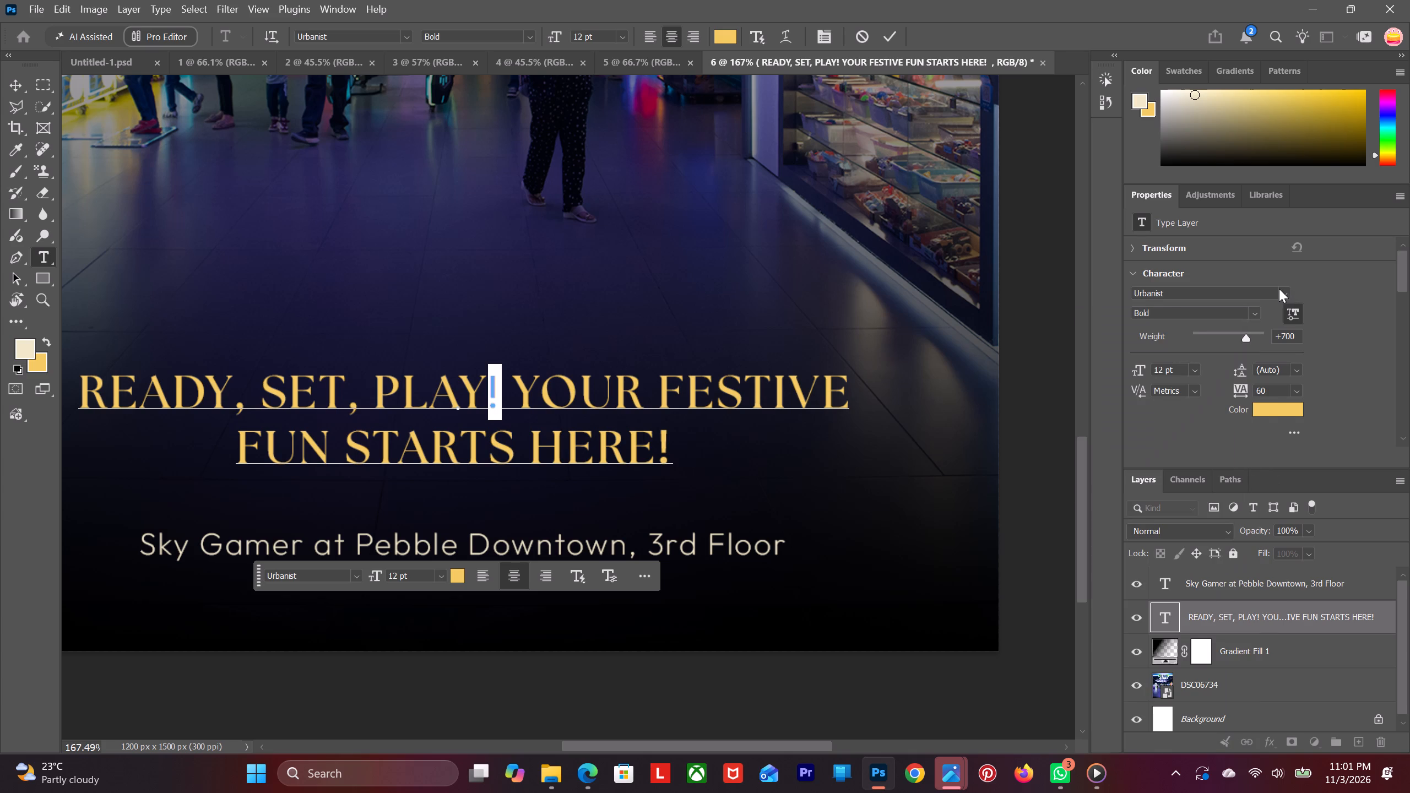
pyautogui.moveTo(1254, 296); pyautogui.dragTo(1127, 295)
pyautogui.moveTo(661, 455); pyautogui.dragTo(671, 453)
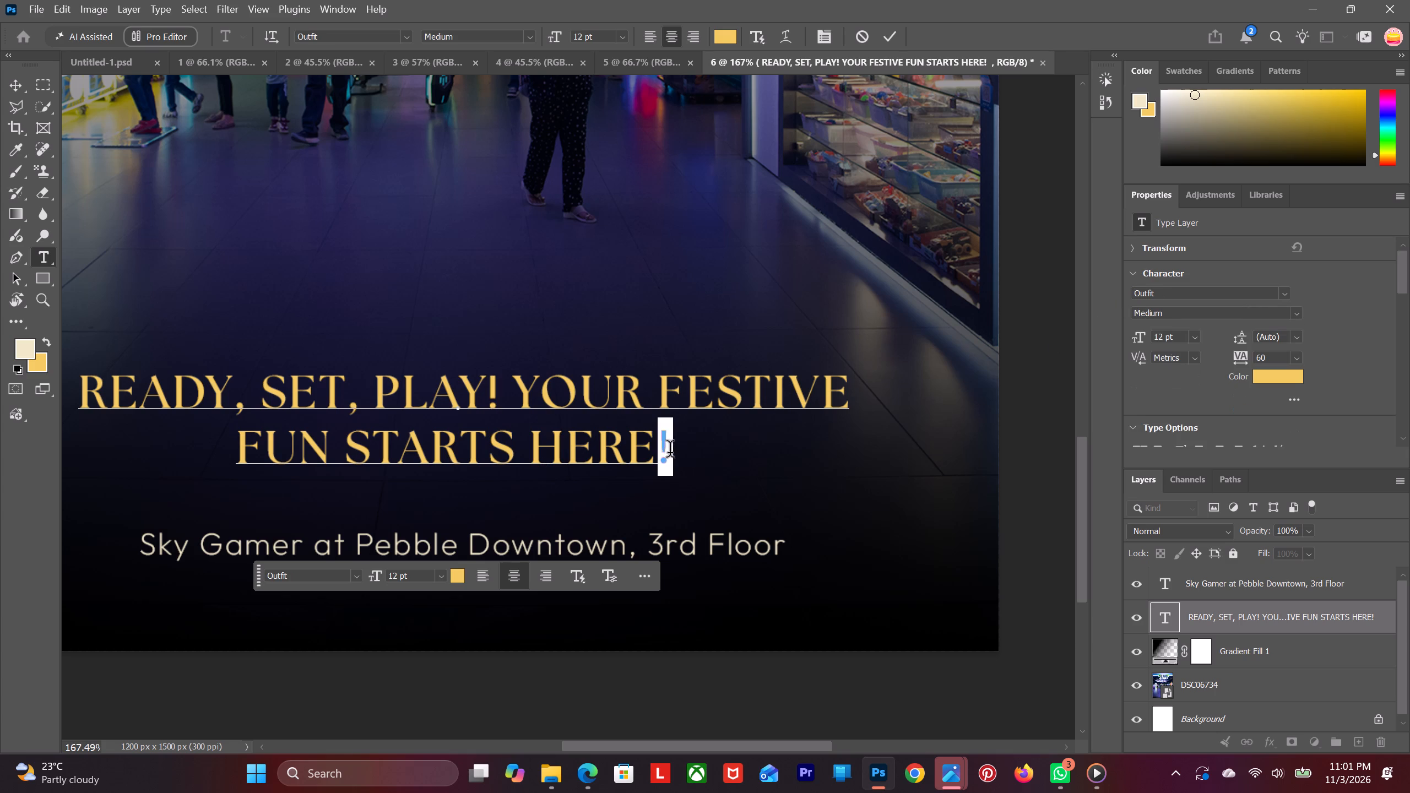
pyautogui.moveTo(484, 393); pyautogui.dragTo(502, 397)
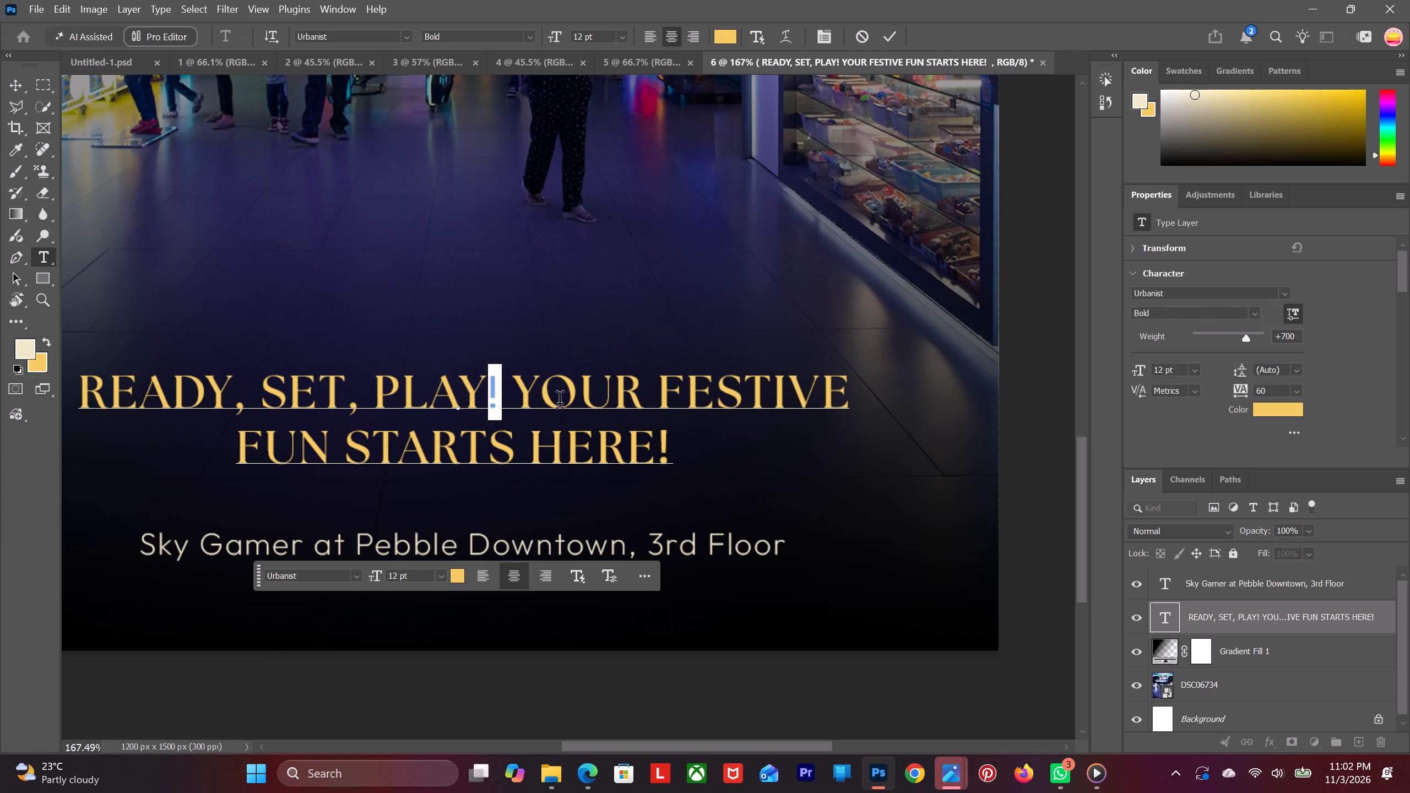
pyautogui.click(356, 571)
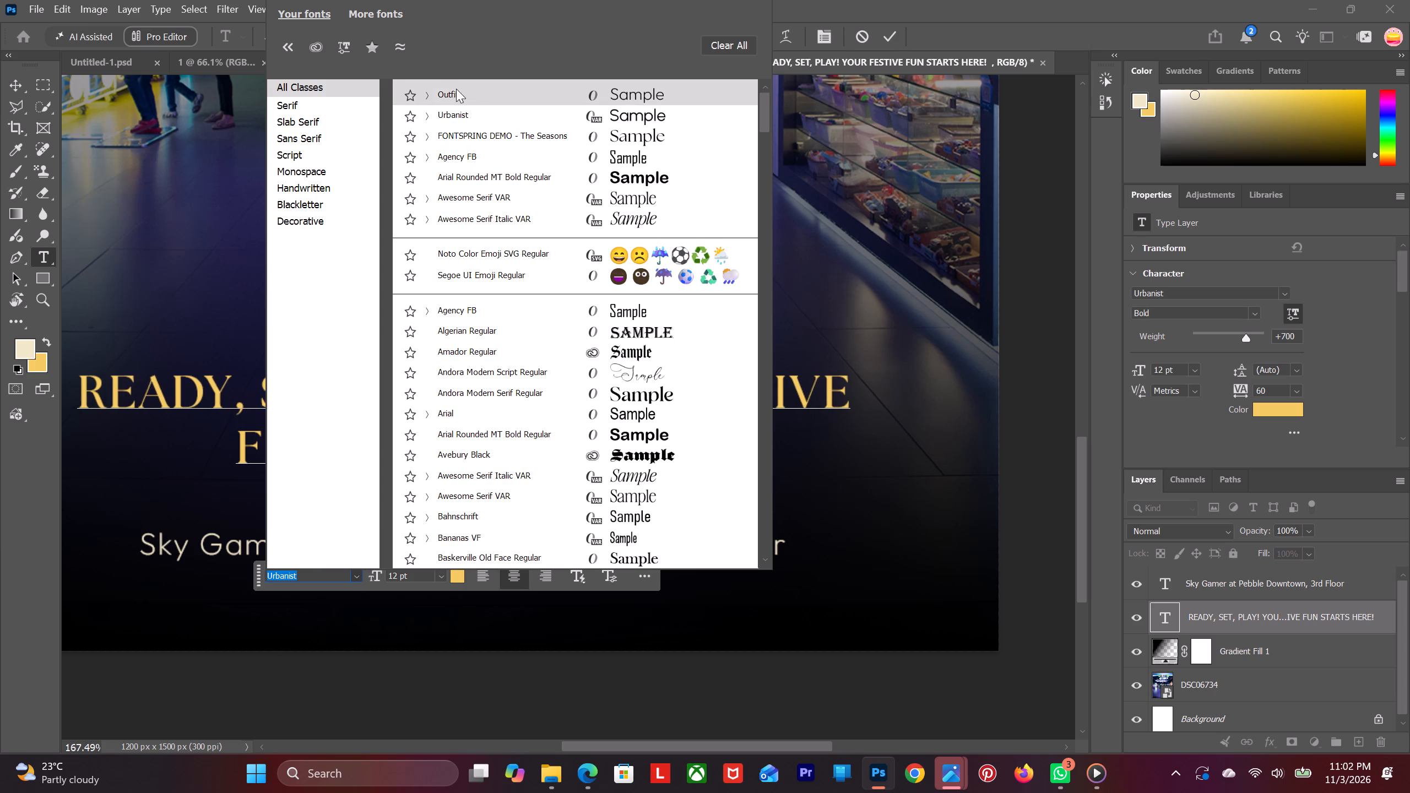
pyautogui.click(424, 91)
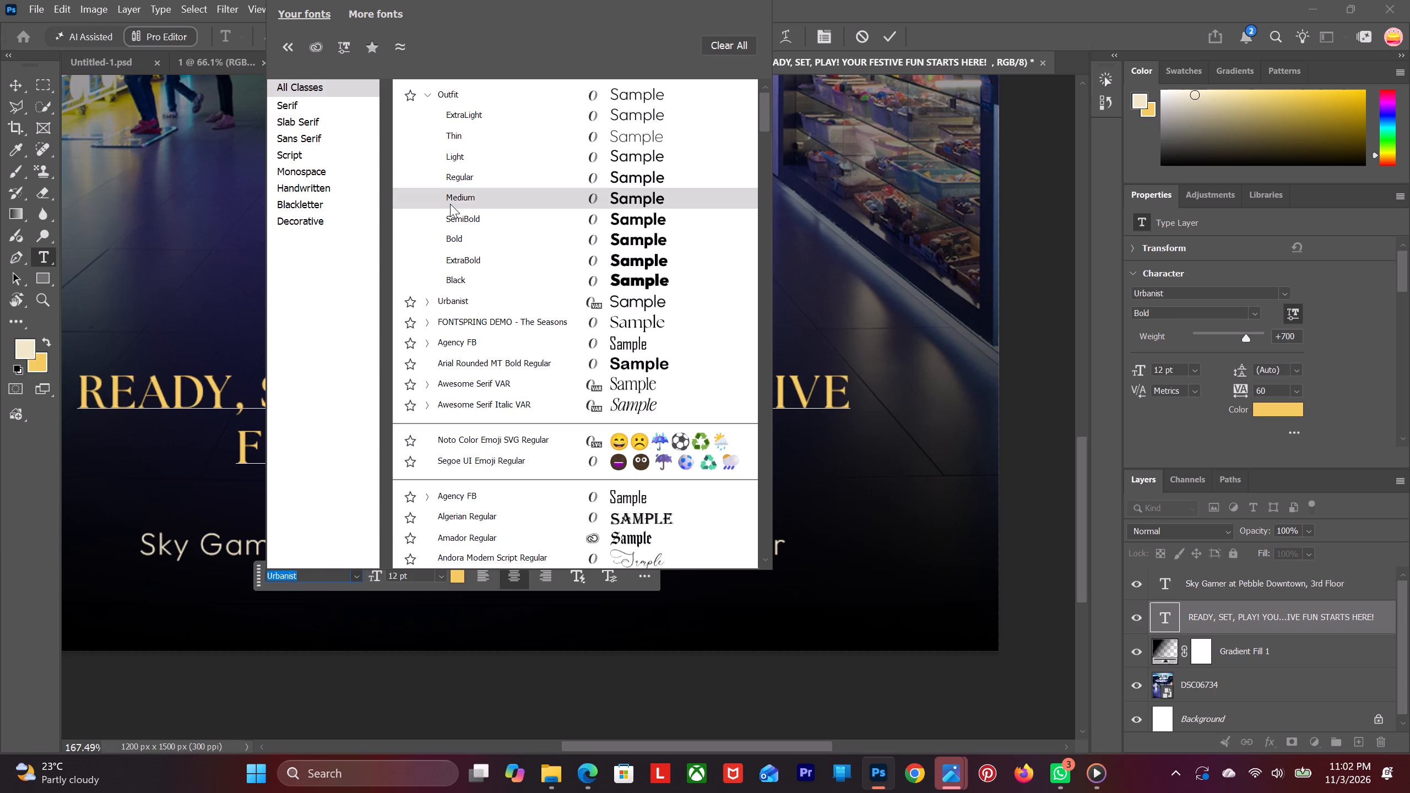
pyautogui.click(450, 204)
pyautogui.click(7, 83)
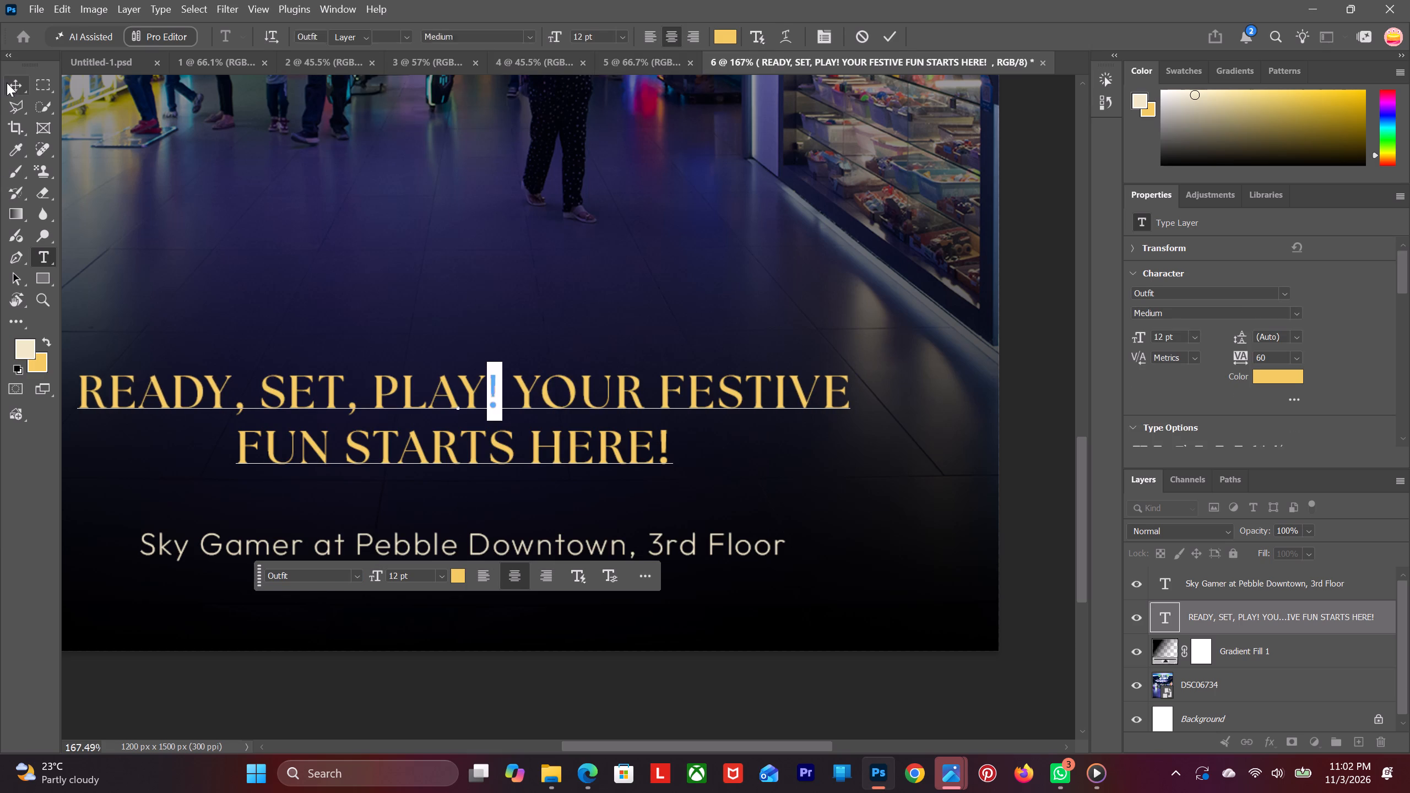
# Move the gold headline and the location line slightly lower, closer to the bottom edge of the creative.
pyautogui.scroll(-5, 358, 296)
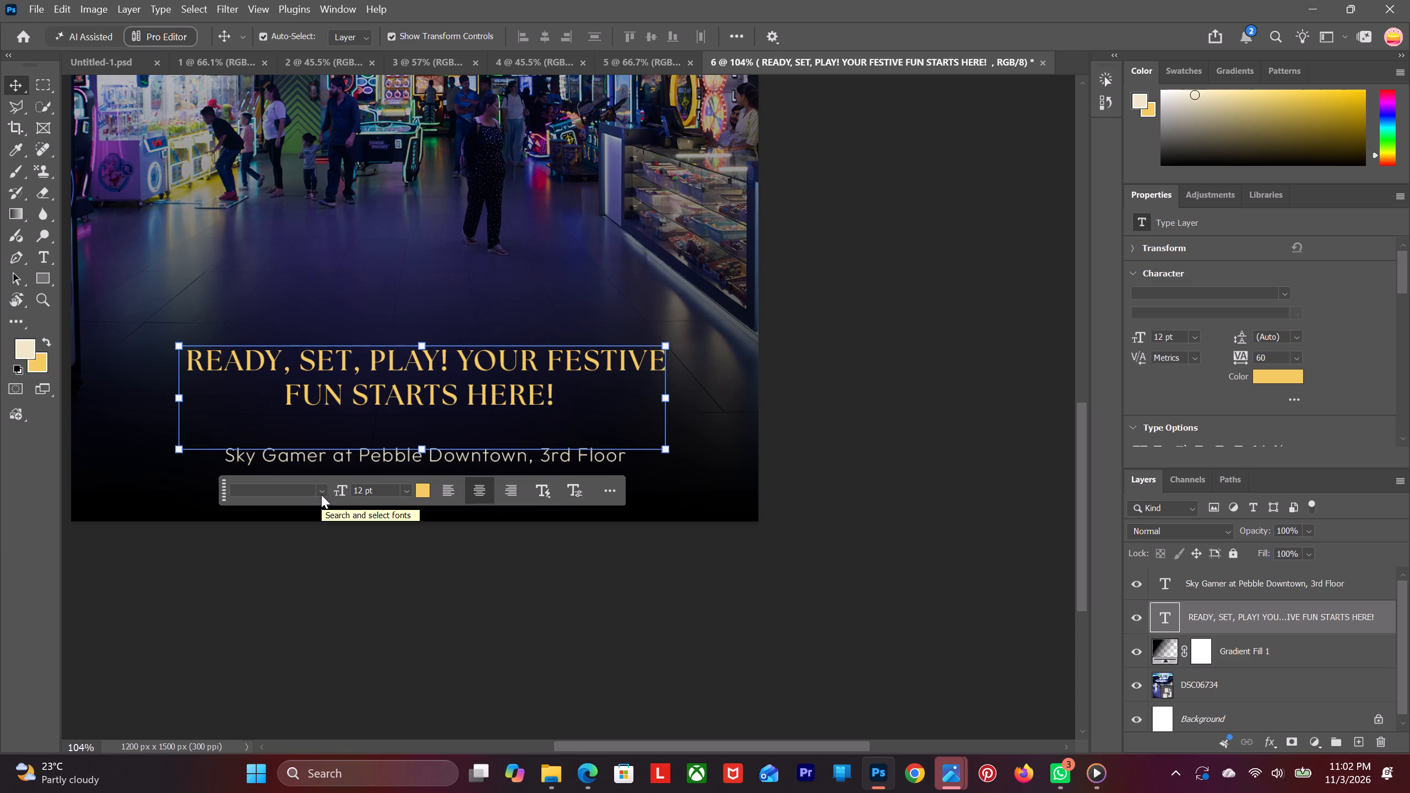
pyautogui.click(878, 601)
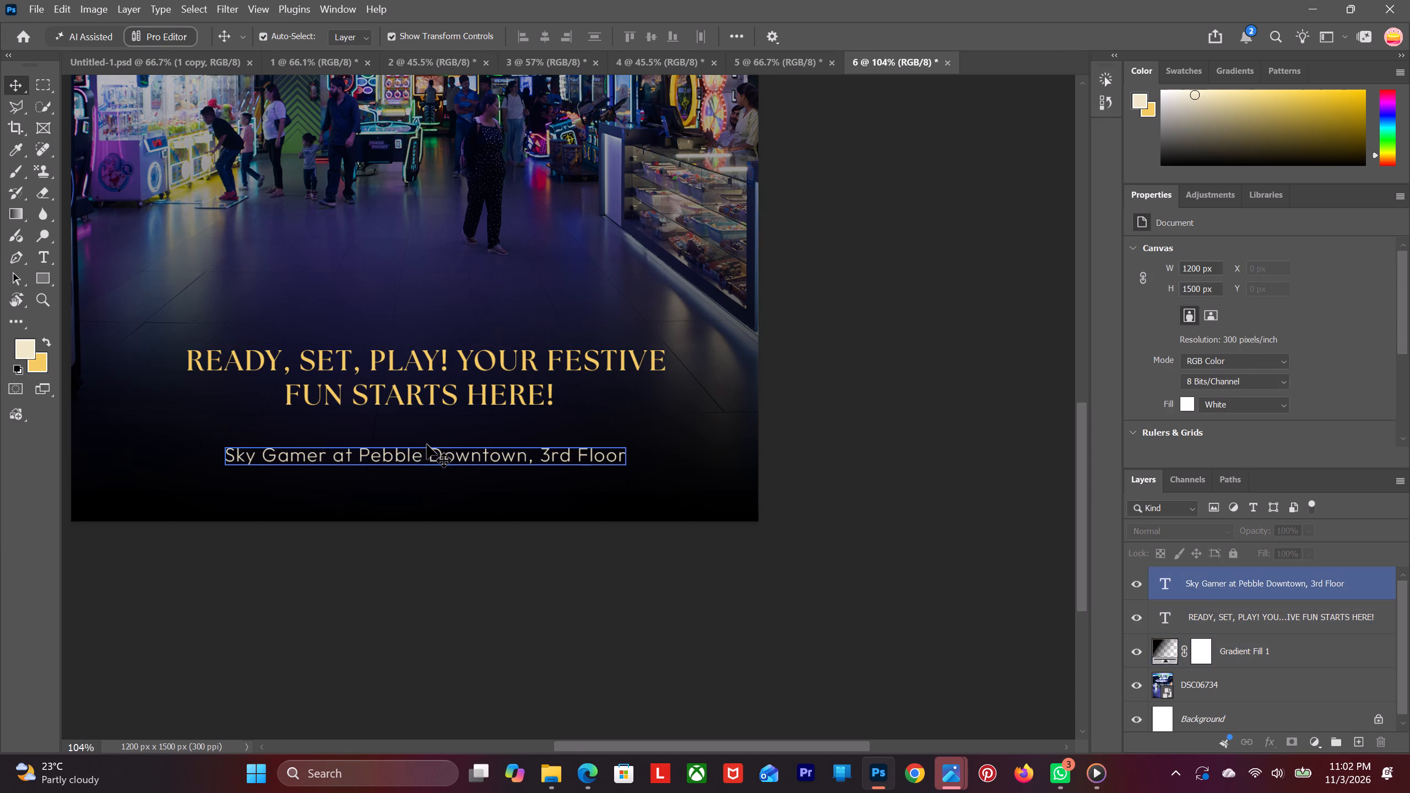
pyautogui.keyDown('alt'); pyautogui.scroll(-3, 378, 450); pyautogui.keyUp('alt')
pyautogui.scroll(5, 383, 464)
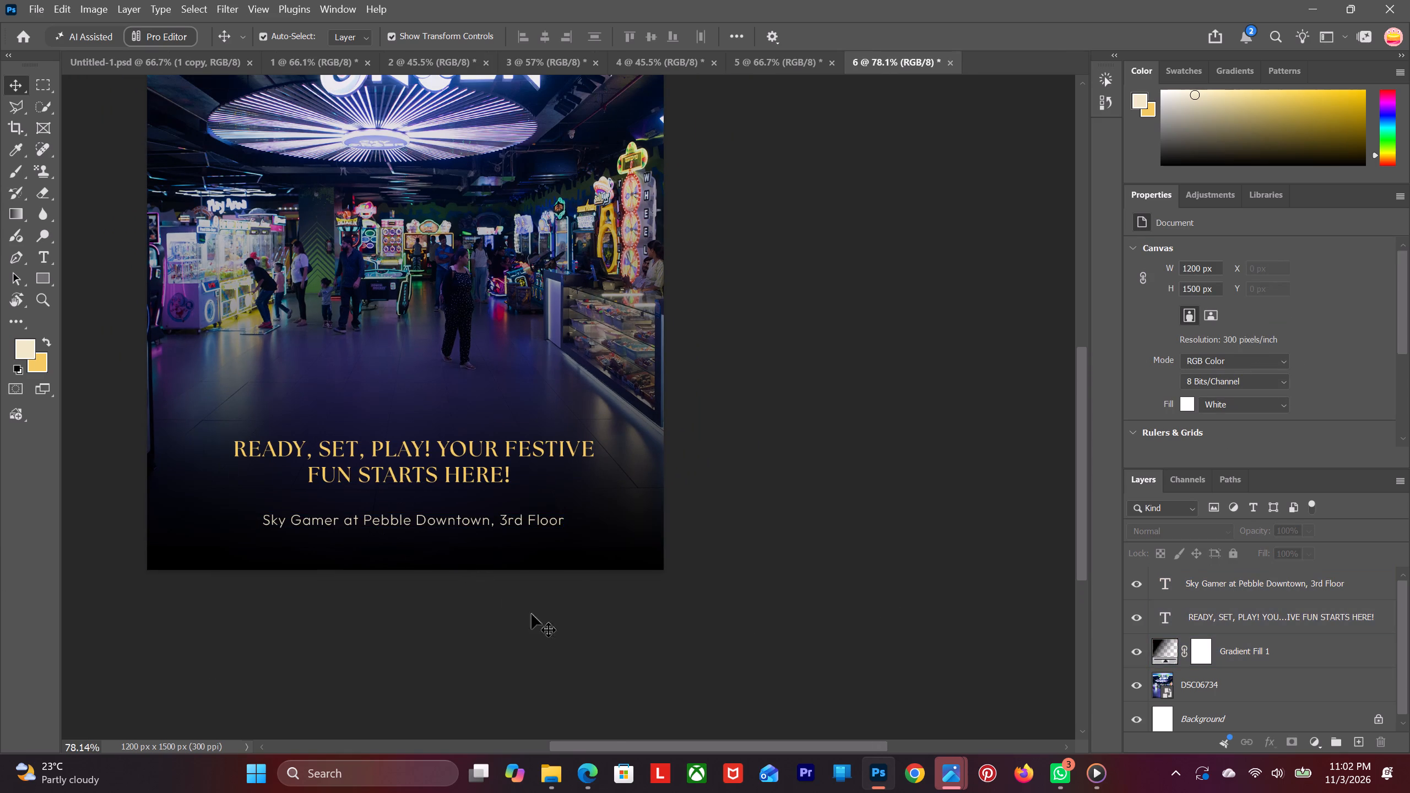
pyautogui.moveTo(604, 744); pyautogui.dragTo(577, 737)
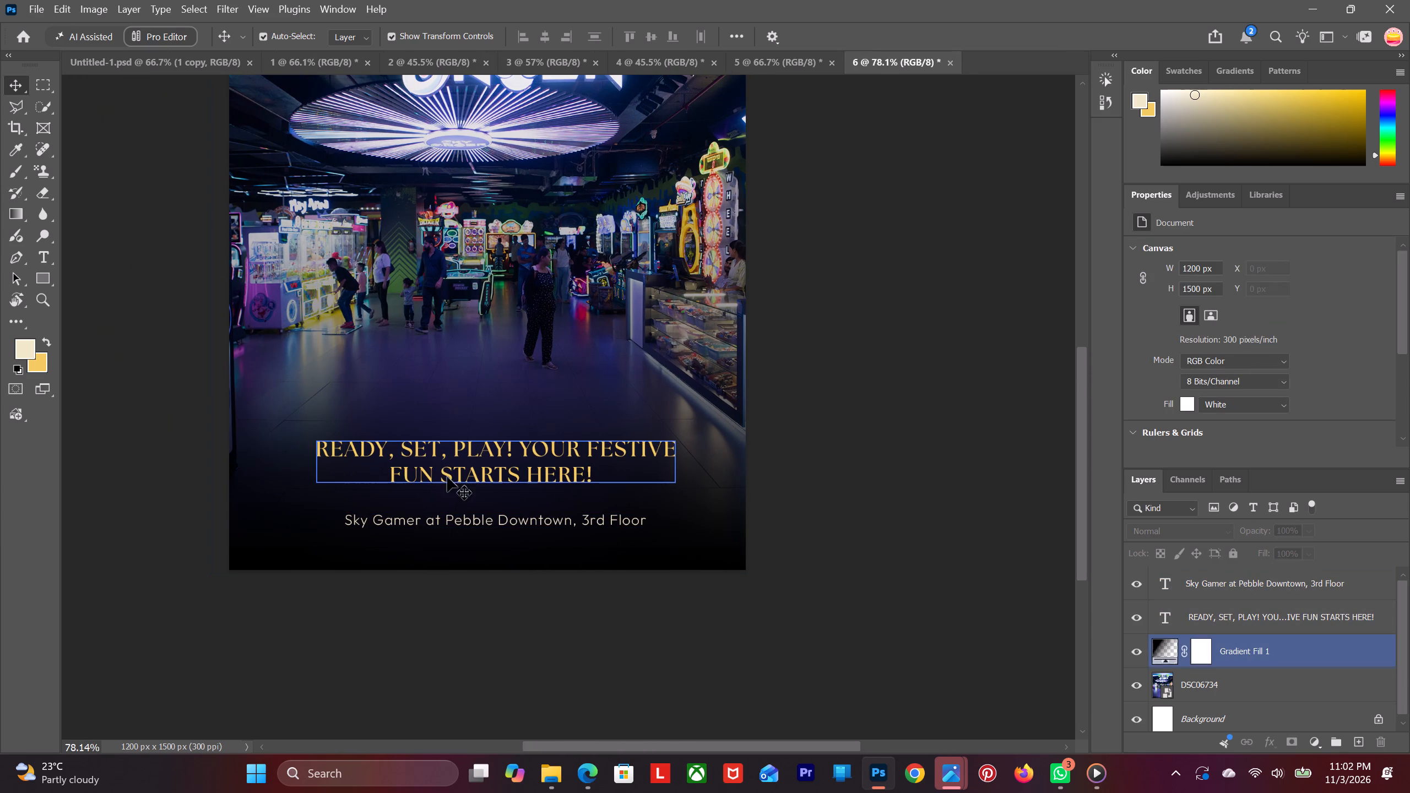
pyautogui.moveTo(450, 474); pyautogui.dragTo(450, 490)
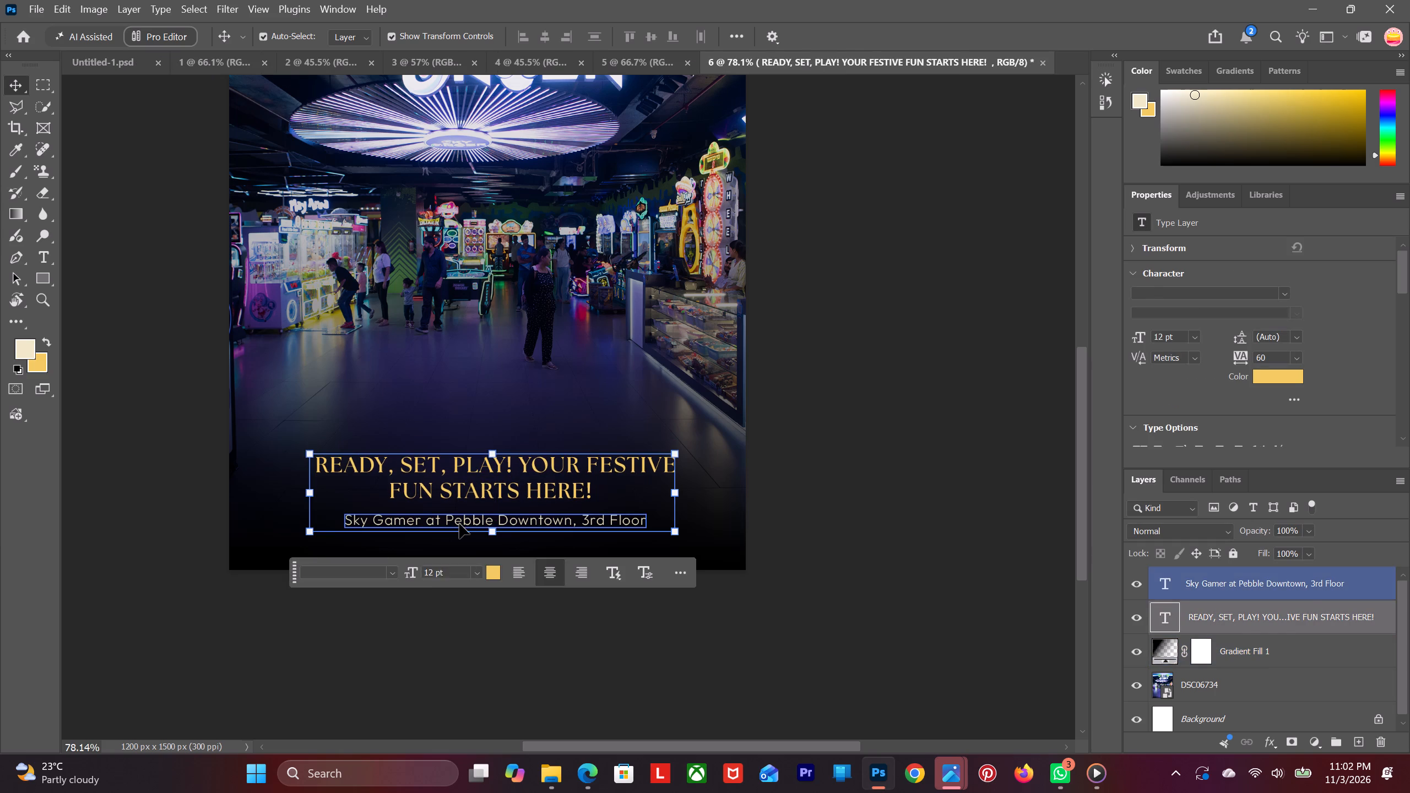
pyautogui.moveTo(459, 524); pyautogui.dragTo(460, 539)
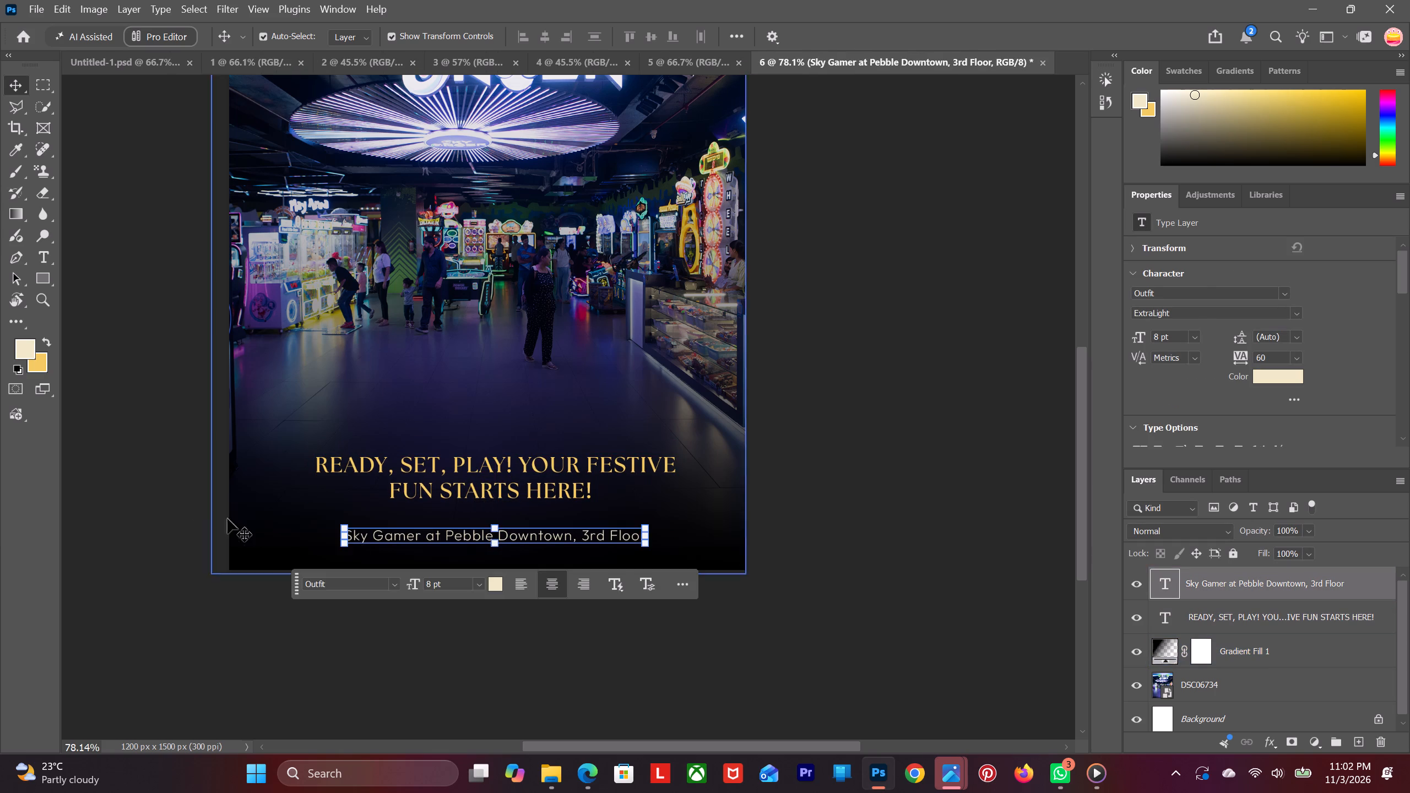
pyautogui.click(172, 491)
# Nudge the gold headline down slightly so it sits closer to the location line.
pyautogui.click(532, 479)
pyautogui.press('Down')
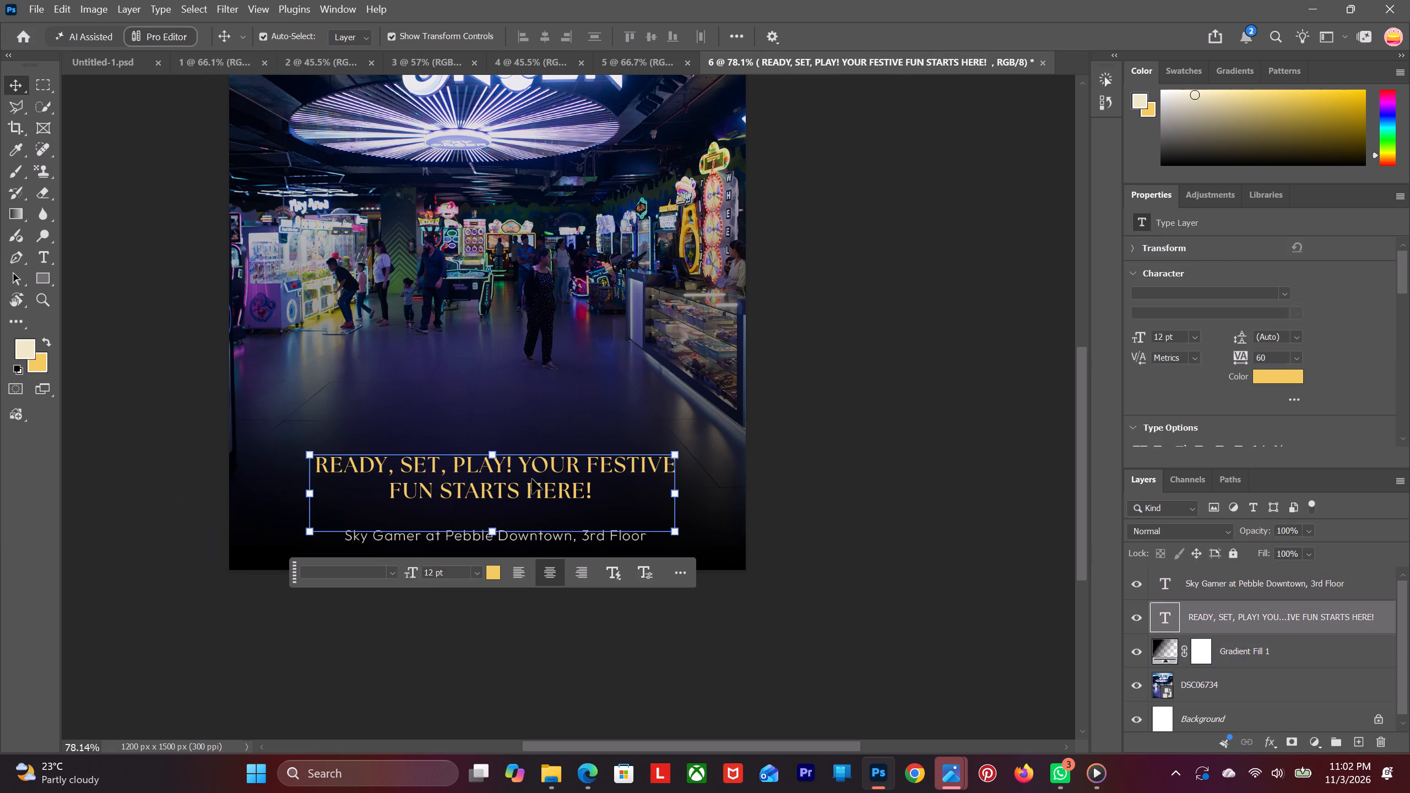
pyautogui.press('Down')
pyautogui.press('Down')
pyautogui.press('Down')
pyautogui.press('Down')
pyautogui.press('Down')
pyautogui.press('Down')
pyautogui.press('Down')
pyautogui.press('Down')
pyautogui.press('Down')
pyautogui.press('Down')
pyautogui.press('Down')
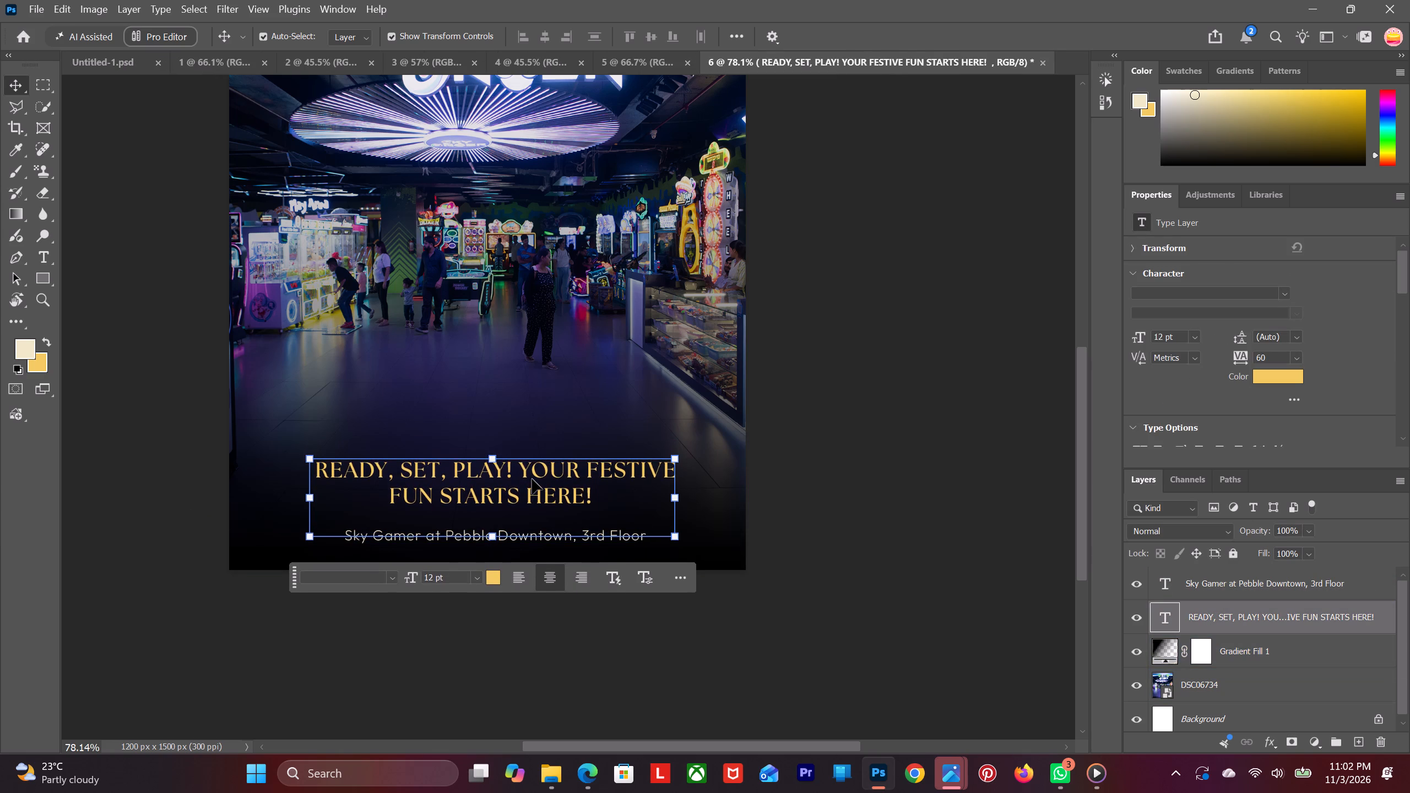
pyautogui.press('Down')
pyautogui.press('Down')
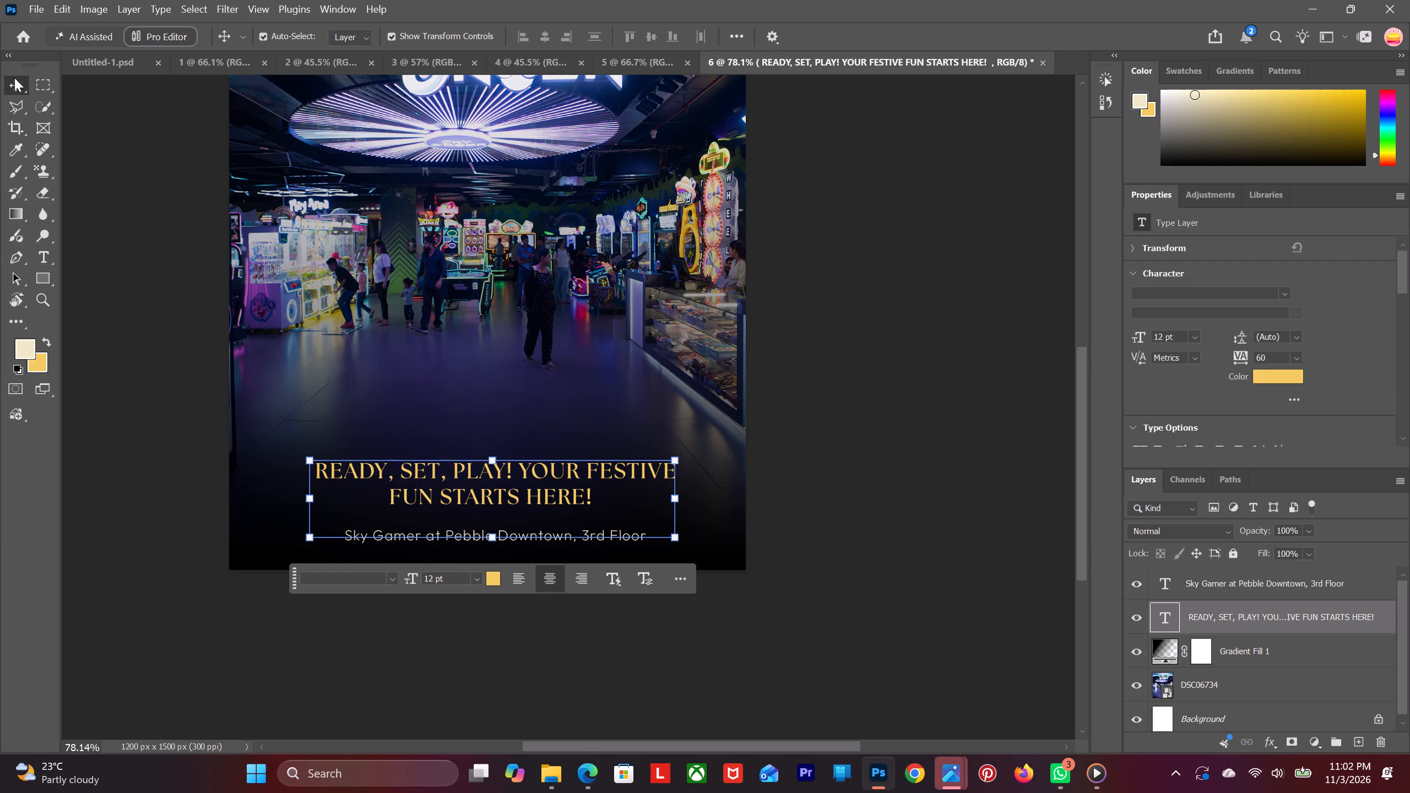
pyautogui.click(14, 83)
pyautogui.click(225, 213)
# Change the angle of the Gradient Fill 1 layer to 76°.
pyautogui.keyDown('alt'); pyautogui.scroll(-3, 116, 251); pyautogui.keyUp('alt')
pyautogui.scroll(6, 140, 257)
pyautogui.keyDown('alt'); pyautogui.scroll(-3, 142, 261); pyautogui.keyUp('alt')
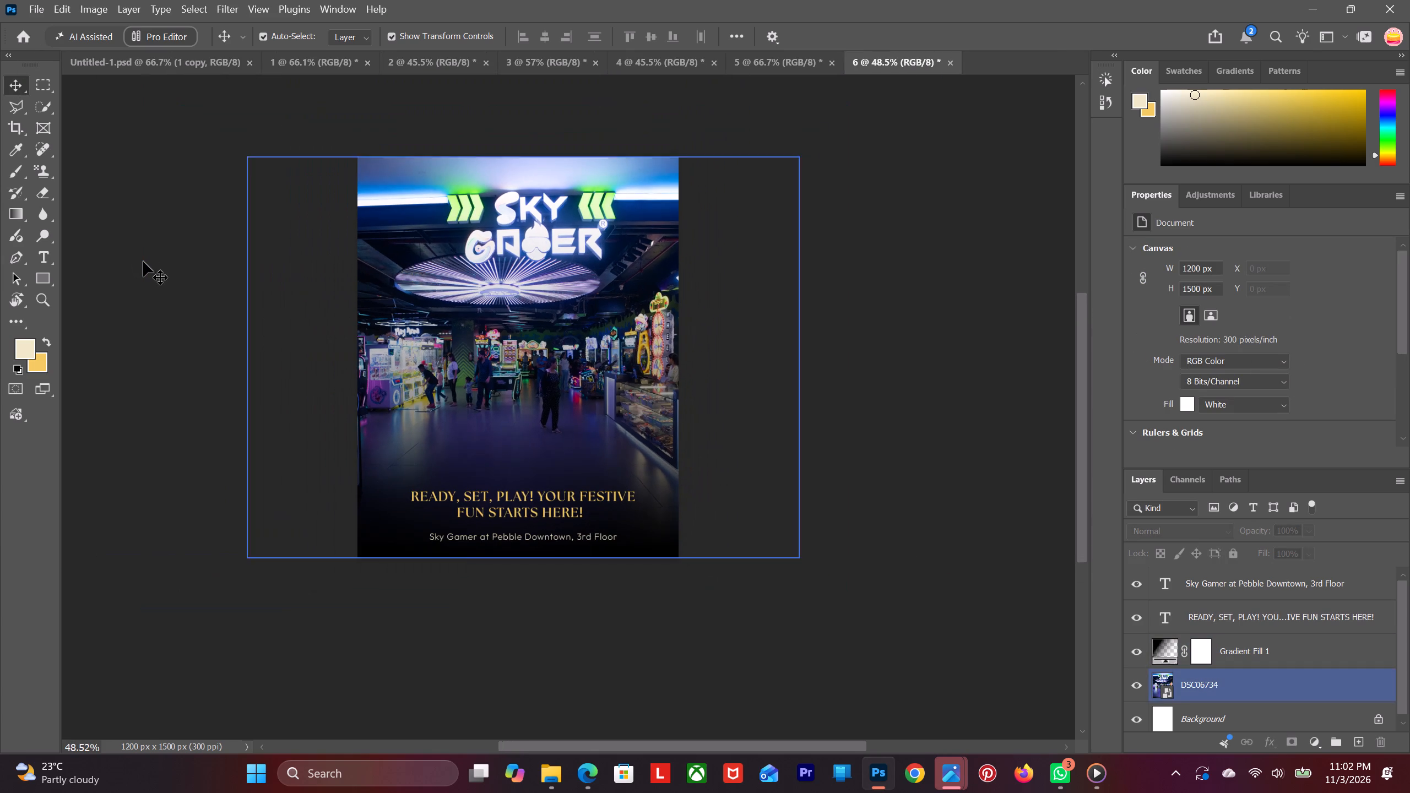
pyautogui.keyDown('alt'); pyautogui.scroll(-2, 143, 262); pyautogui.keyUp('alt')
pyautogui.scroll(3, 146, 264)
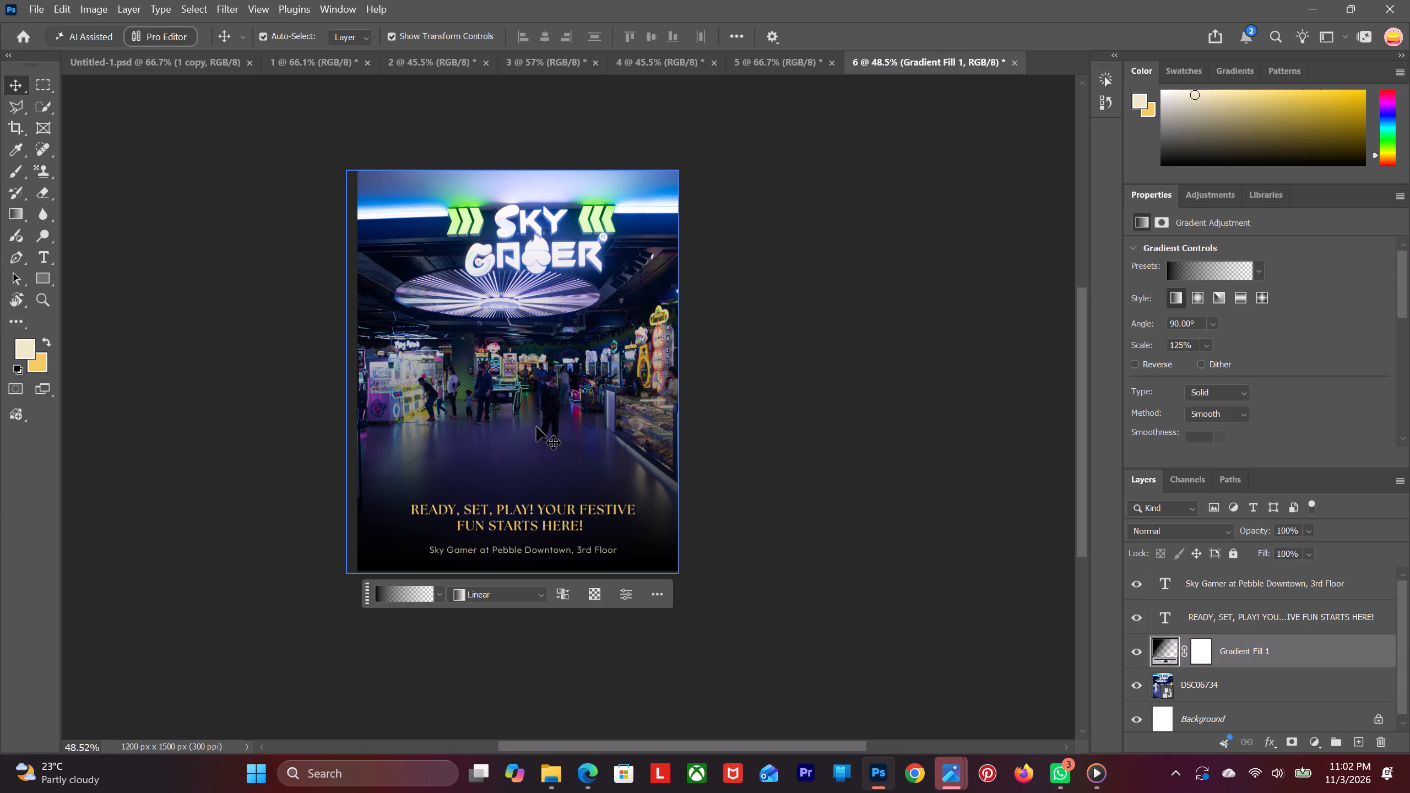
pyautogui.press('Right')
pyautogui.press('Right')
pyautogui.press('Right')
pyautogui.press('Right')
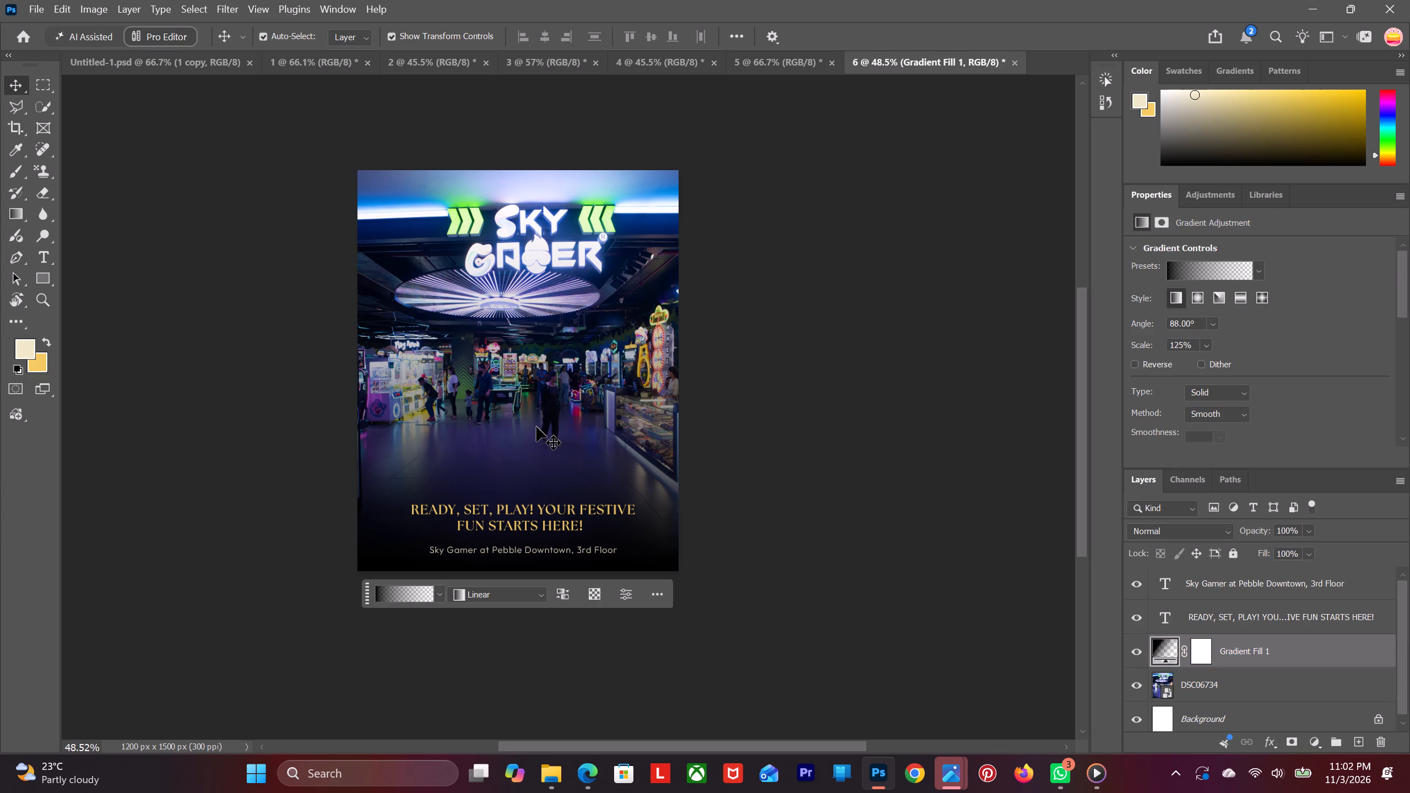
pyautogui.press('Right')
pyautogui.press('Right')
pyautogui.press('Right')
pyautogui.press('Right')
pyautogui.press('Right')
pyautogui.press('Right')
pyautogui.press('Right')
pyautogui.press('Right')
pyautogui.press('Right')
pyautogui.press('Right')
pyautogui.press('Right')
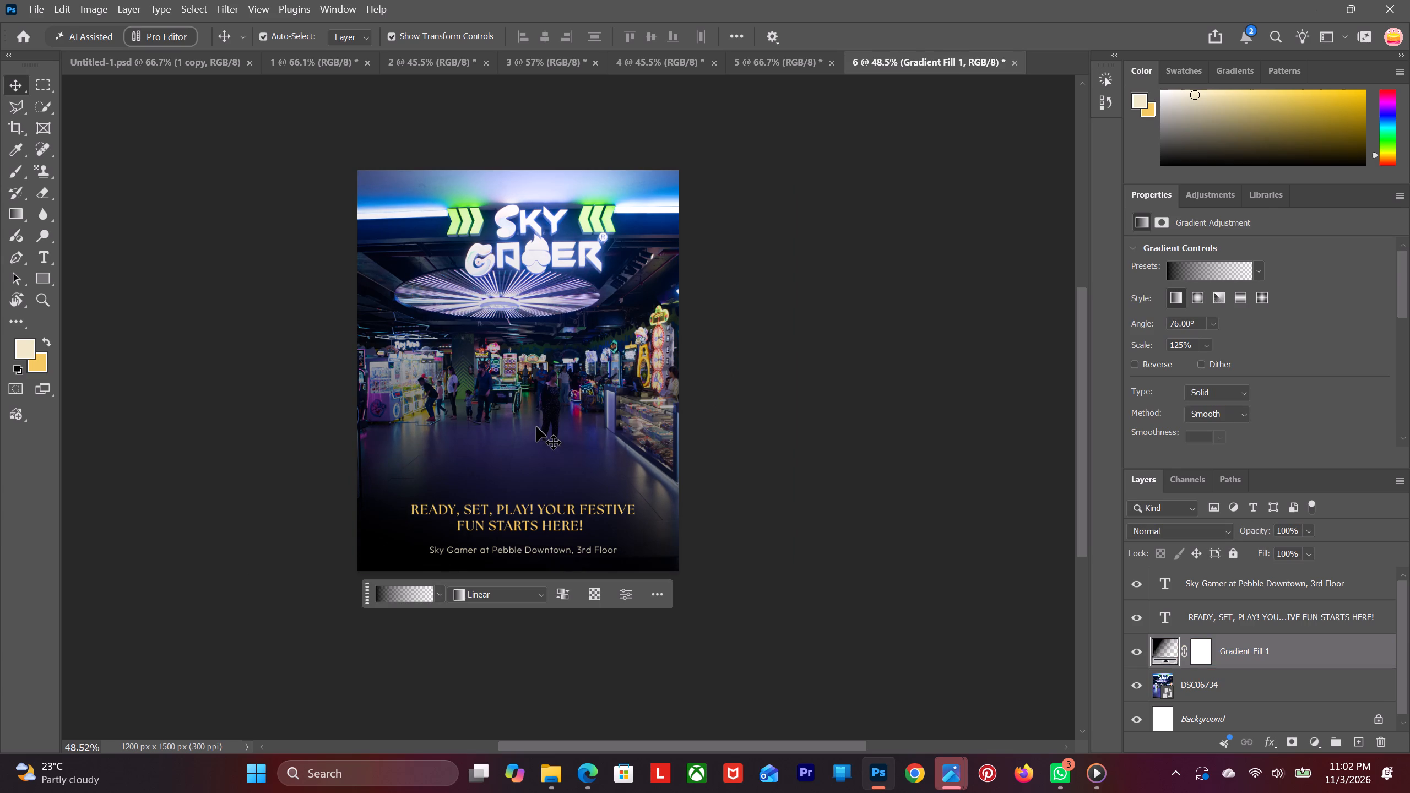
pyautogui.click(1267, 651)
# Nudge the location line and the gold headline slightly further down.
pyautogui.click(534, 547)
pyautogui.press('Down')
pyautogui.press('Down')
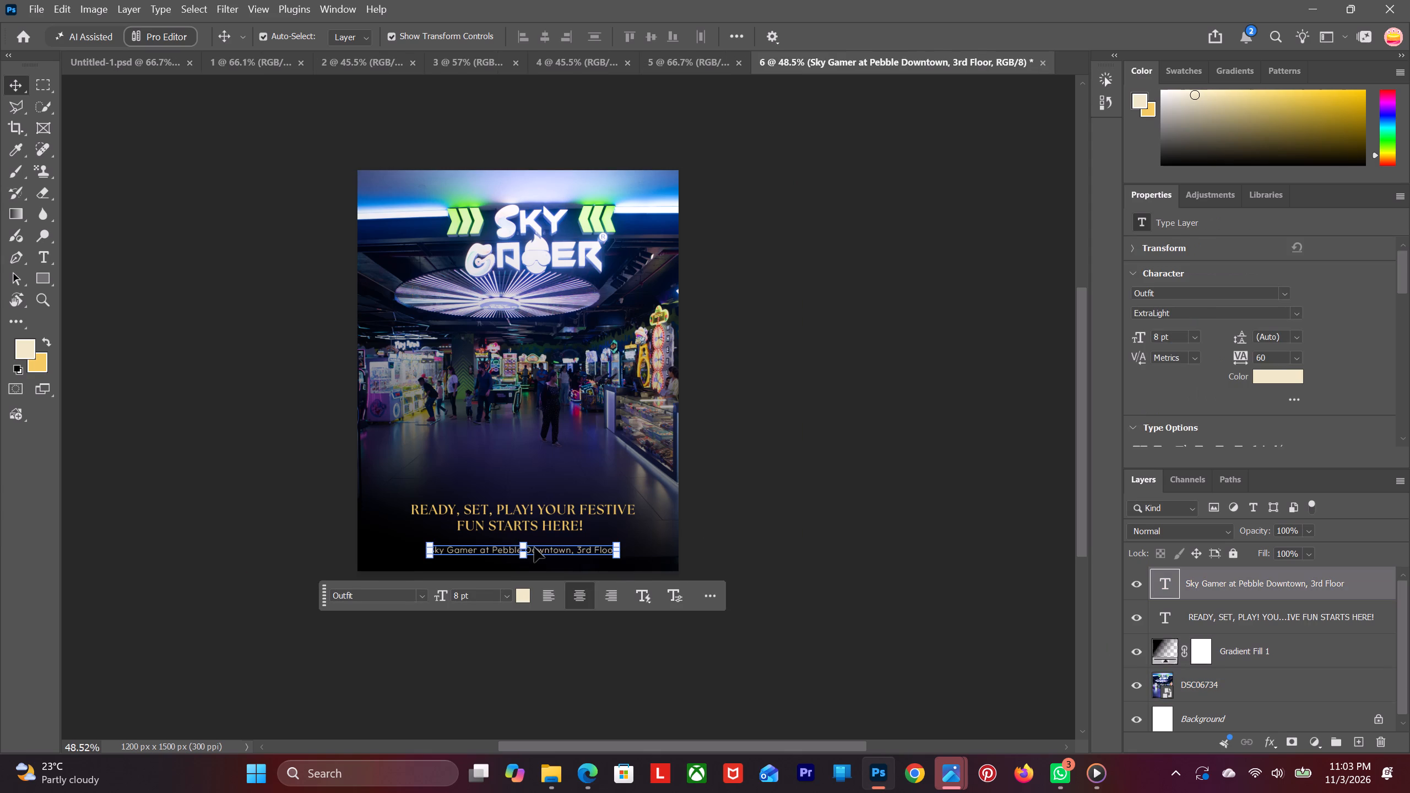
pyautogui.click(476, 507)
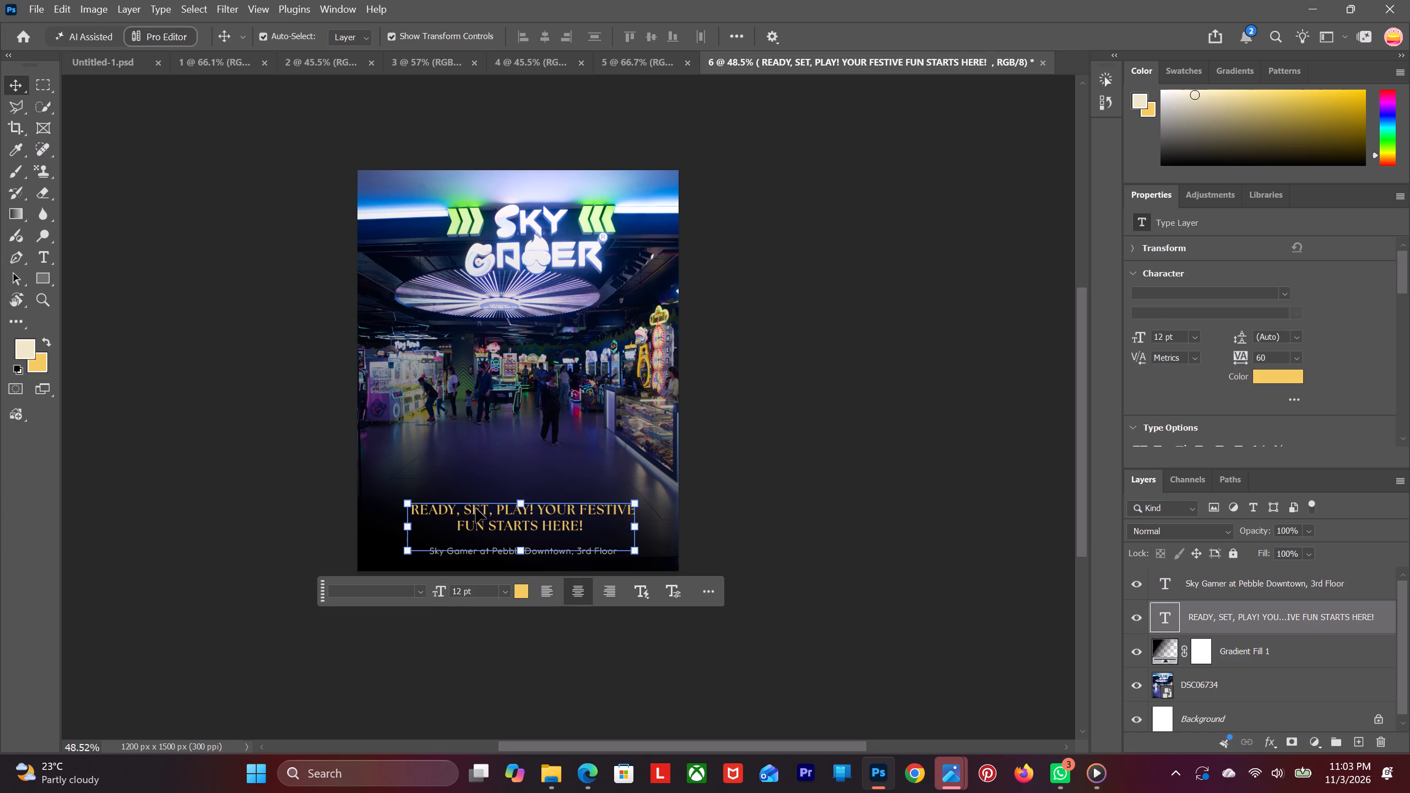
pyautogui.press('Down')
pyautogui.press('Down')
pyautogui.press('Down')
pyautogui.press('Down')
pyautogui.press('Down')
pyautogui.press('Down')
pyautogui.press('Down')
pyautogui.click(254, 521)
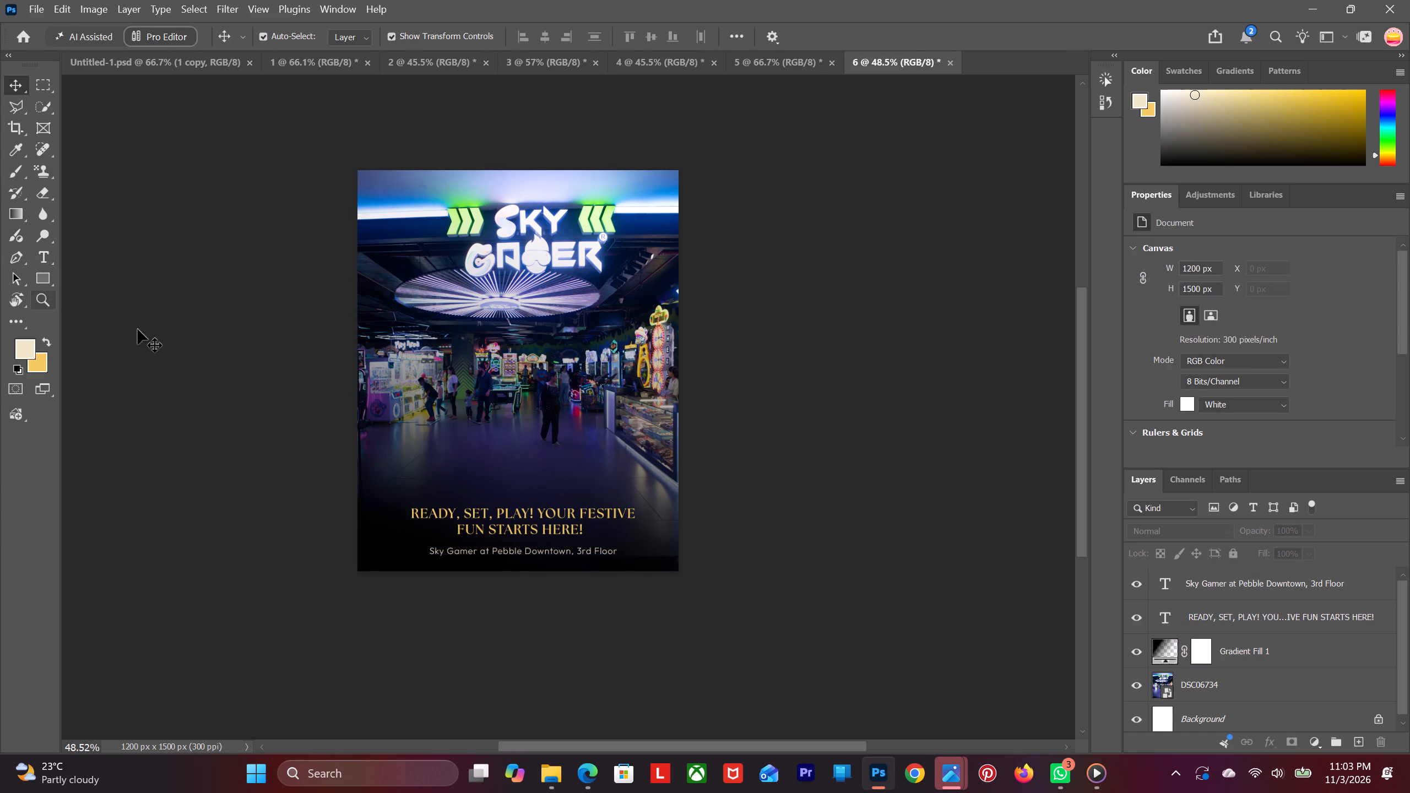
# Set the leading of the two-line gold headline to 18 pt.
pyautogui.click(503, 529)
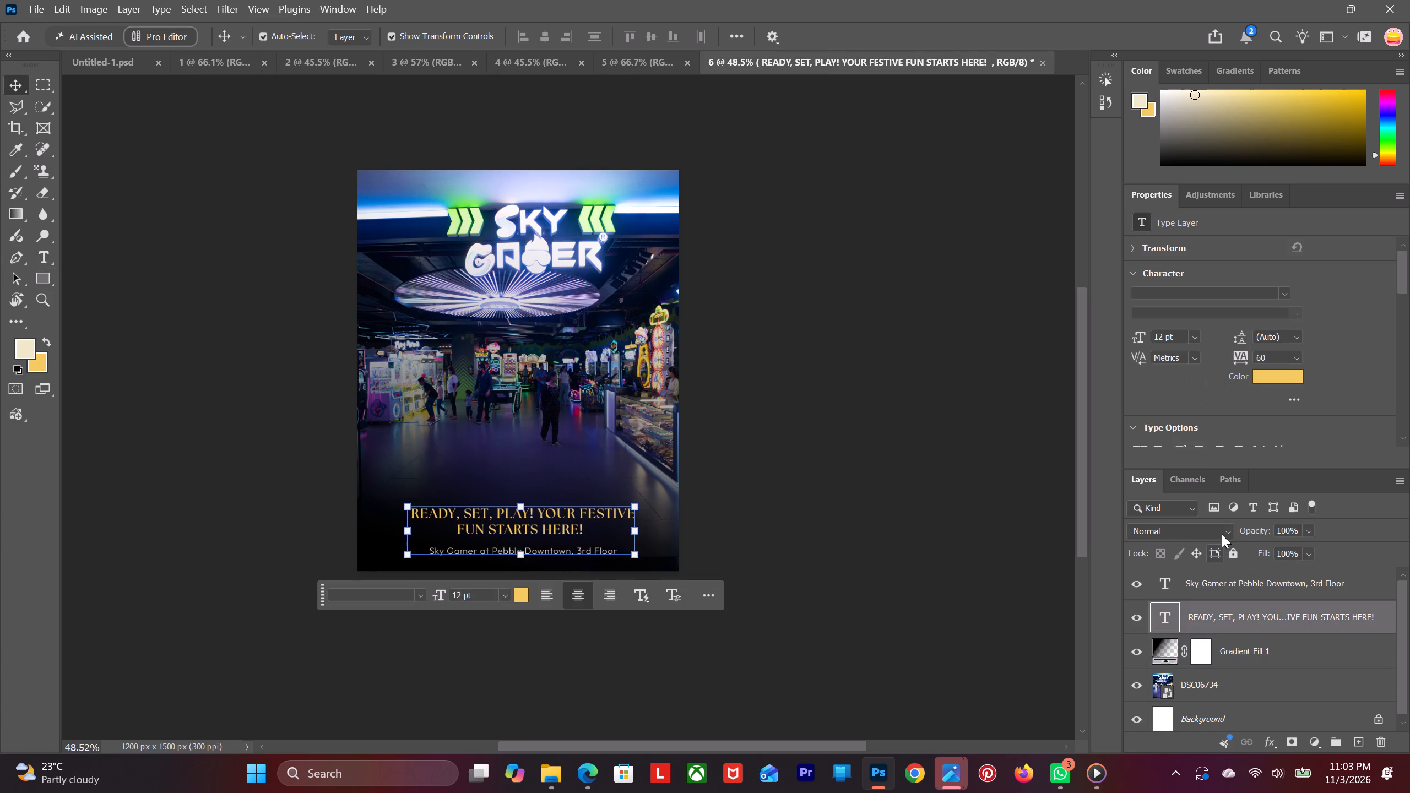
pyautogui.click(1241, 340)
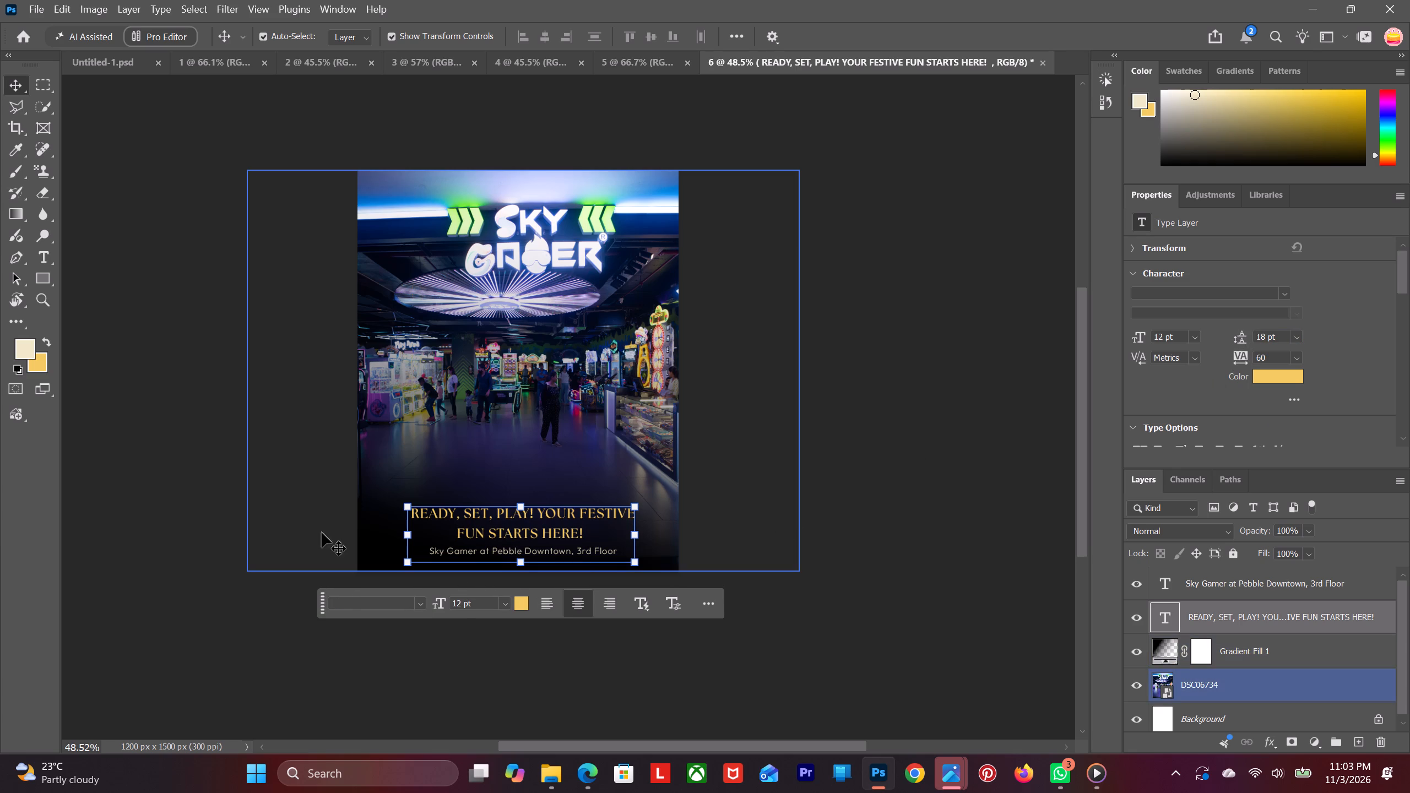
pyautogui.click(269, 517)
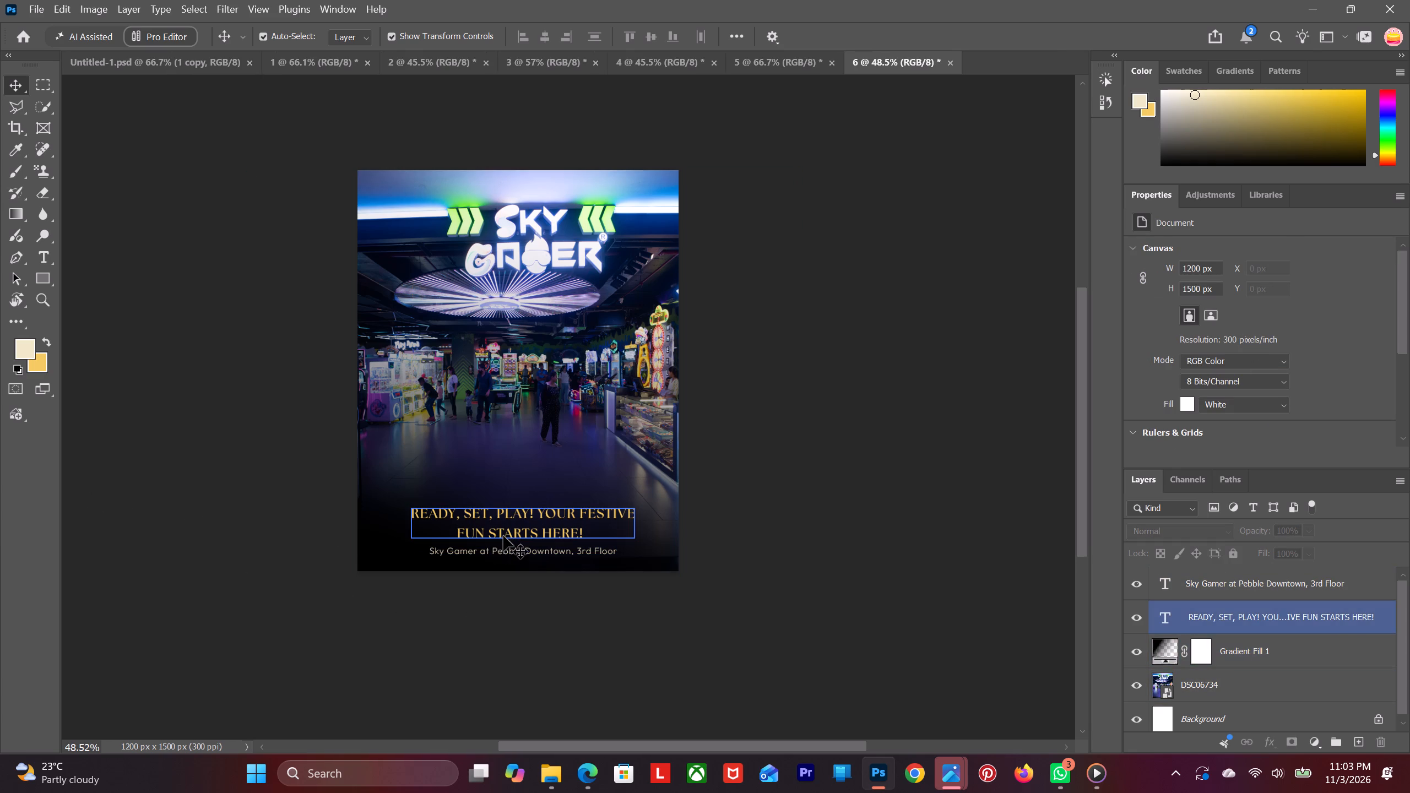
# Widen the gap between the texts by nudging the location line down and the gold headline slightly up.
pyautogui.click(509, 553)
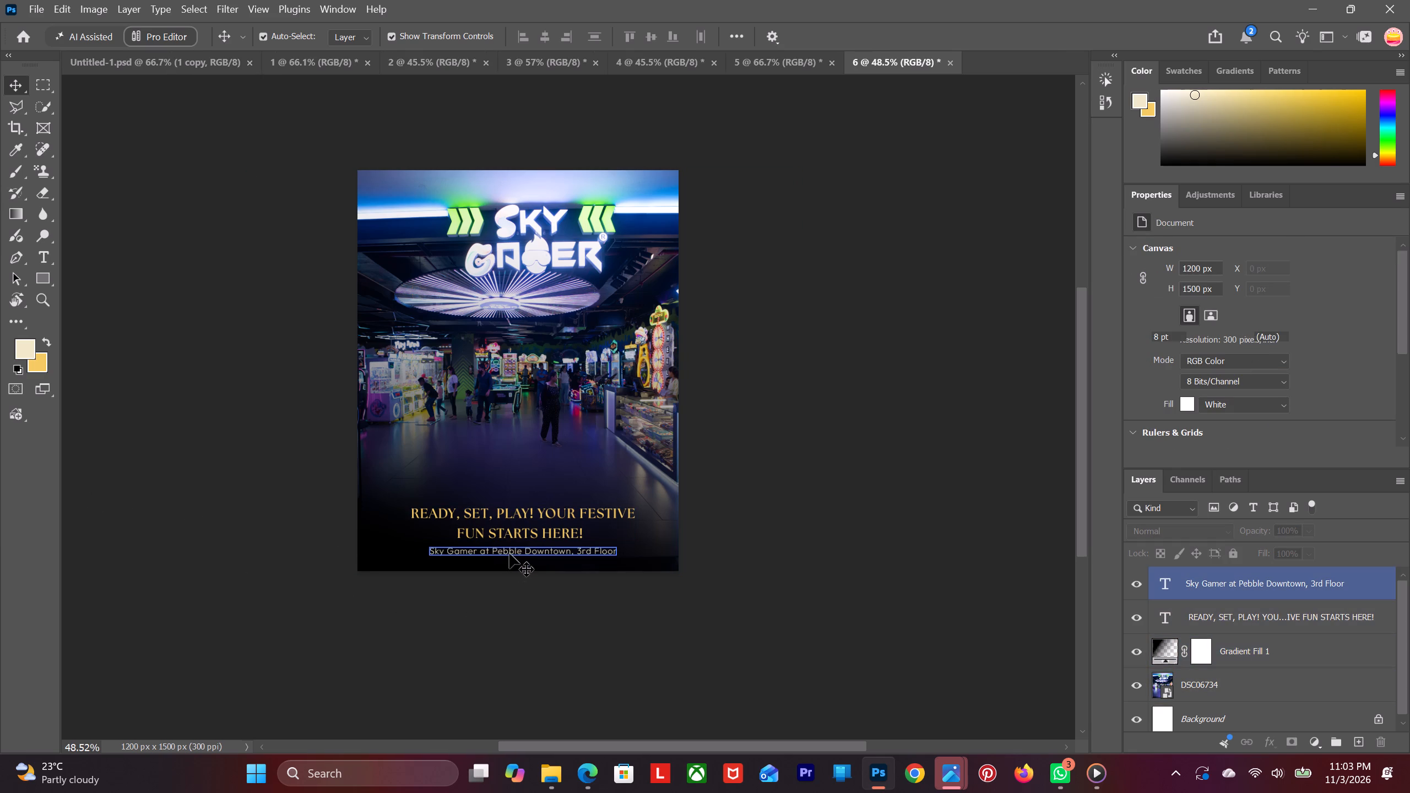
pyautogui.press('Down')
pyautogui.press('Down')
pyautogui.press('Down')
pyautogui.press('Down')
pyautogui.press('Down')
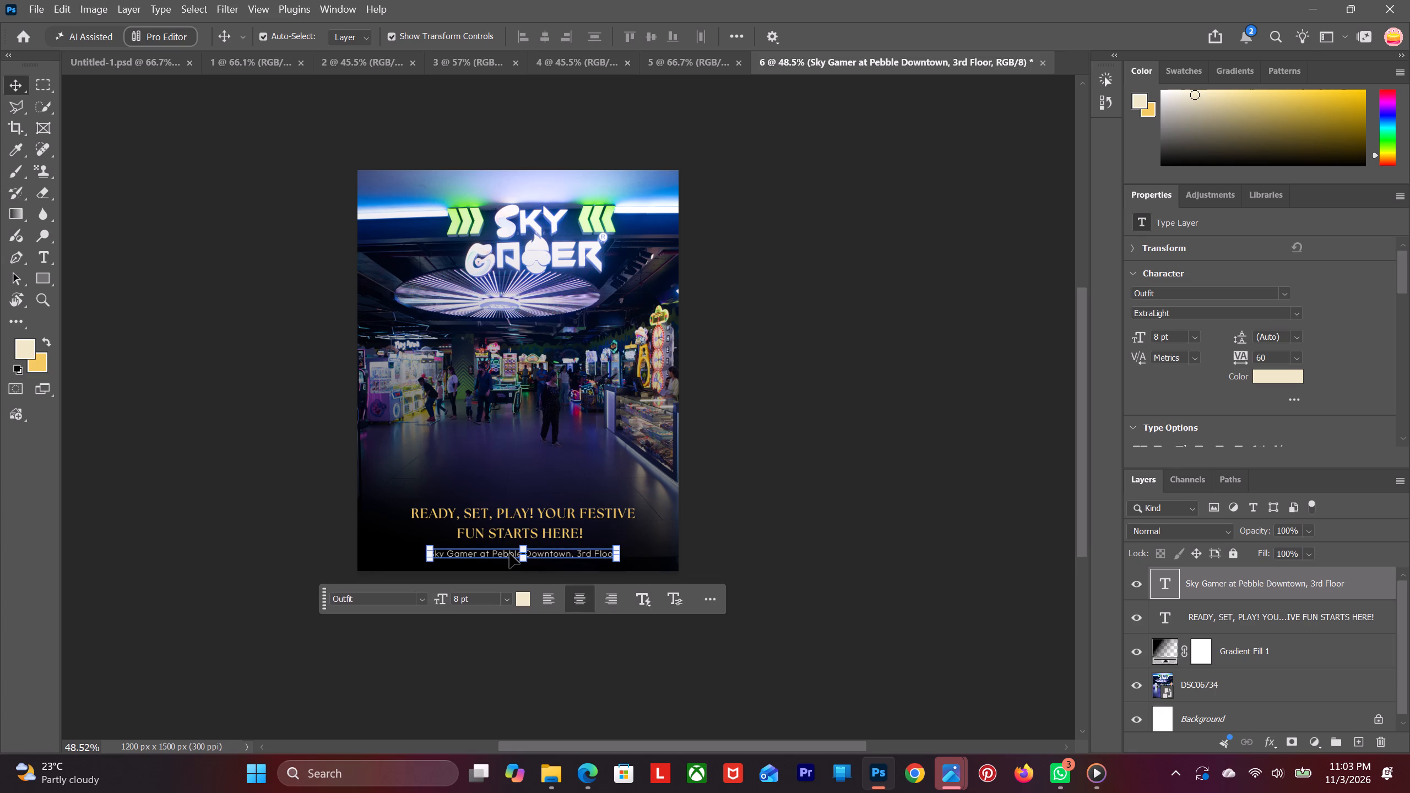
pyautogui.click(4, 80)
pyautogui.click(207, 306)
pyautogui.click(483, 534)
pyautogui.press('Up')
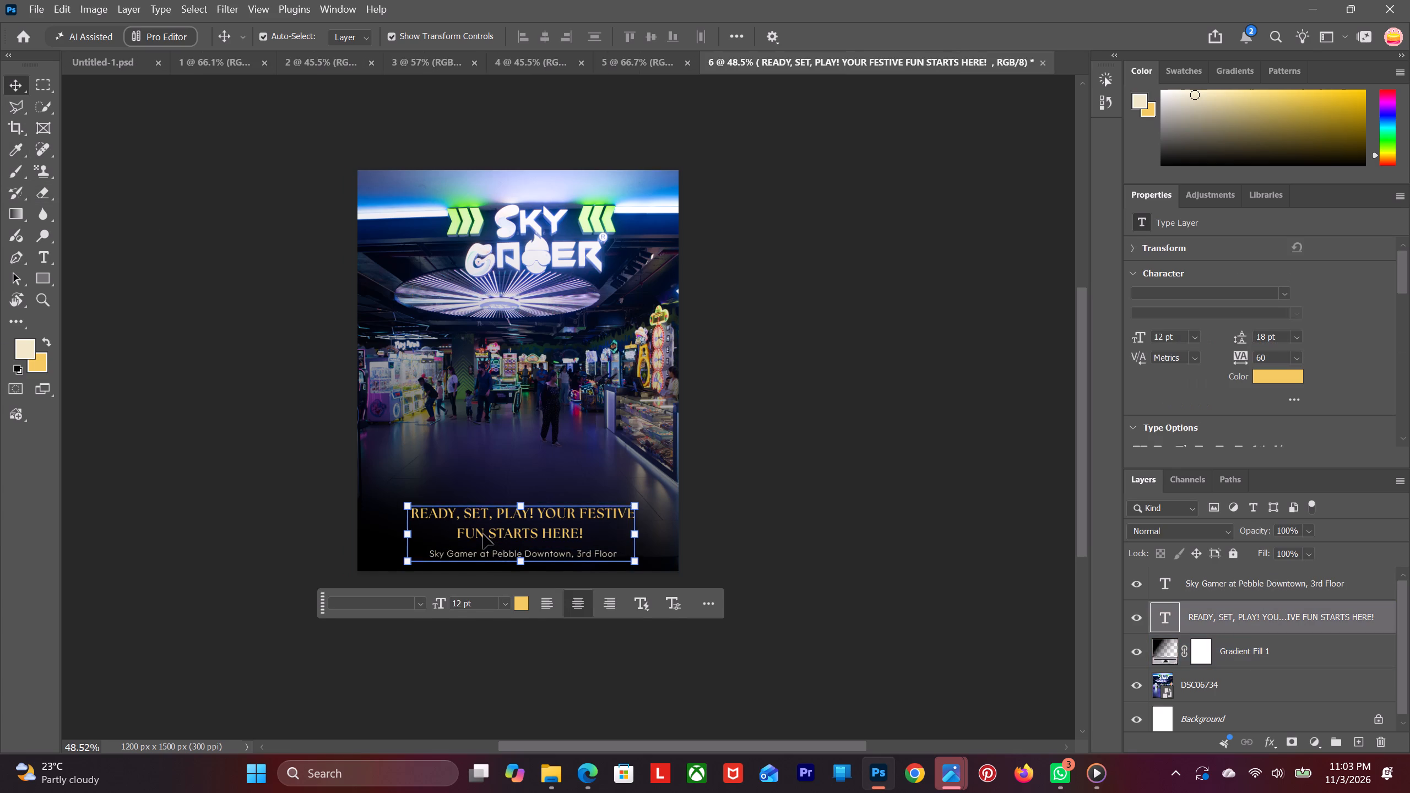
pyautogui.press('Up')
pyautogui.click(368, 514)
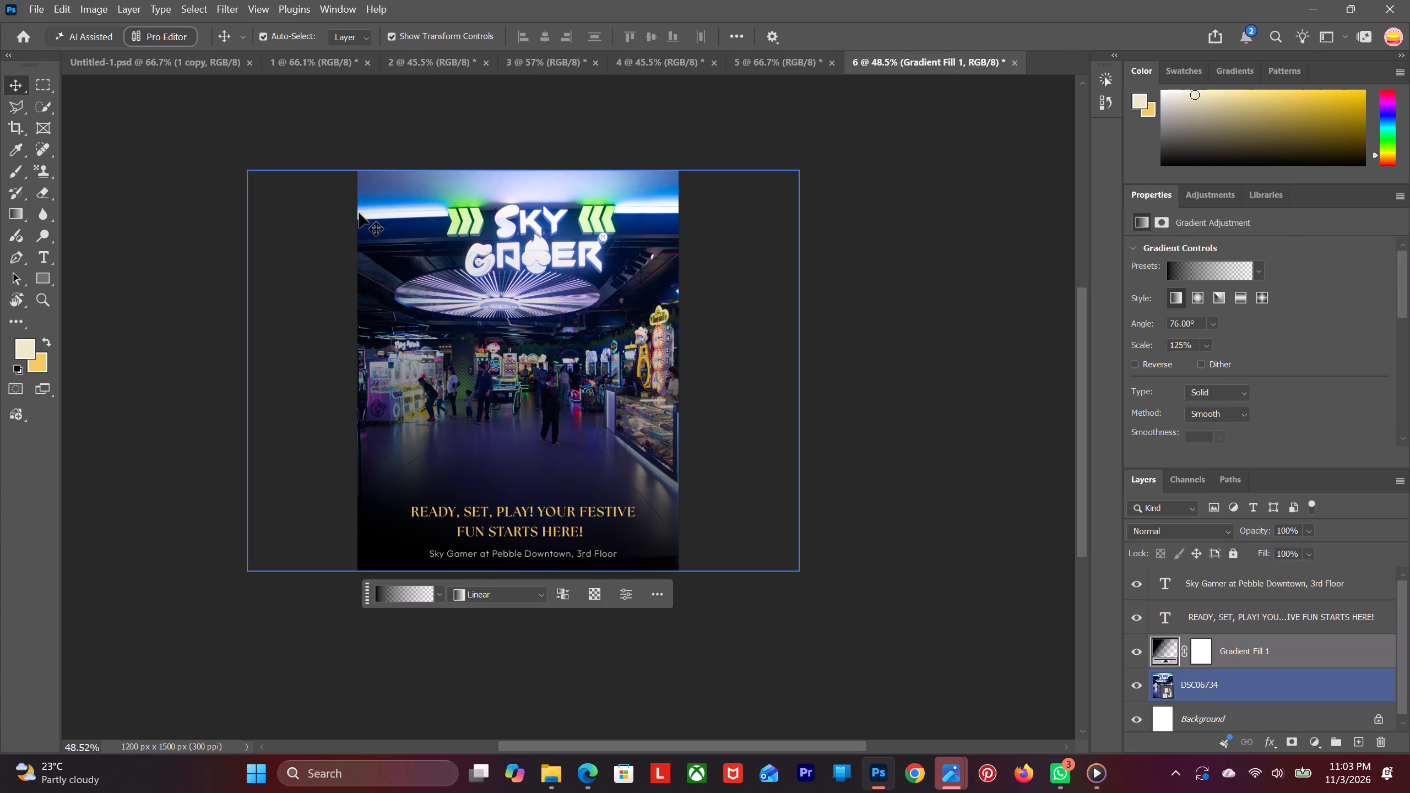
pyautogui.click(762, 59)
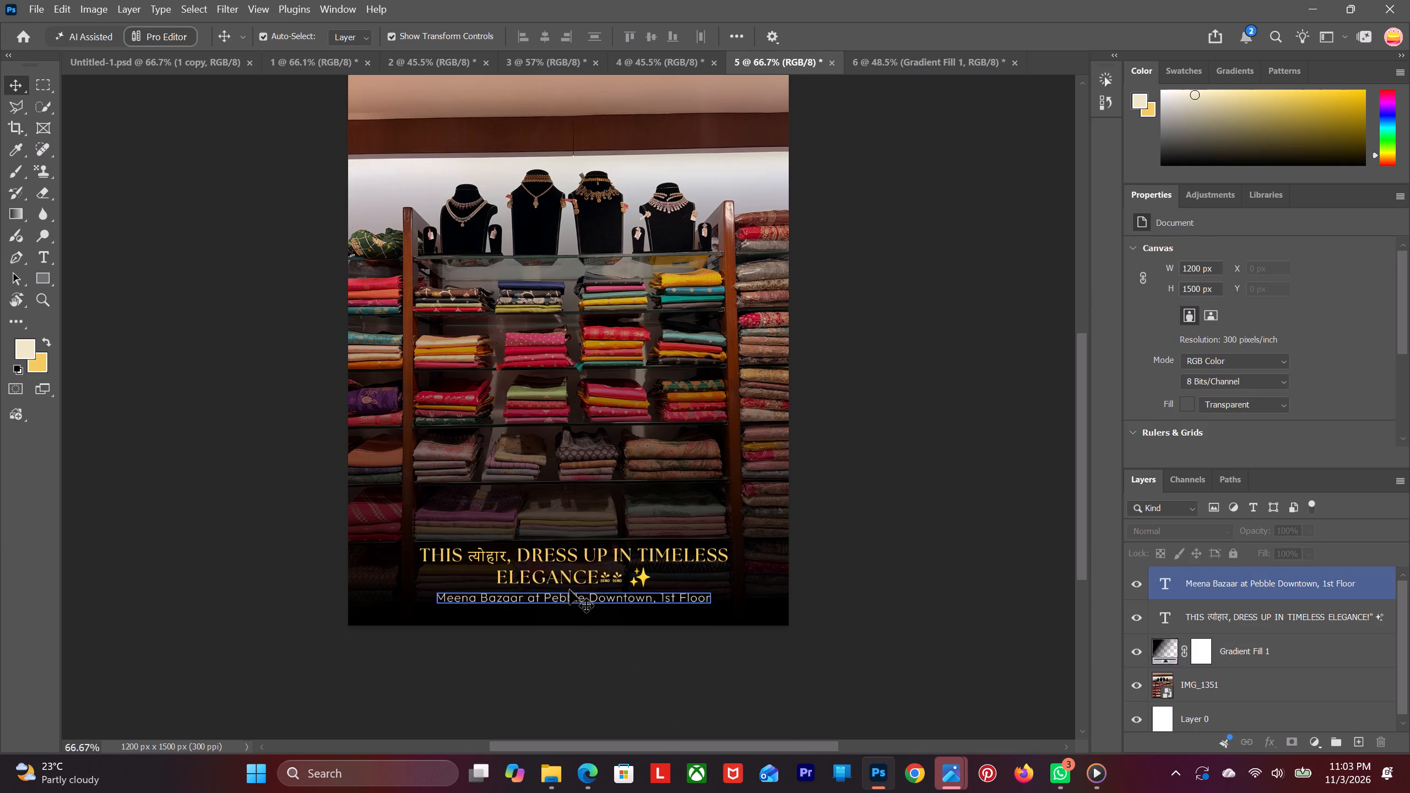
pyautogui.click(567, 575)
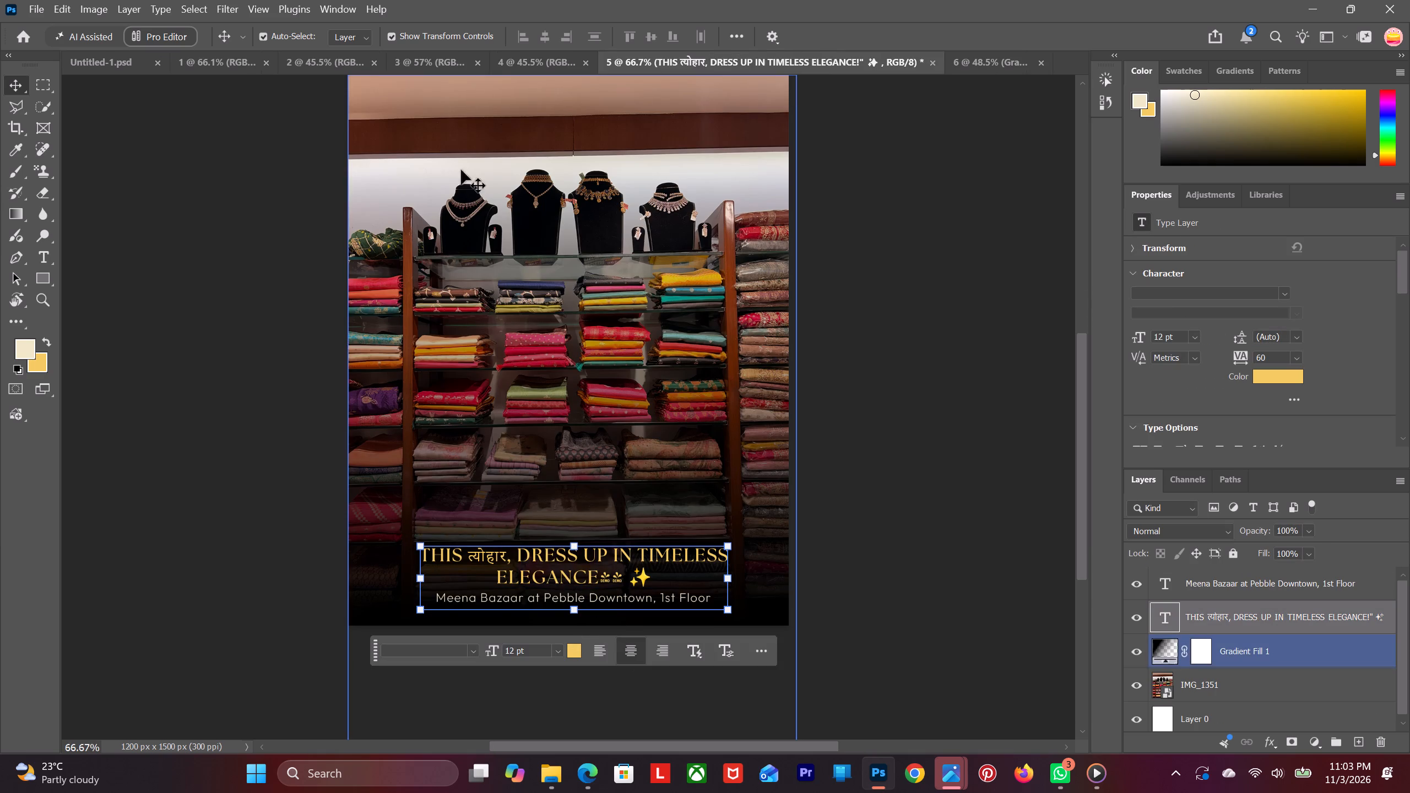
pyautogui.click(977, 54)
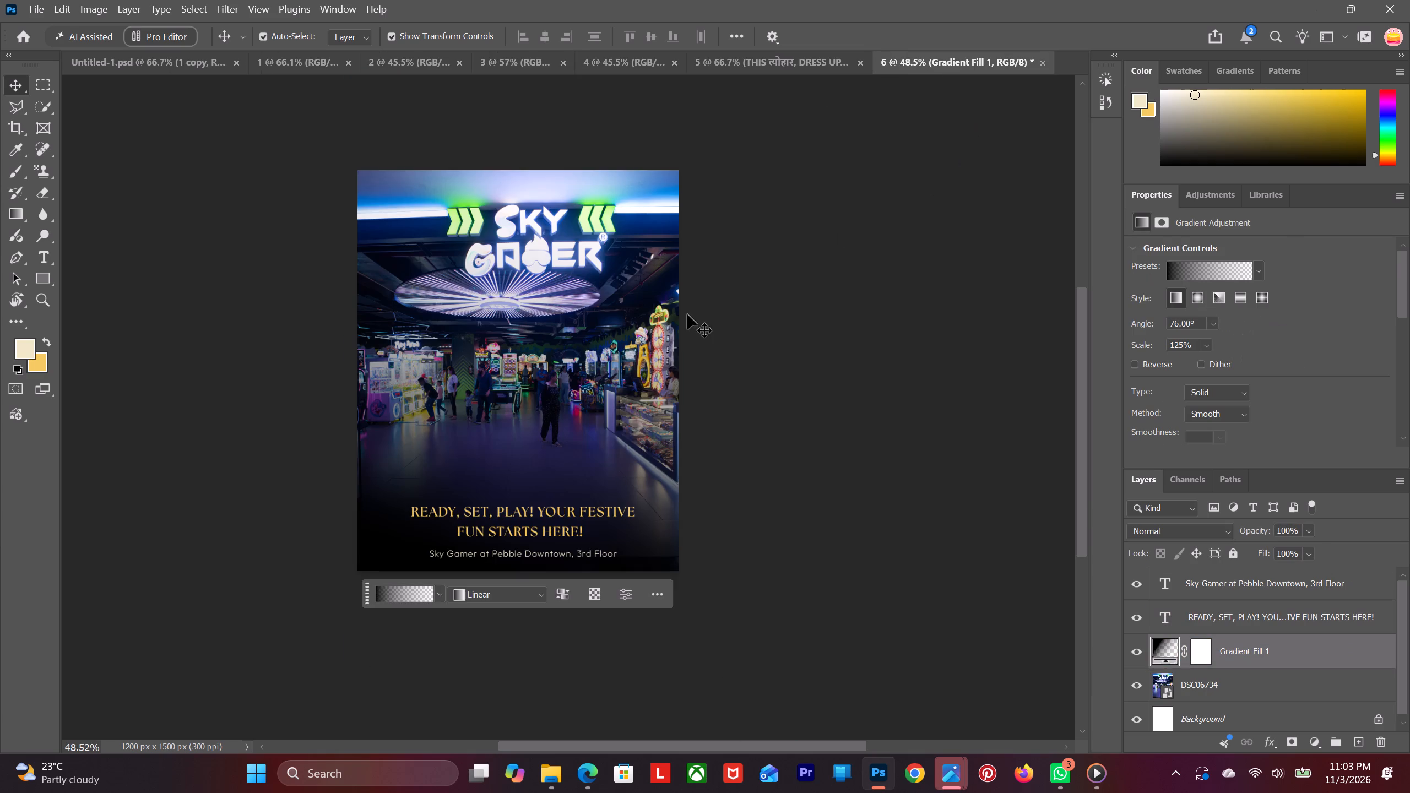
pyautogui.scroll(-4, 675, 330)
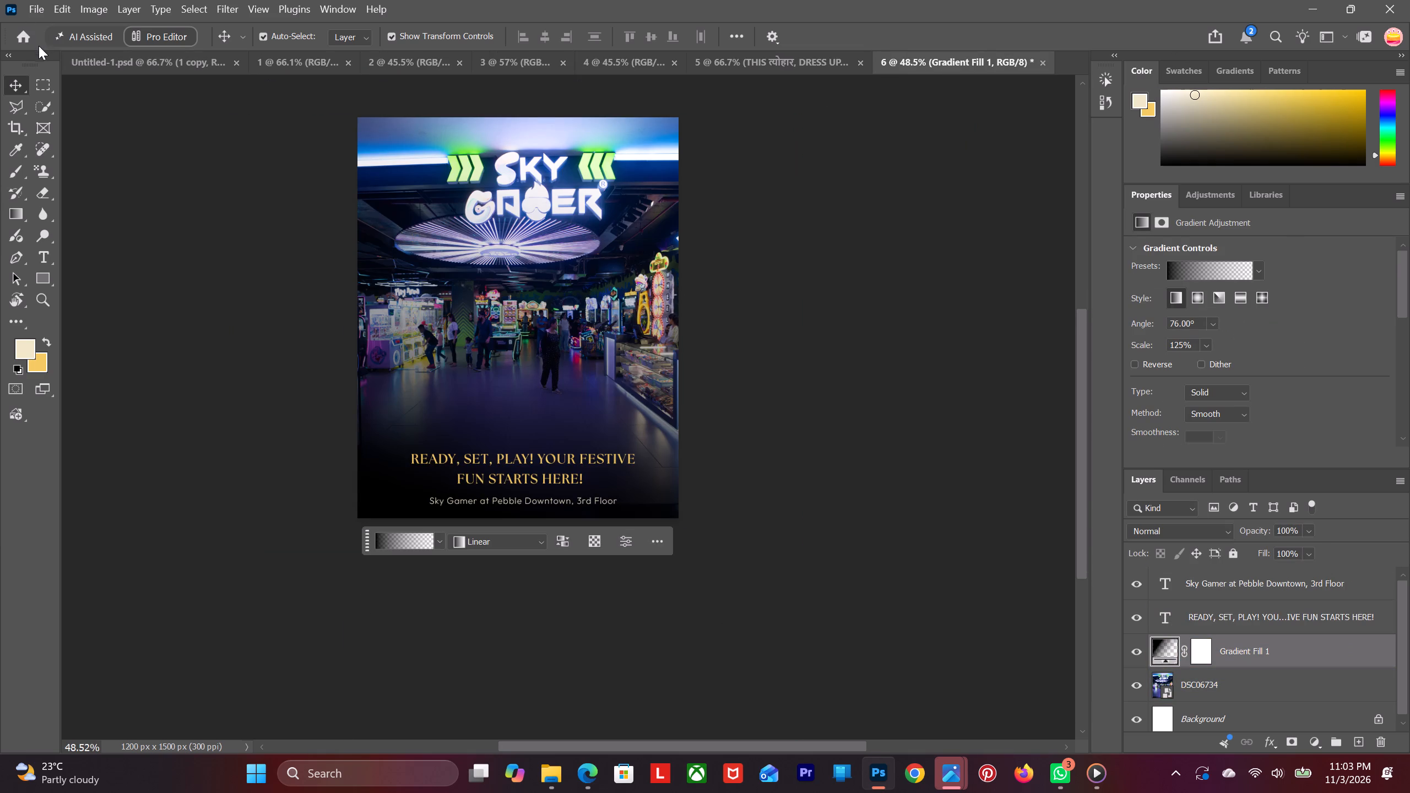
# Create a new blank document named 7, 4 x 5 inches at 300 ppi with a white background.
pyautogui.click(35, 8)
pyautogui.click(51, 29)
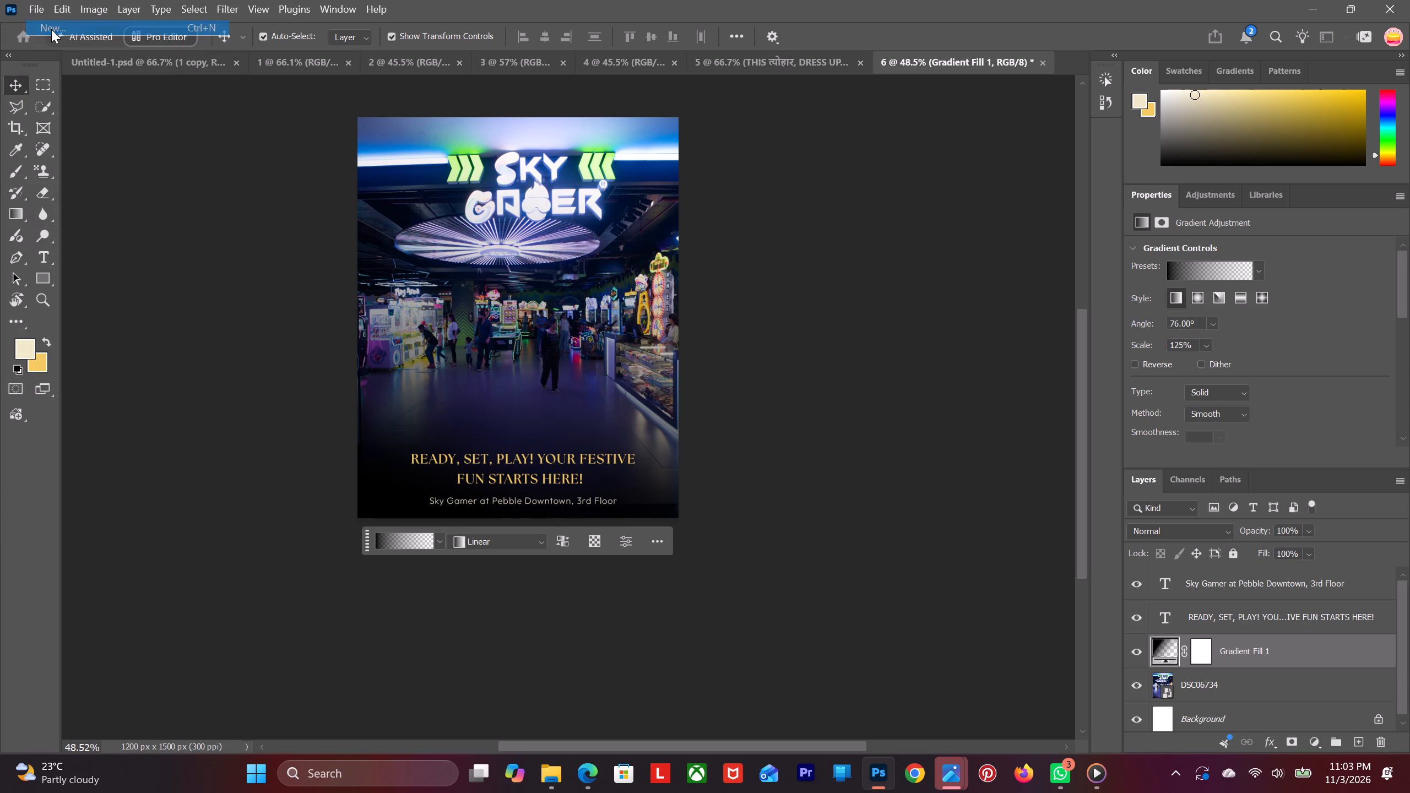
pyautogui.moveTo(994, 190); pyautogui.dragTo(857, 176)
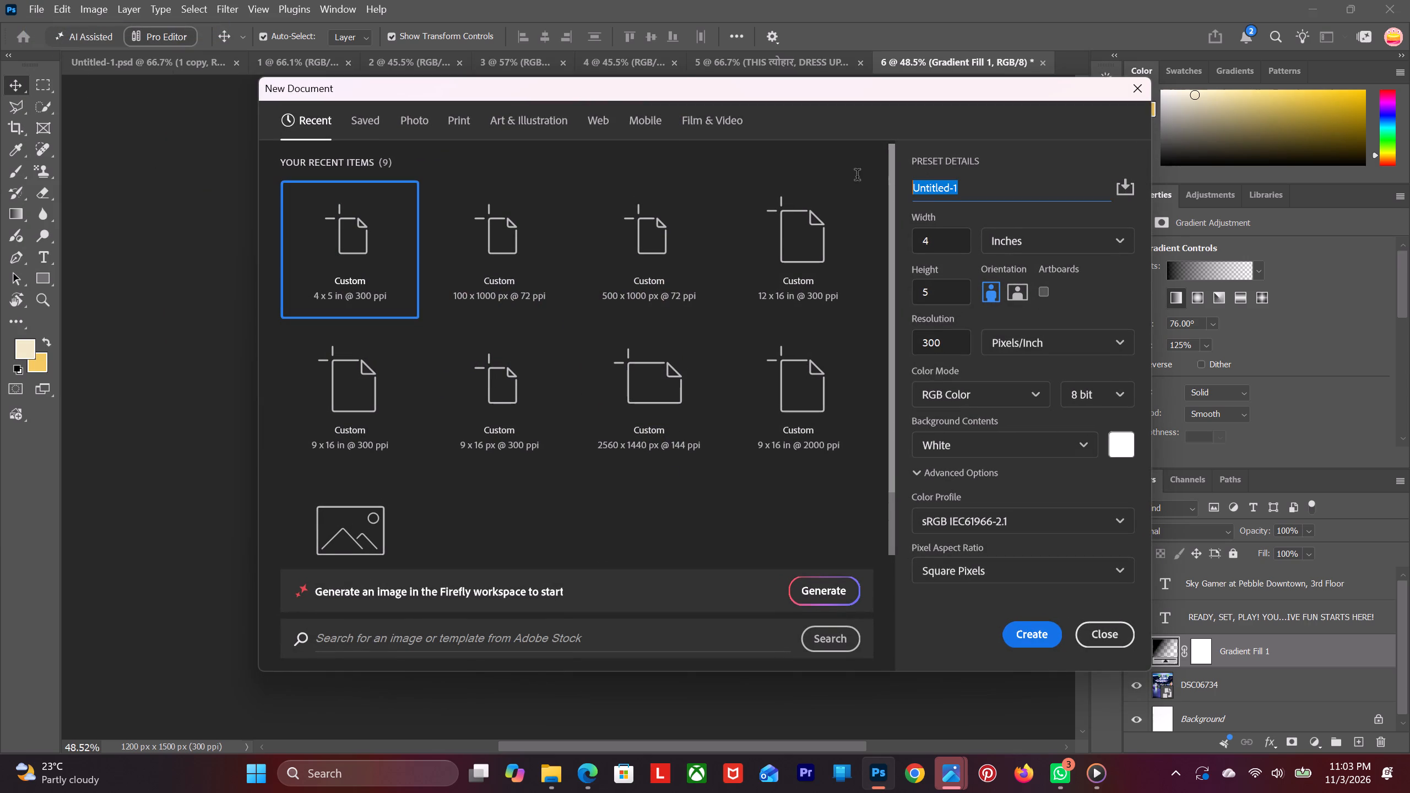
pyautogui.moveTo(857, 176); pyautogui.dragTo(841, 178)
pyautogui.press('7')
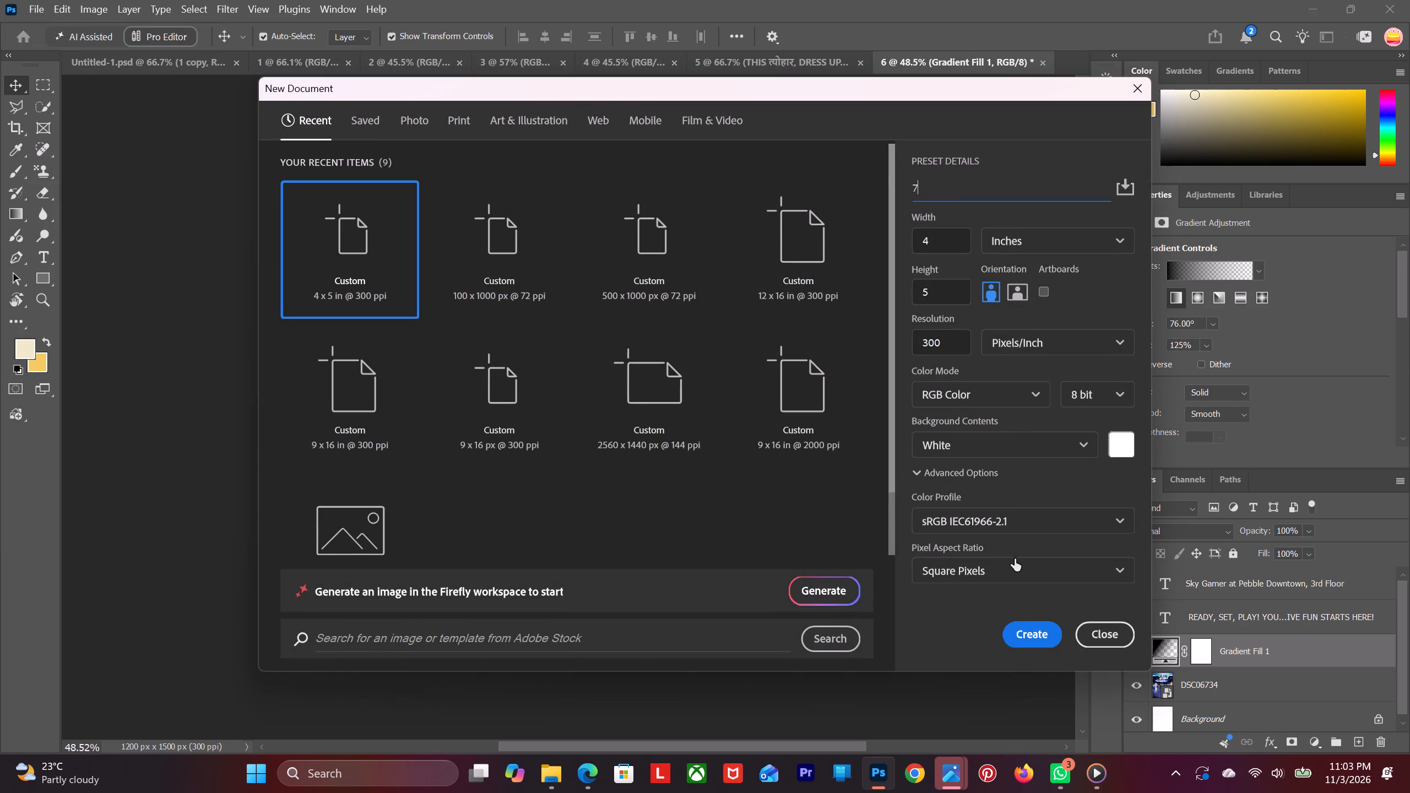
pyautogui.click(1028, 634)
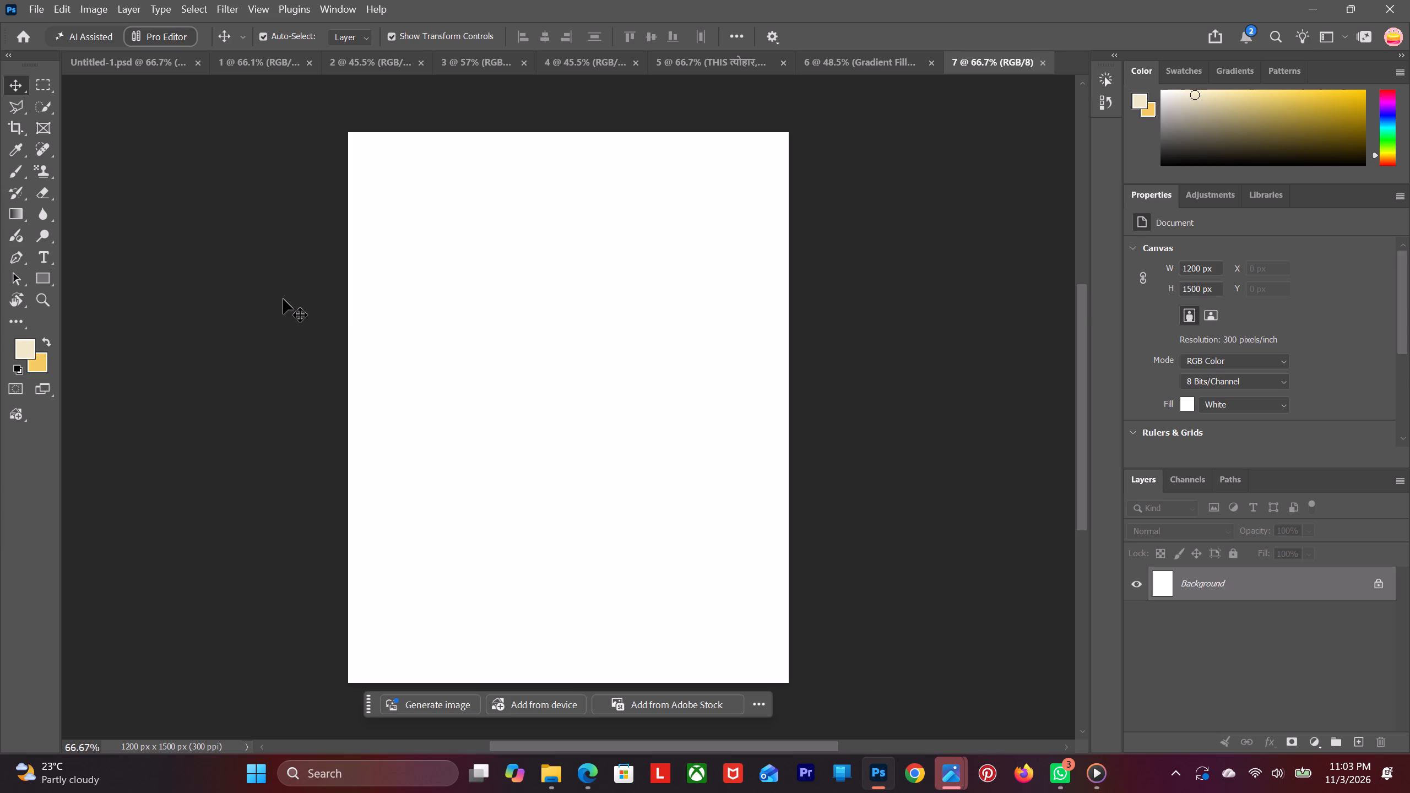
# Create another blank document named 8, 4 x 5 inches at 300 ppi with a white background.
pyautogui.click(36, 2)
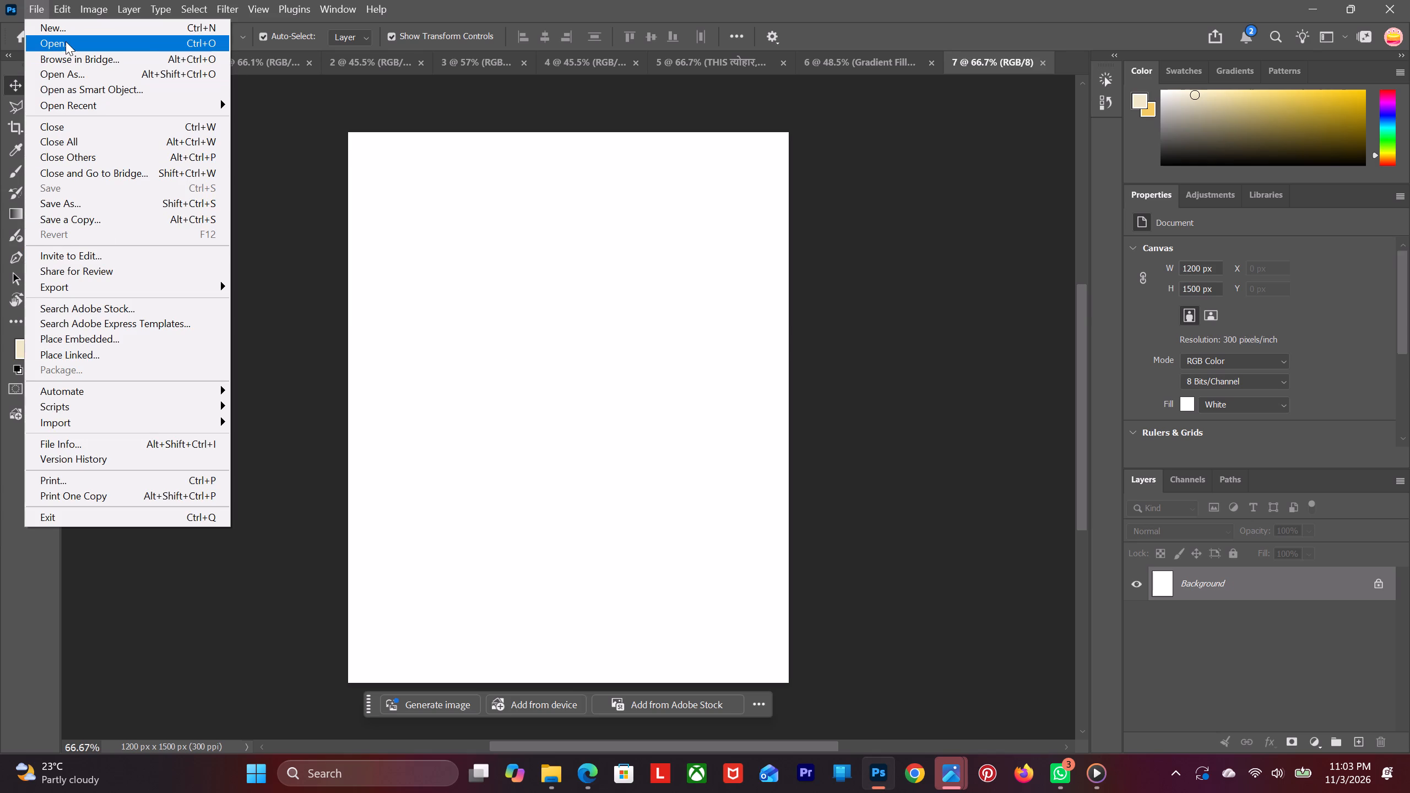
pyautogui.click(74, 22)
pyautogui.moveTo(991, 183); pyautogui.dragTo(885, 194)
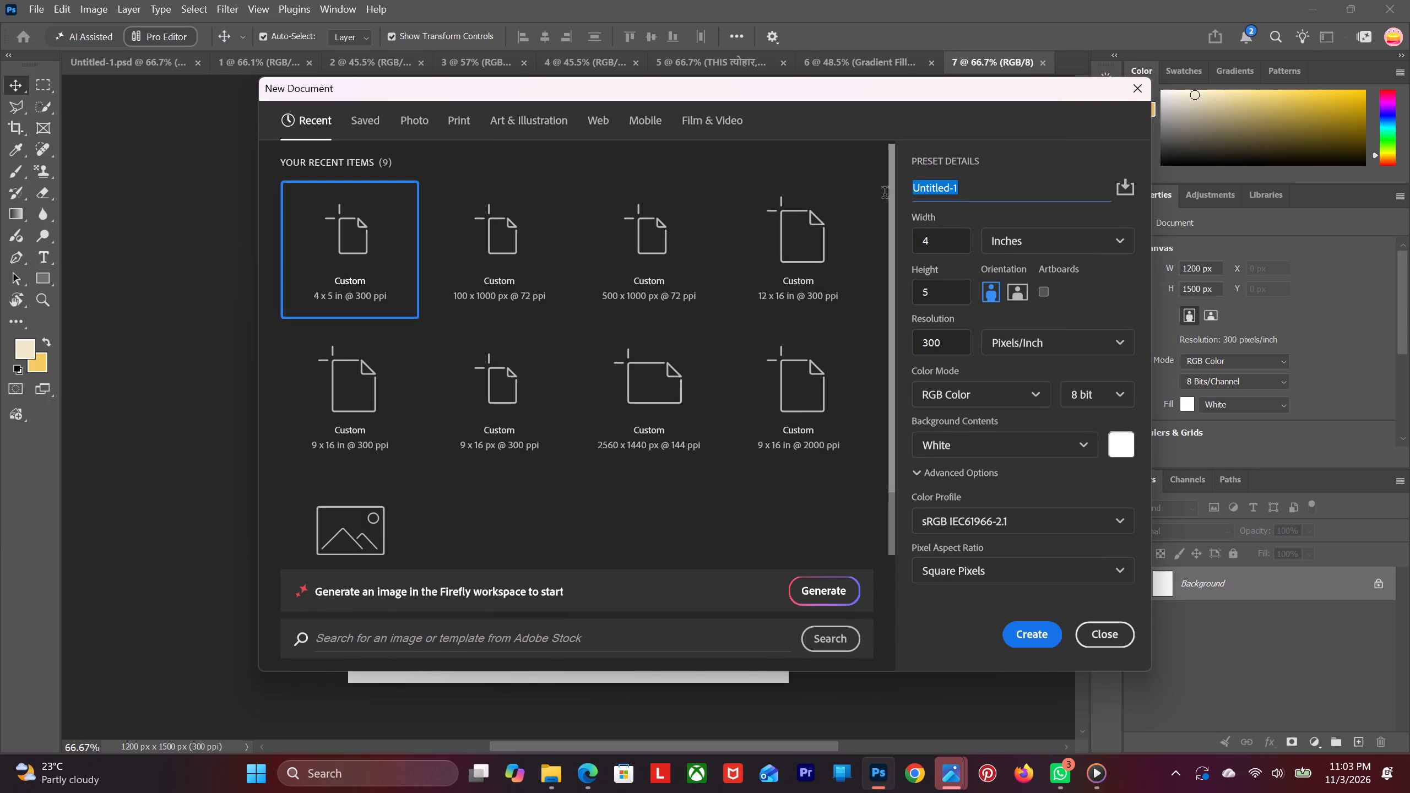
pyautogui.moveTo(885, 194); pyautogui.dragTo(849, 193)
pyautogui.press('8')
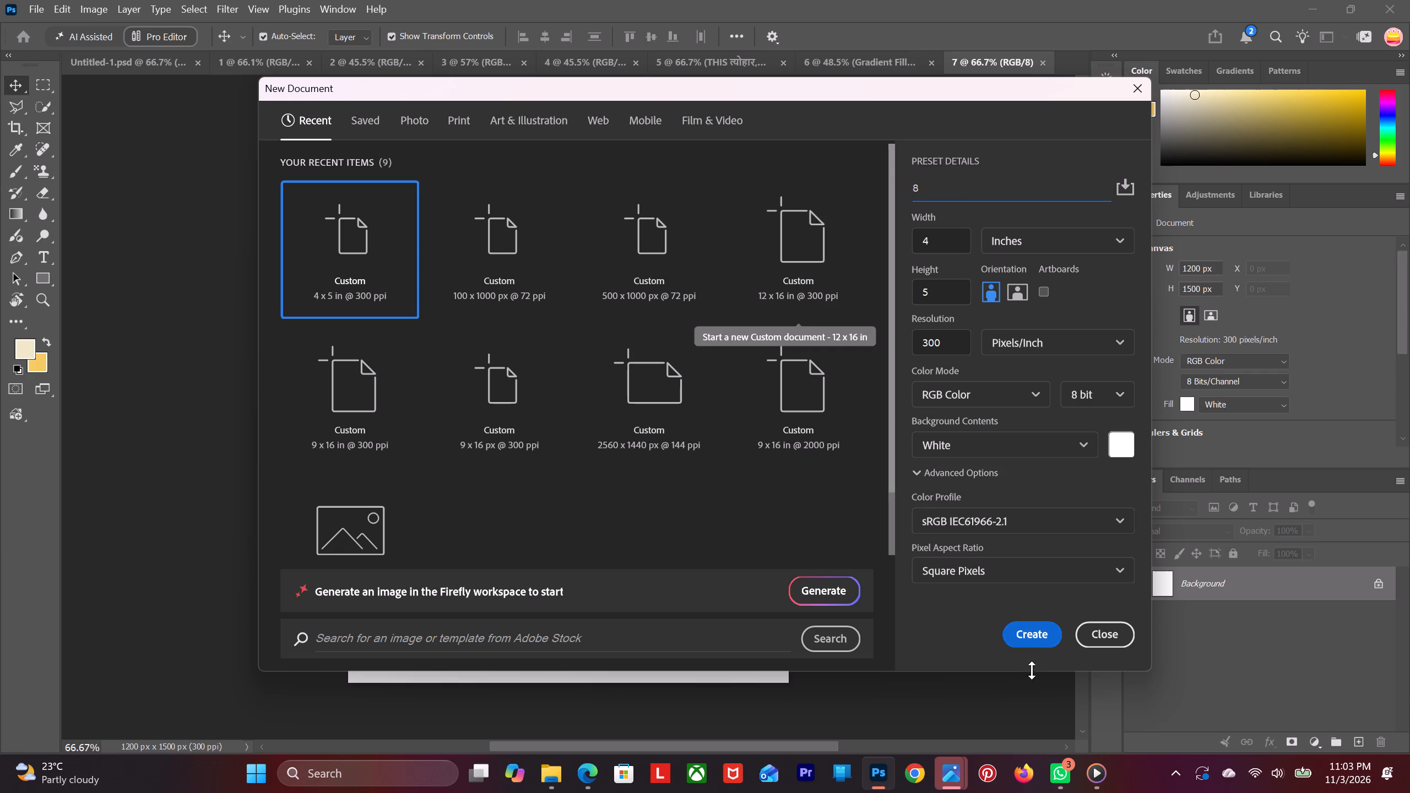
pyautogui.click(1040, 638)
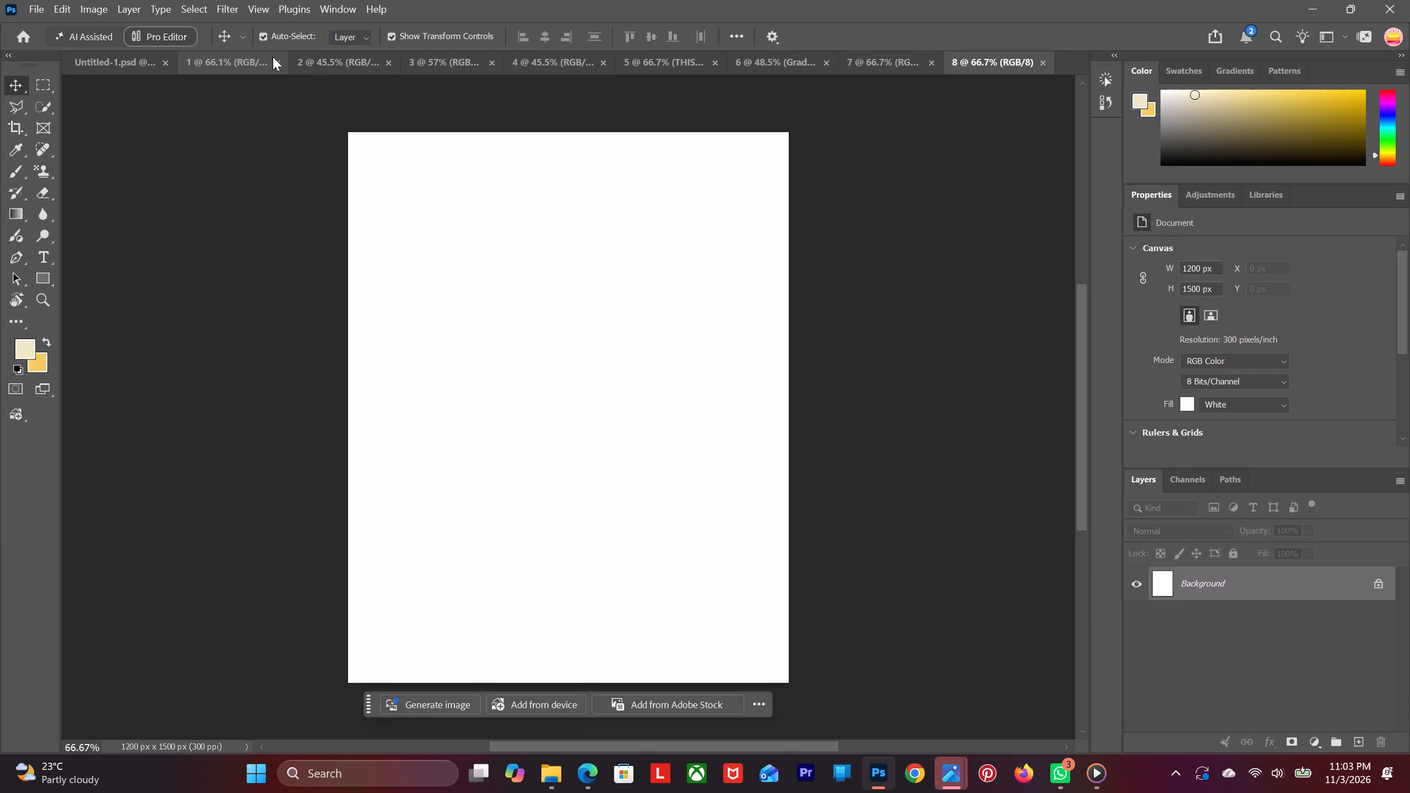
# Switch back to the blank document 7.
pyautogui.click(872, 59)
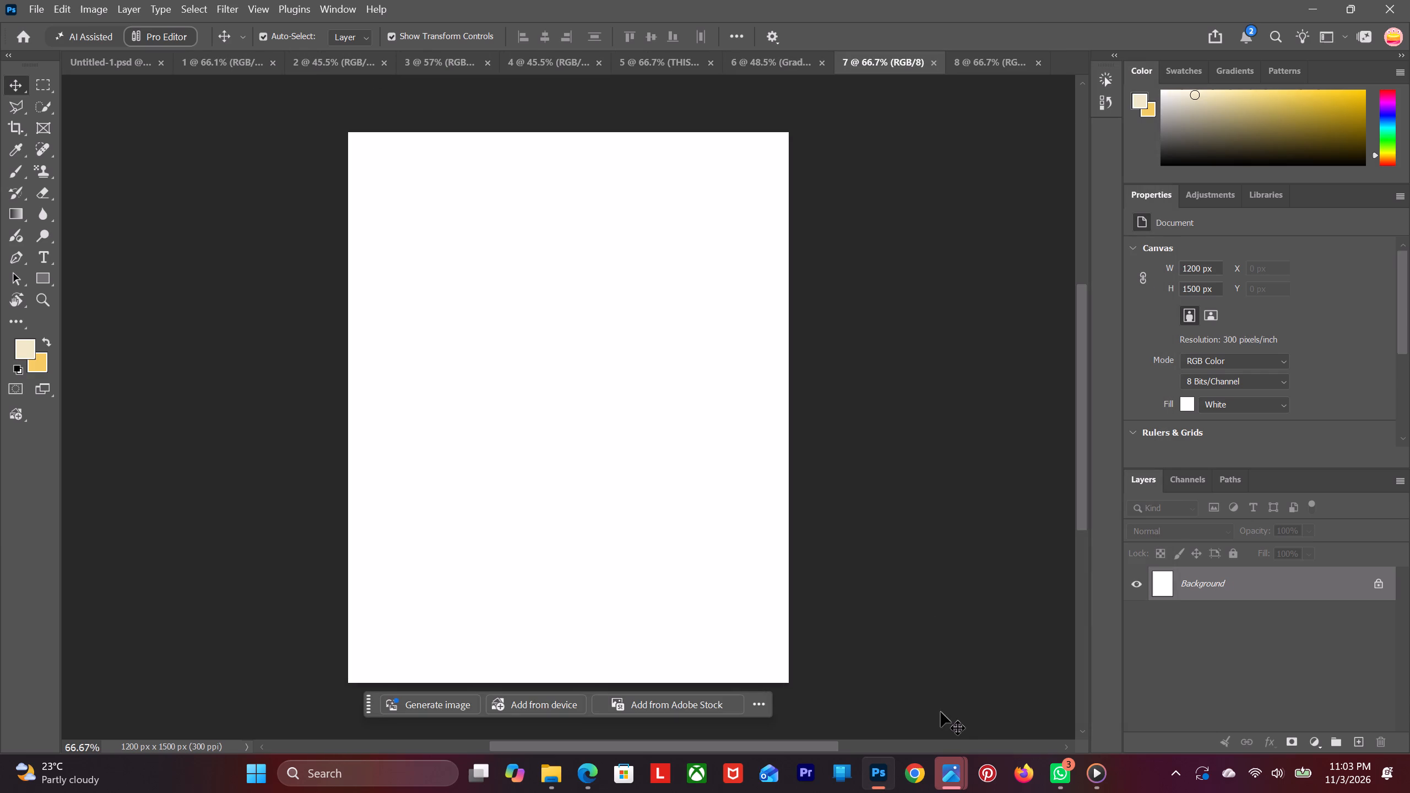
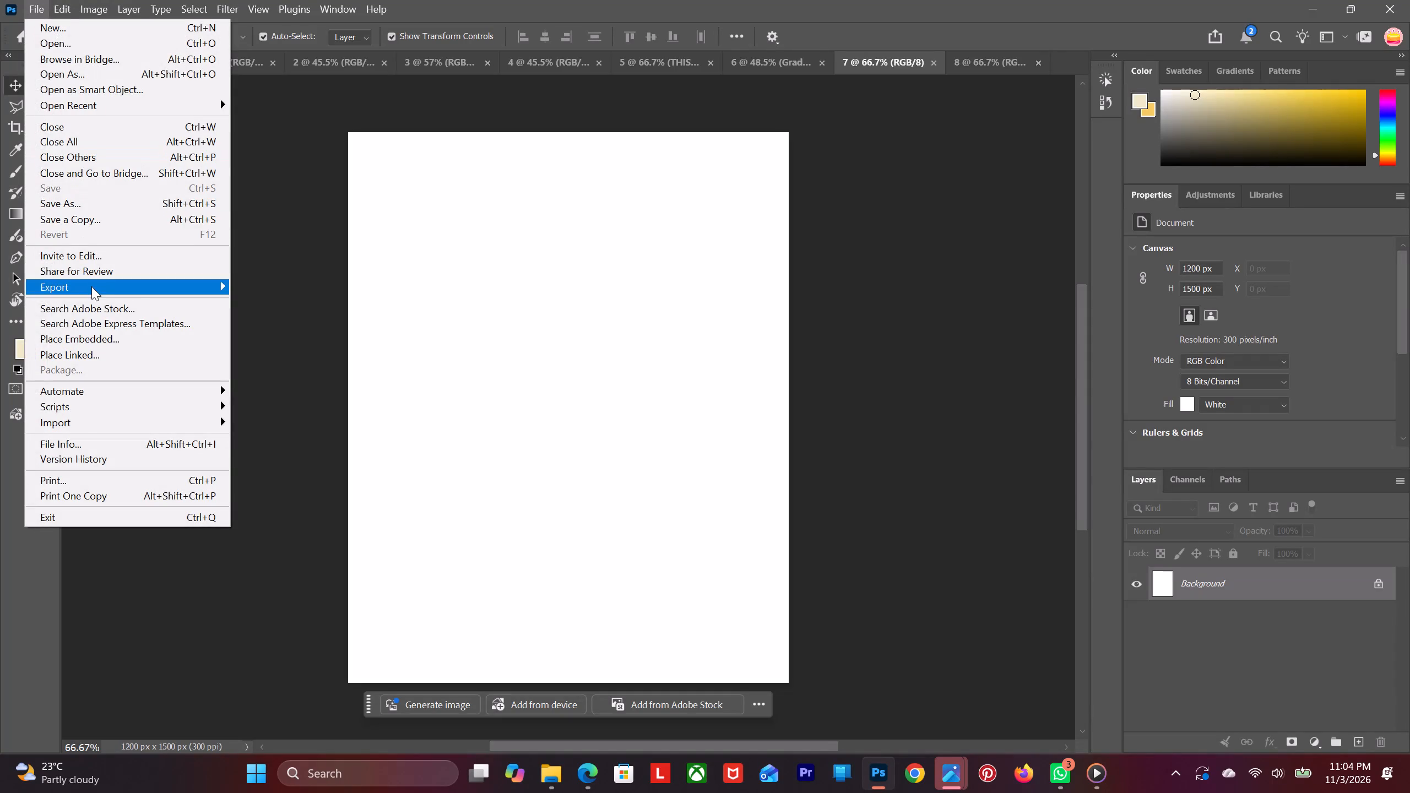
# Place the "Elegant Summer Tea Table with Gold Accents" image as an embedded layer in document 7.
pyautogui.click(133, 339)
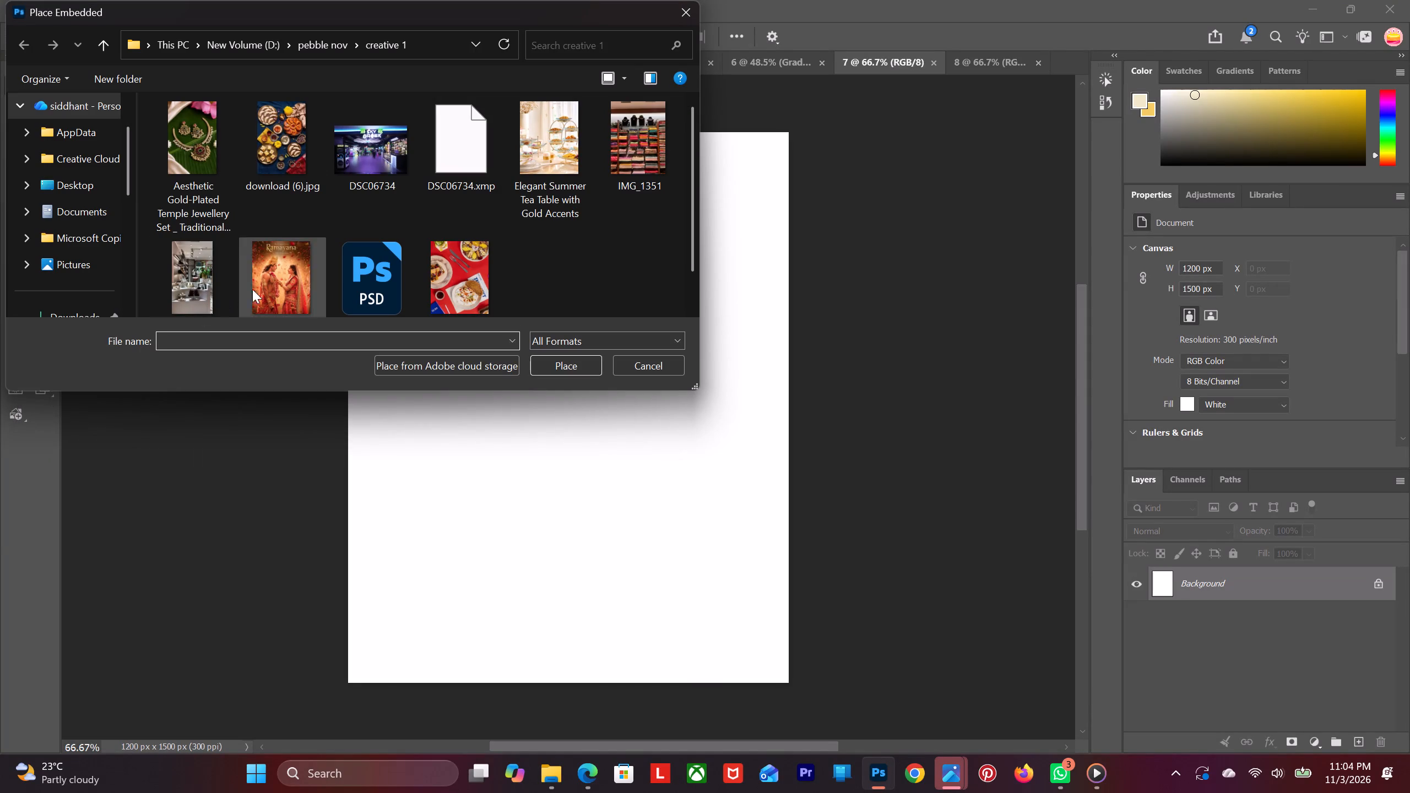
pyautogui.click(514, 177)
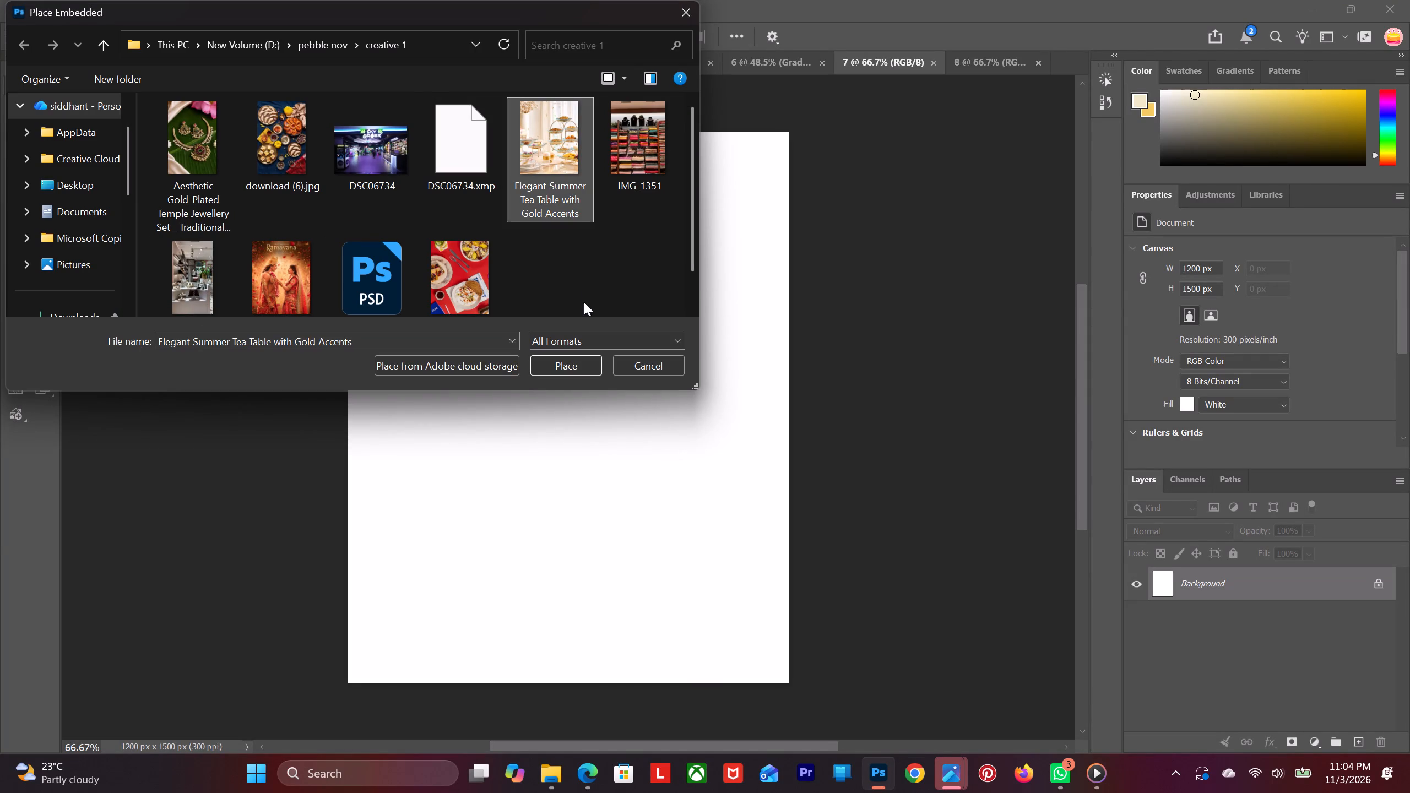
pyautogui.click(563, 372)
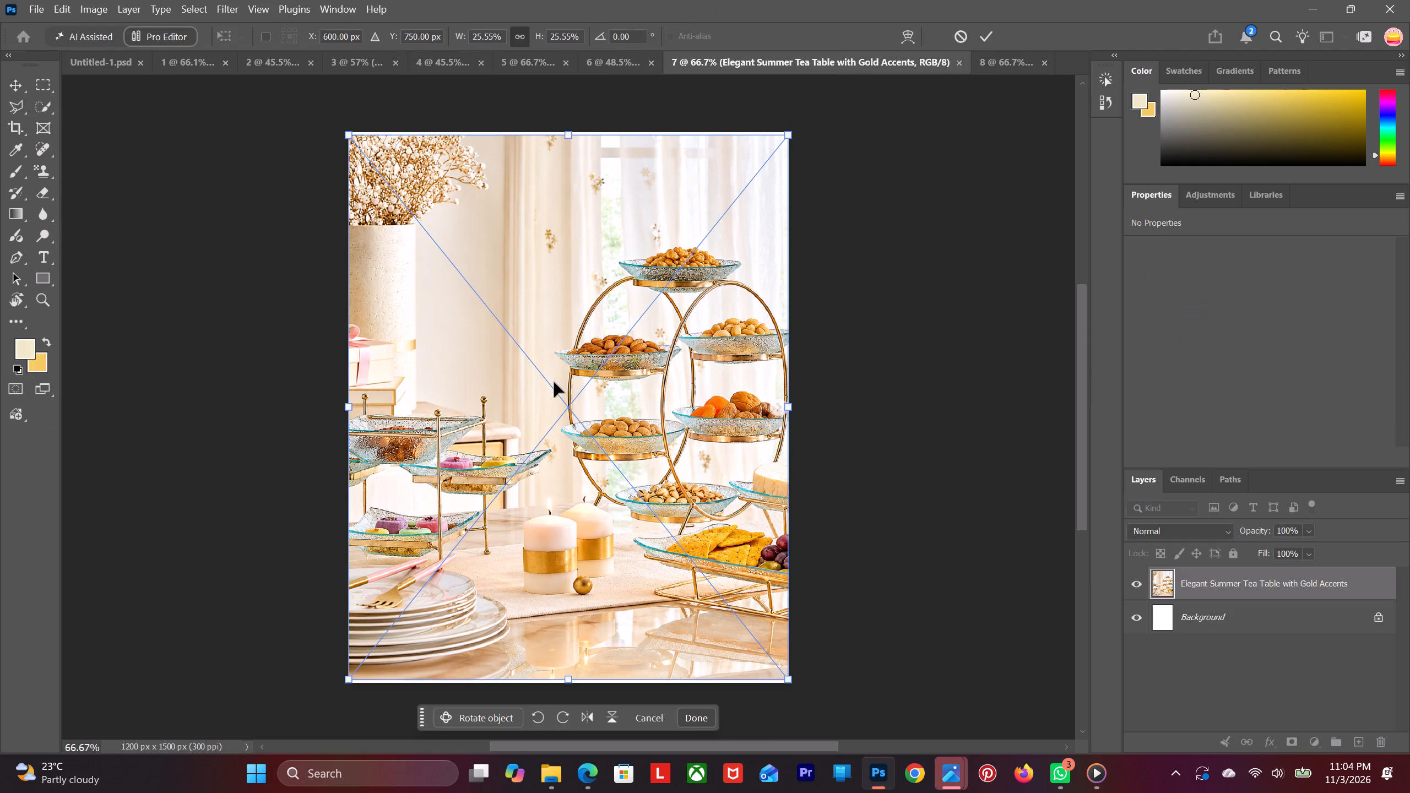
pyautogui.click(219, 342)
pyautogui.click(17, 99)
pyautogui.click(14, 86)
pyautogui.click(502, 247)
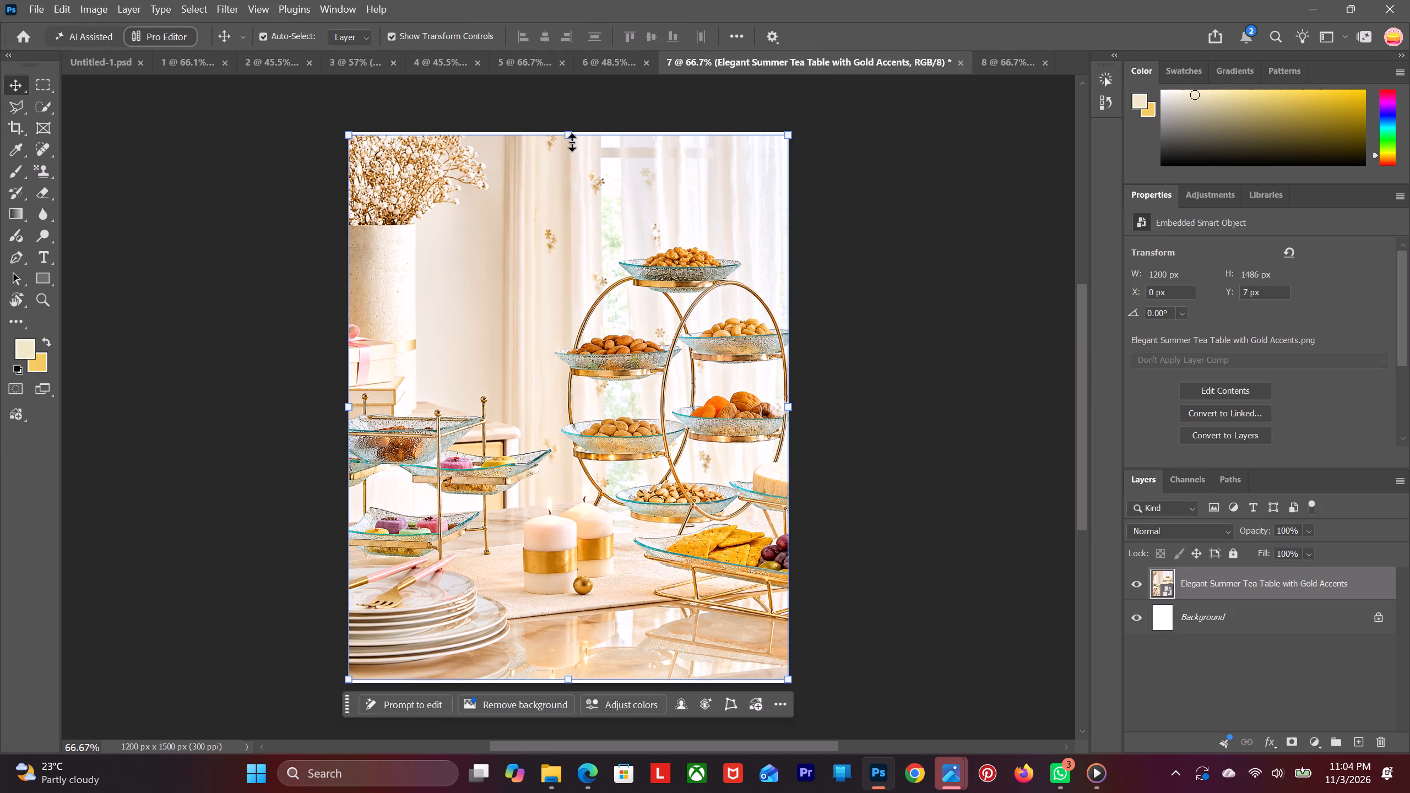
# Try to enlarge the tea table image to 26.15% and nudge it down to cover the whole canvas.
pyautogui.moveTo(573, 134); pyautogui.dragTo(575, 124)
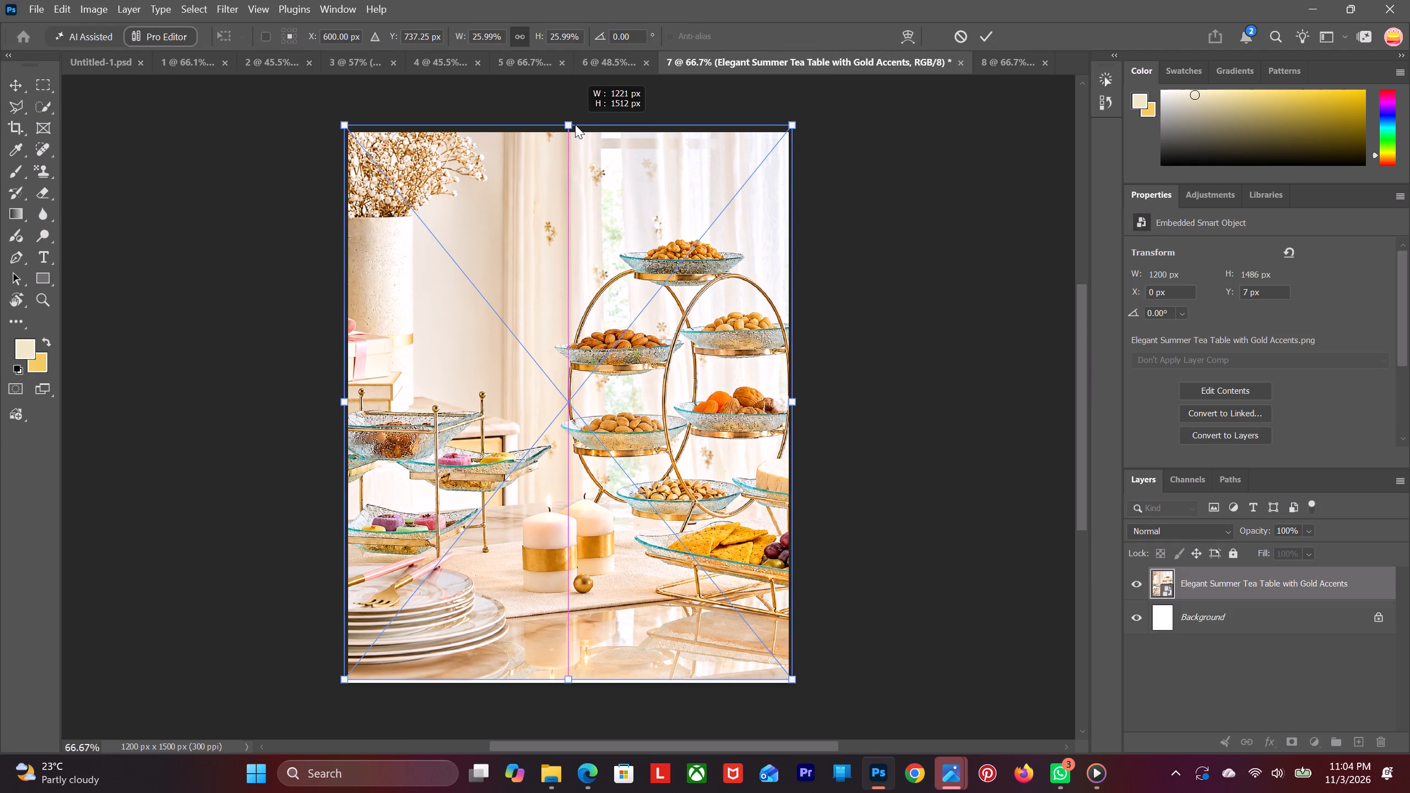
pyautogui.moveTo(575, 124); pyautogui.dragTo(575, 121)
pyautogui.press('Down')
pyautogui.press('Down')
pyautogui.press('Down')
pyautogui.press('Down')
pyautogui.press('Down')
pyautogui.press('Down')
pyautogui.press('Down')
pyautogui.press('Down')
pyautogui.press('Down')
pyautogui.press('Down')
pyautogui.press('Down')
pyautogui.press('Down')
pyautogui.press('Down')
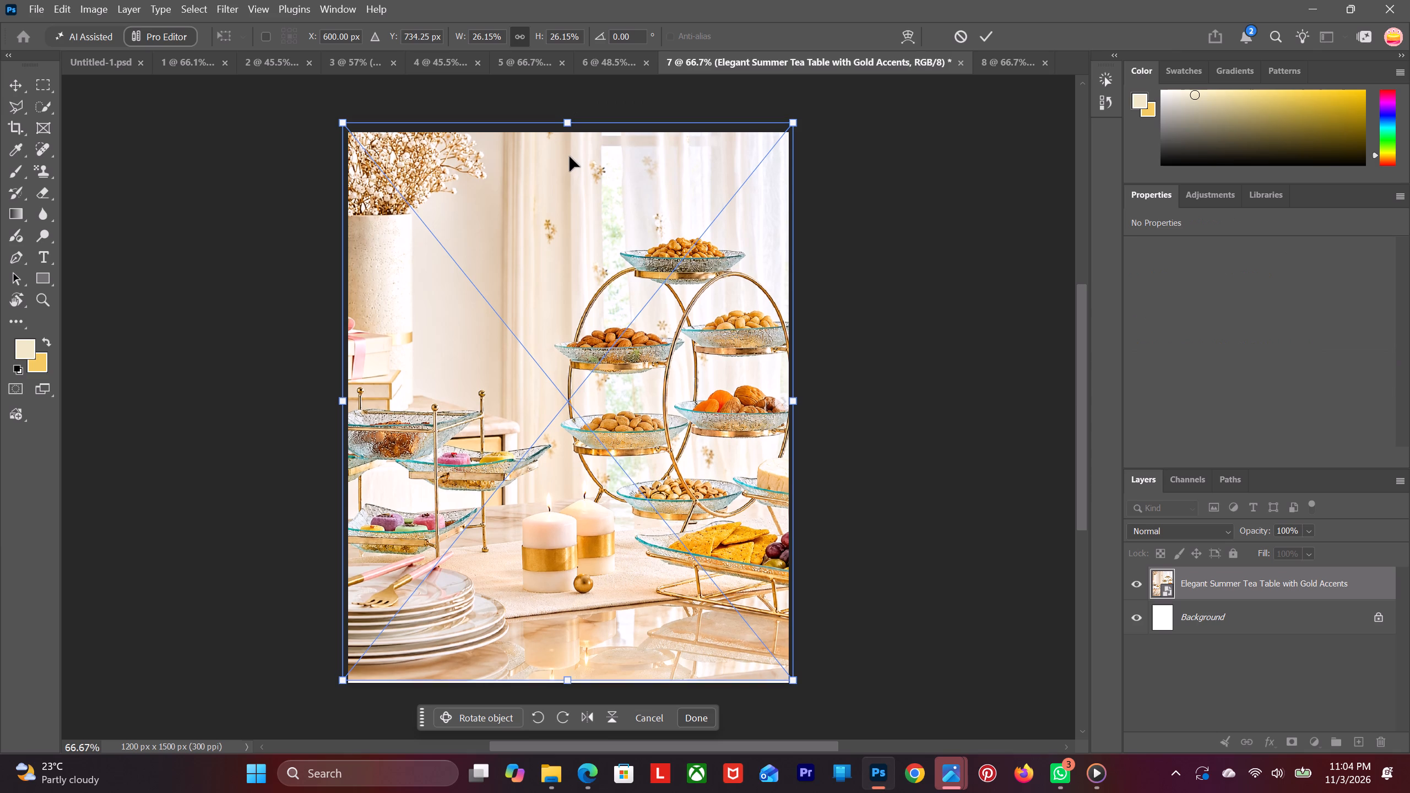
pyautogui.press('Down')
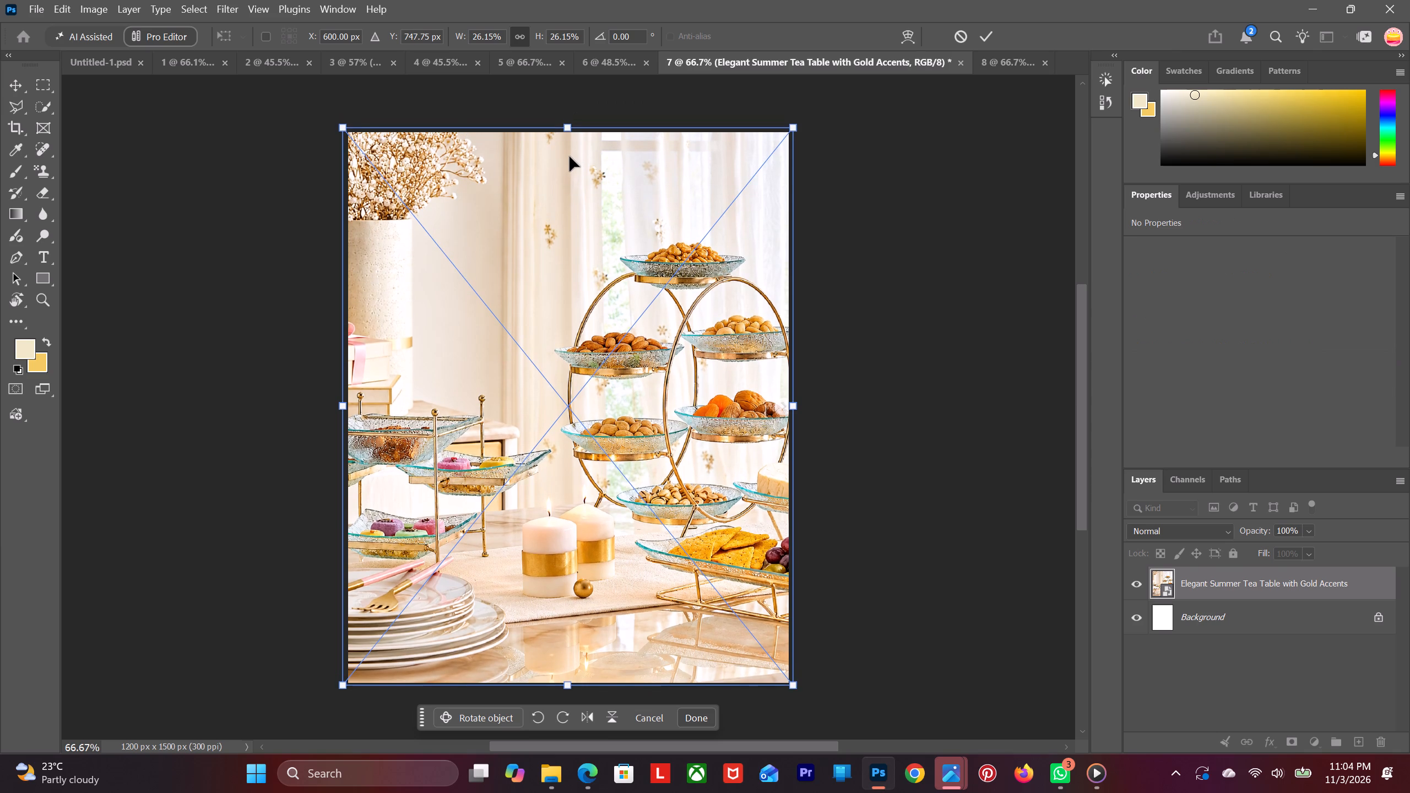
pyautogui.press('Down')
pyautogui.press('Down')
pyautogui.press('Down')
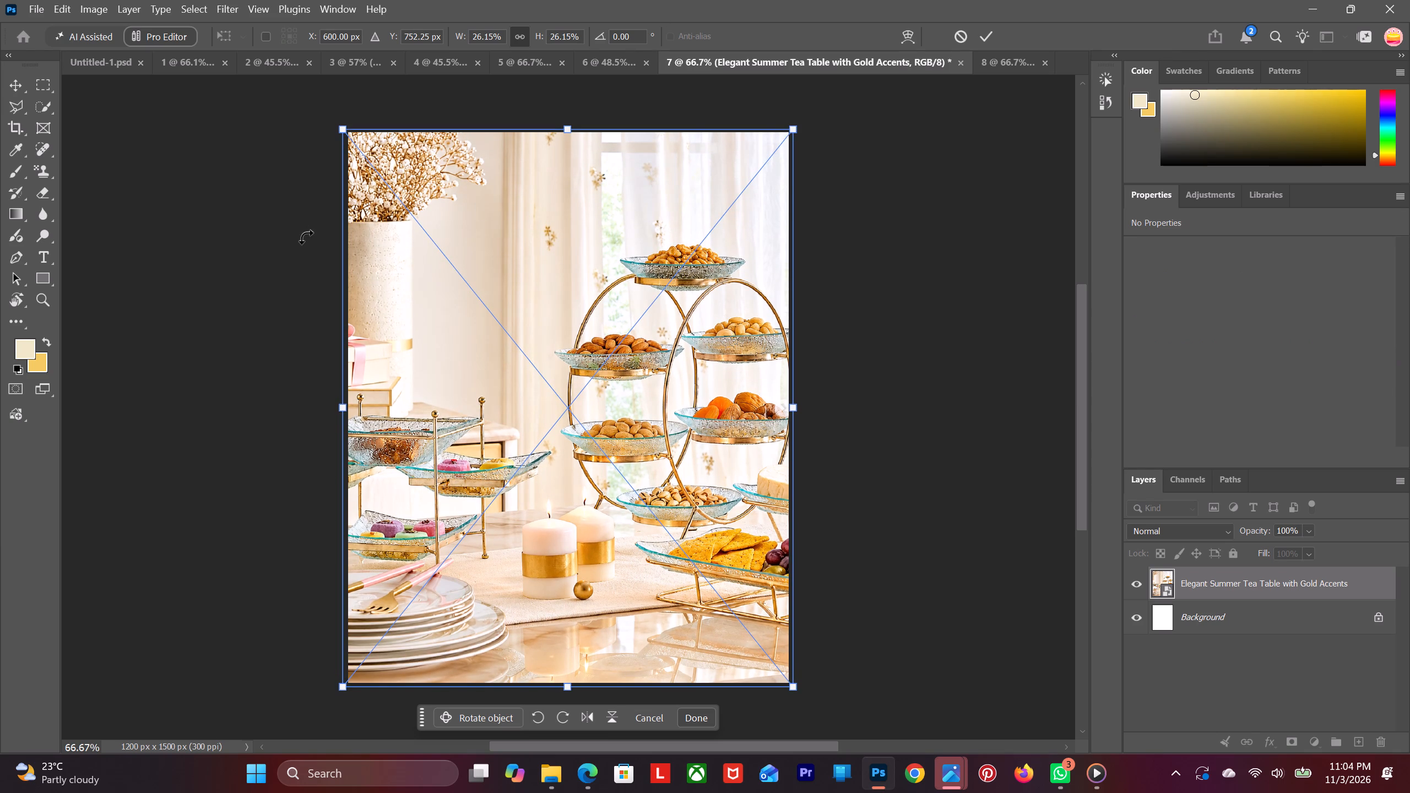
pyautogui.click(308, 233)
# Copy the headline, location line and gradient fill layers from document 6 into document 7.
pyautogui.click(600, 57)
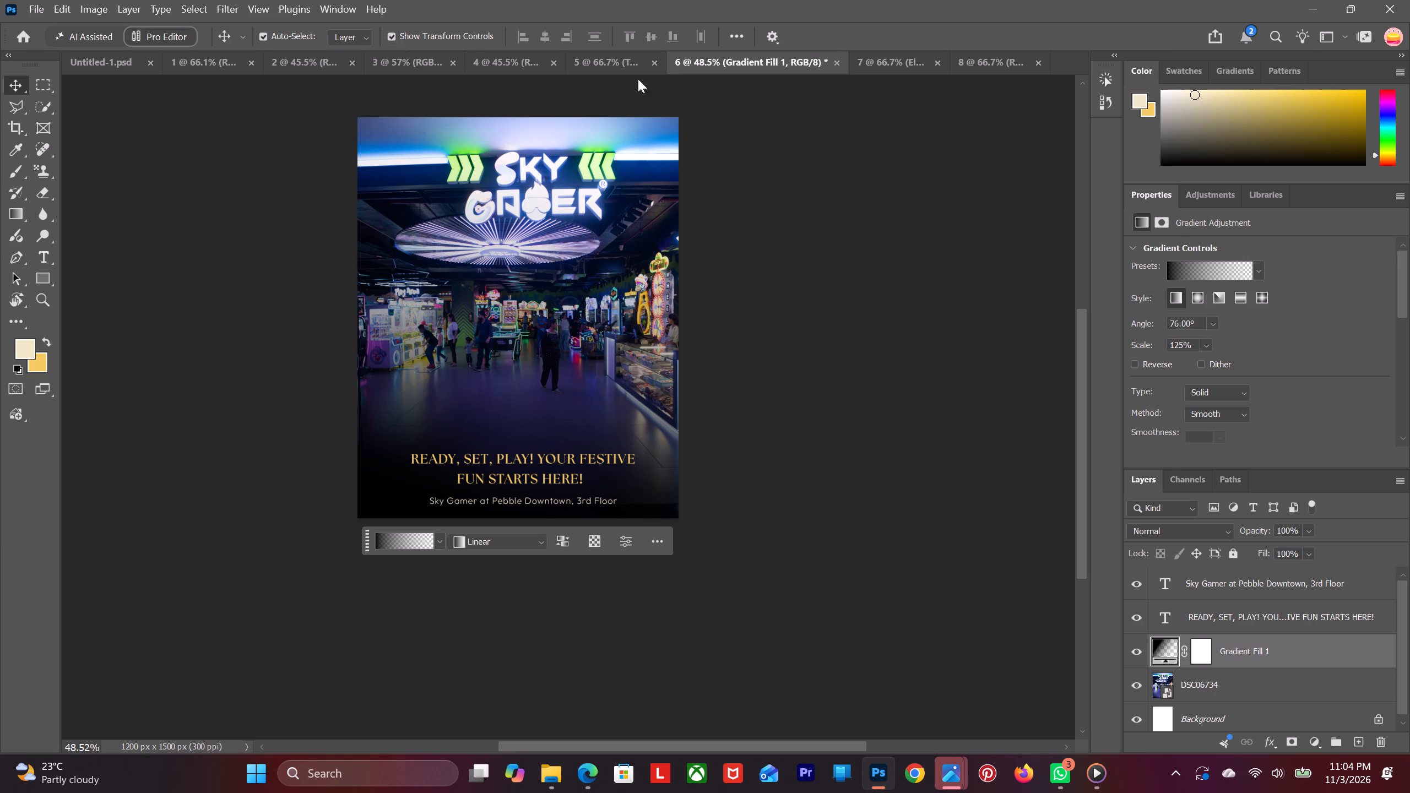
pyautogui.click(591, 65)
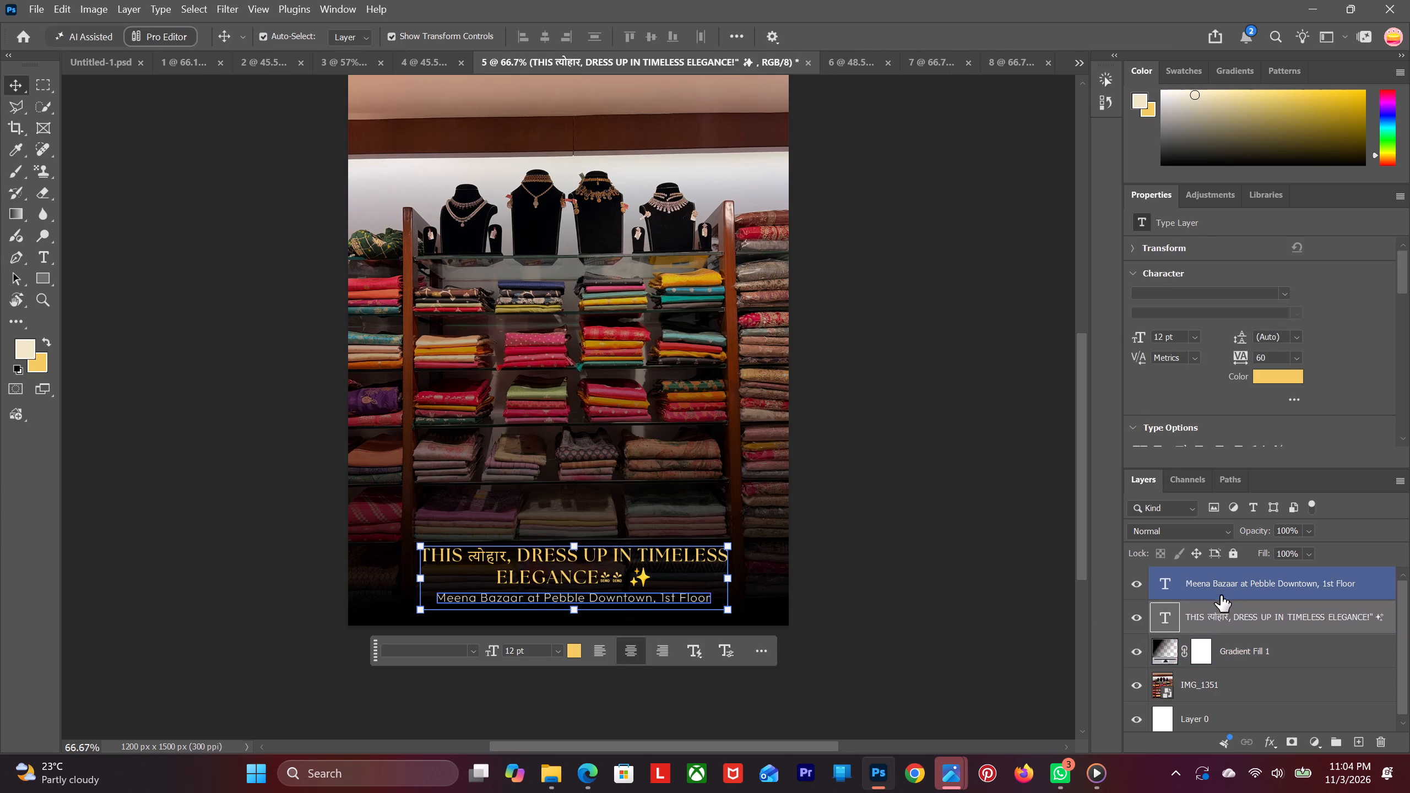
pyautogui.click(848, 56)
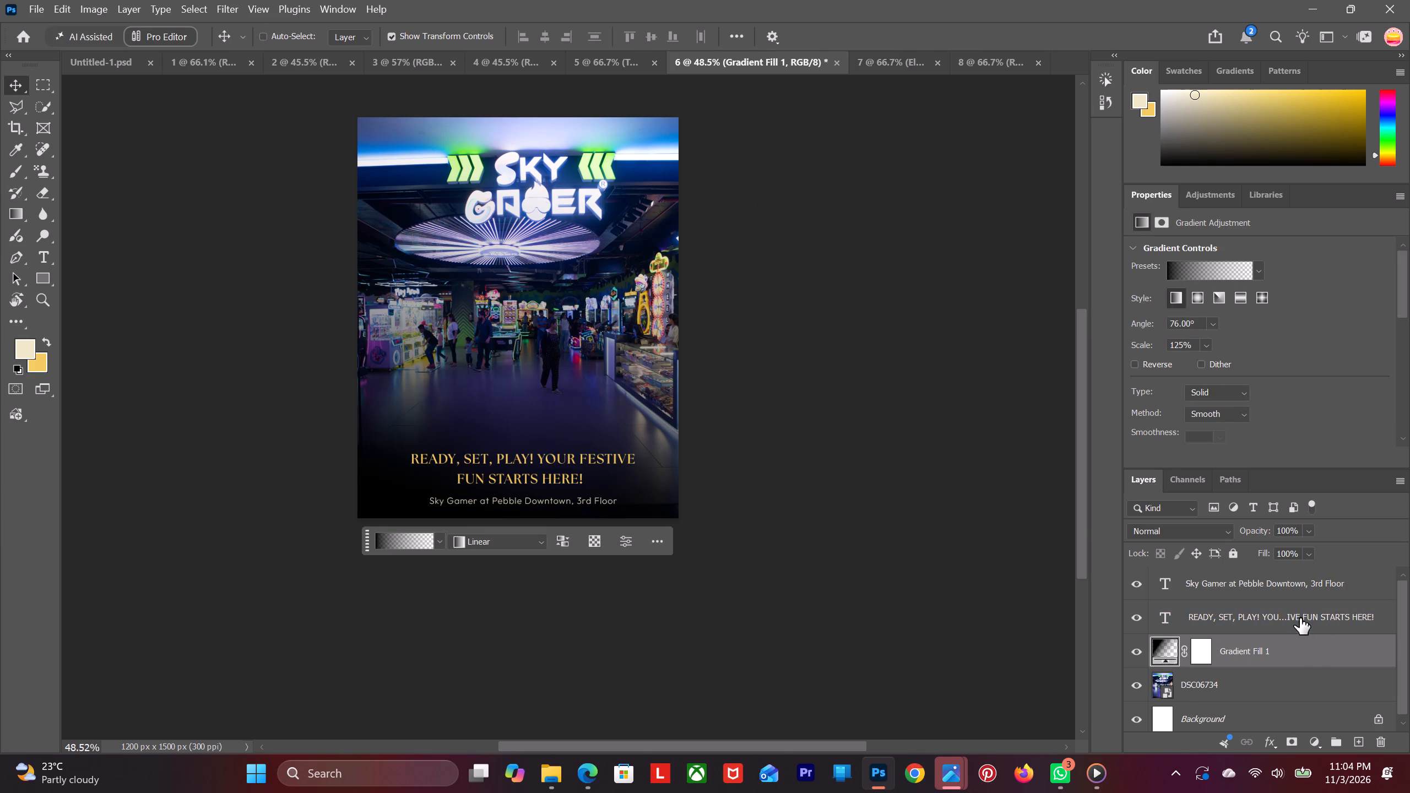
pyautogui.keyDown('ctrl'); pyautogui.click(1301, 615); pyautogui.keyUp('ctrl')
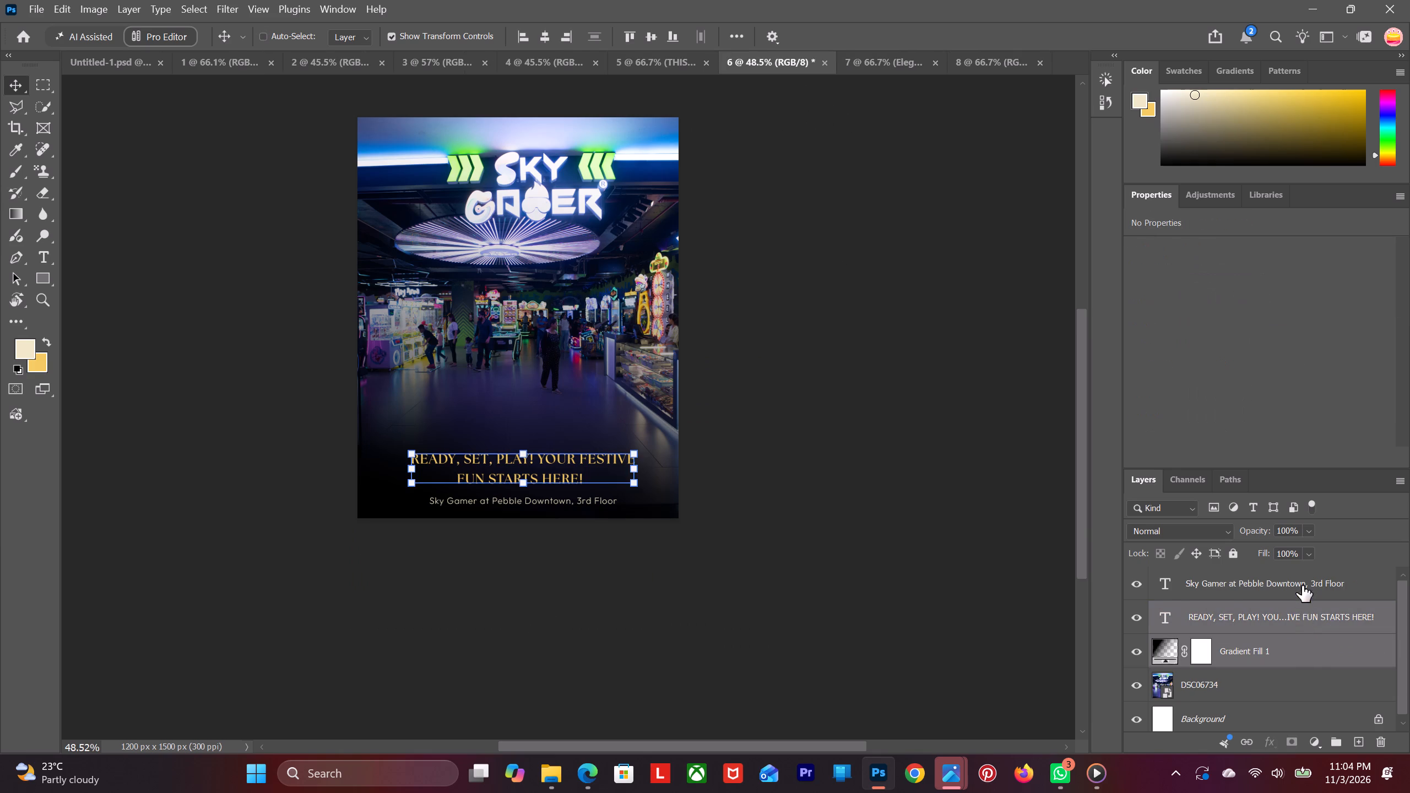
pyautogui.keyDown('ctrl'); pyautogui.click(1302, 585); pyautogui.keyUp('ctrl')
pyautogui.moveTo(1295, 616); pyautogui.dragTo(902, 62)
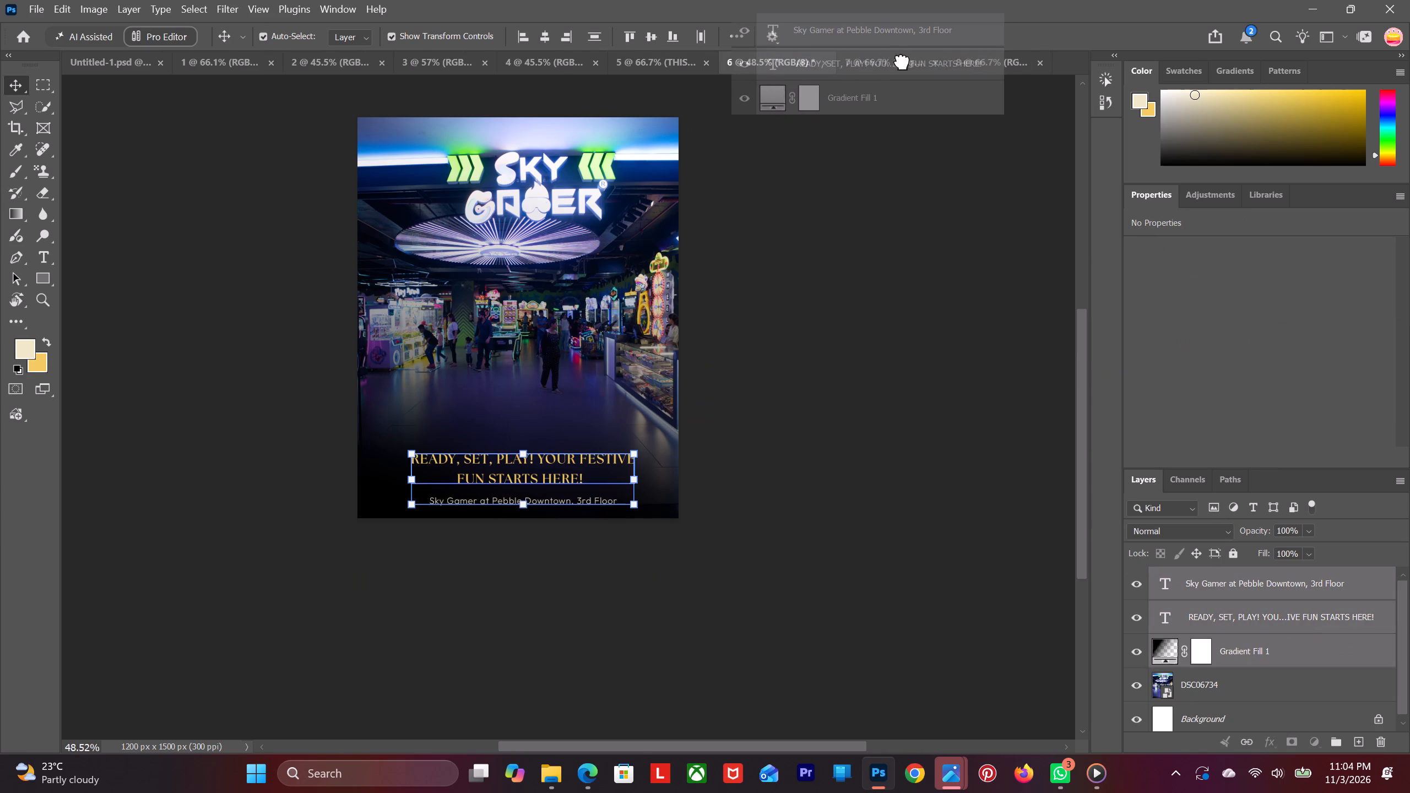
pyautogui.moveTo(902, 62); pyautogui.dragTo(596, 501)
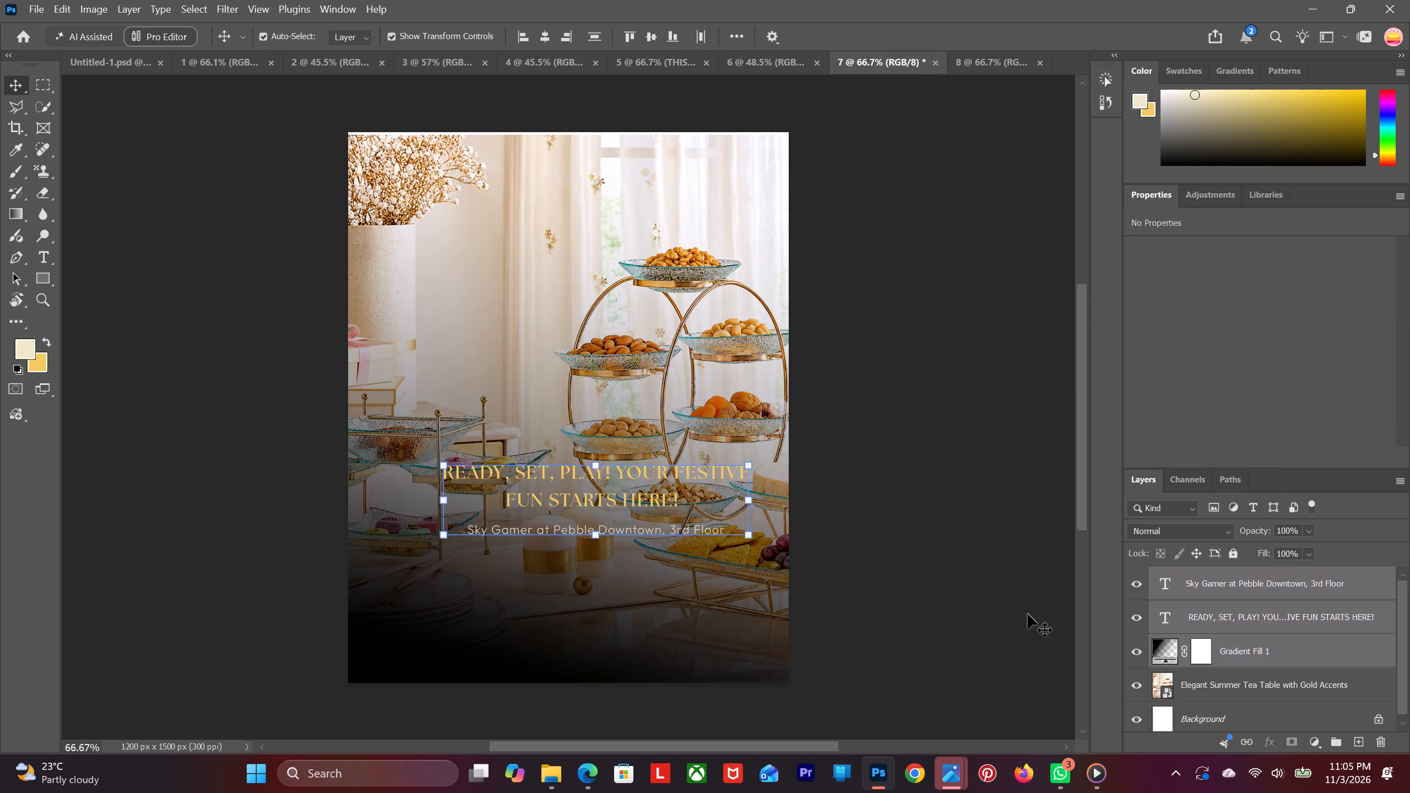
# Copy the same headline, location line and gradient fill layers from document 7 into document 8.
pyautogui.moveTo(1266, 615); pyautogui.dragTo(959, 164)
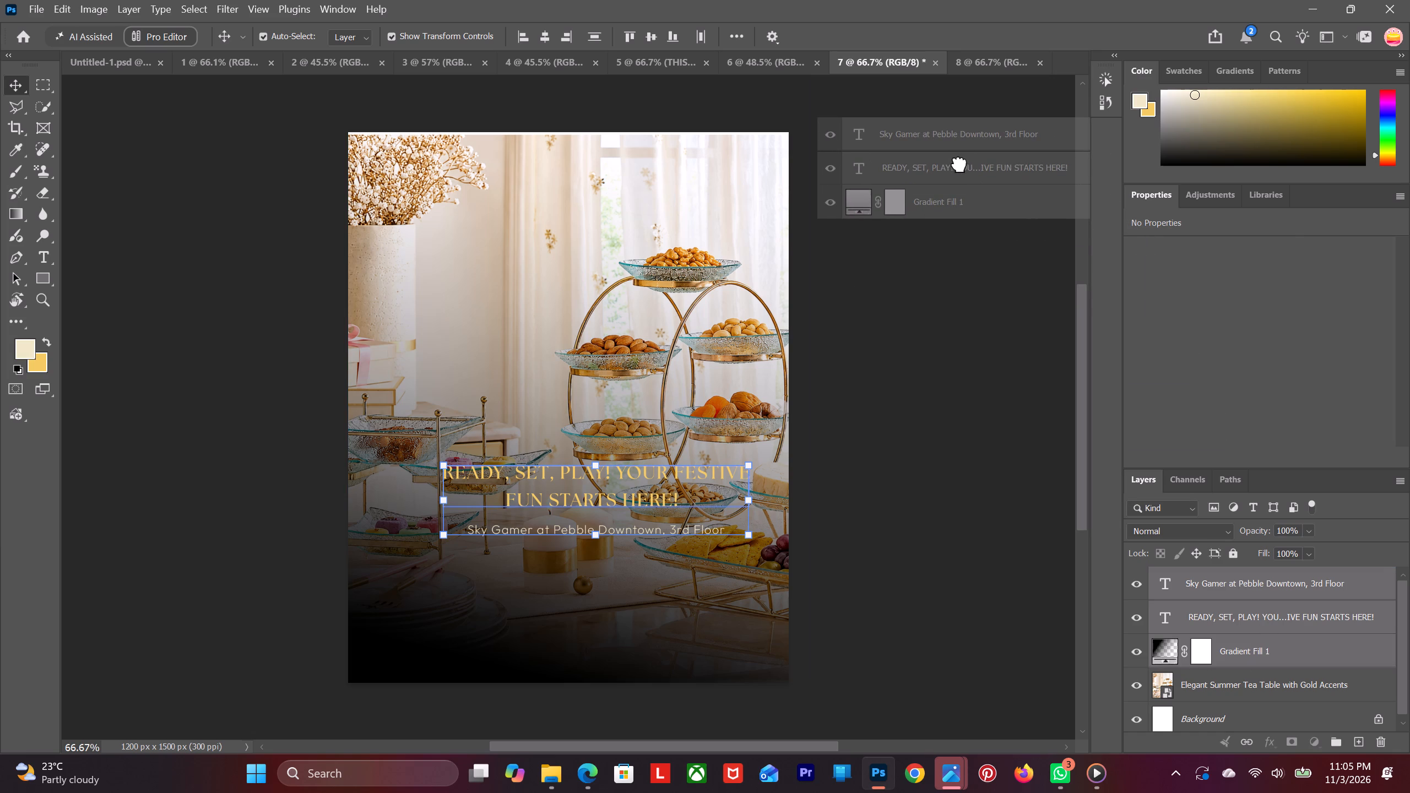
pyautogui.moveTo(959, 164); pyautogui.dragTo(984, 112)
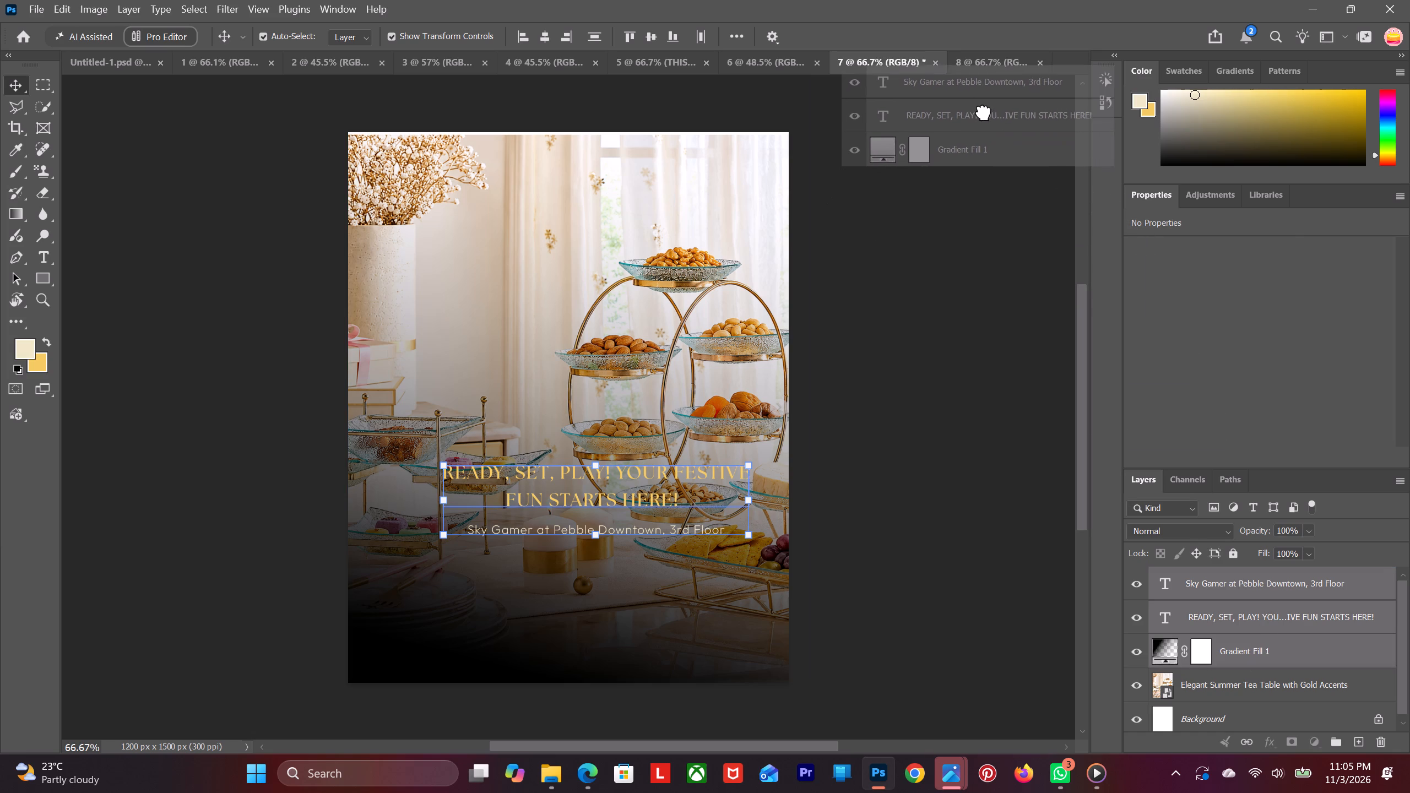
pyautogui.moveTo(984, 112); pyautogui.dragTo(725, 389)
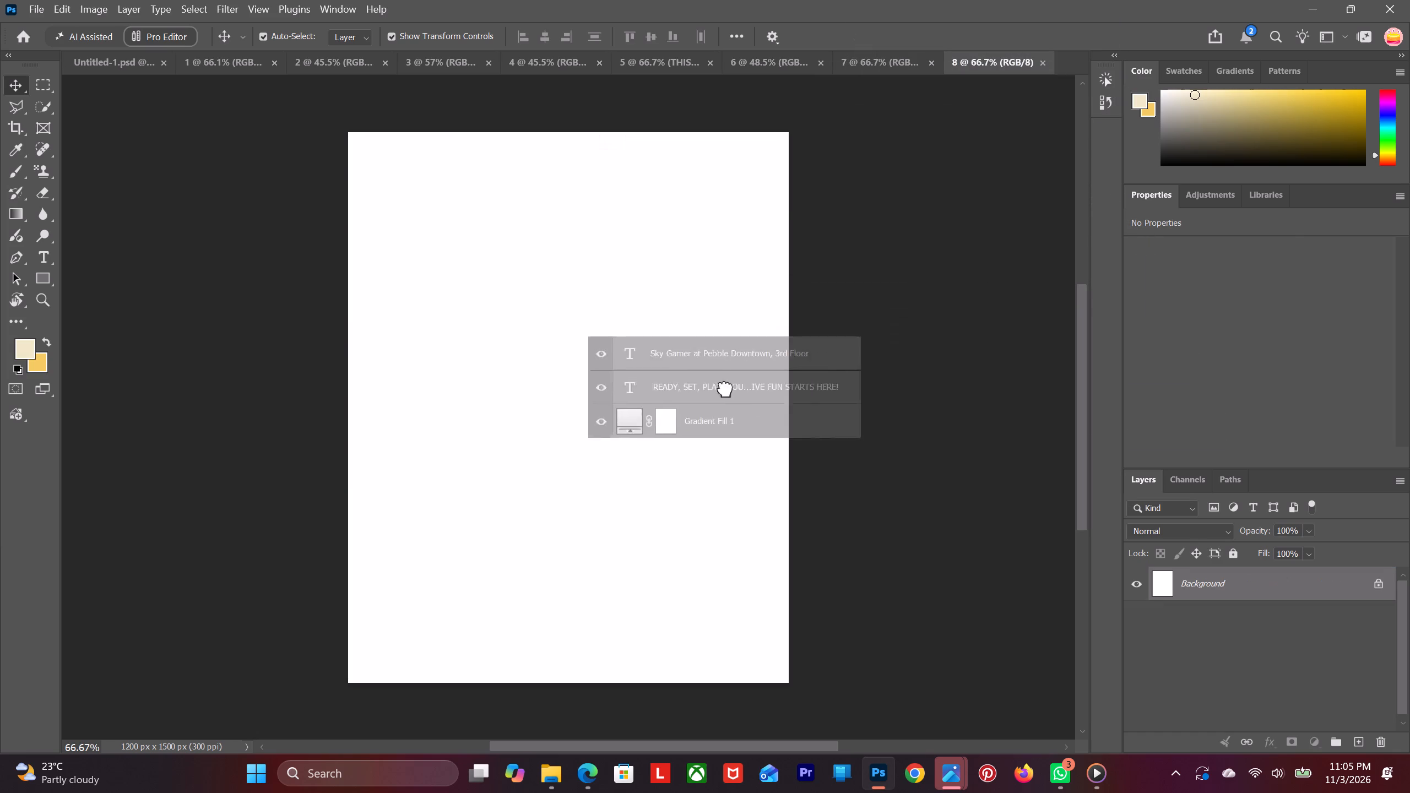
pyautogui.moveTo(725, 389); pyautogui.dragTo(613, 538)
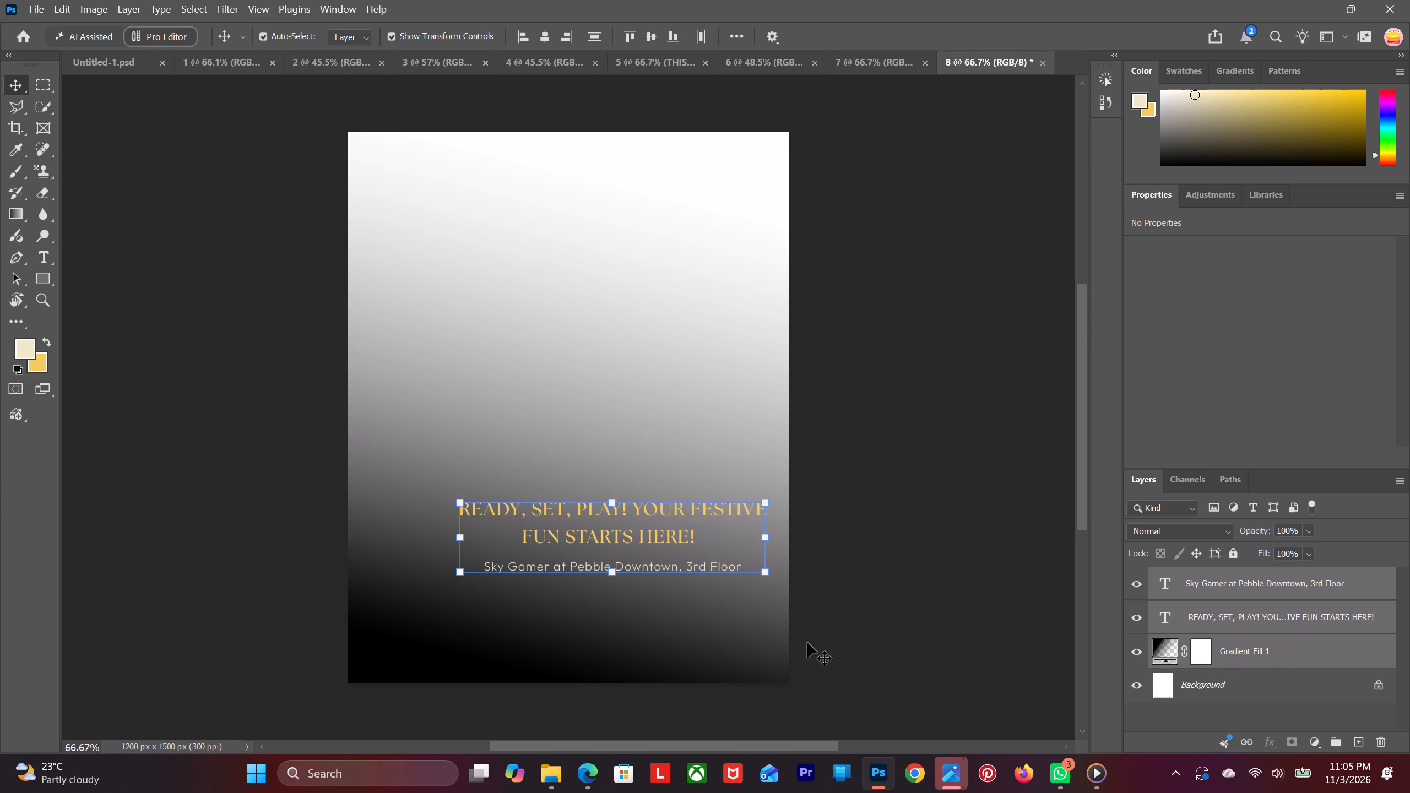
# Compare documents 6 and 5, toggling the visibility of document 5's gradient fill to examine its effect.
pyautogui.click(766, 63)
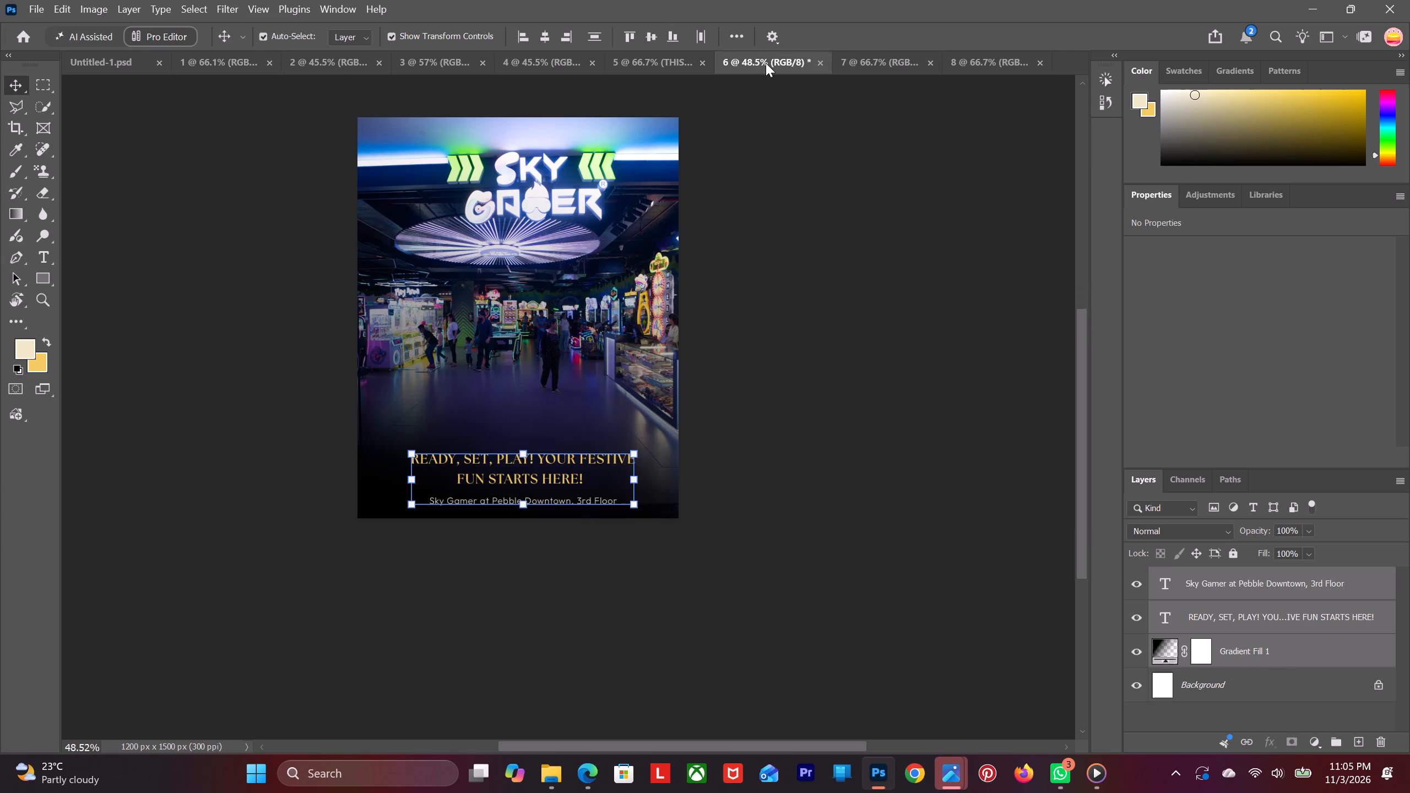
pyautogui.click(890, 57)
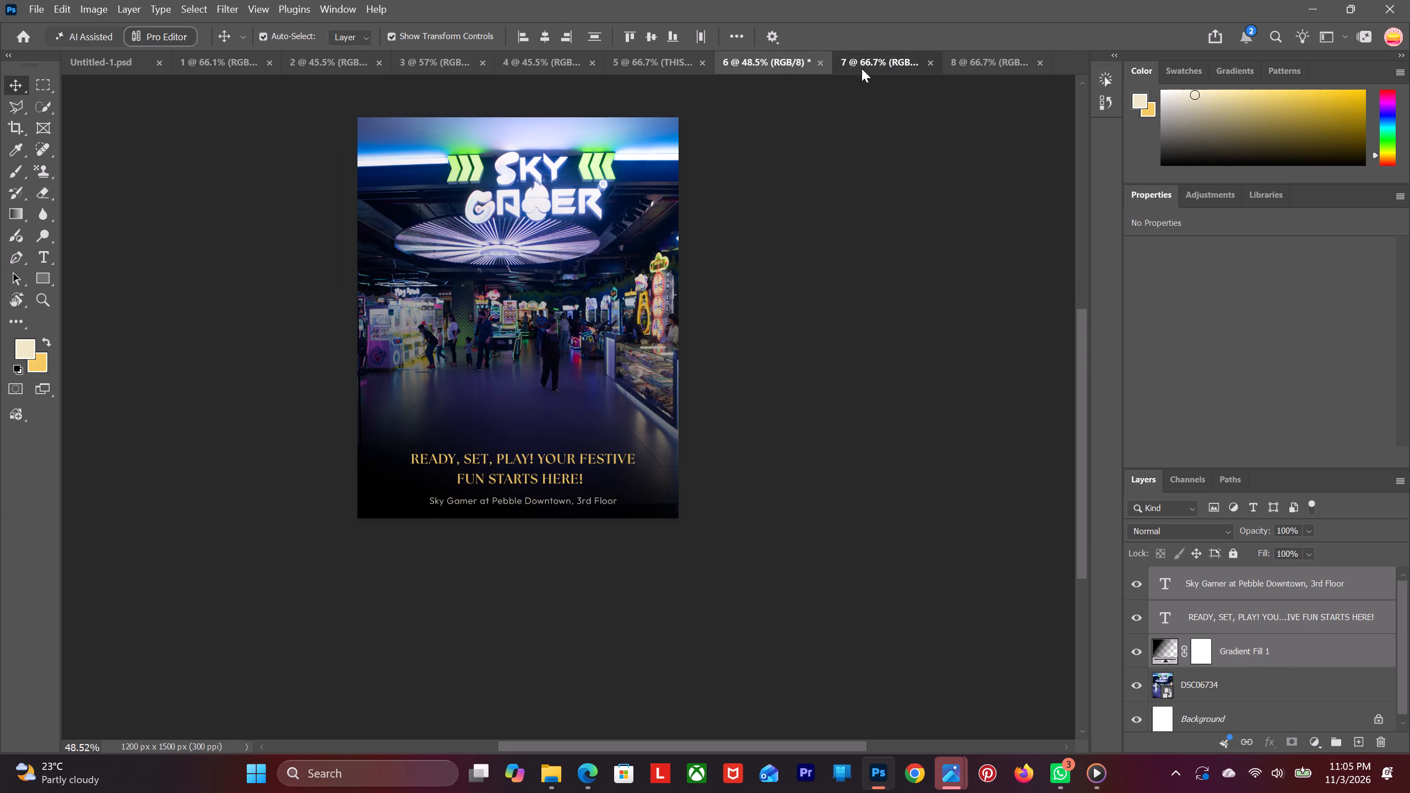
pyautogui.click(761, 70)
pyautogui.click(644, 67)
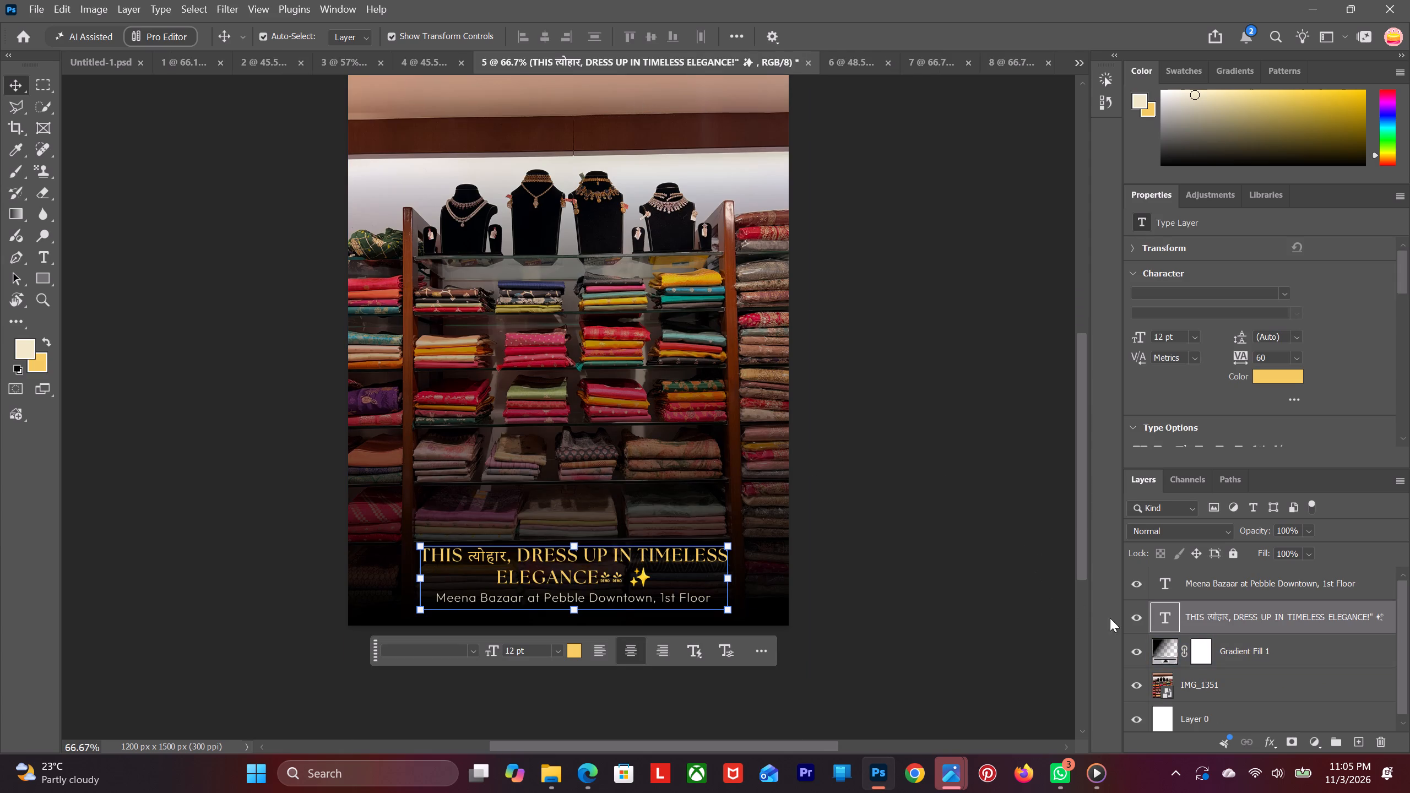
pyautogui.click(1134, 654)
pyautogui.click(1134, 654)
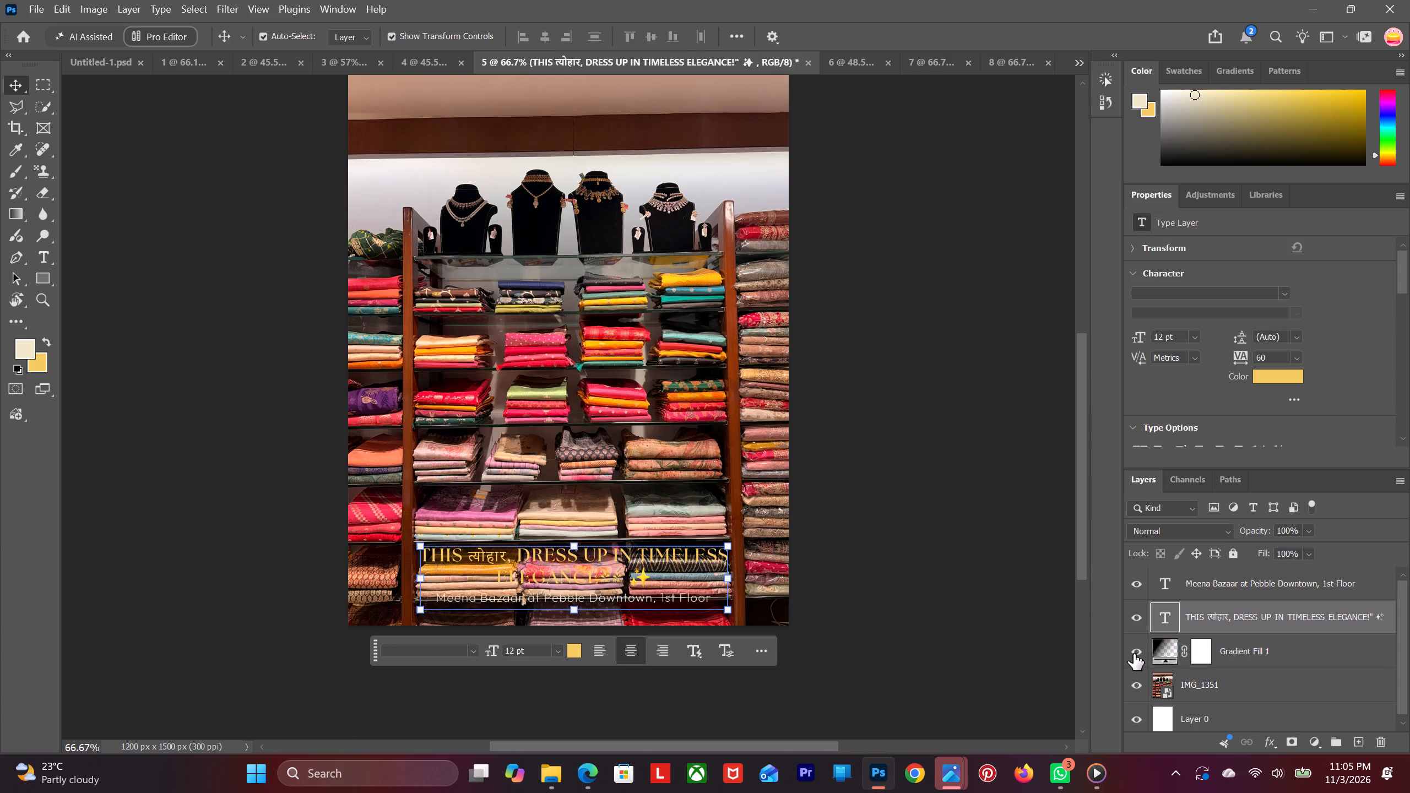
pyautogui.click(1134, 654)
pyautogui.click(1134, 654)
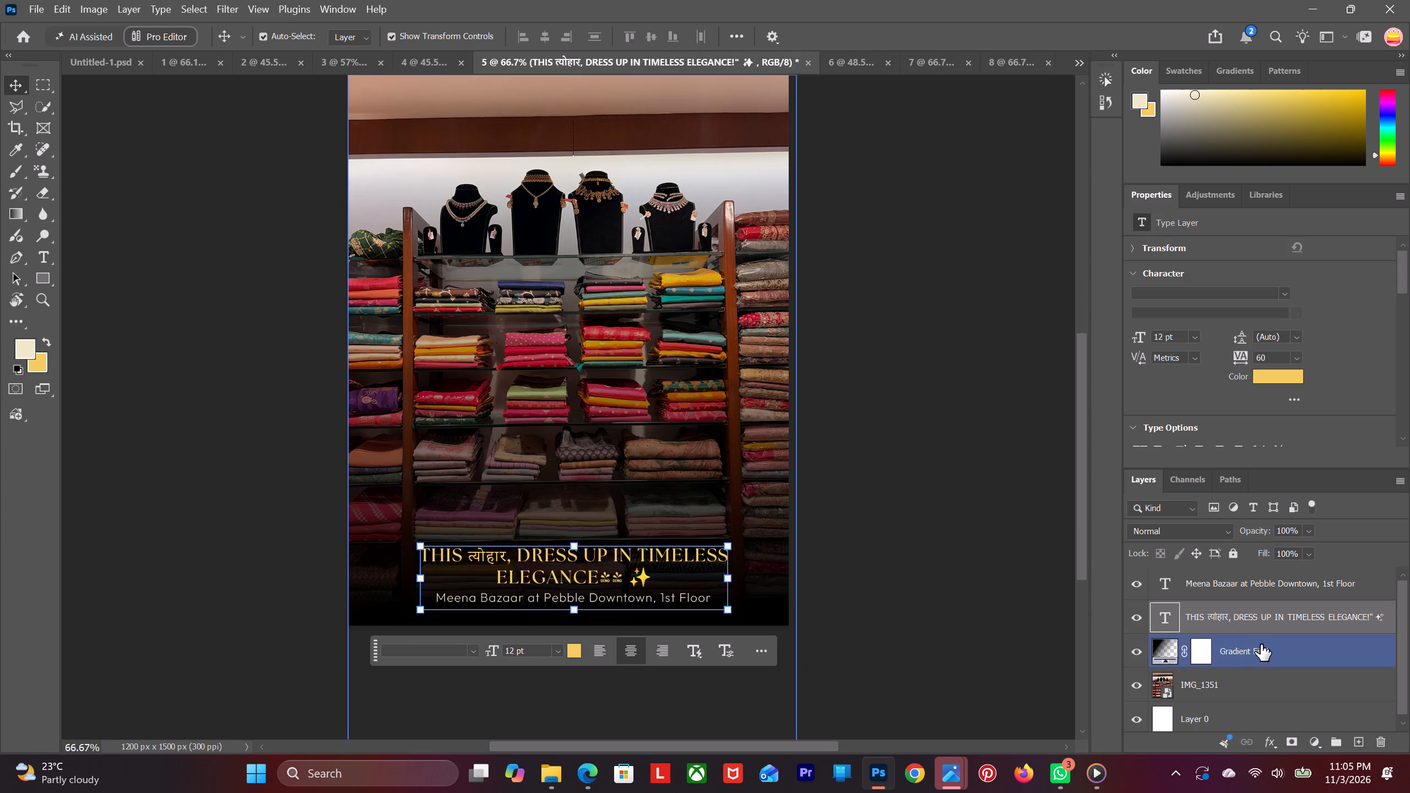
# Replace document 6's gradient fill with a copy of document 5's 90° gradient, stacked below the text layers.
pyautogui.click(1263, 643)
pyautogui.moveTo(1265, 653); pyautogui.dragTo(809, 36)
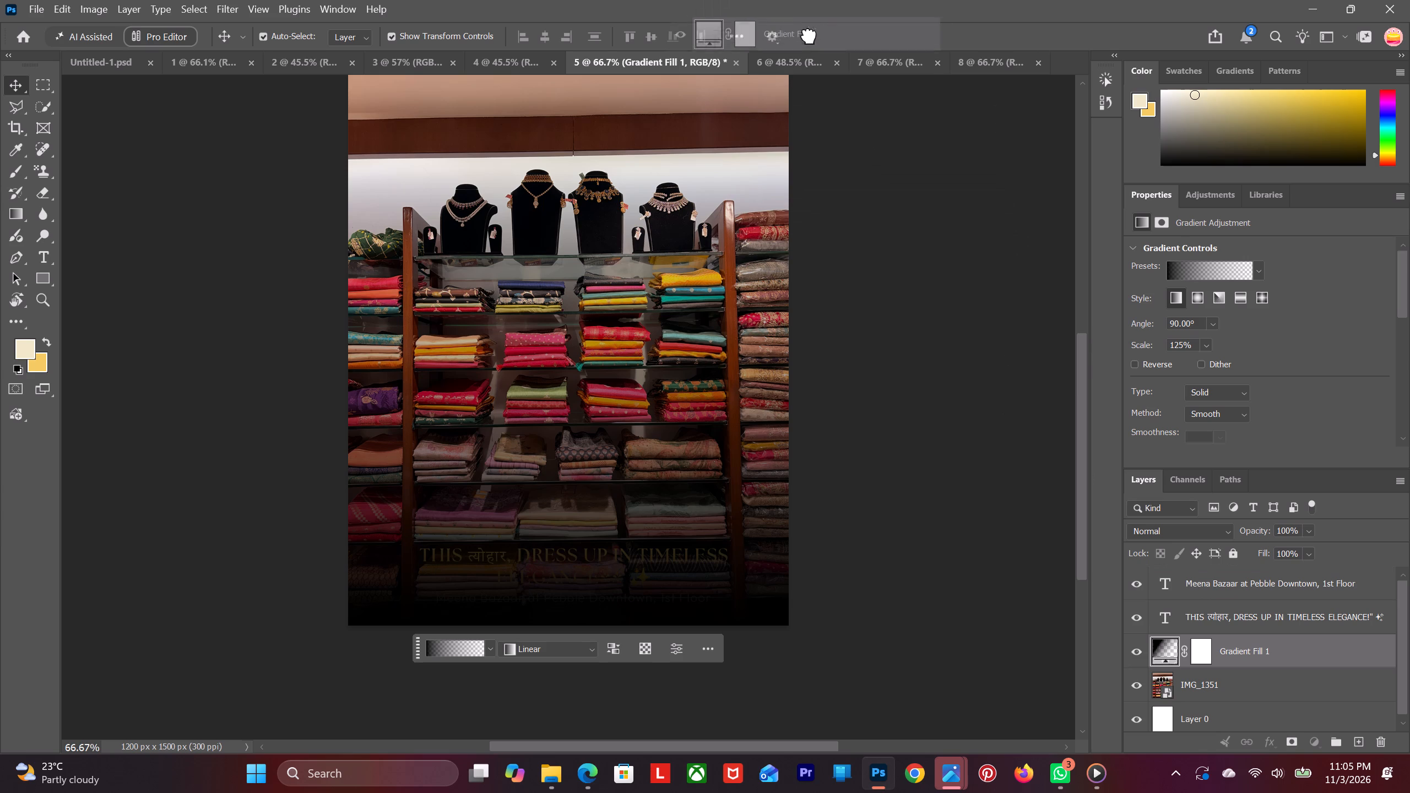
pyautogui.moveTo(809, 36); pyautogui.dragTo(541, 423)
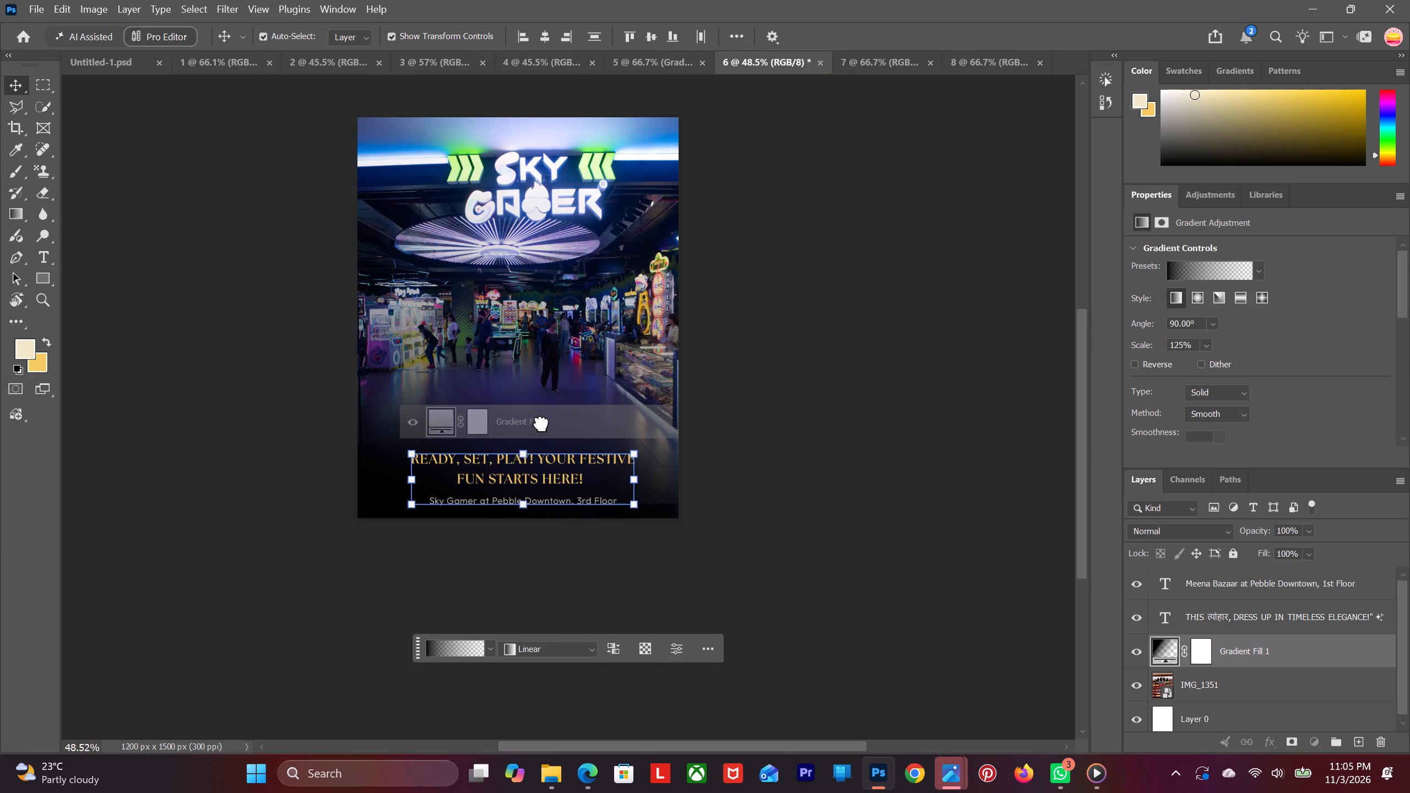
pyautogui.moveTo(541, 423); pyautogui.dragTo(541, 423)
pyautogui.click(1219, 679)
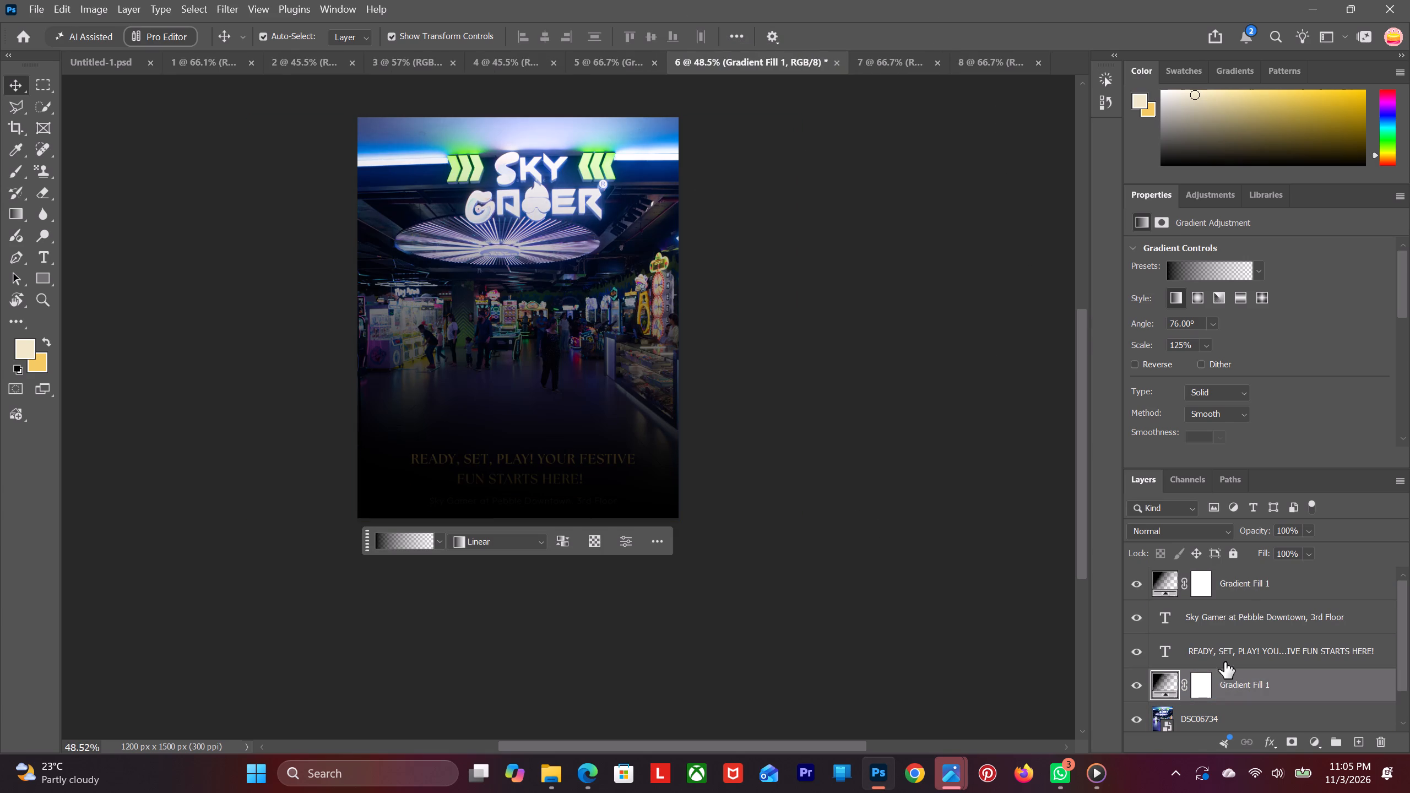
pyautogui.press('Delete')
pyautogui.moveTo(1244, 579); pyautogui.dragTo(1241, 659)
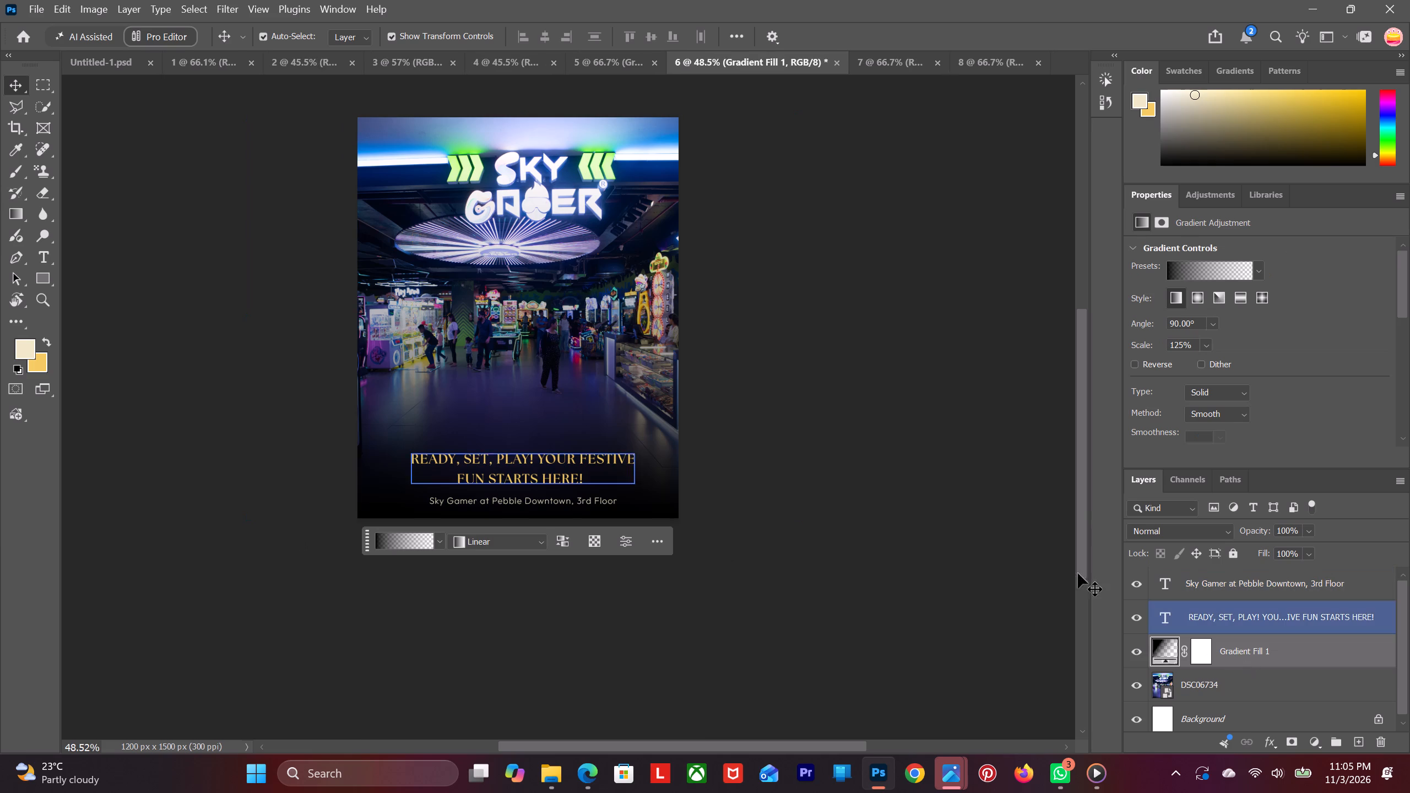
# Replace document 7's 76° gradient fill with a copy of document 6's 90° gradient, stacked below the text layers.
pyautogui.moveTo(1264, 653); pyautogui.dragTo(907, 58)
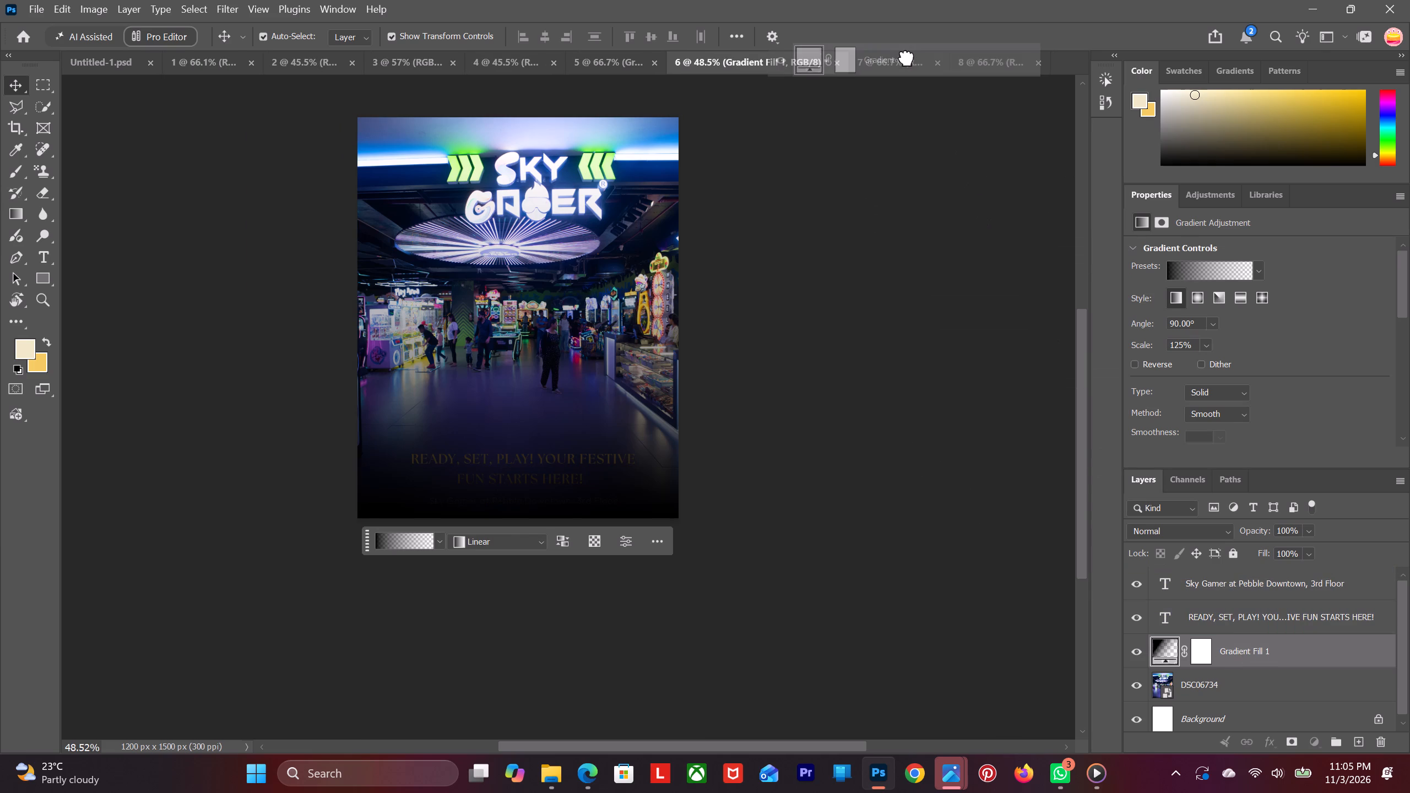
pyautogui.moveTo(907, 58); pyautogui.dragTo(655, 423)
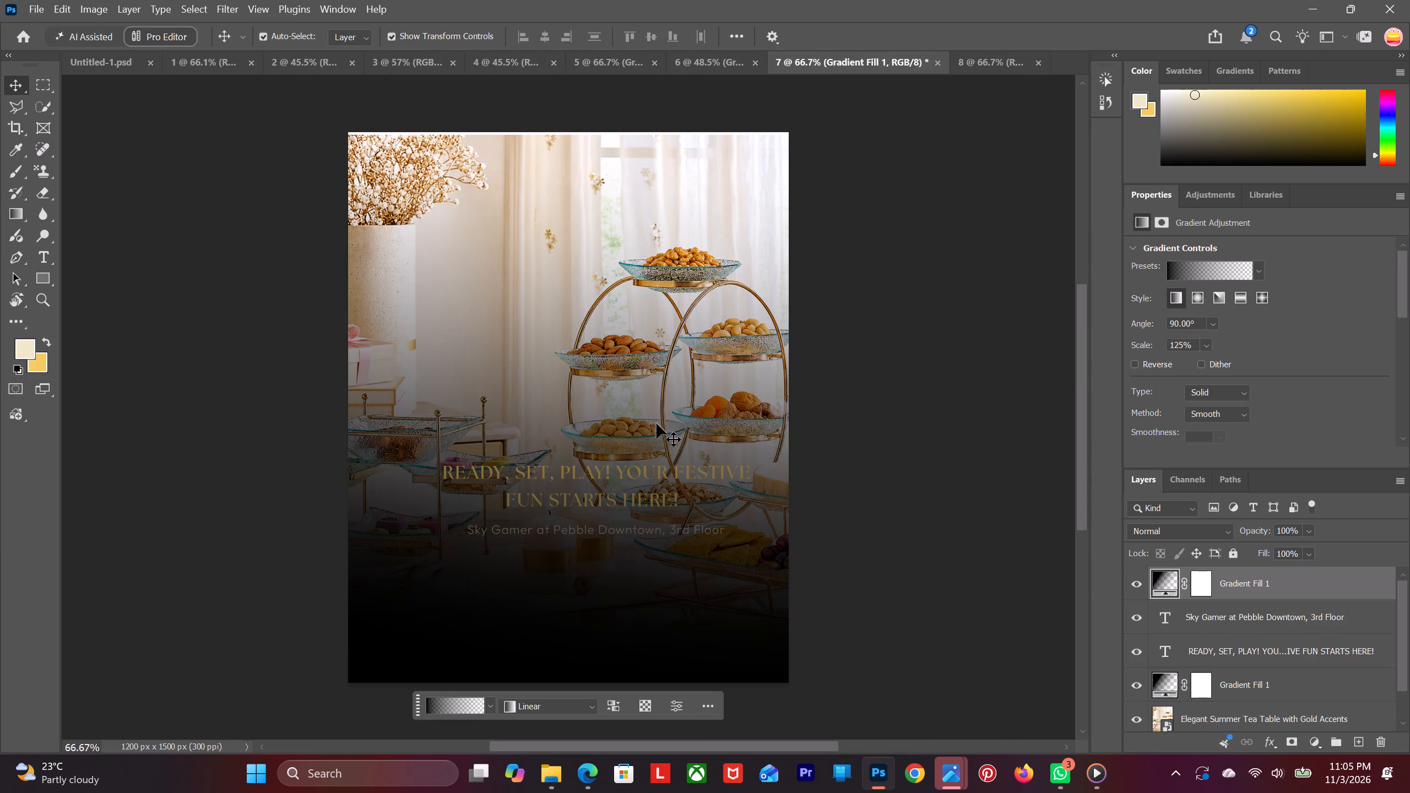
pyautogui.click(1272, 580)
pyautogui.moveTo(1277, 580); pyautogui.dragTo(1281, 661)
pyautogui.click(1271, 686)
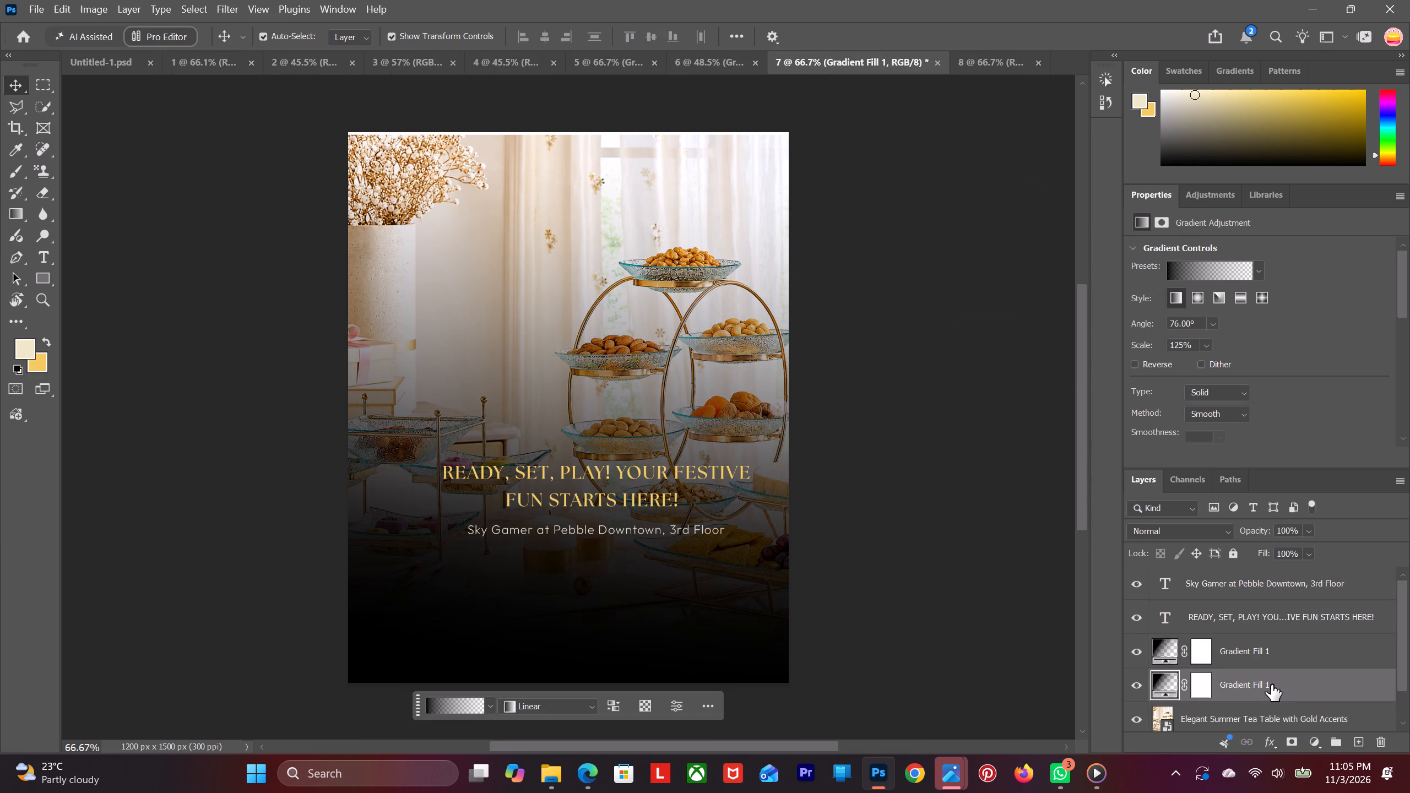
pyautogui.press('Delete')
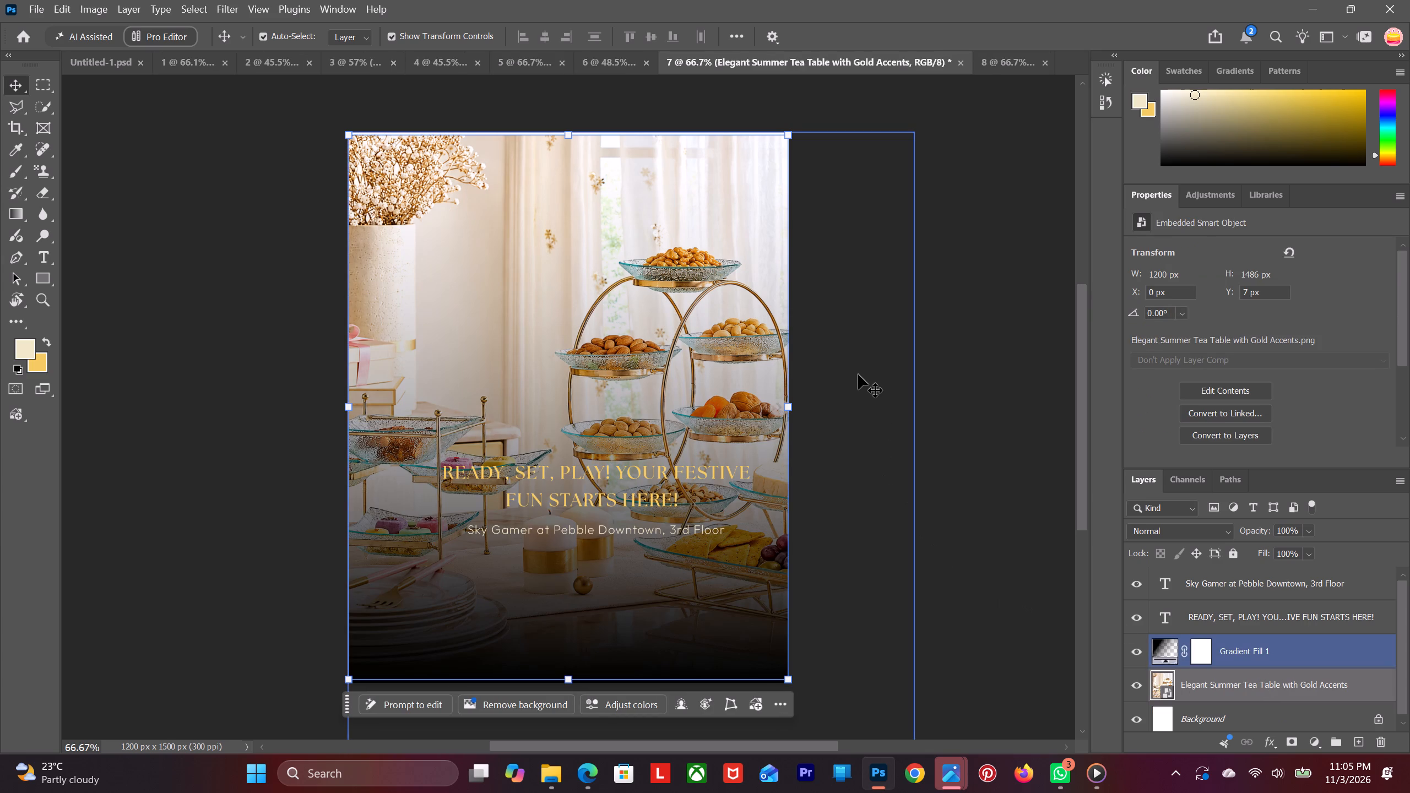
# Replace document 8's 76° gradient fill with a copy of document 7's 90° gradient, stacked below the text layers.
pyautogui.click(987, 56)
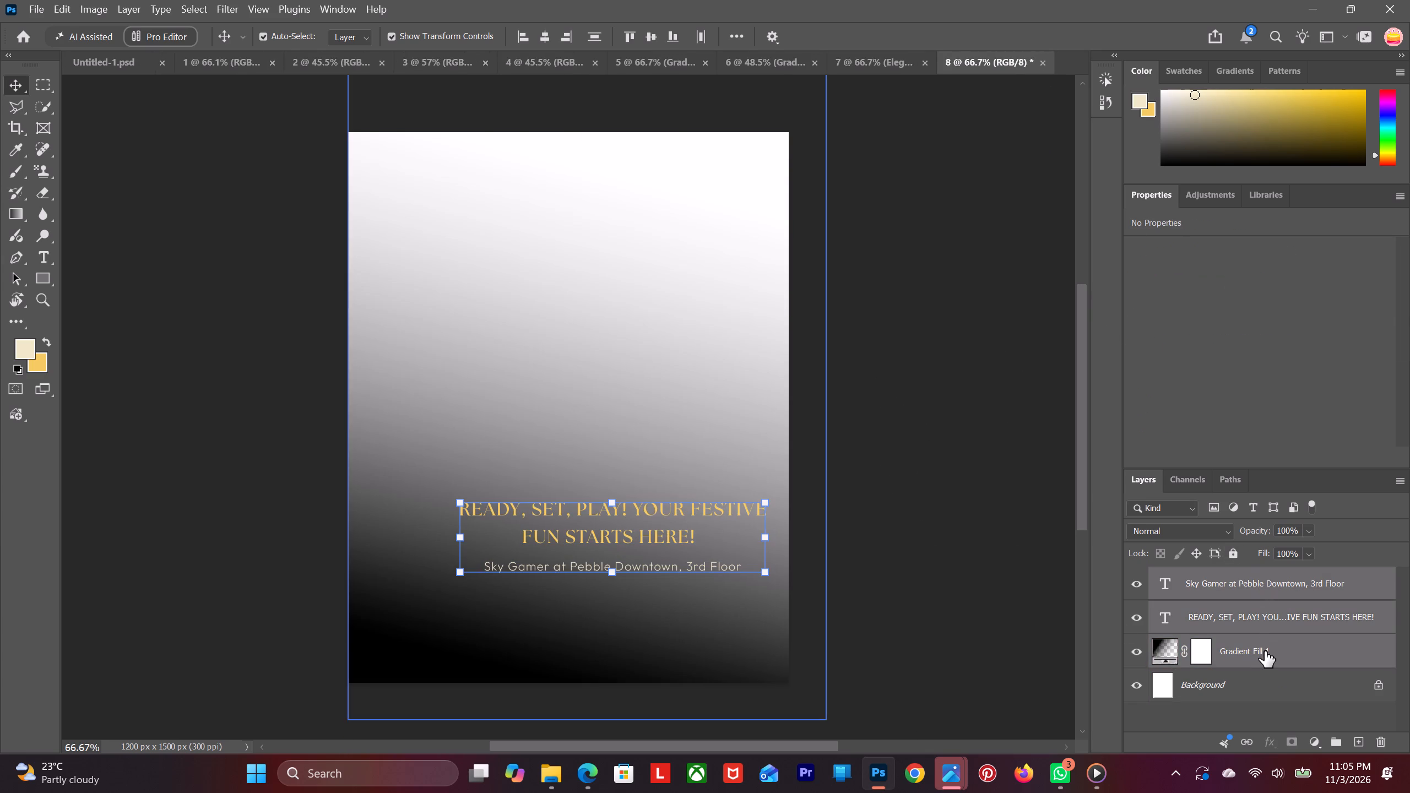
pyautogui.click(1265, 651)
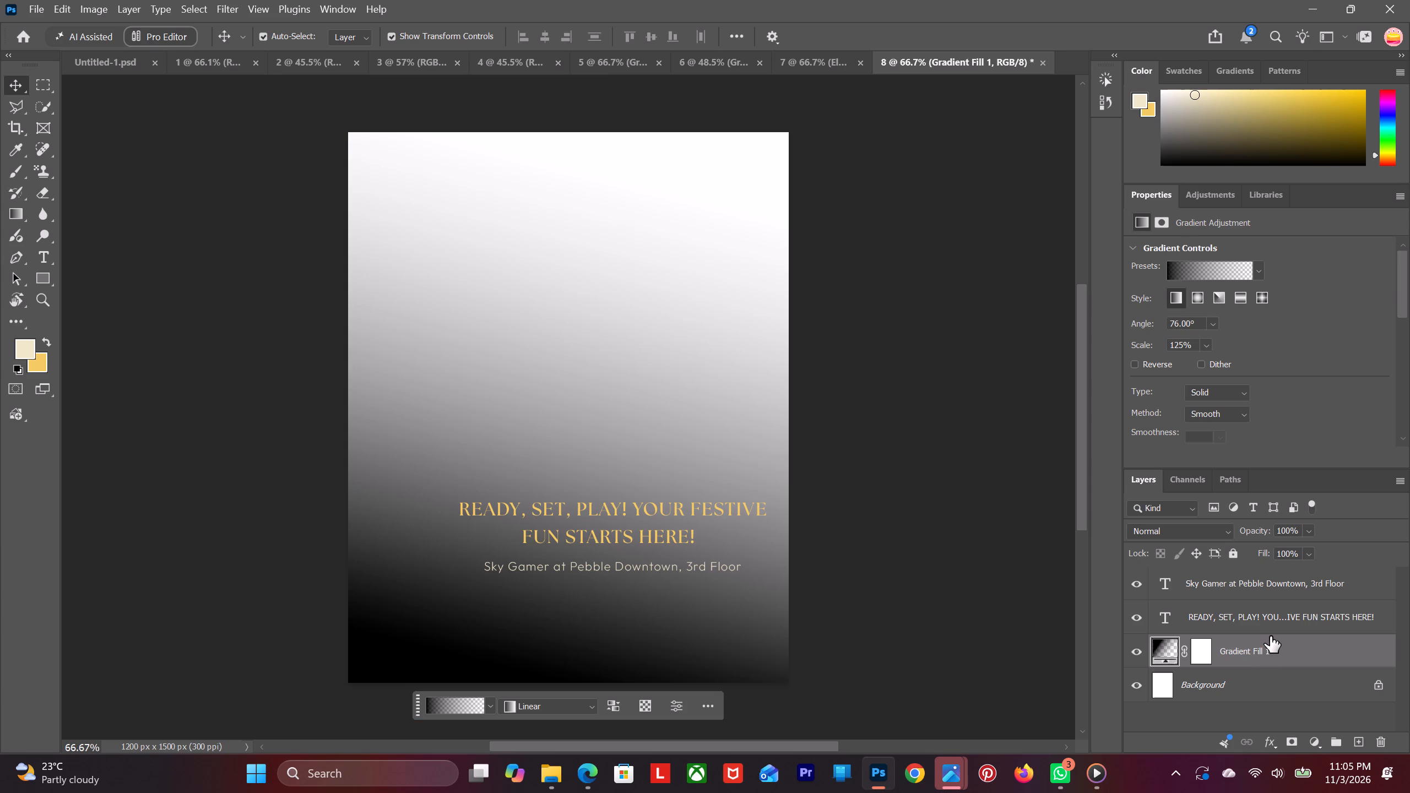
pyautogui.press('Delete')
pyautogui.click(800, 50)
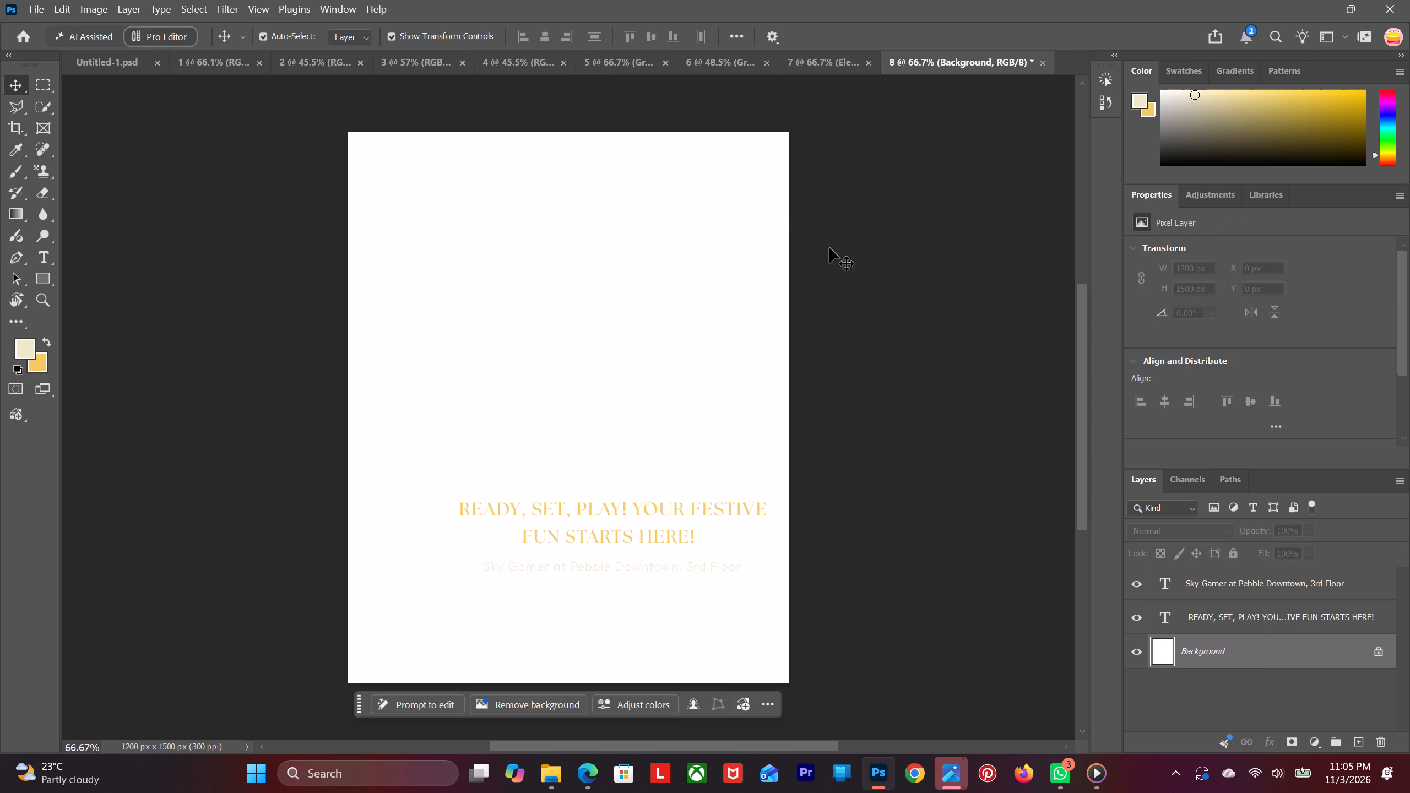
pyautogui.click(819, 58)
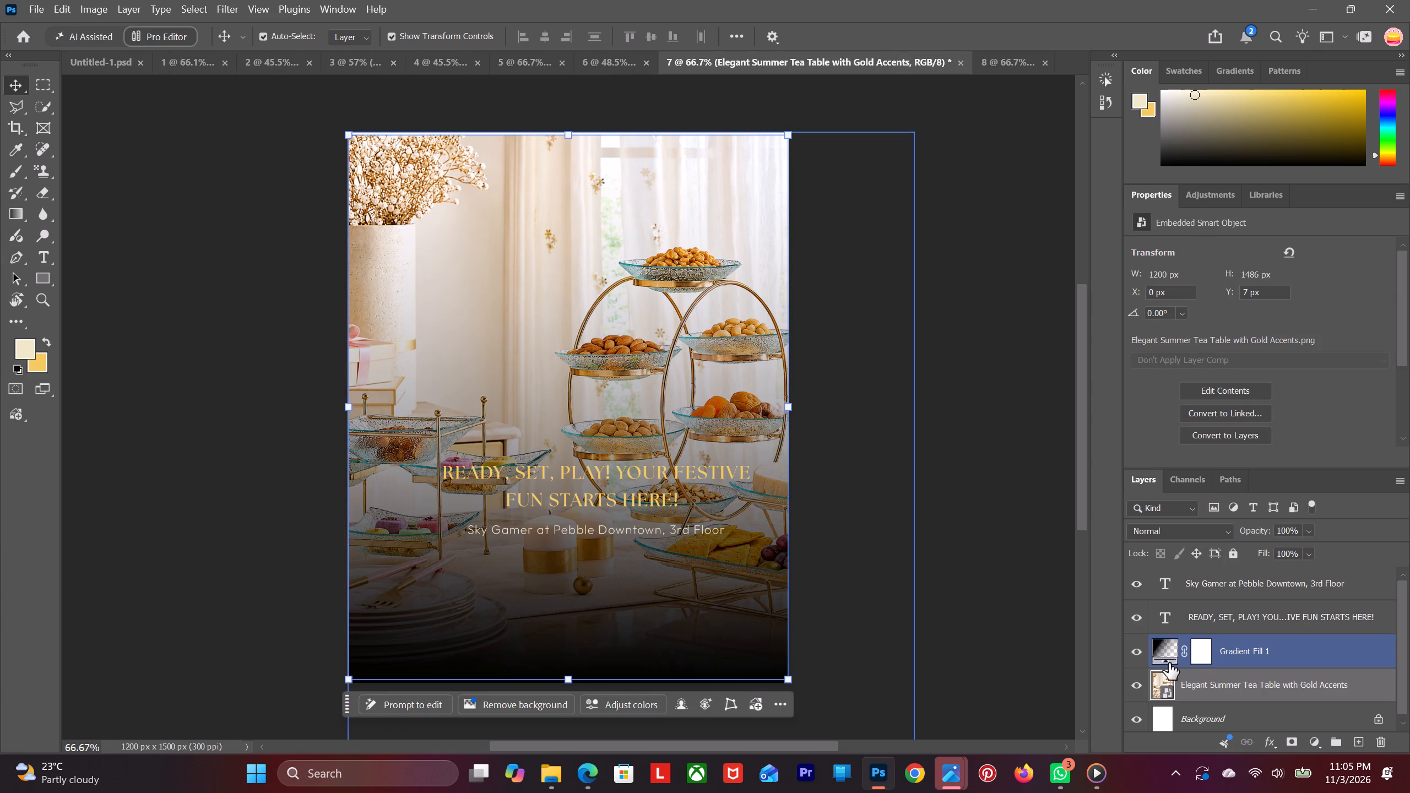
pyautogui.moveTo(1272, 646); pyautogui.dragTo(1042, 65)
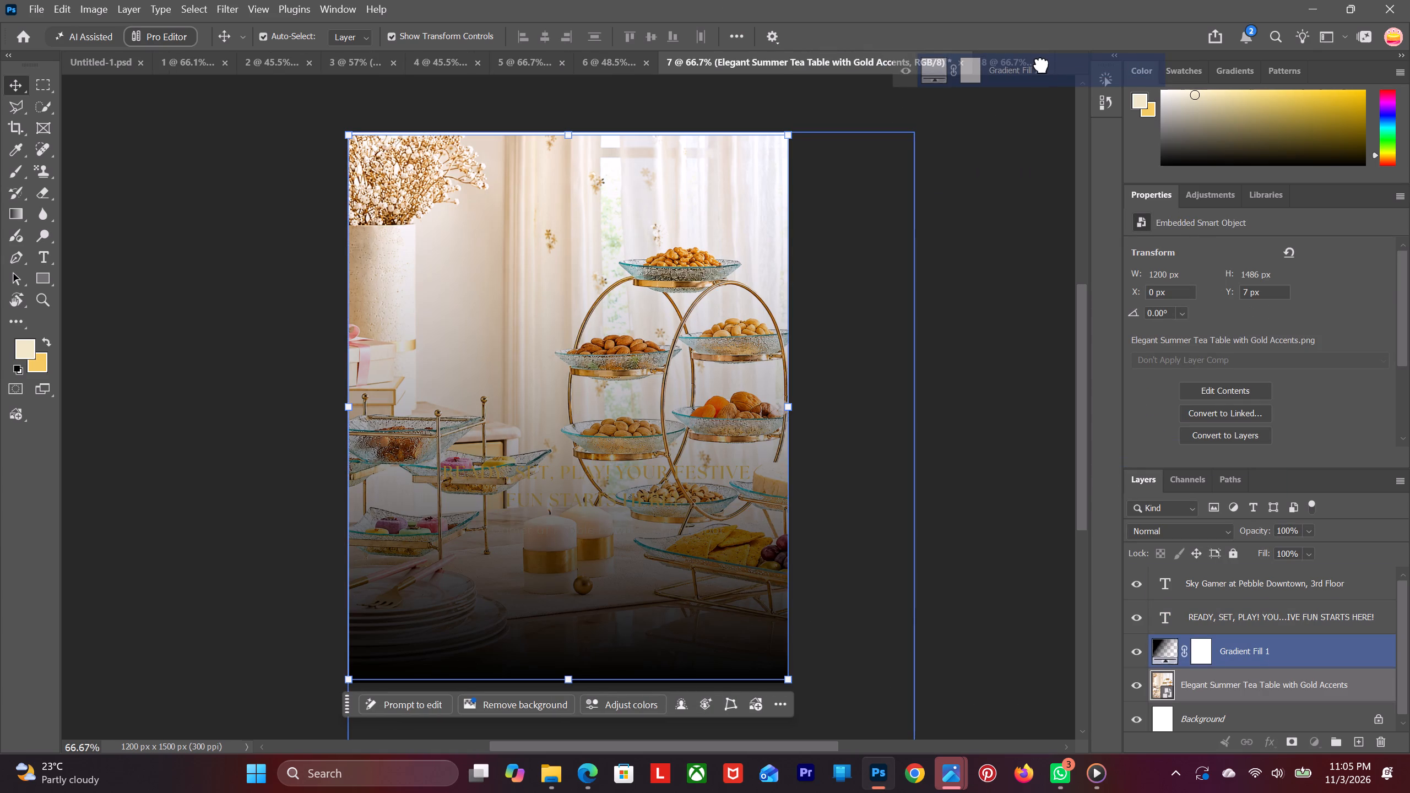
pyautogui.moveTo(1042, 65); pyautogui.dragTo(609, 643)
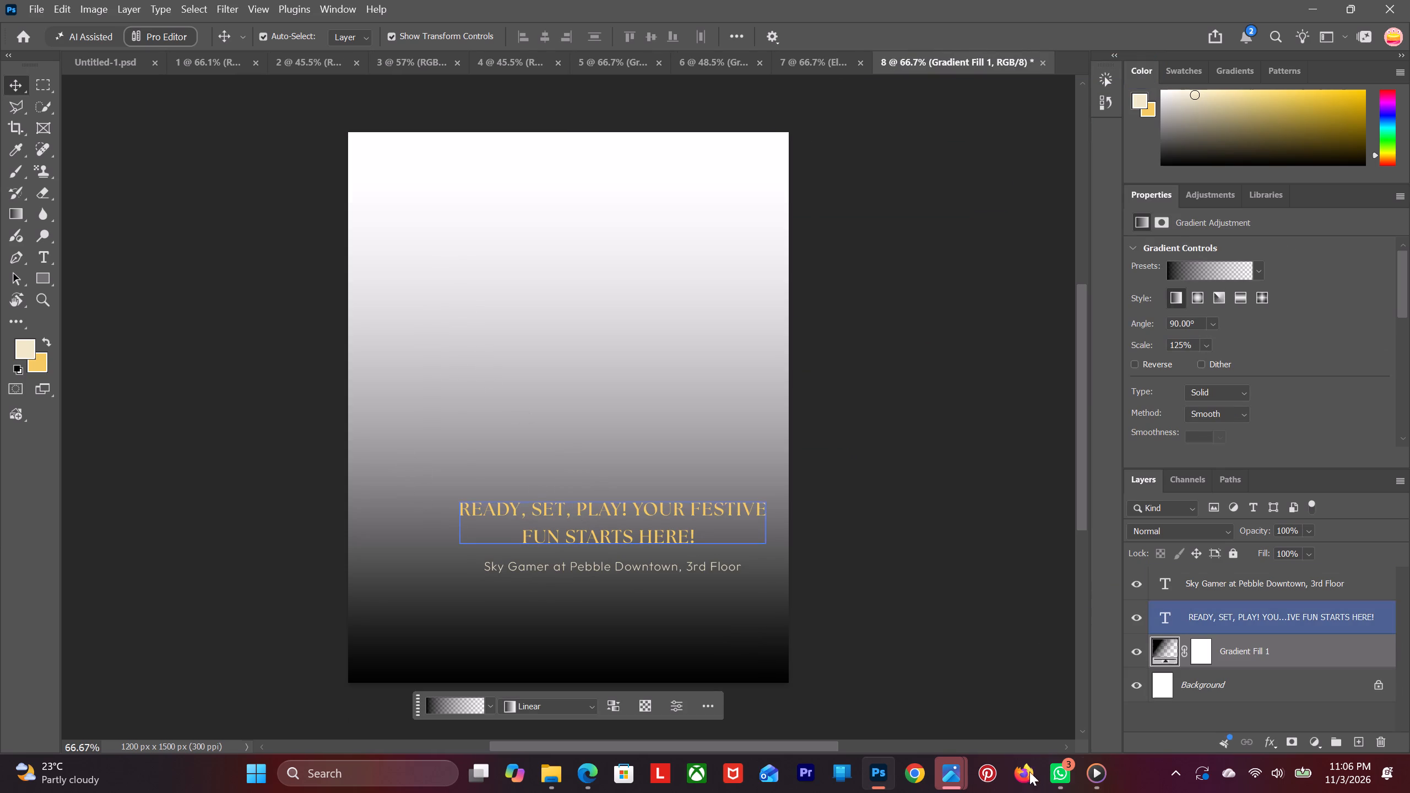
# Replace document 7's headline with the copied text "GIVE YOUR HOME A FESTIVE TOUCH OF ELEGANCE", broken into two lines before "TOUCH".
pyautogui.click(788, 59)
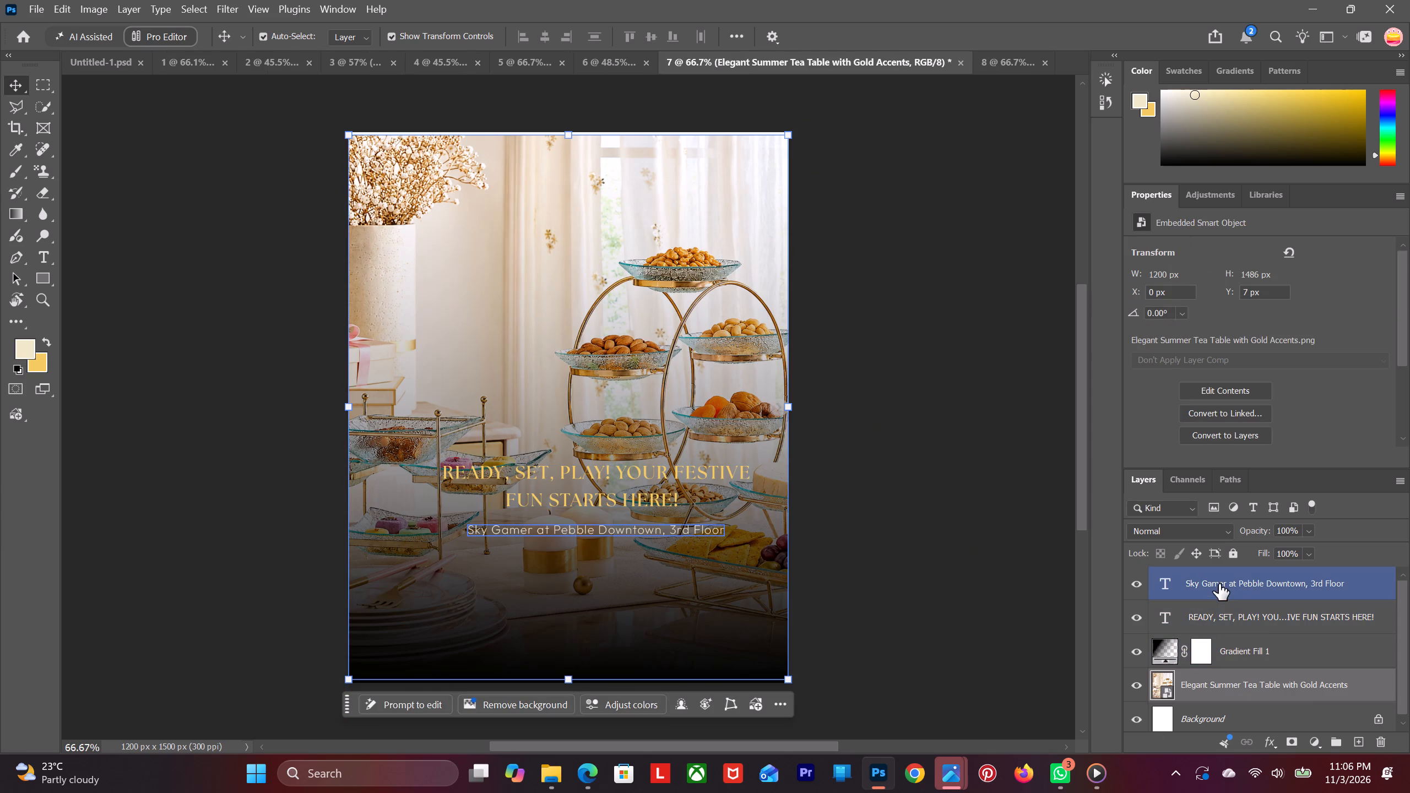
pyautogui.click(44, 257)
pyautogui.click(15, 73)
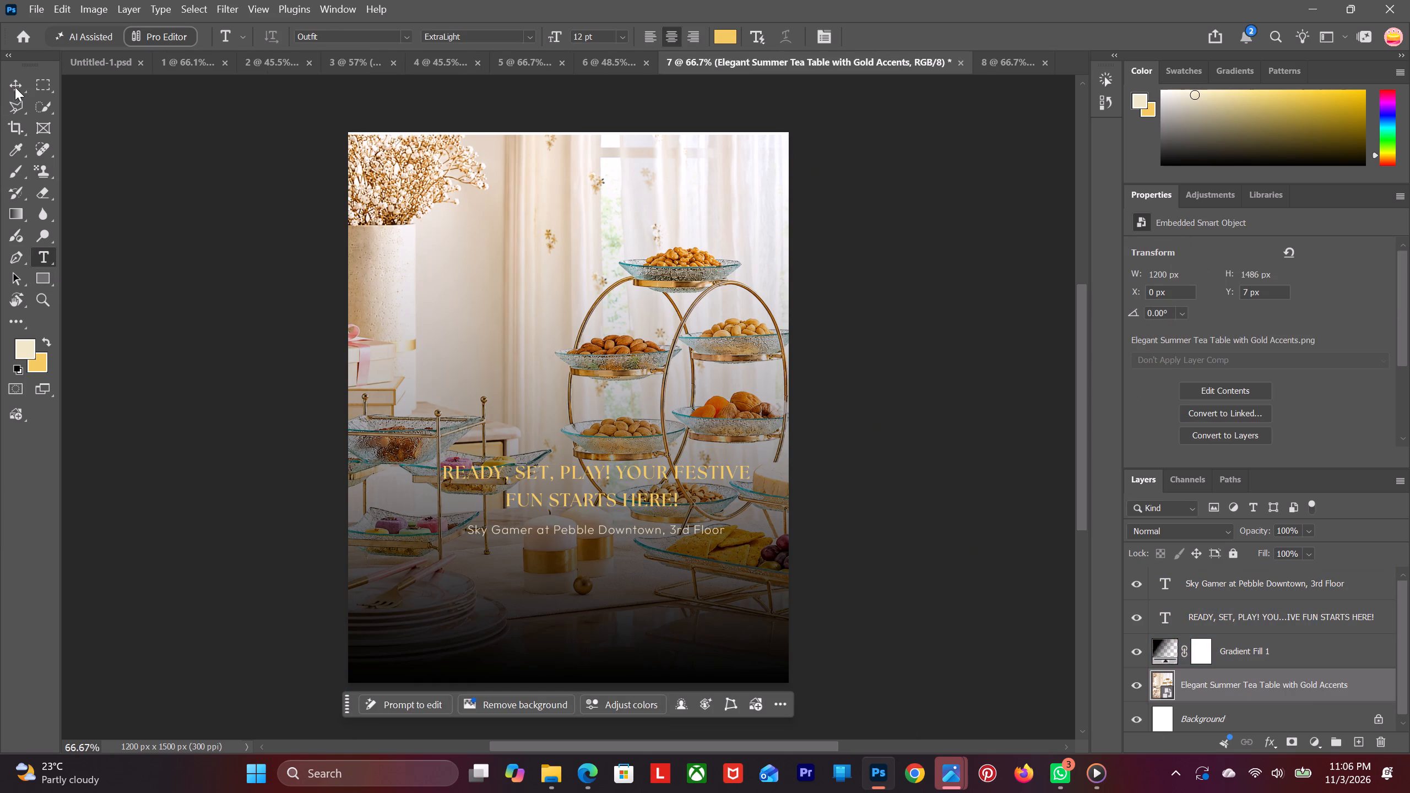
pyautogui.click(14, 90)
pyautogui.doubleClick(554, 476)
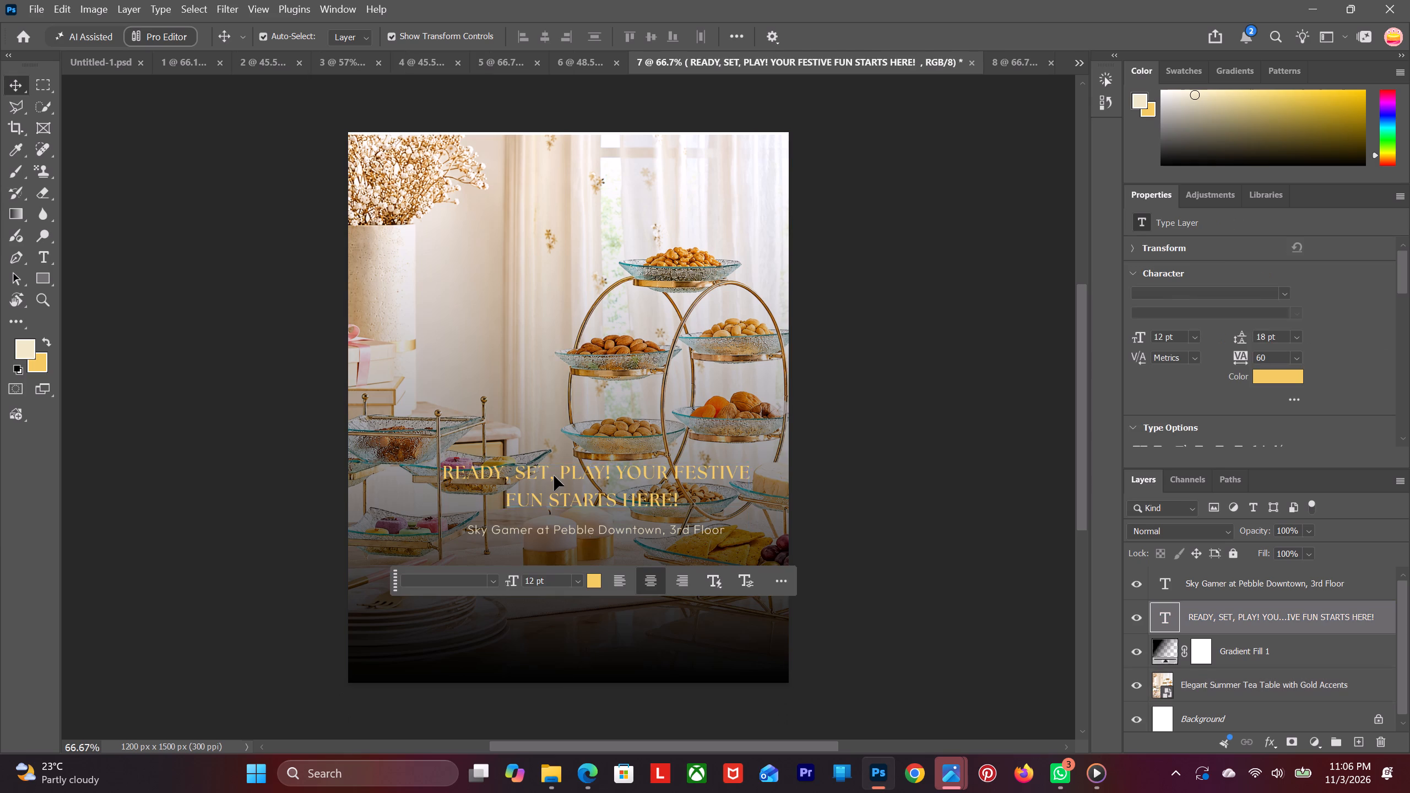
pyautogui.hotkey('ctrl', 'v')
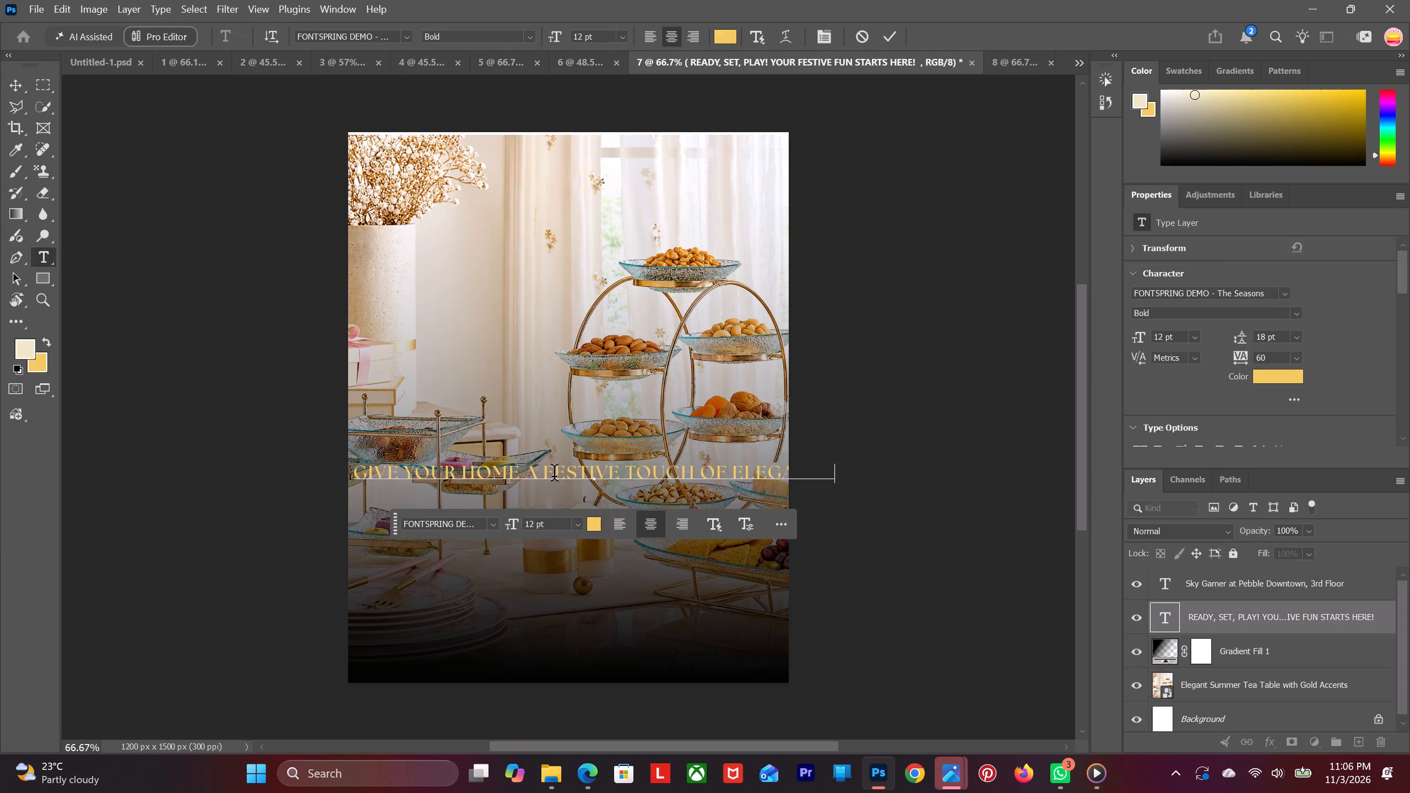
pyautogui.hotkey('ctrl', 'z')
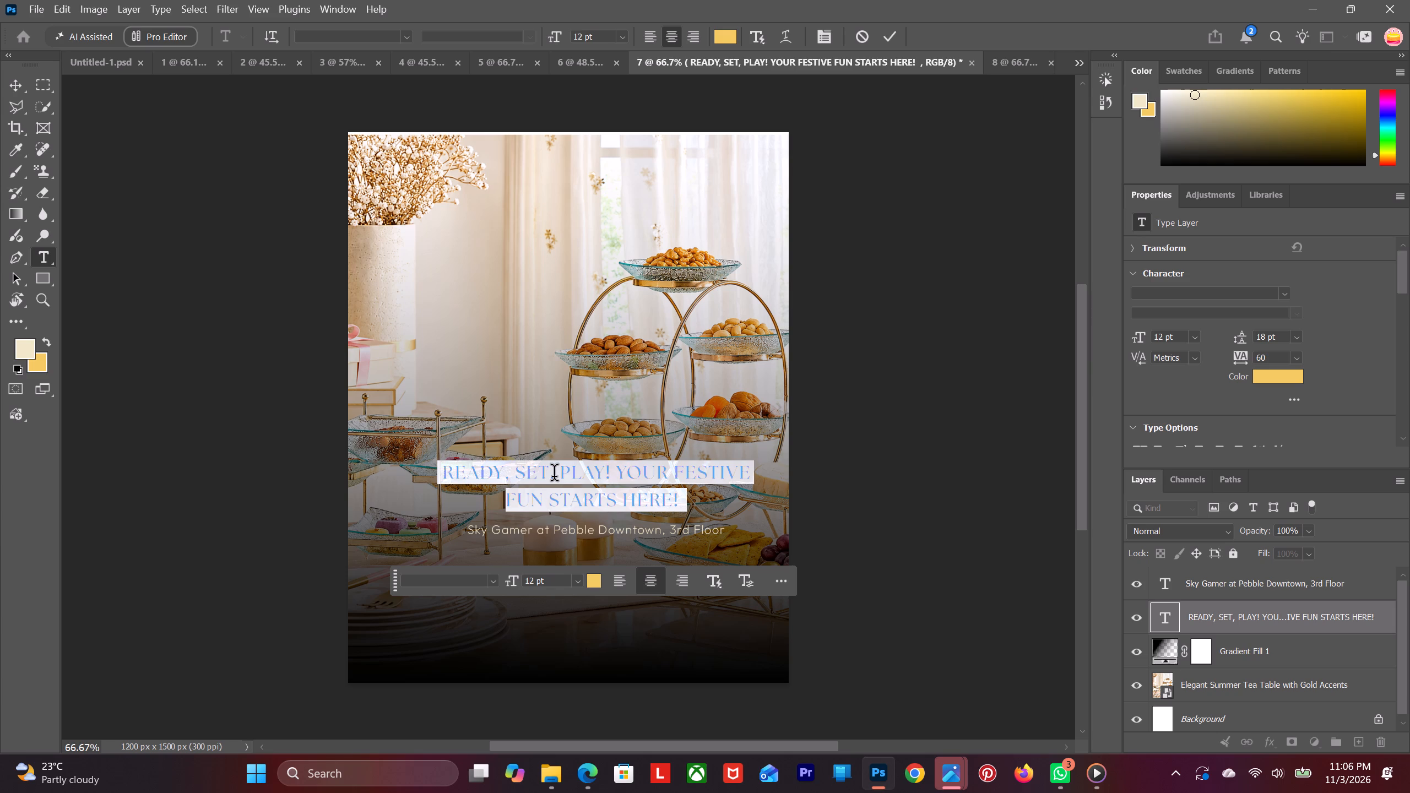
pyautogui.hotkey('ctrl', 'v')
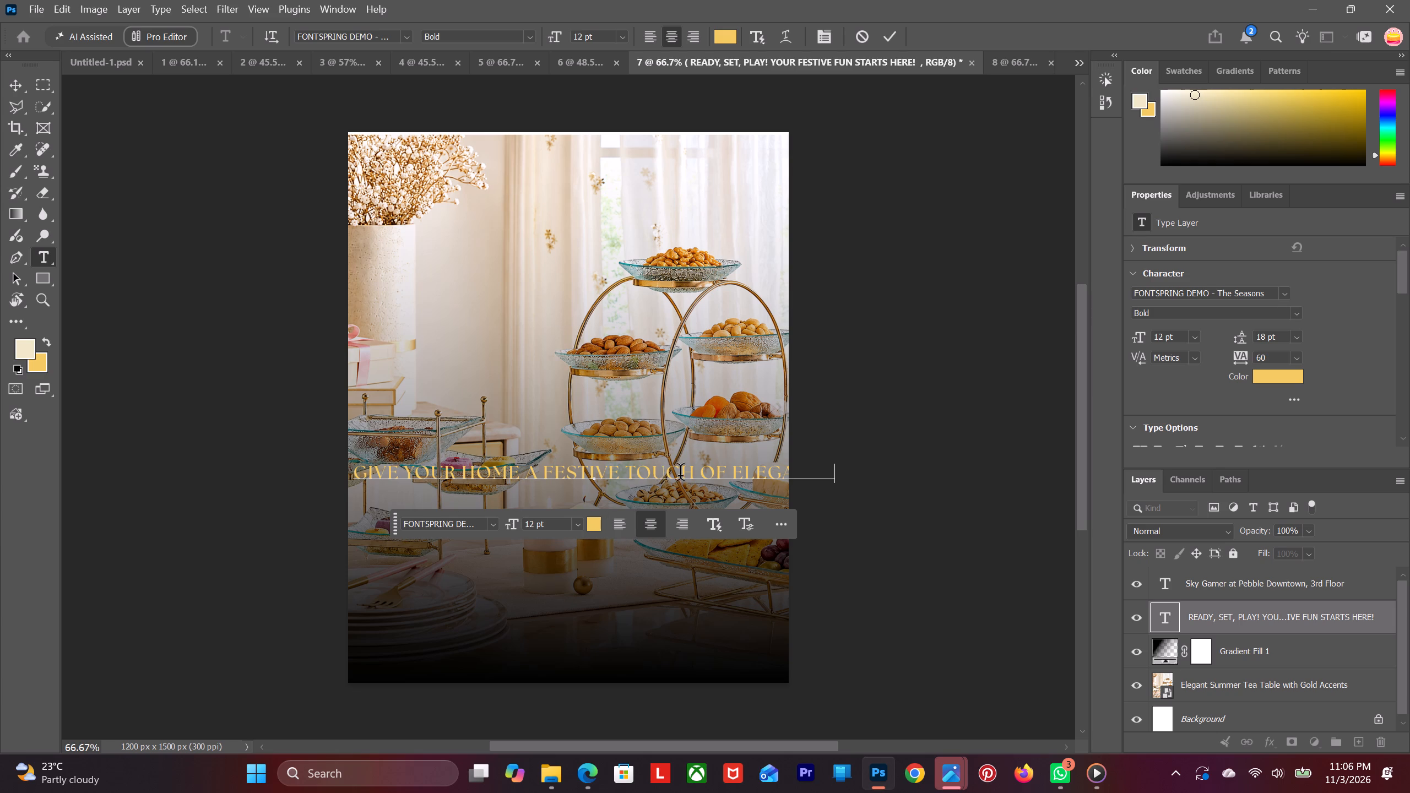
pyautogui.click(627, 476)
pyautogui.press('BackSpace')
pyautogui.press('Return')
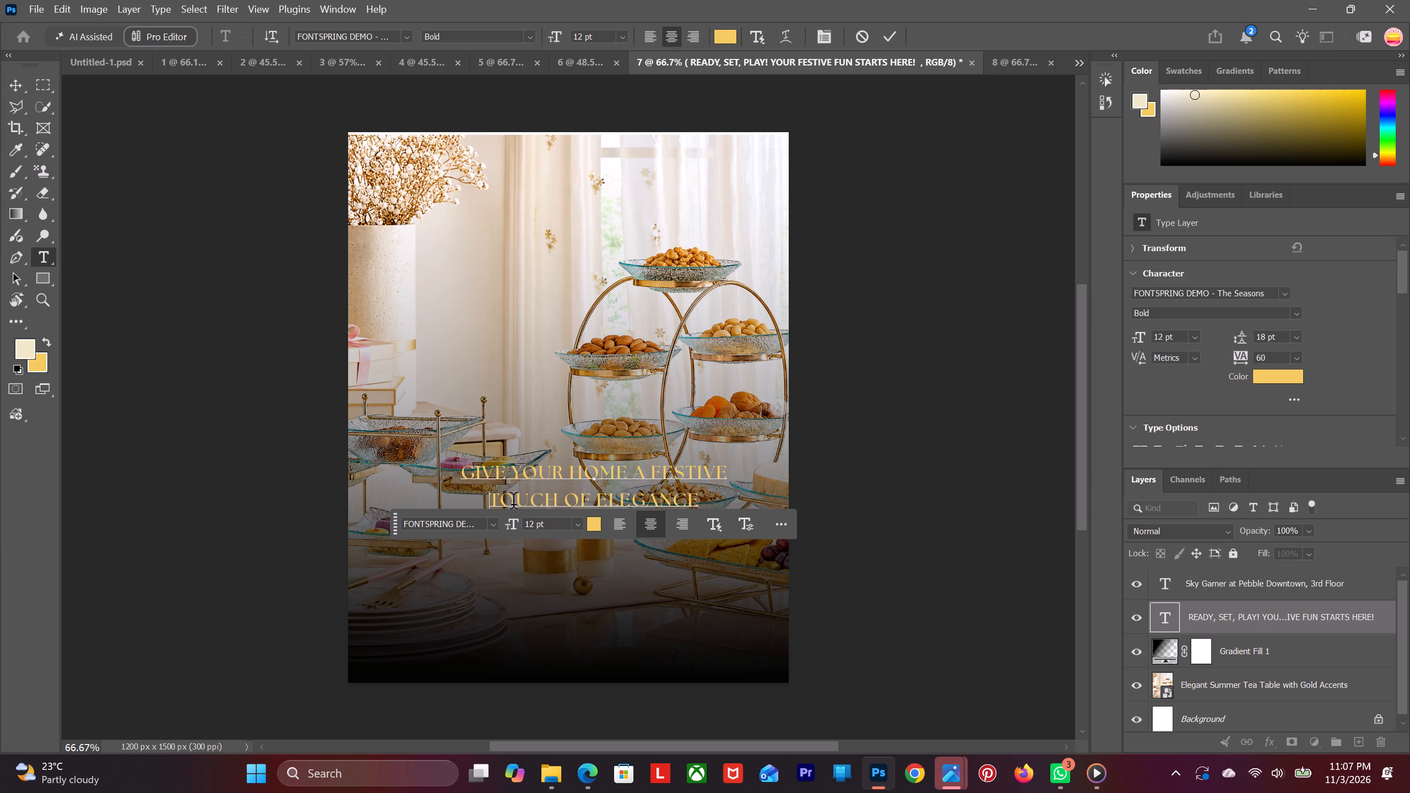
# Open document 7's location line below the headline for editing with its full text selected.
pyautogui.click(1256, 590)
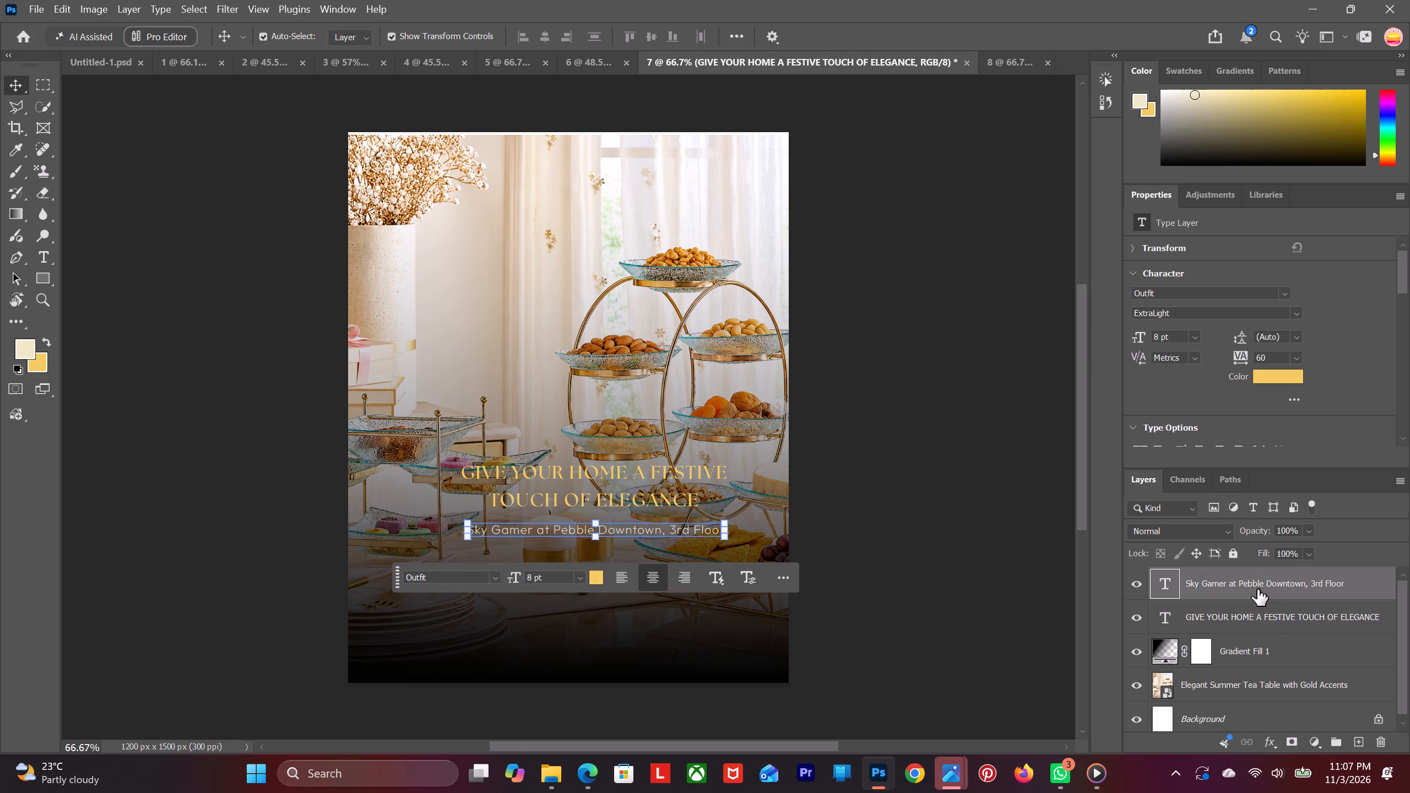
pyautogui.doubleClick(502, 527)
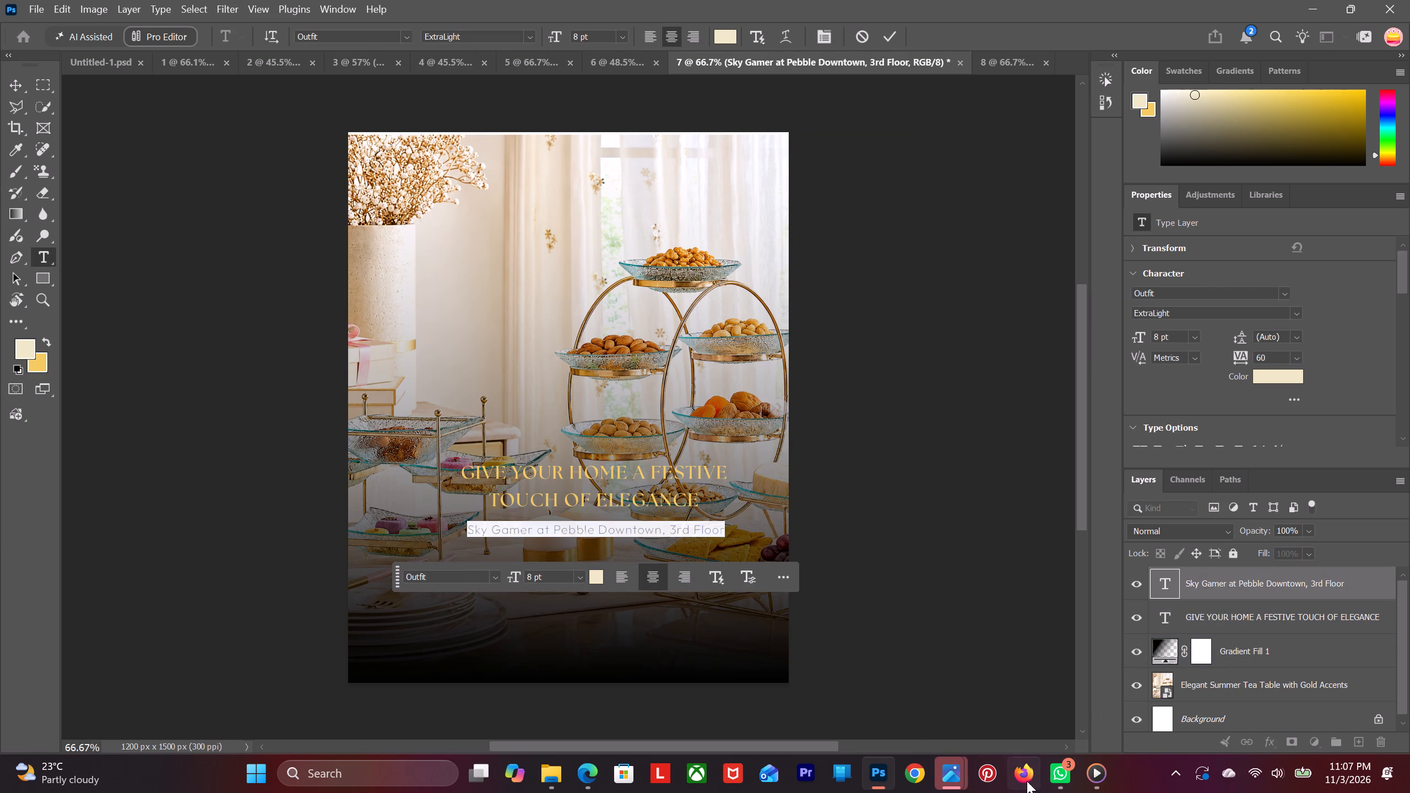
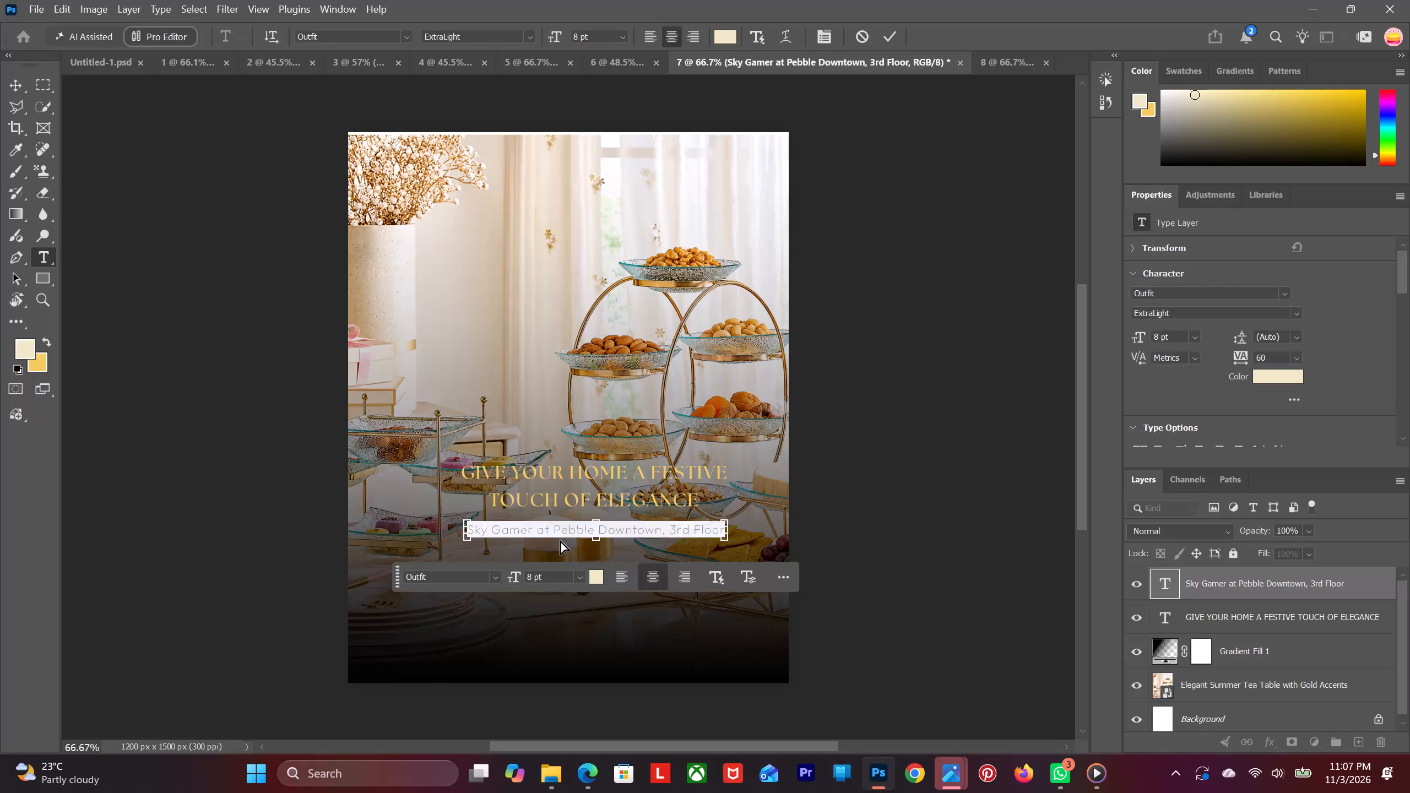
# Replace document 7's location line with the copied text "Home Centre at Pebble Downtown, 2nd Floor".
pyautogui.hotkey('ctrl', 'v')
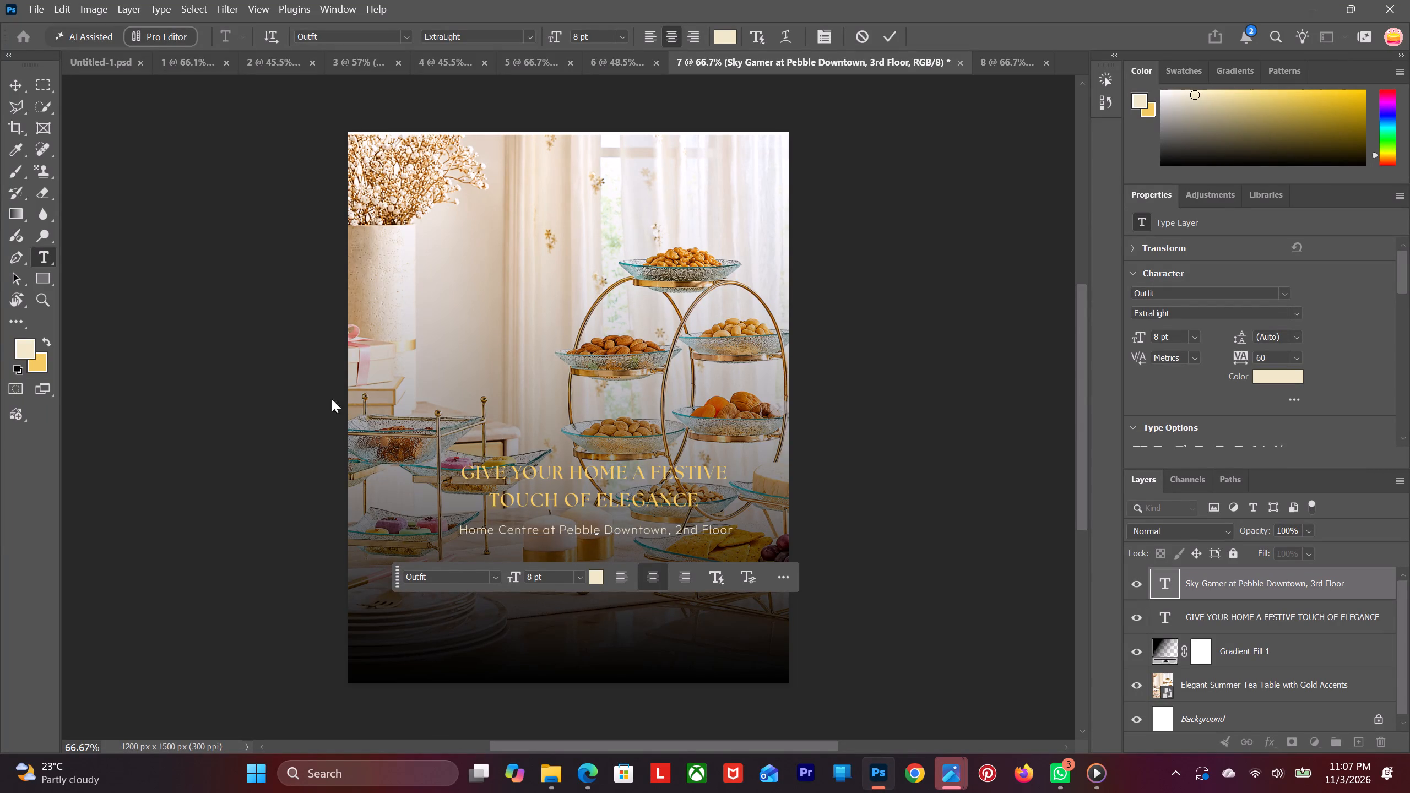
pyautogui.click(17, 90)
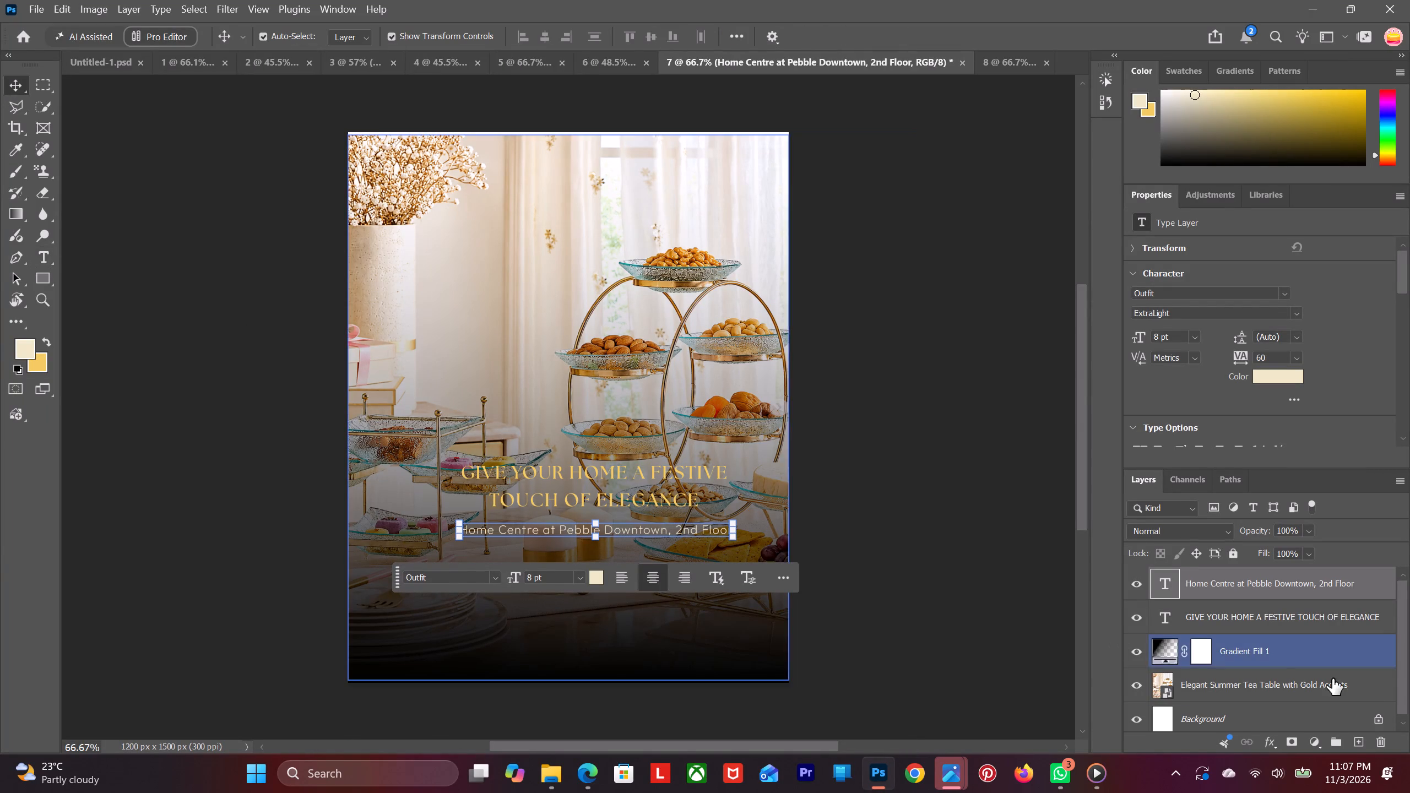
# Move document 7's headline and location line together down into the dark area near the canvas's bottom edge.
pyautogui.keyDown('ctrl'); pyautogui.click(1257, 617); pyautogui.keyUp('ctrl')
pyautogui.moveTo(557, 529); pyautogui.dragTo(538, 665)
pyautogui.click(244, 523)
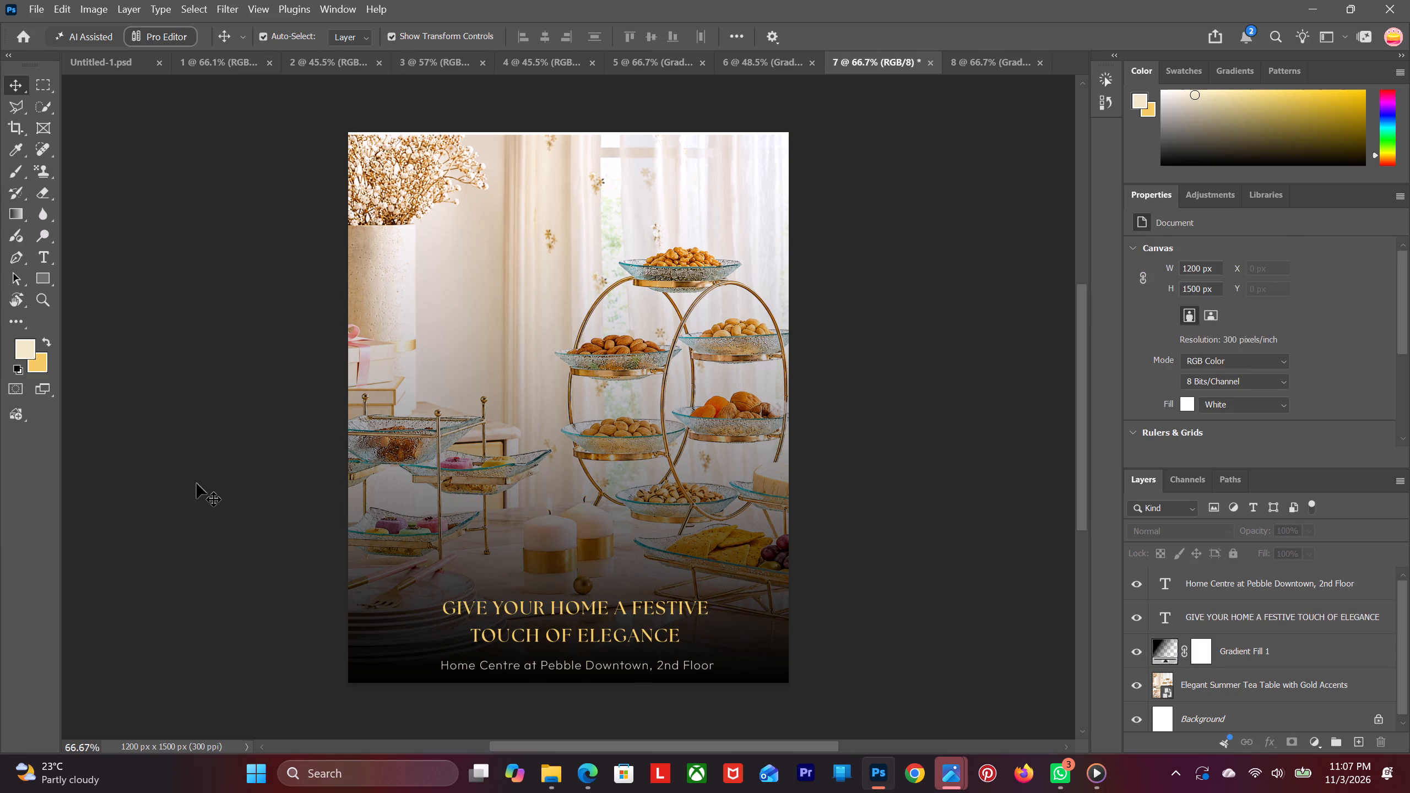
# Scale document 7's tea table image to 26.53% and nudge it up to Y 739.50 px so it covers the canvas.
pyautogui.click(623, 472)
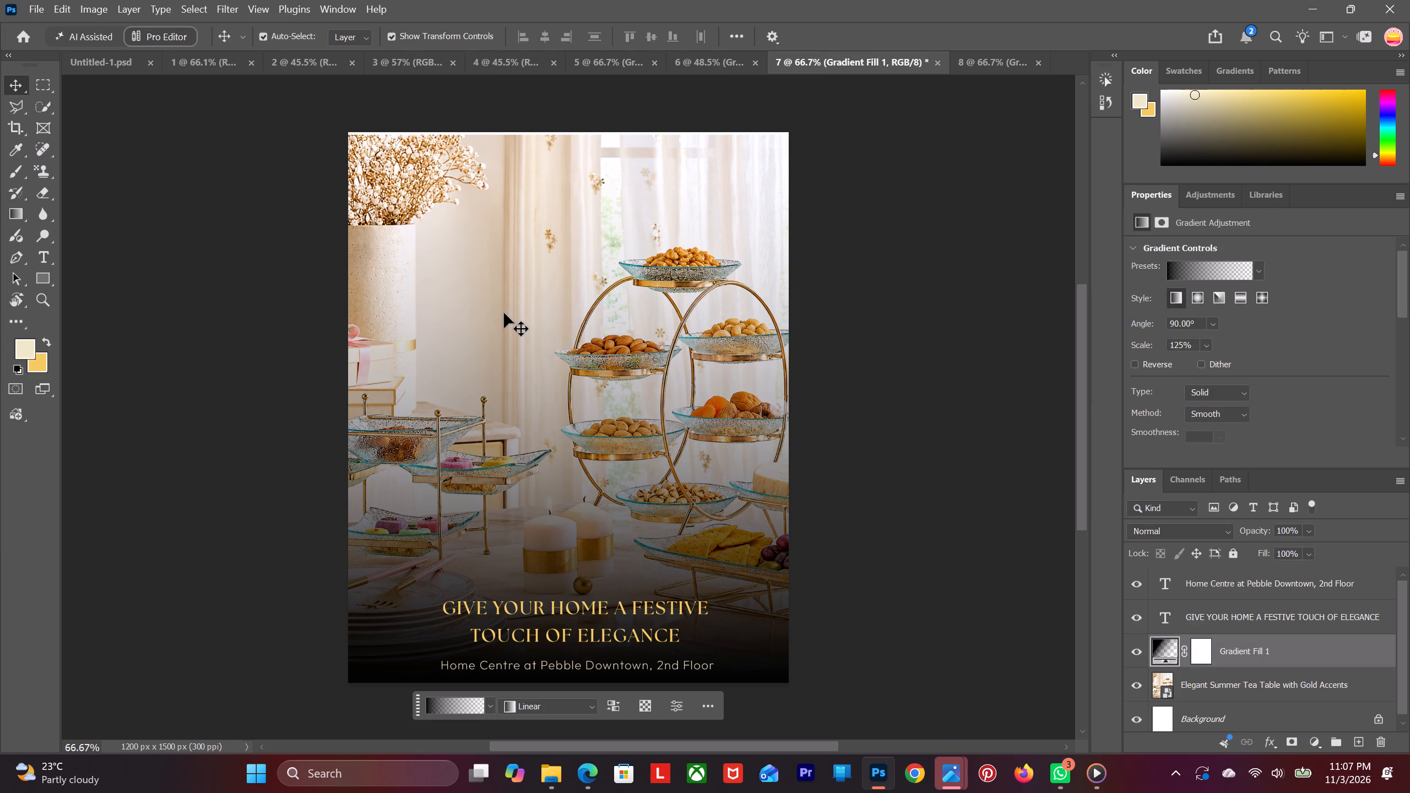
pyautogui.scroll(-4, 801, 447)
pyautogui.click(1227, 683)
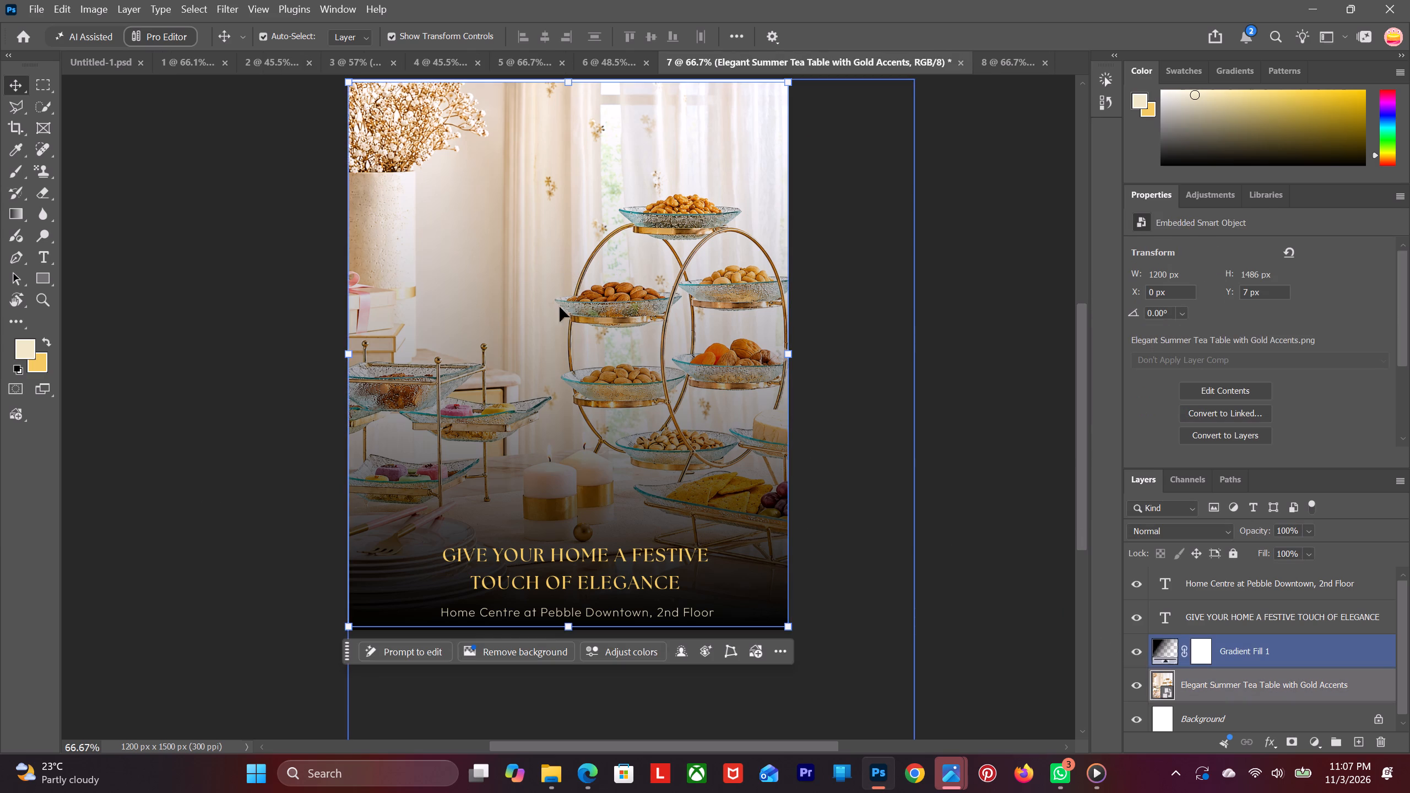
pyautogui.scroll(3, 503, 274)
pyautogui.moveTo(568, 118); pyautogui.dragTo(568, 107)
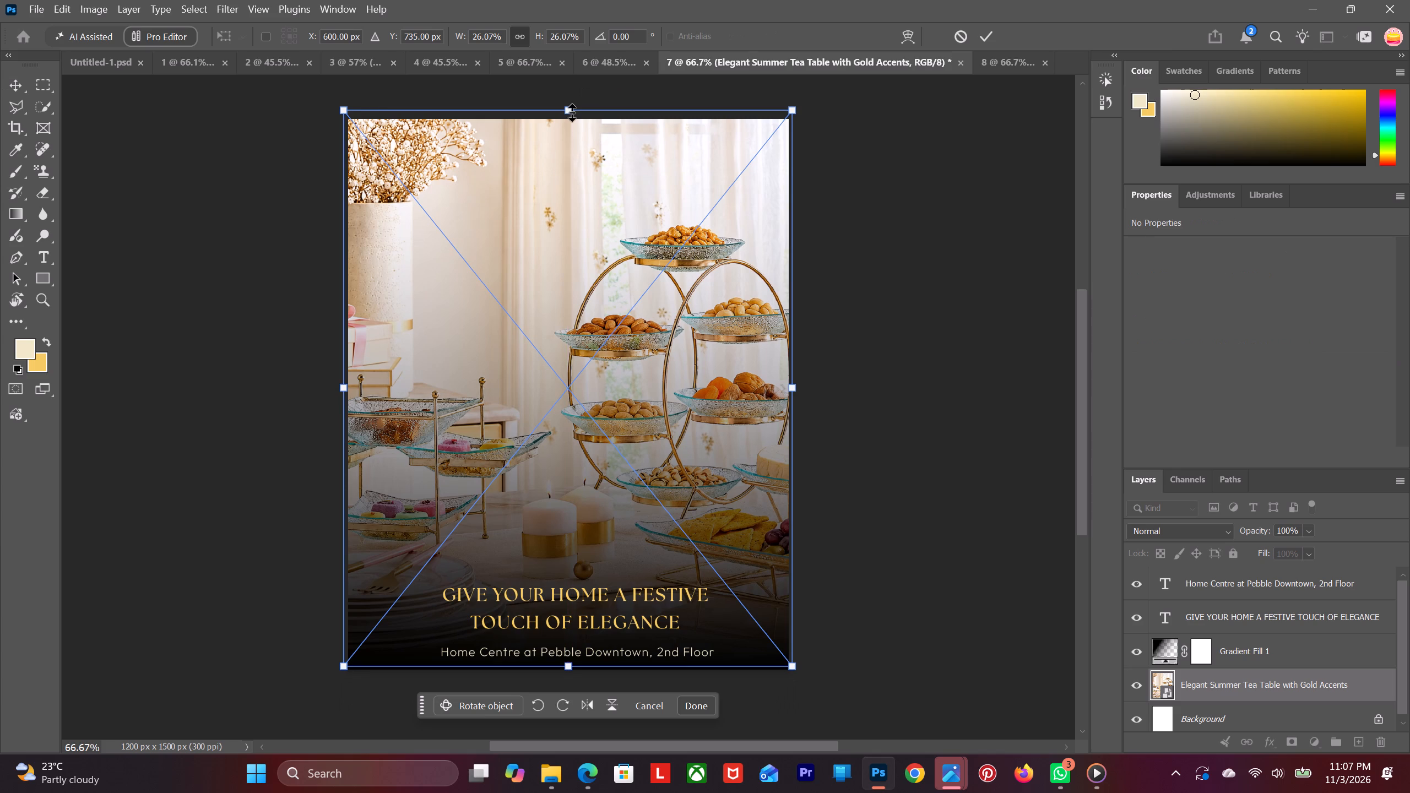
pyautogui.scroll(-4, 569, 599)
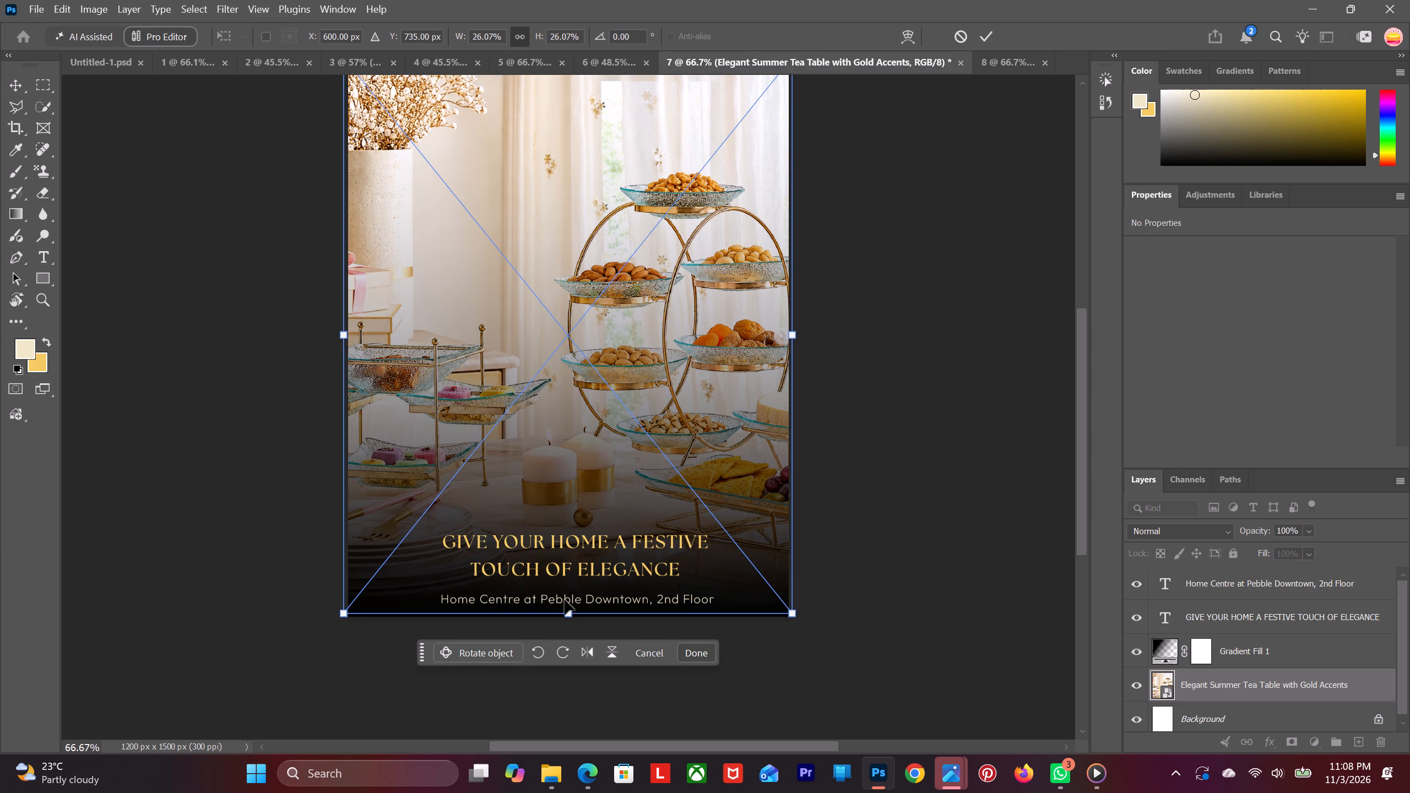
pyautogui.moveTo(568, 616); pyautogui.dragTo(569, 626)
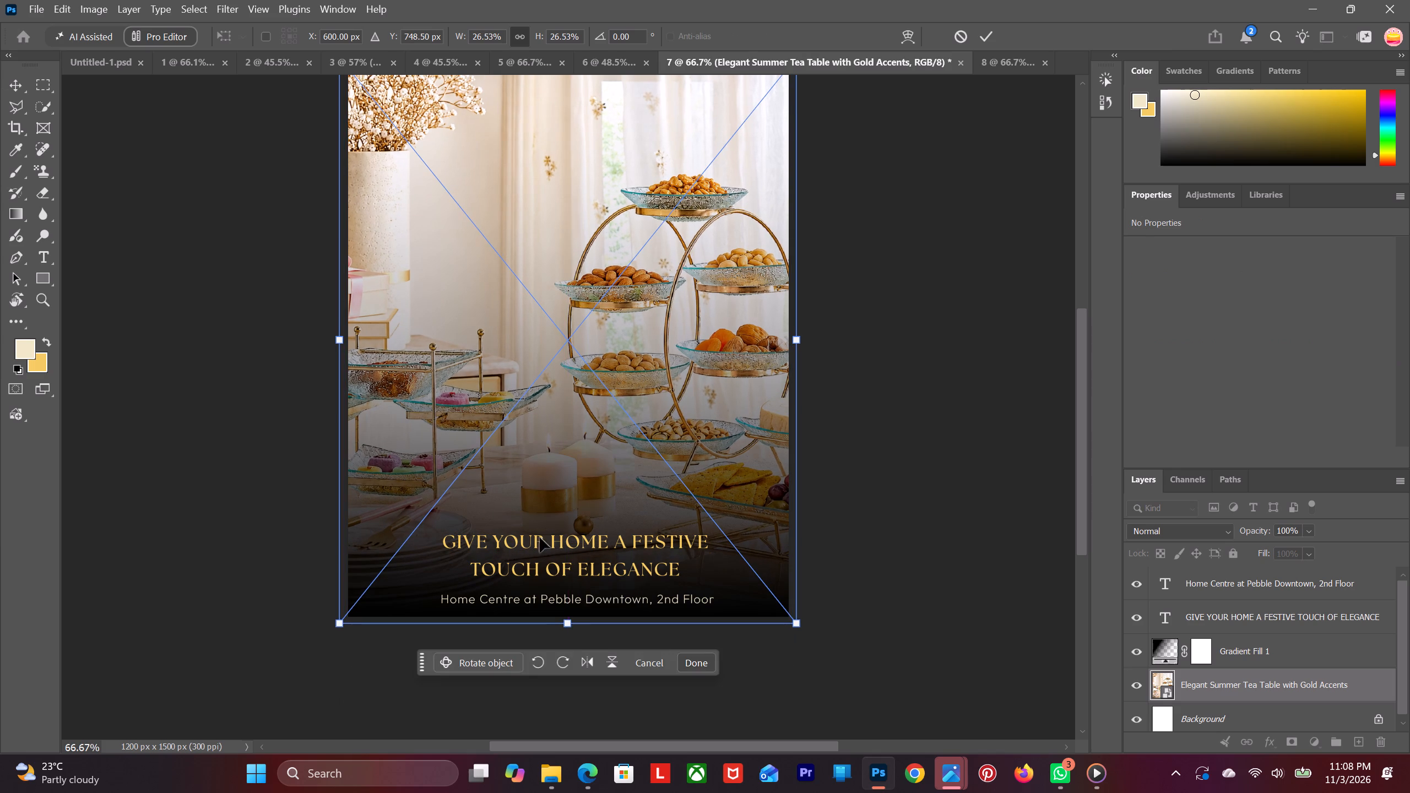
pyautogui.scroll(5, 507, 481)
pyautogui.press('Up')
pyautogui.press('Up')
pyautogui.press('Up')
pyautogui.press('Up')
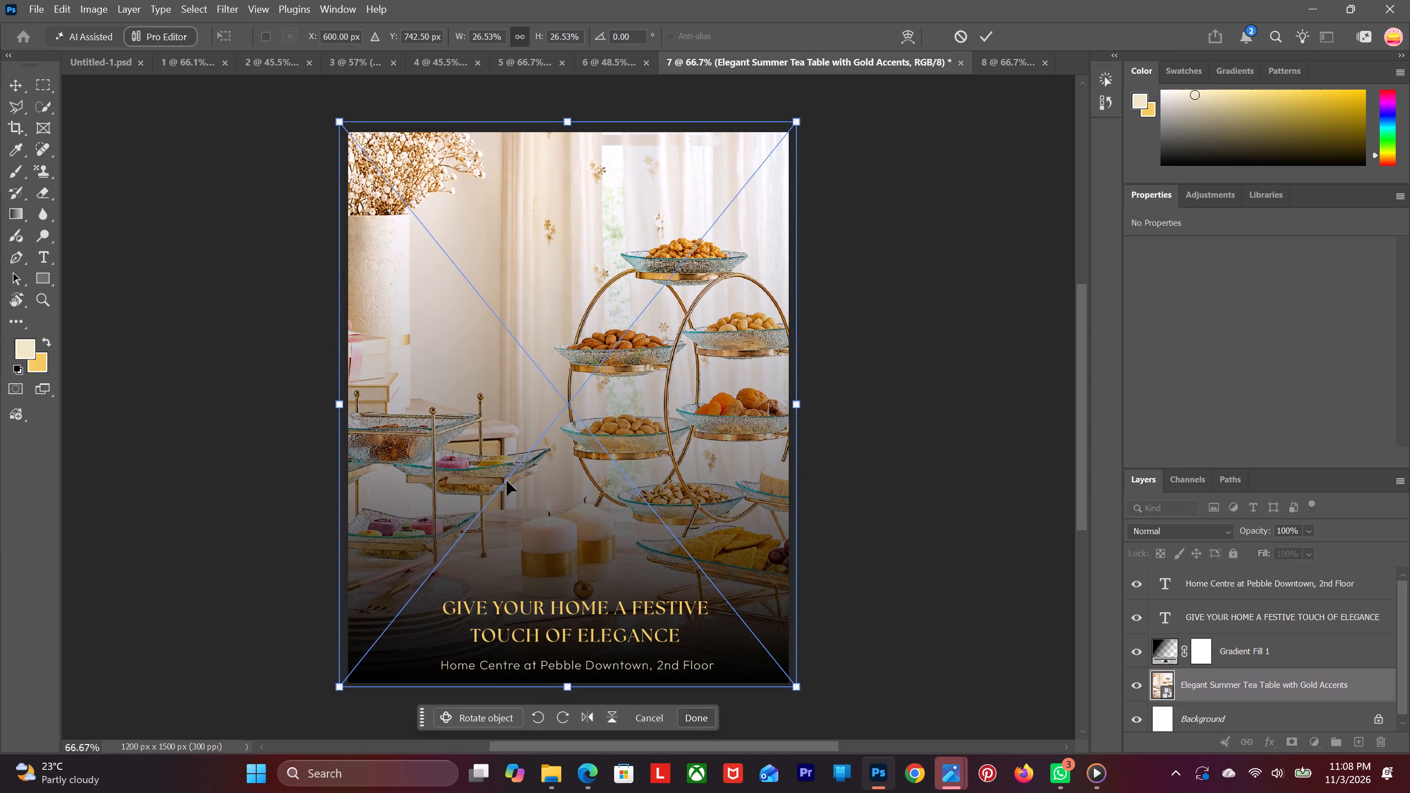
pyautogui.press('Up')
pyautogui.press('Up')
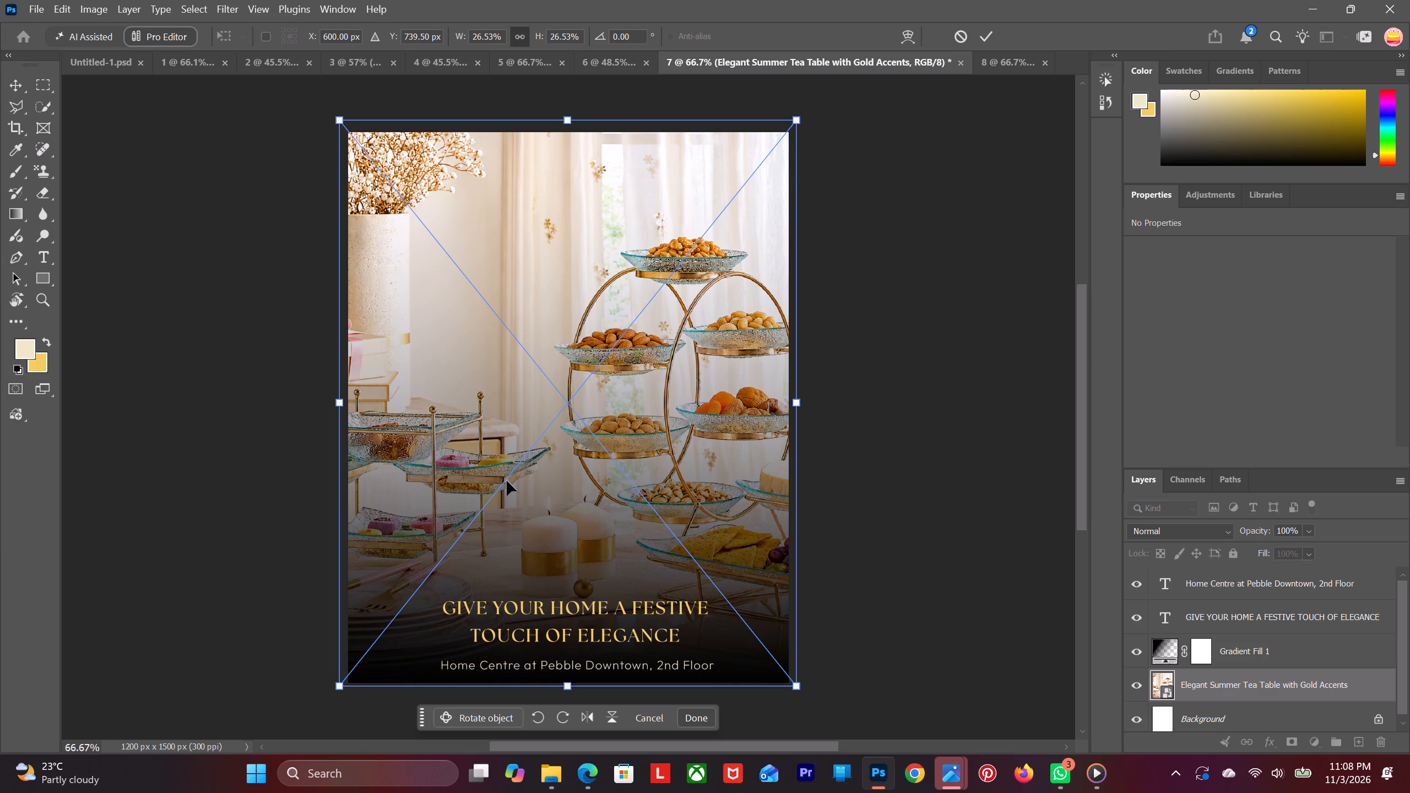
pyautogui.click(166, 613)
pyautogui.scroll(1, 166, 613)
pyautogui.click(166, 613)
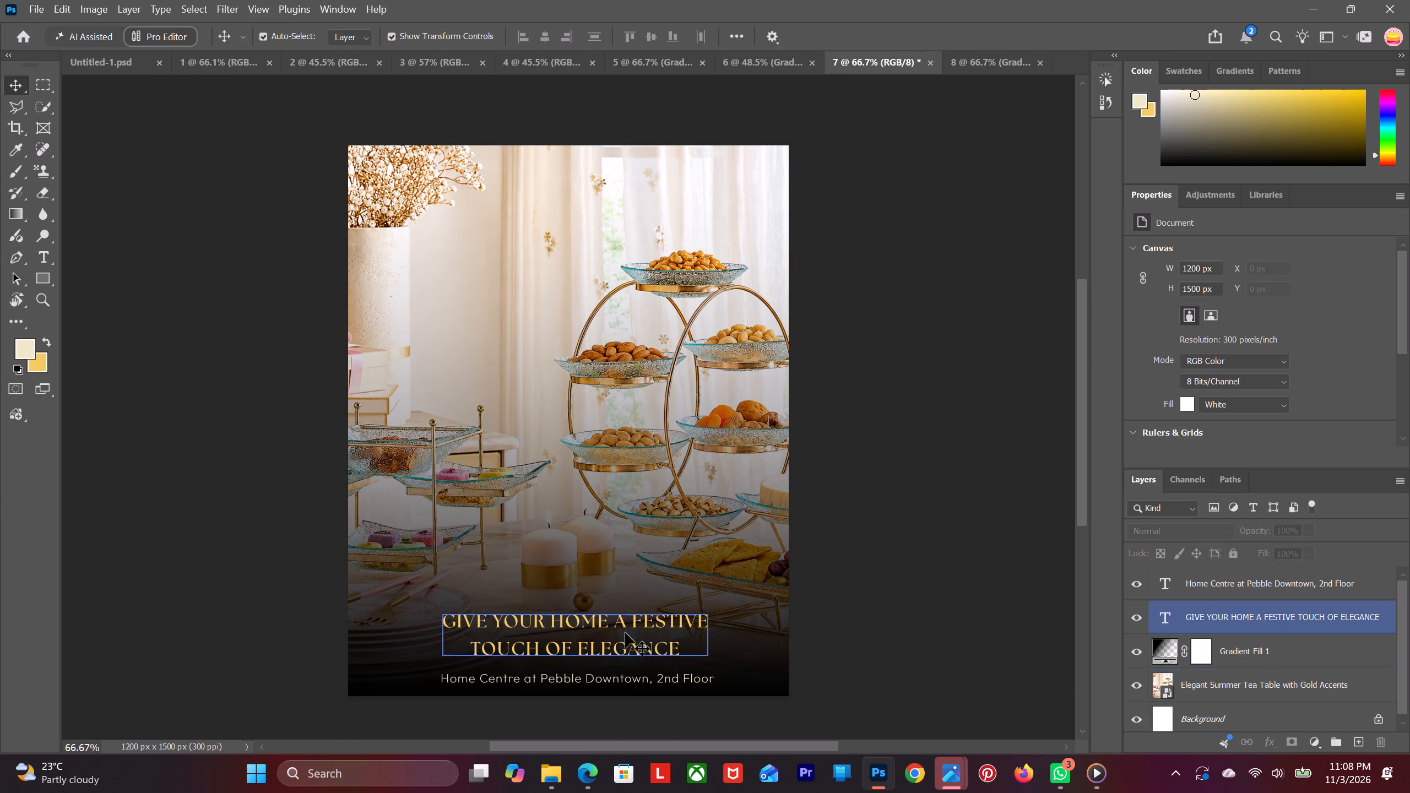
# Switch to document 8 and select its two-line "READY, SET, PLAY!" headline for editing.
pyautogui.click(984, 66)
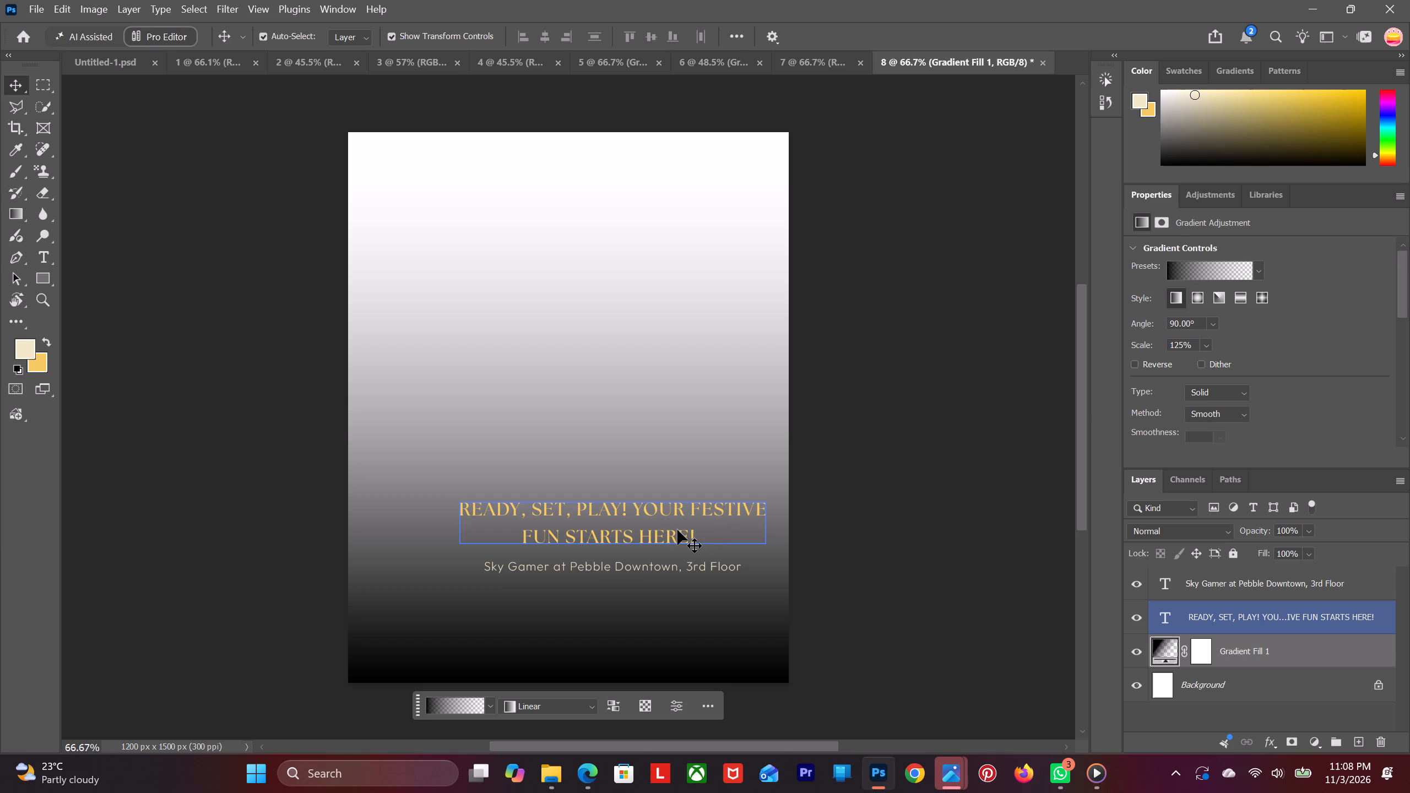
pyautogui.doubleClick(650, 518)
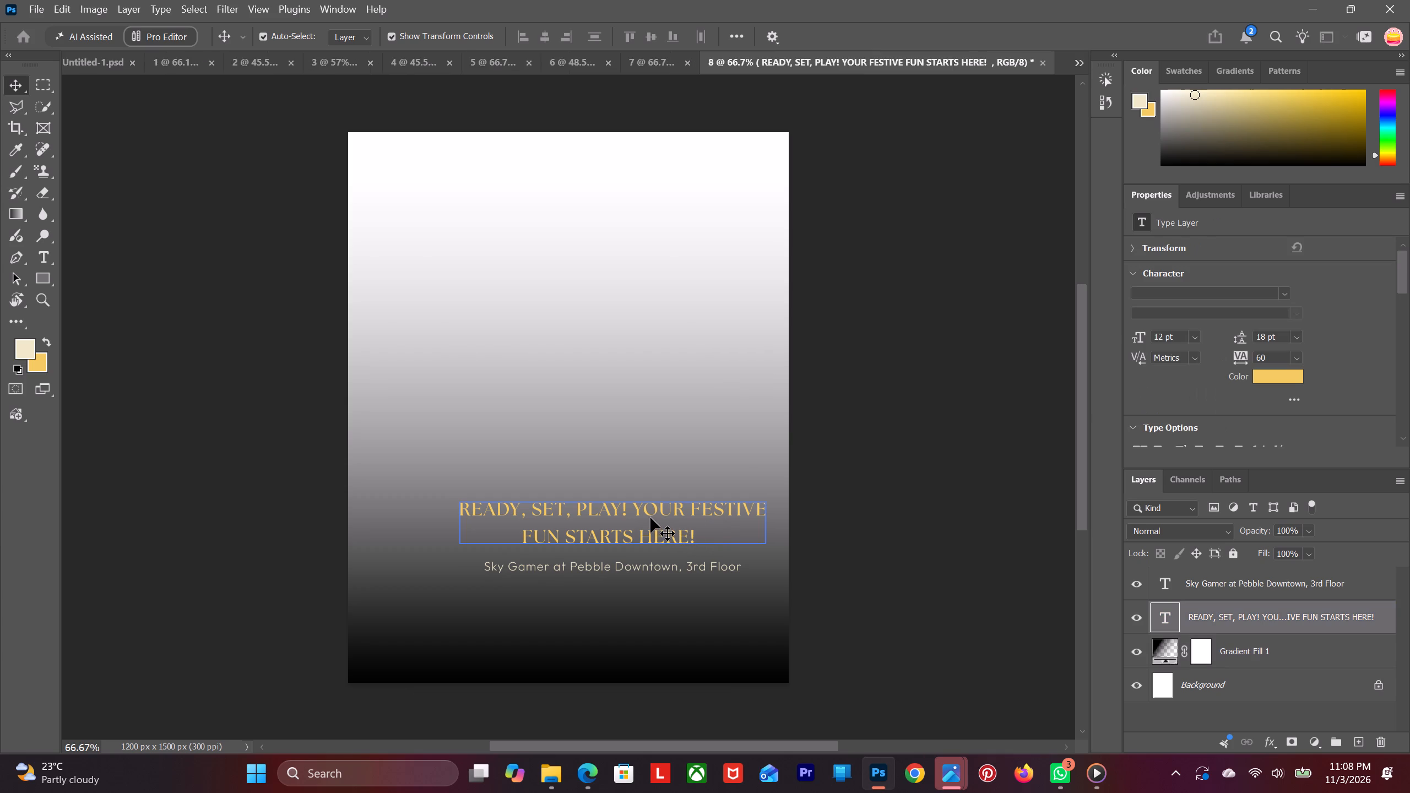
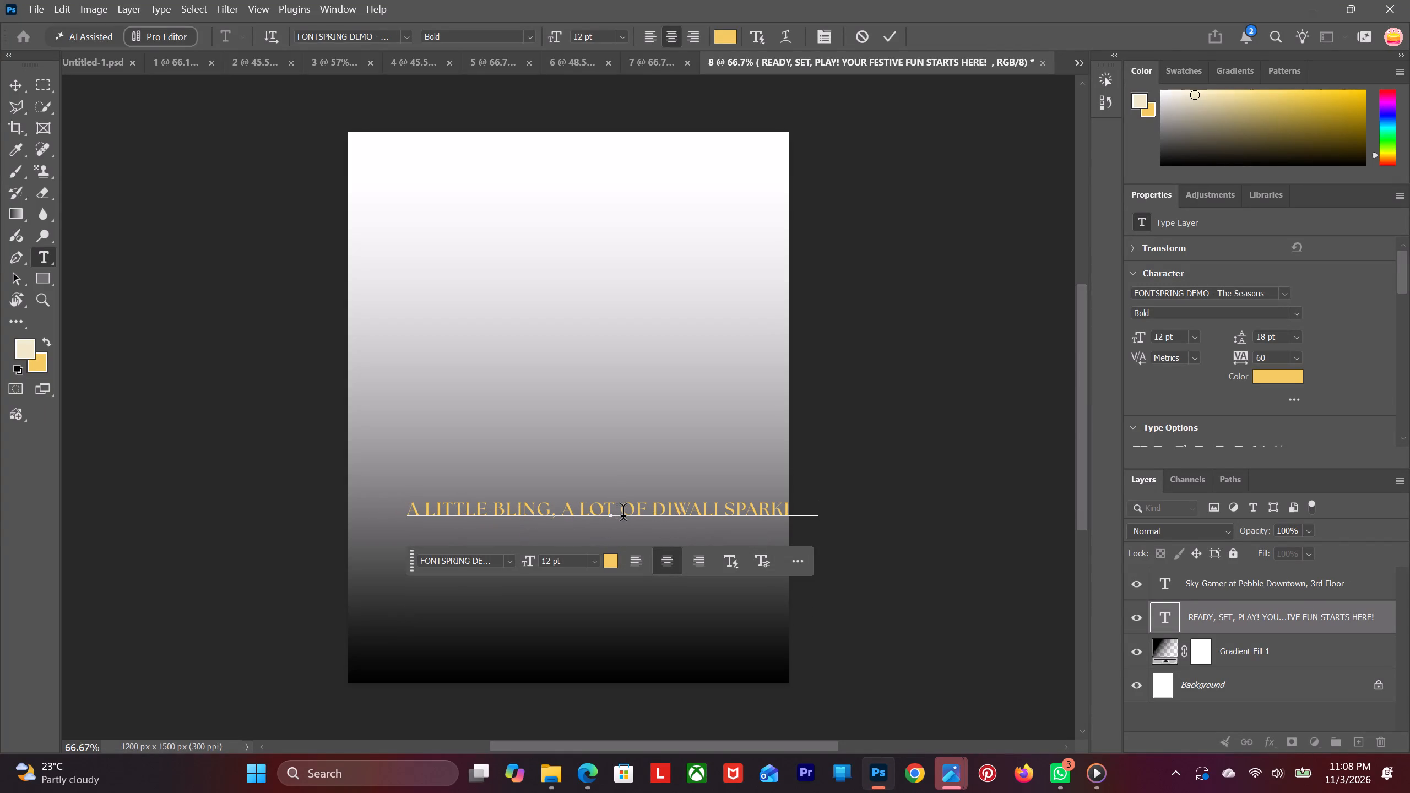
# Centre document 8's headline "A LITTLE BLING, A LOT OF DIWALI SPARKLE!" in the canvas's lower dark area and place the location line just beneath it.
pyautogui.click(13, 78)
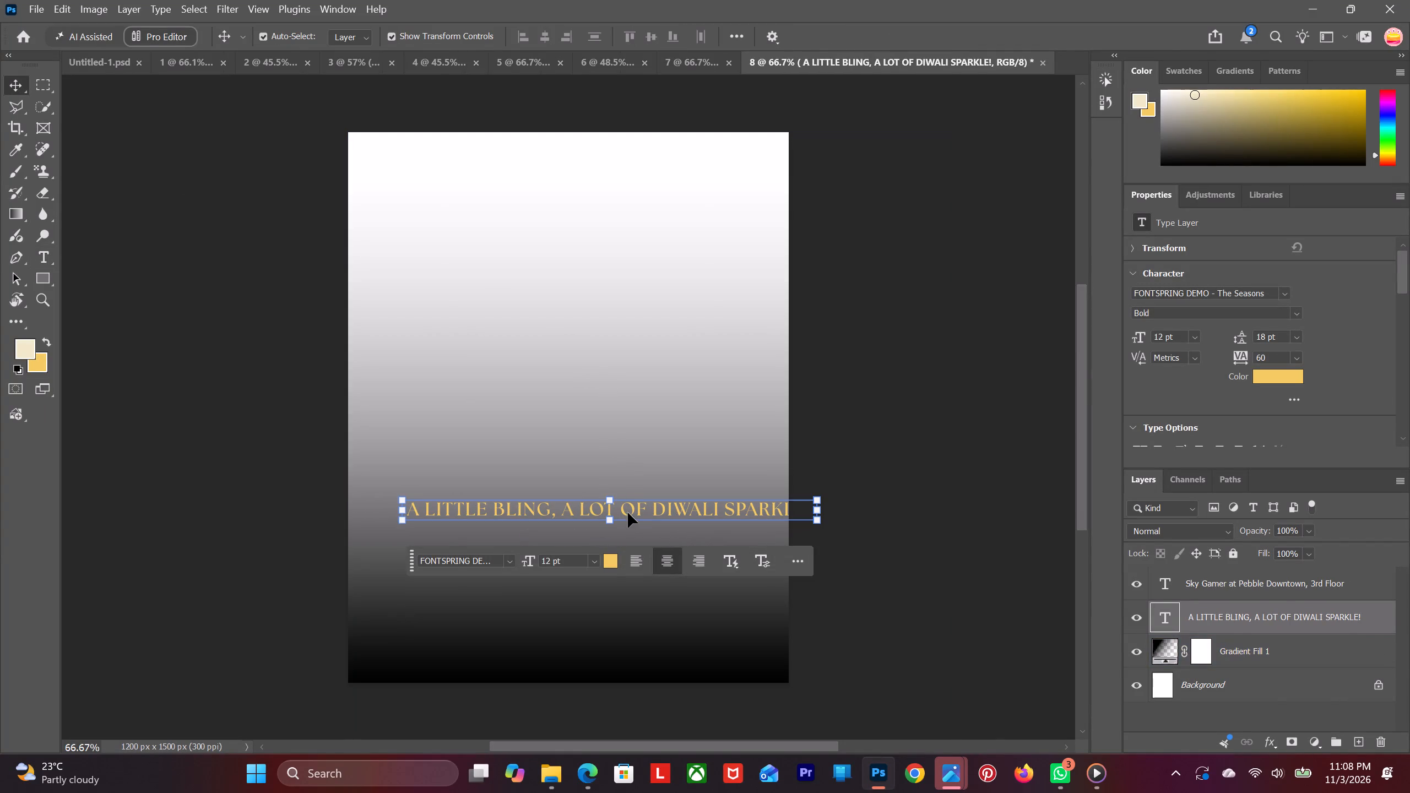
pyautogui.moveTo(628, 511); pyautogui.dragTo(587, 538)
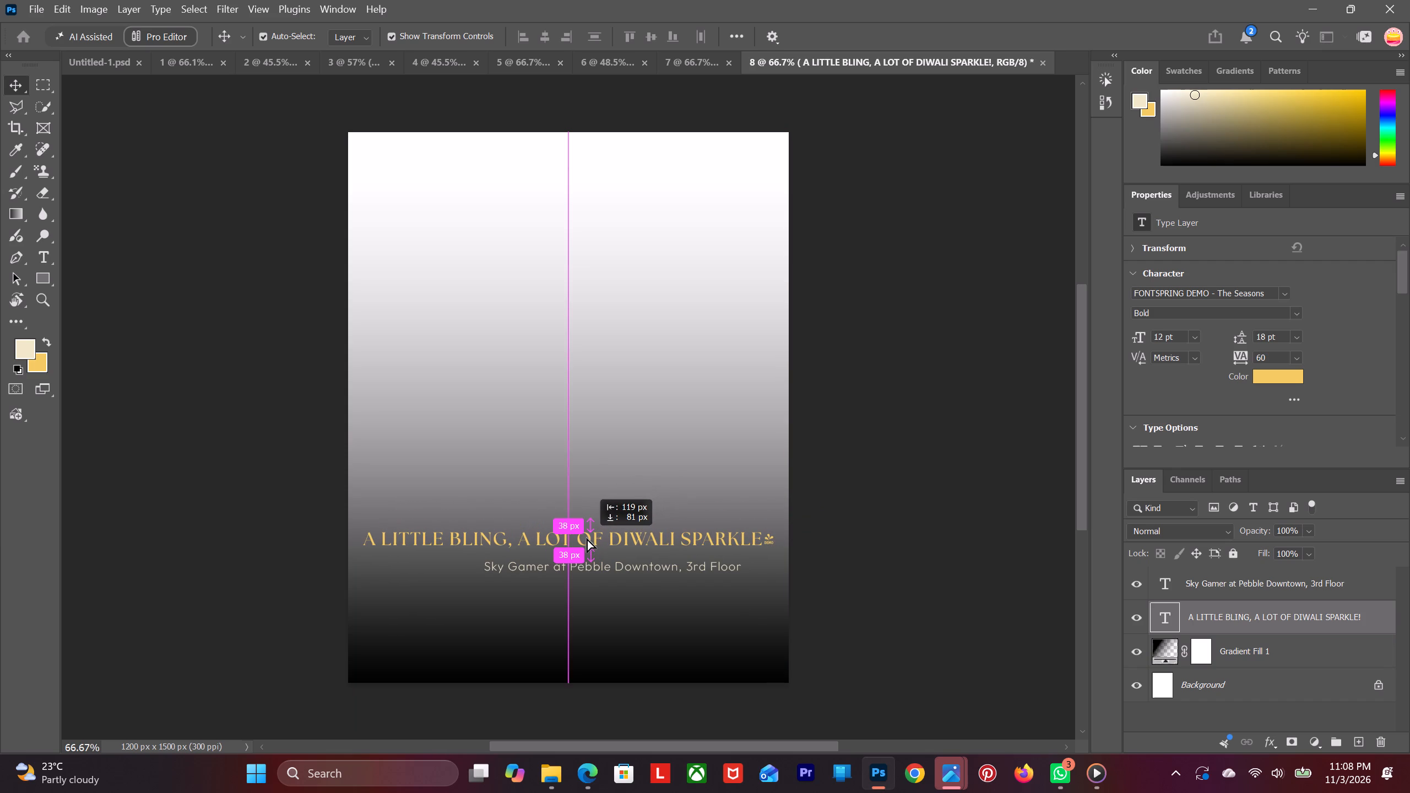
pyautogui.moveTo(587, 538); pyautogui.dragTo(586, 598)
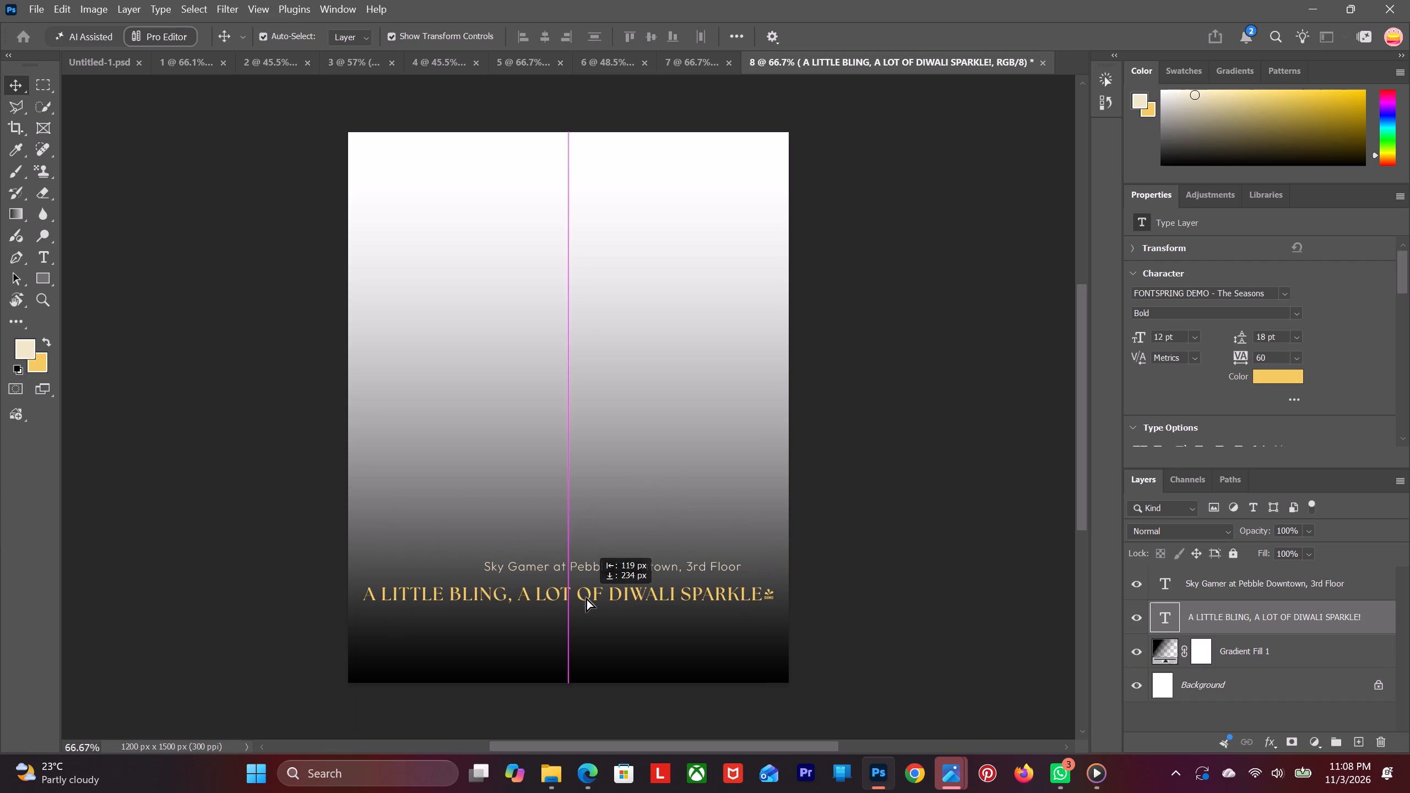
pyautogui.moveTo(586, 598); pyautogui.dragTo(585, 602)
pyautogui.moveTo(585, 566); pyautogui.dragTo(585, 574)
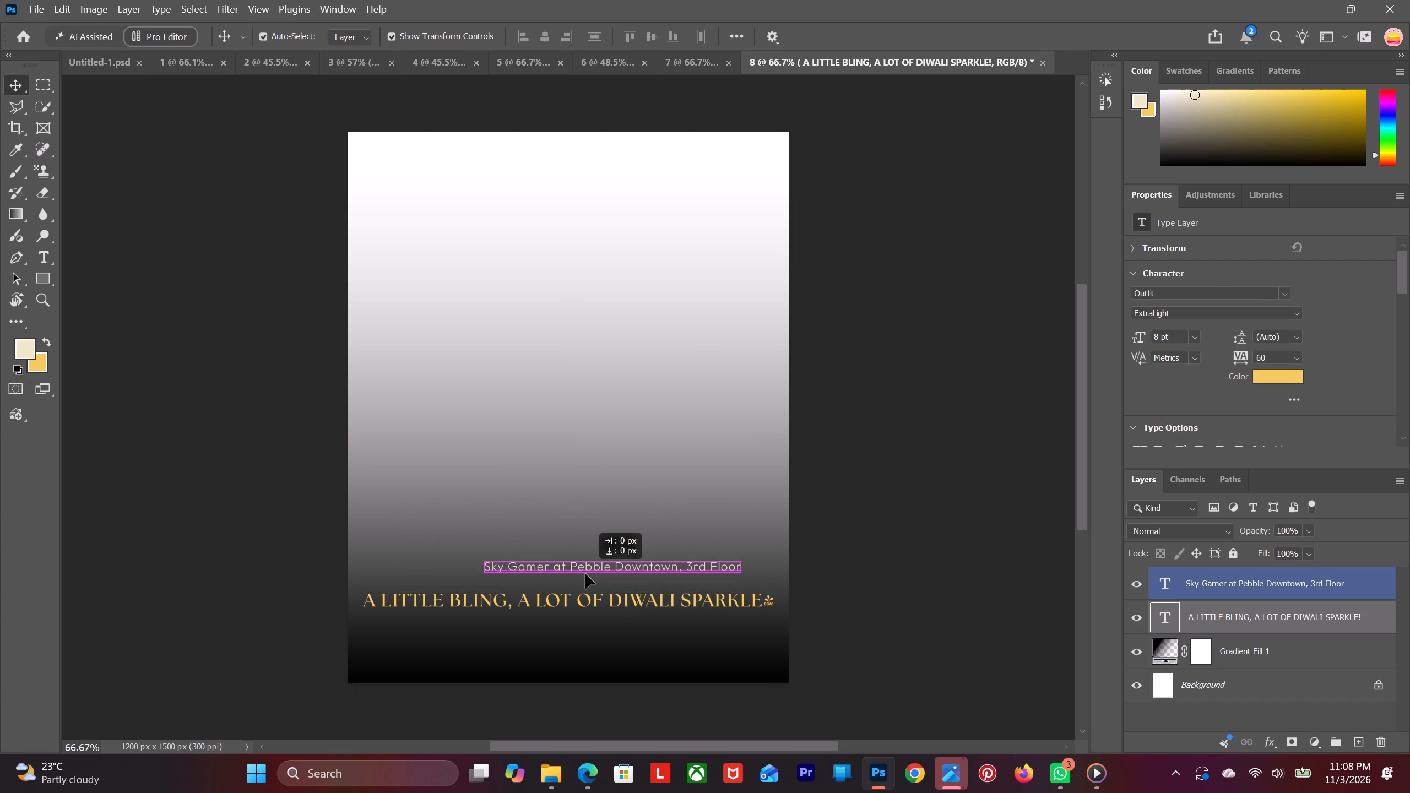
pyautogui.moveTo(585, 574); pyautogui.dragTo(561, 638)
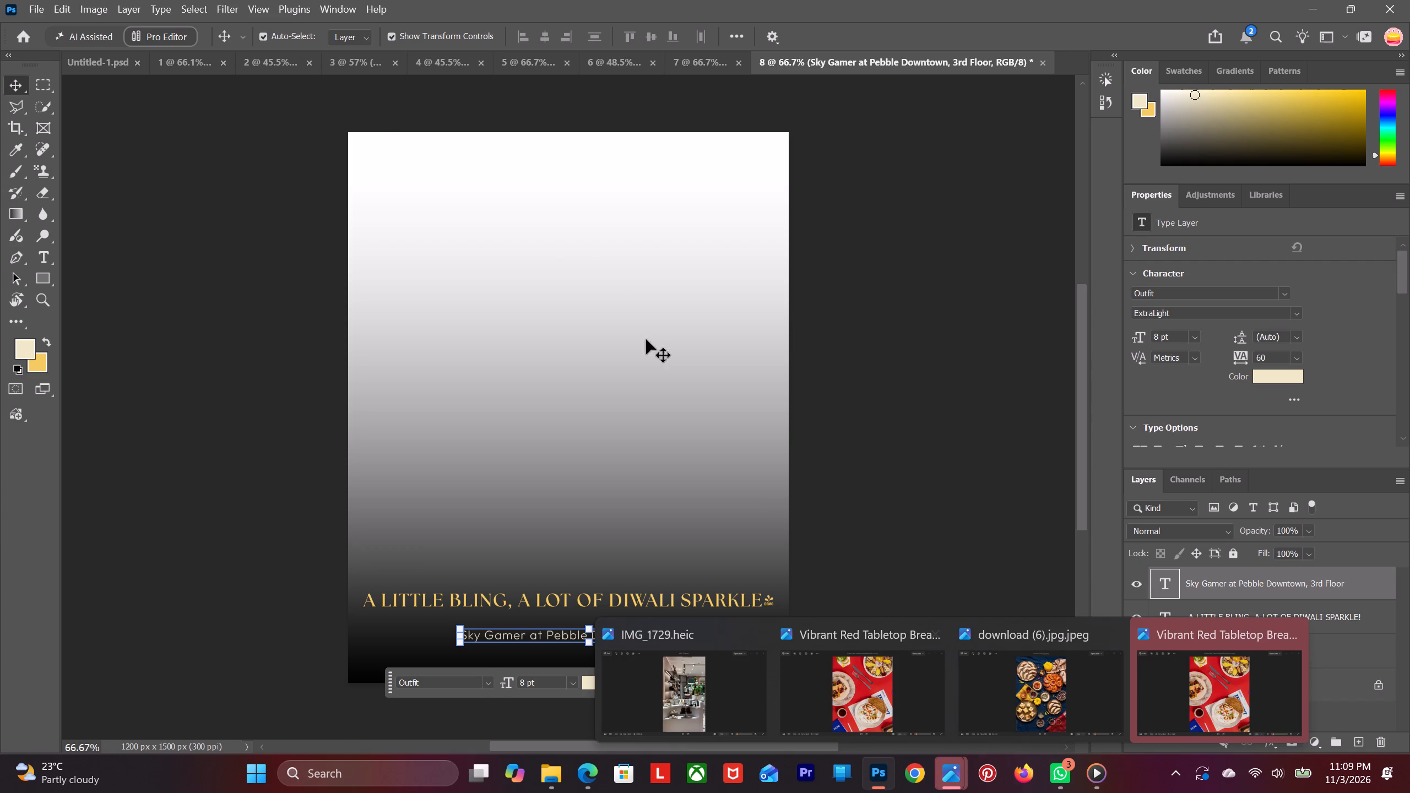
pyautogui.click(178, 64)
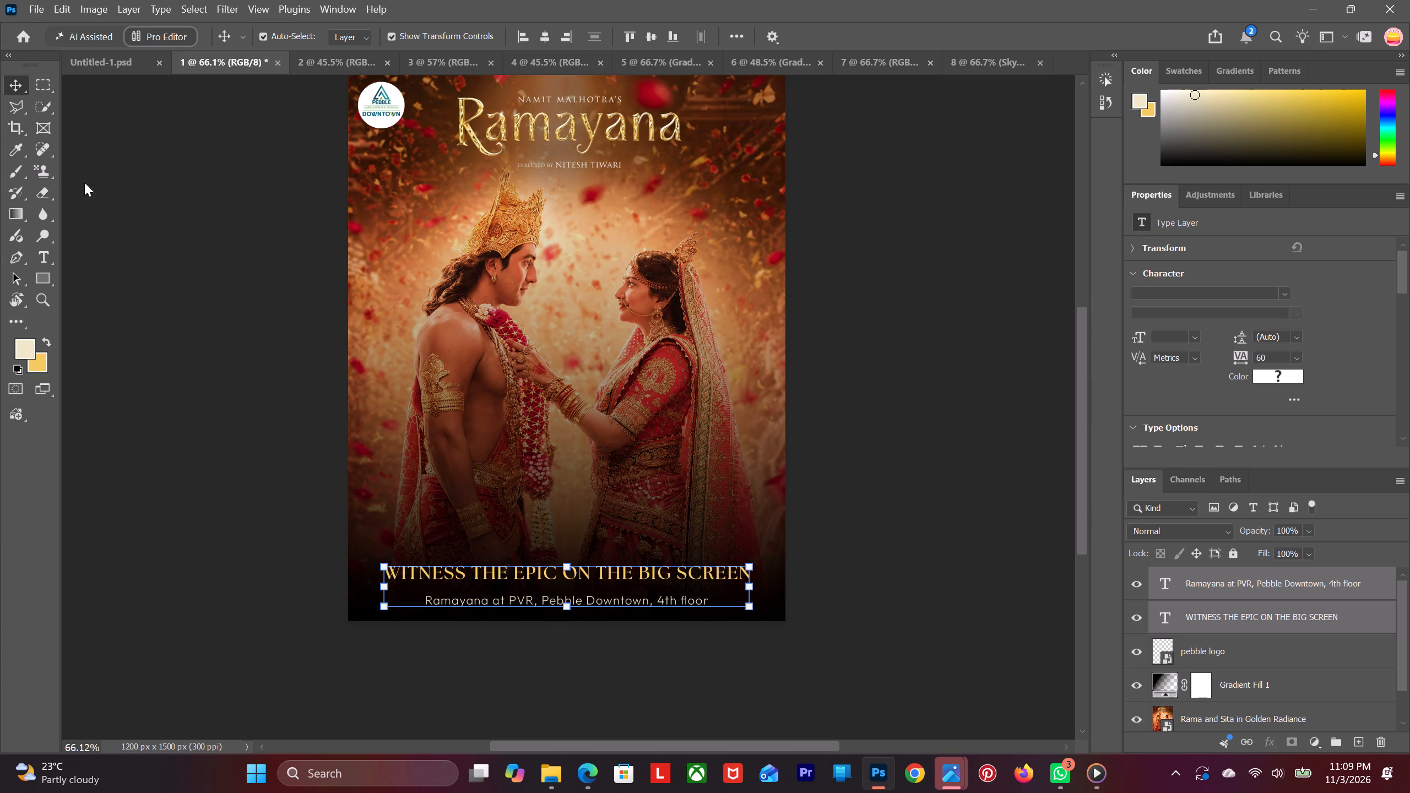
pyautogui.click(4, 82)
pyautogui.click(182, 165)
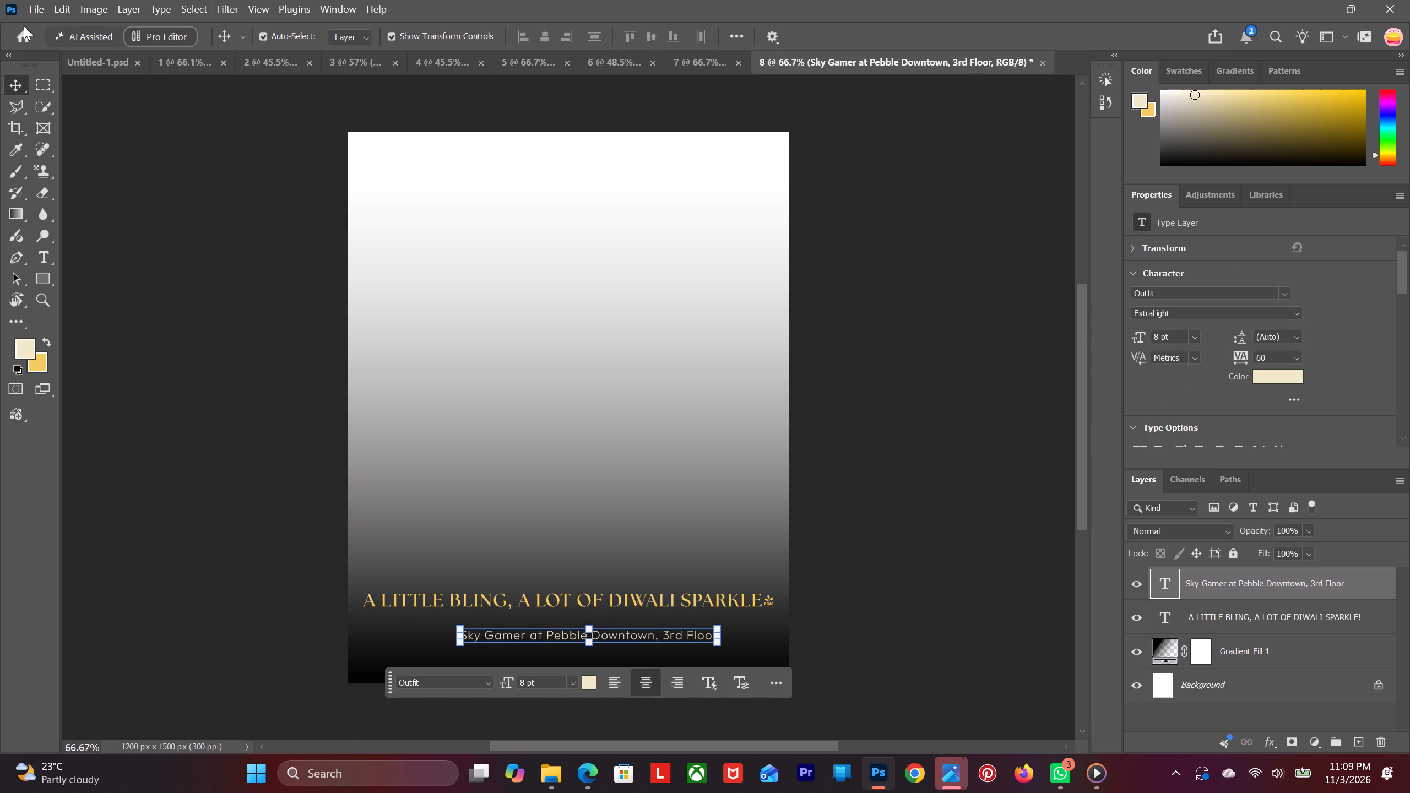
# Place the Aesthetic Gold-Plated Temple Jewellery Set image from the creative 1 folder into document 8 as an embedded object.
pyautogui.click(35, 2)
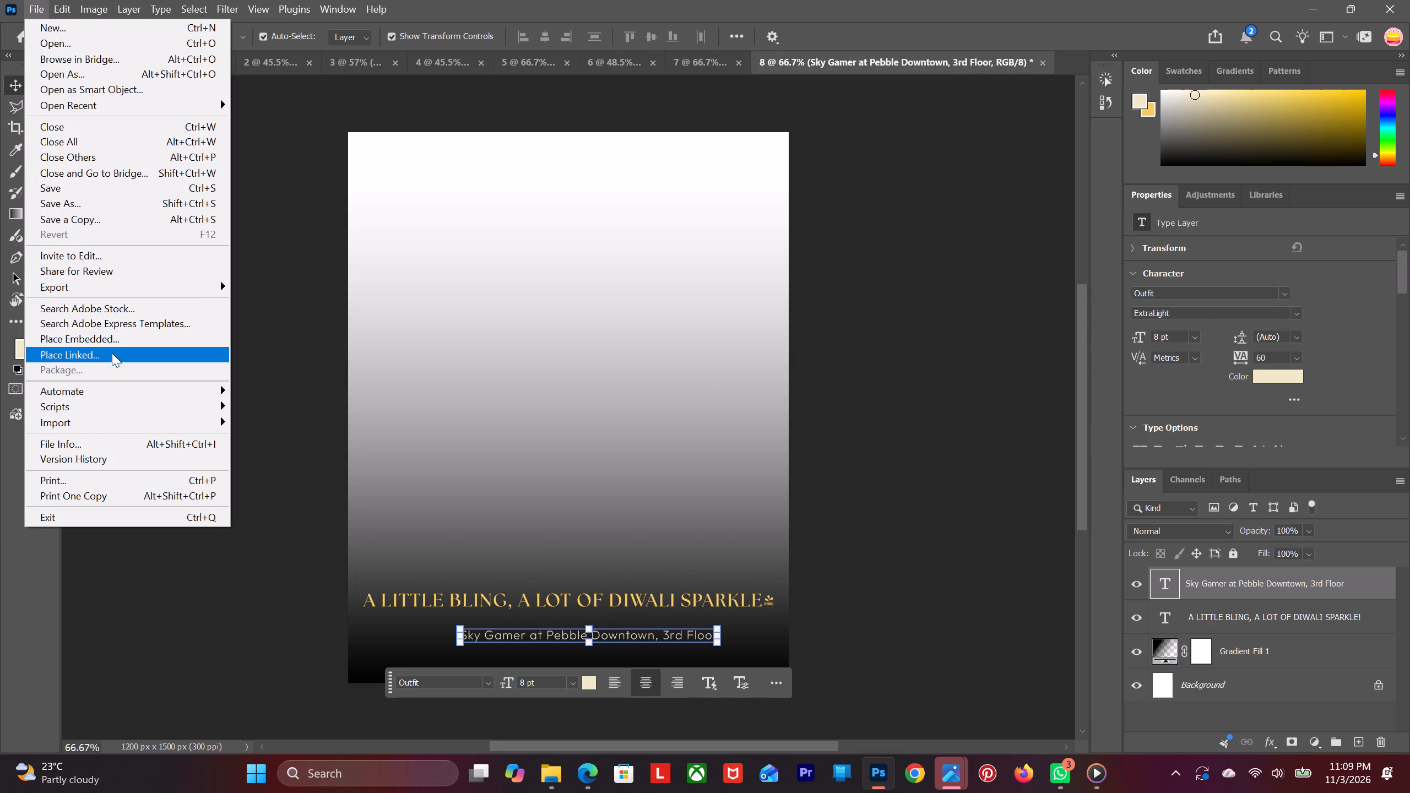
pyautogui.click(113, 344)
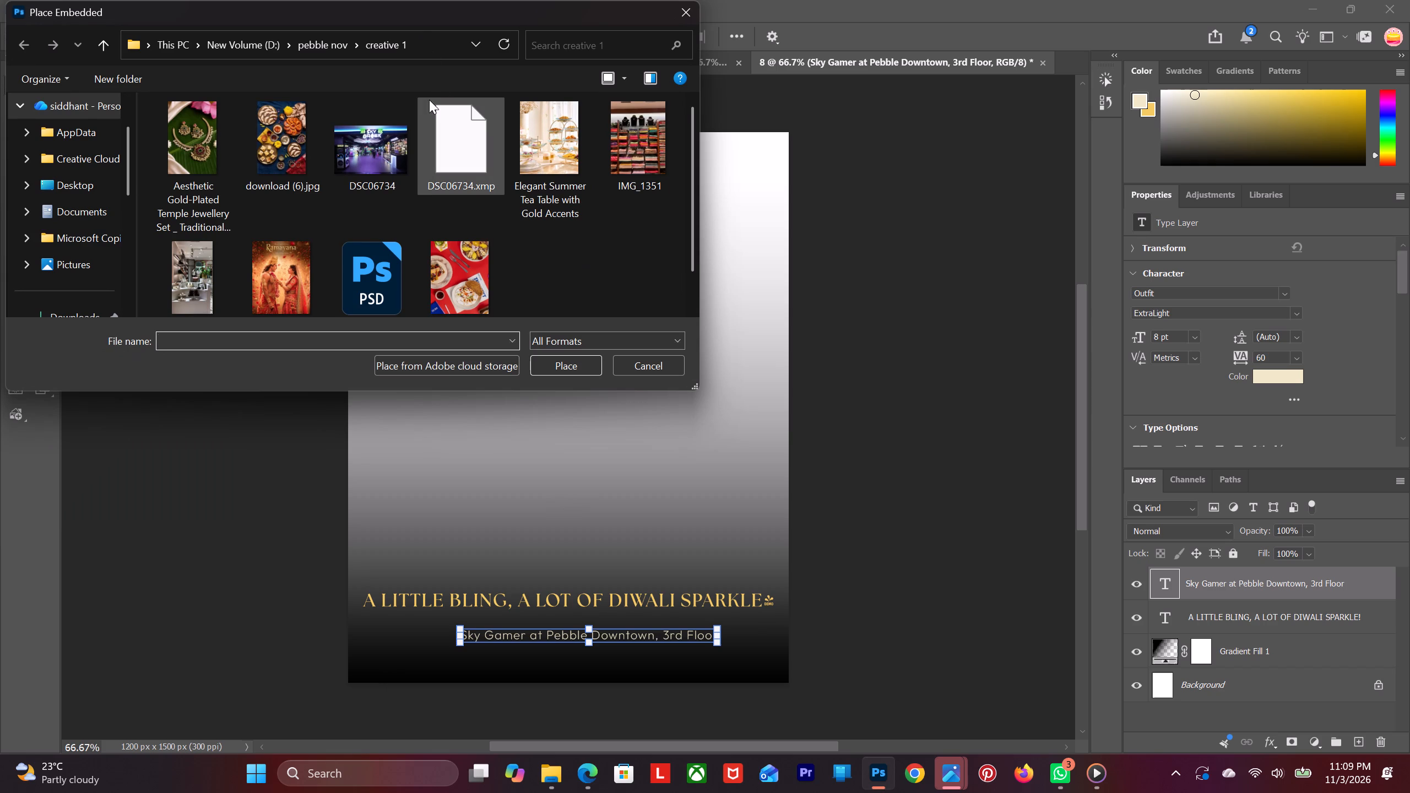
pyautogui.click(192, 165)
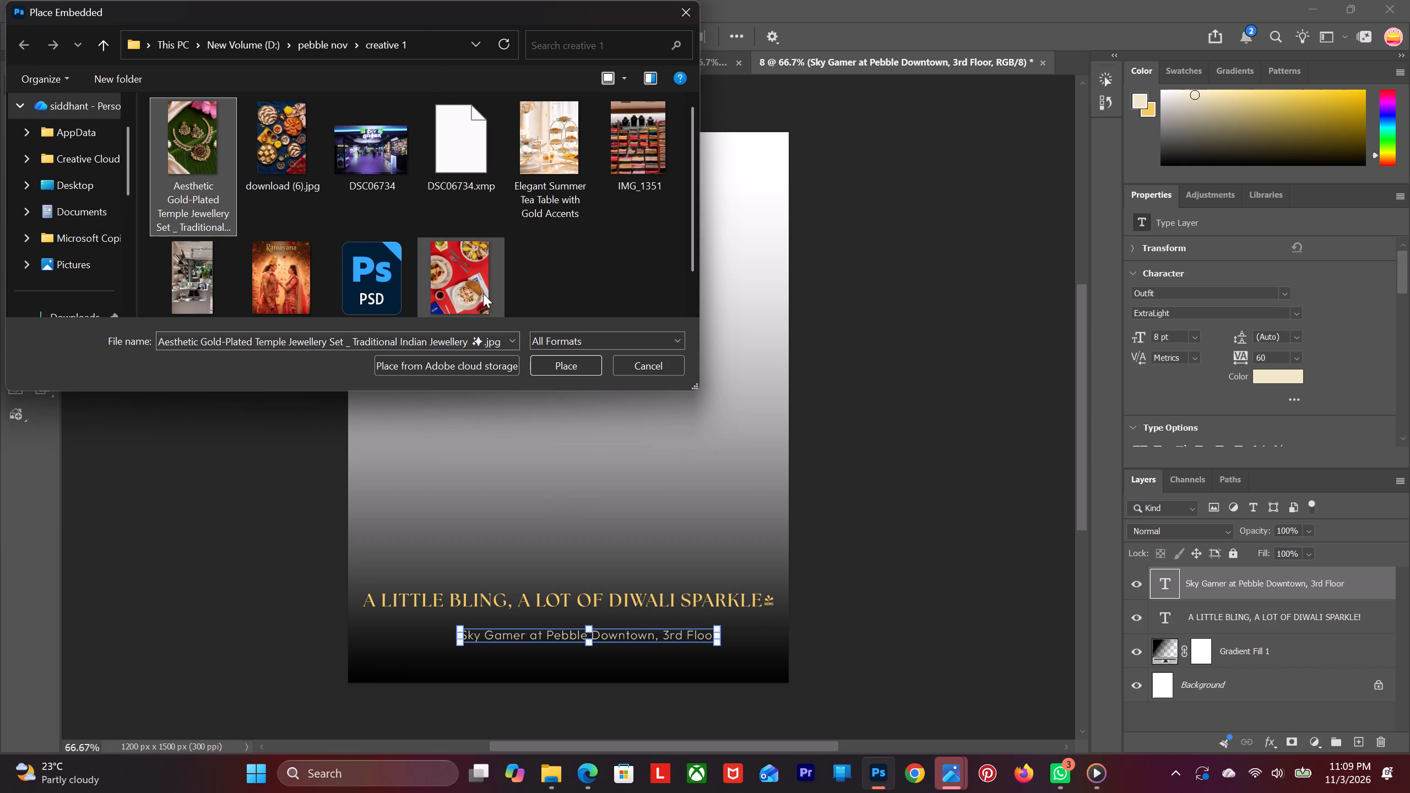
pyautogui.click(561, 368)
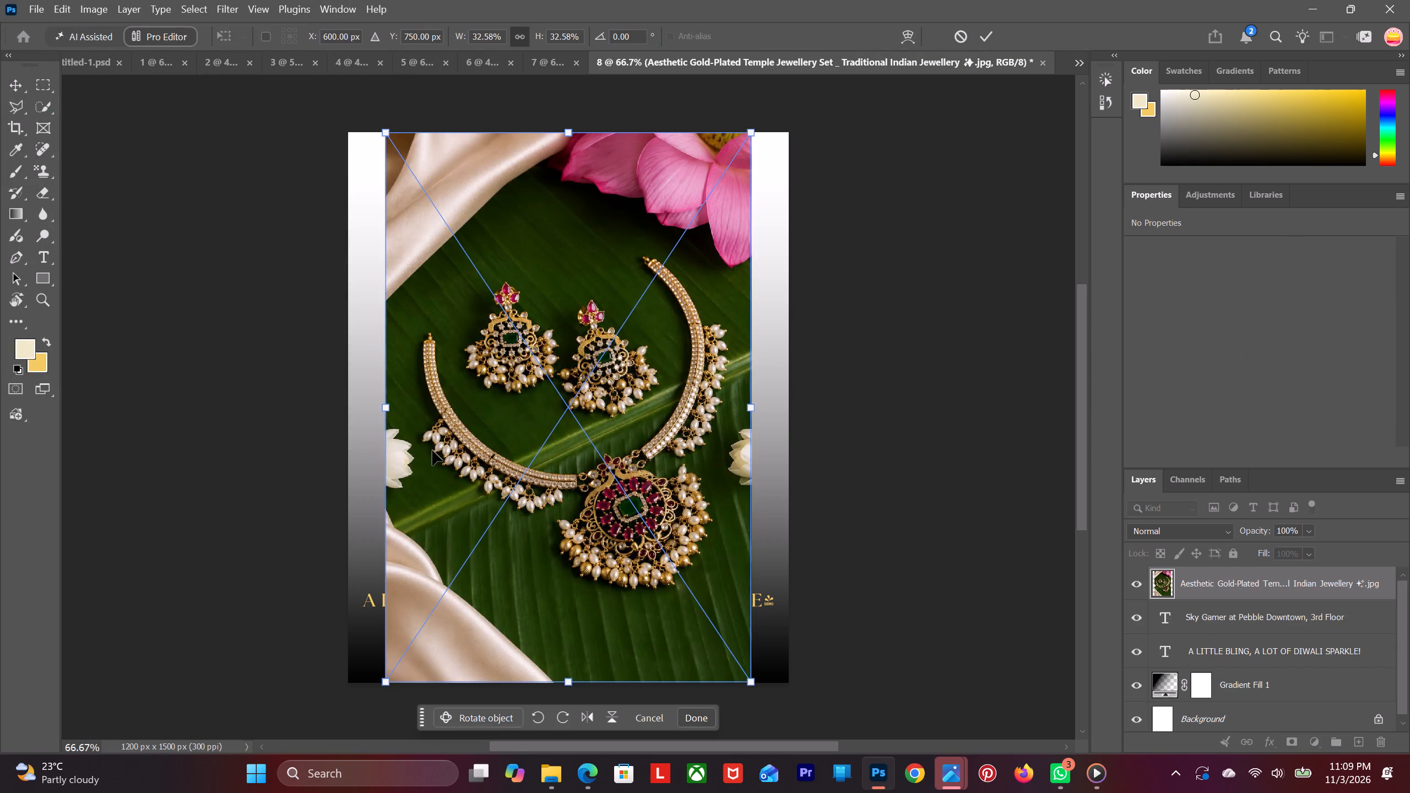
# Scale the jewellery image to 39.18% so it spans the canvas width and nudge it up to Y 607.50 px.
pyautogui.moveTo(378, 408); pyautogui.dragTo(344, 403)
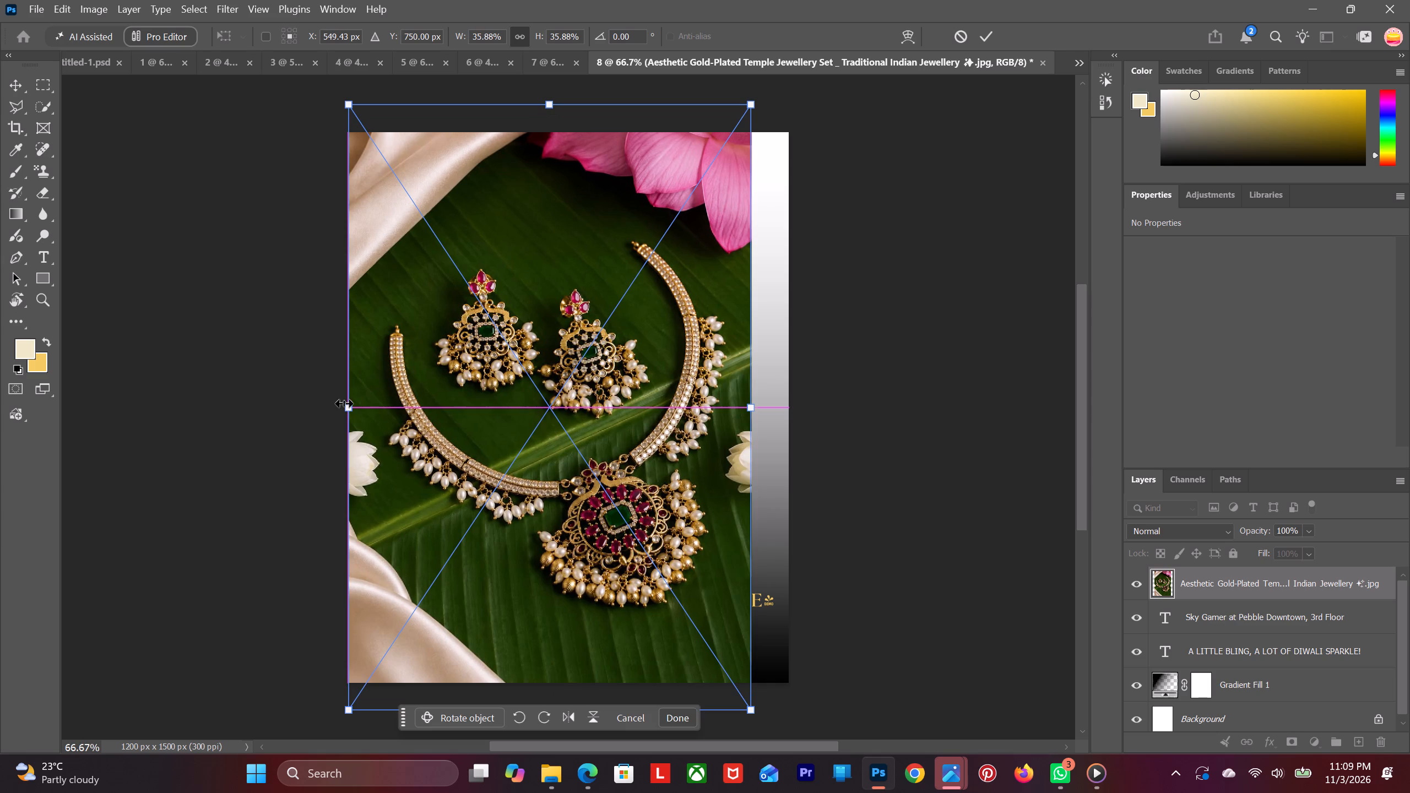
pyautogui.moveTo(751, 412); pyautogui.dragTo(751, 410)
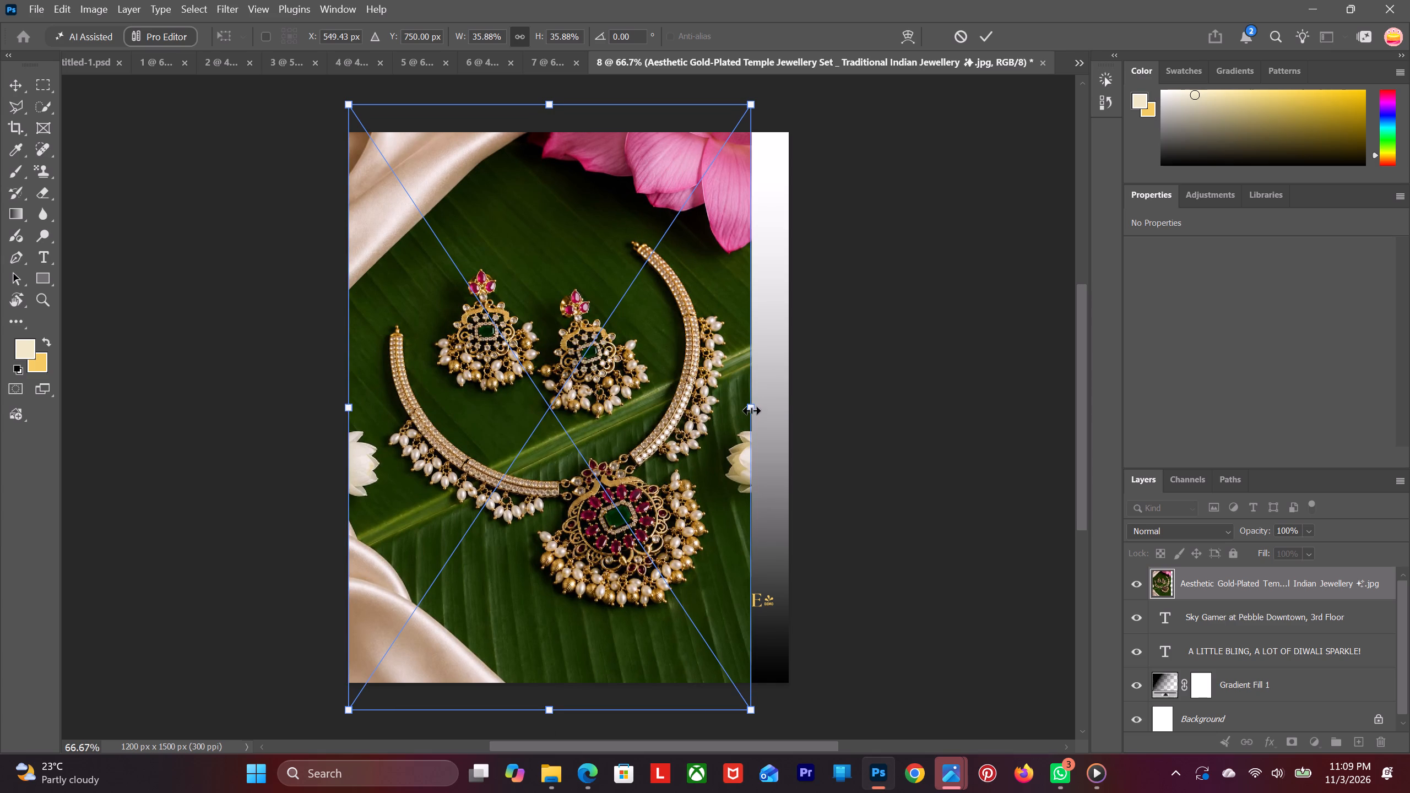
pyautogui.moveTo(751, 410); pyautogui.dragTo(787, 406)
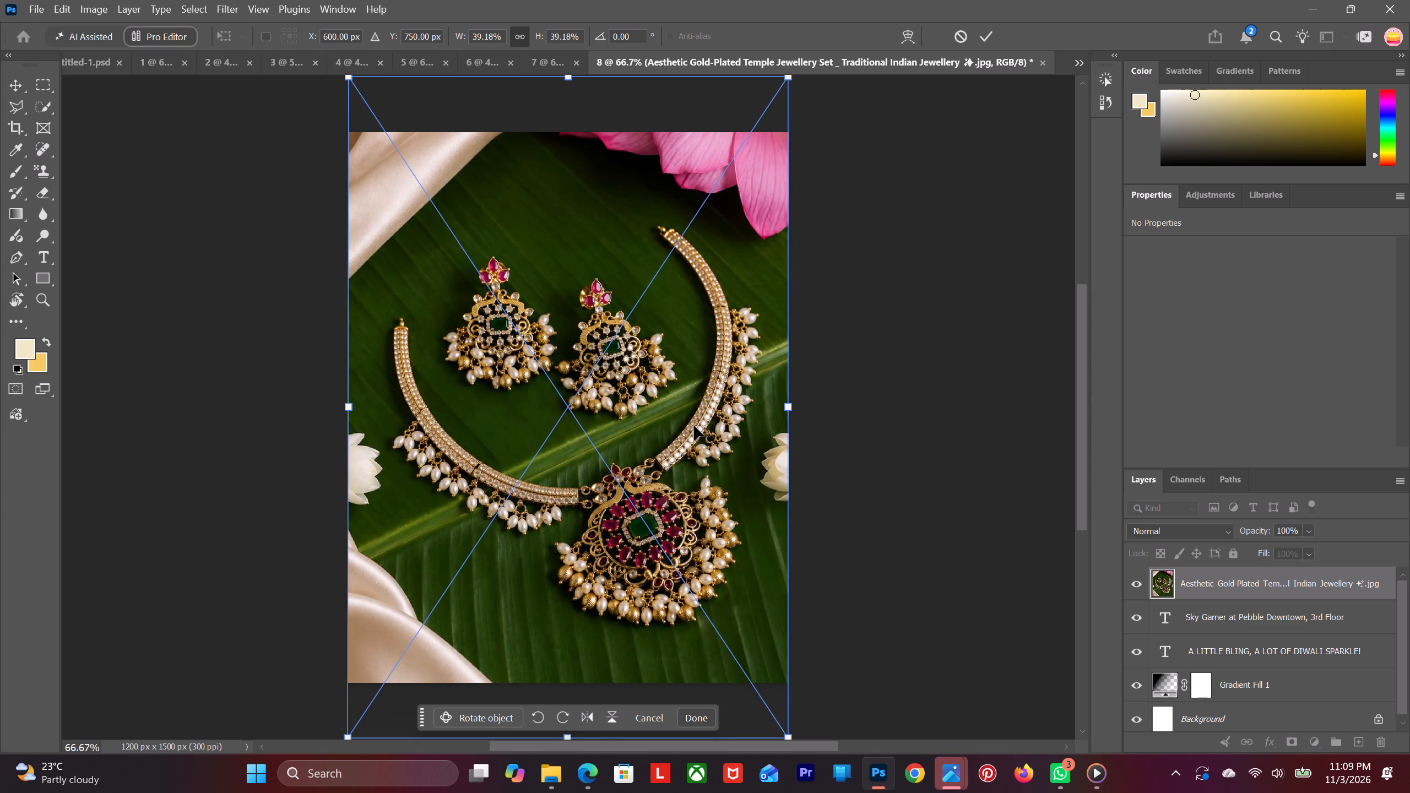
pyautogui.scroll(-4, 694, 426)
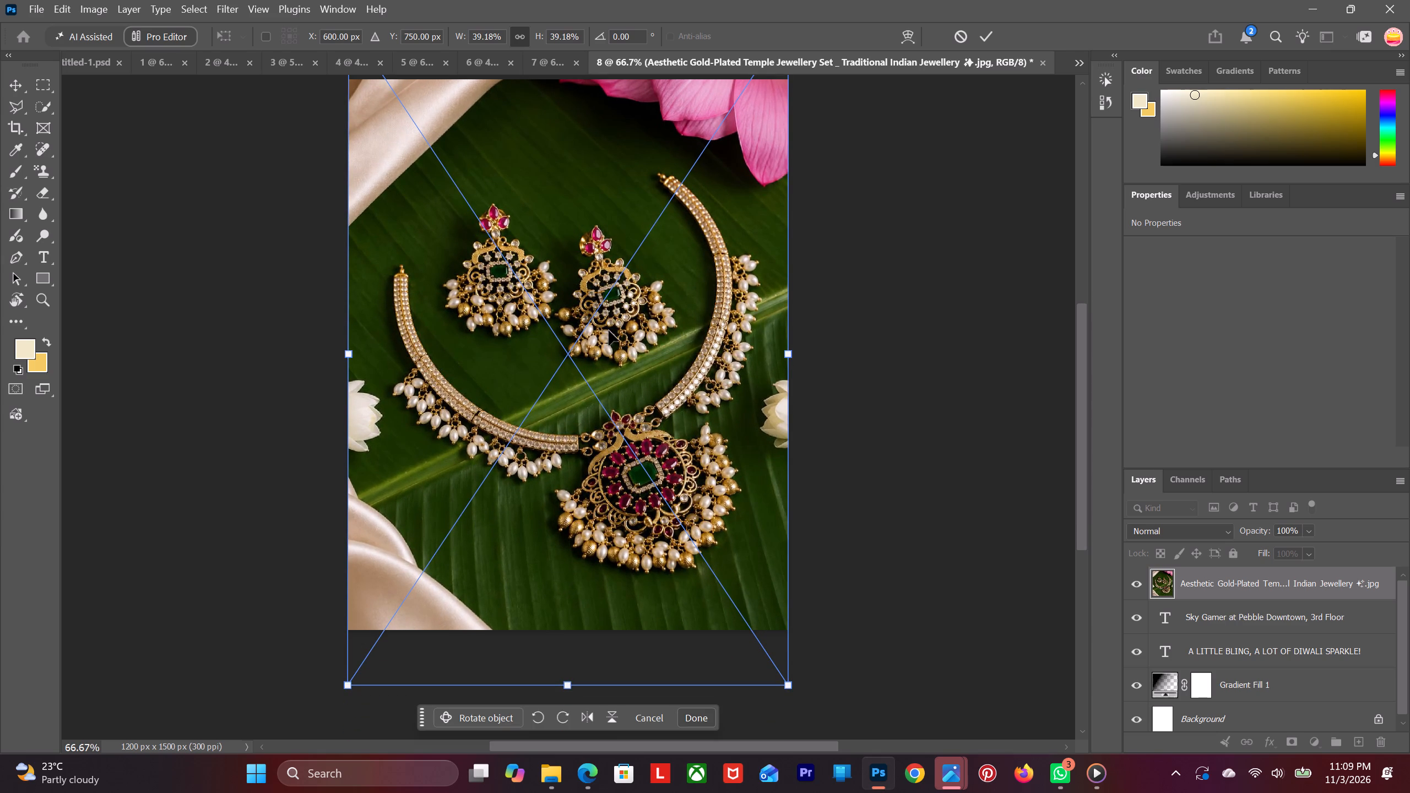
pyautogui.press('Up')
pyautogui.press('Up')
pyautogui.press('Up')
pyautogui.press('Up')
pyautogui.press('Up')
pyautogui.press('Up')
pyautogui.press('Up')
pyautogui.press('Up')
pyautogui.press('Up')
pyautogui.press('Up')
pyautogui.press('Up')
pyautogui.press('Up')
pyautogui.press('Up')
pyautogui.press('Up')
pyautogui.press('Up')
pyautogui.press('Up')
pyautogui.press('Up')
pyautogui.press('Up')
pyautogui.press('Up')
pyautogui.press('Up')
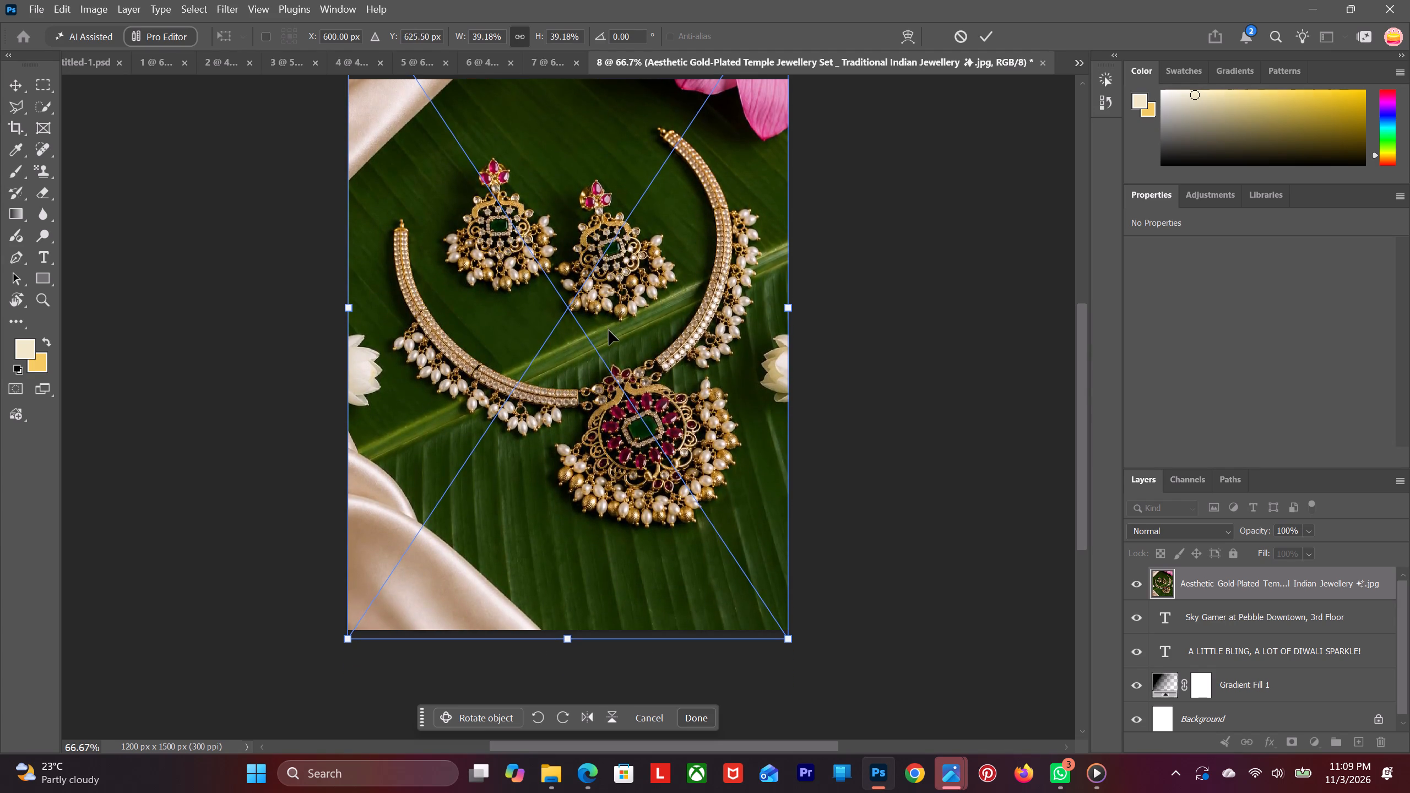
pyautogui.press('Up')
pyautogui.press('Up')
pyautogui.press('Up')
pyautogui.press('Up')
pyautogui.press('Up')
pyautogui.press('Up')
pyautogui.press('Up')
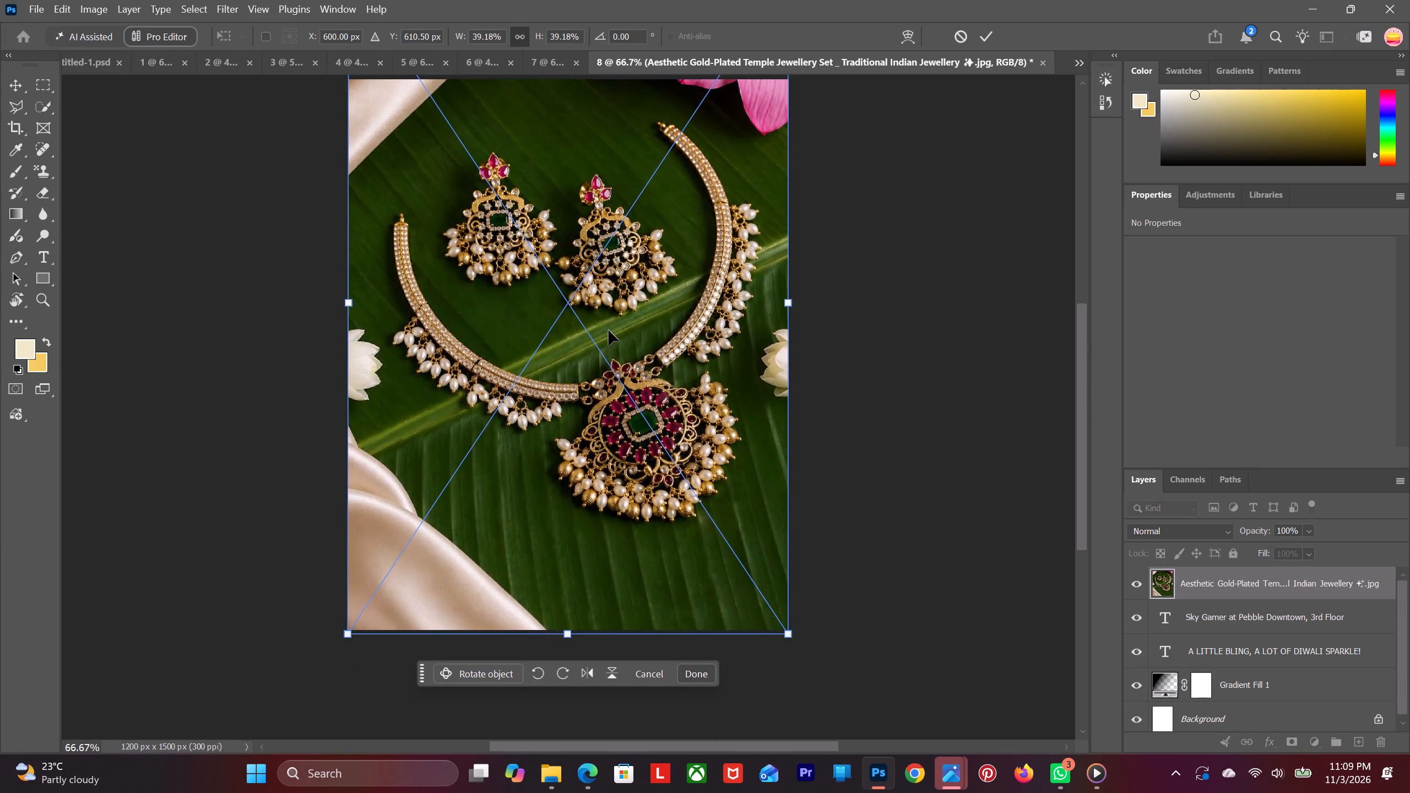
pyautogui.press('Up')
pyautogui.press('Up')
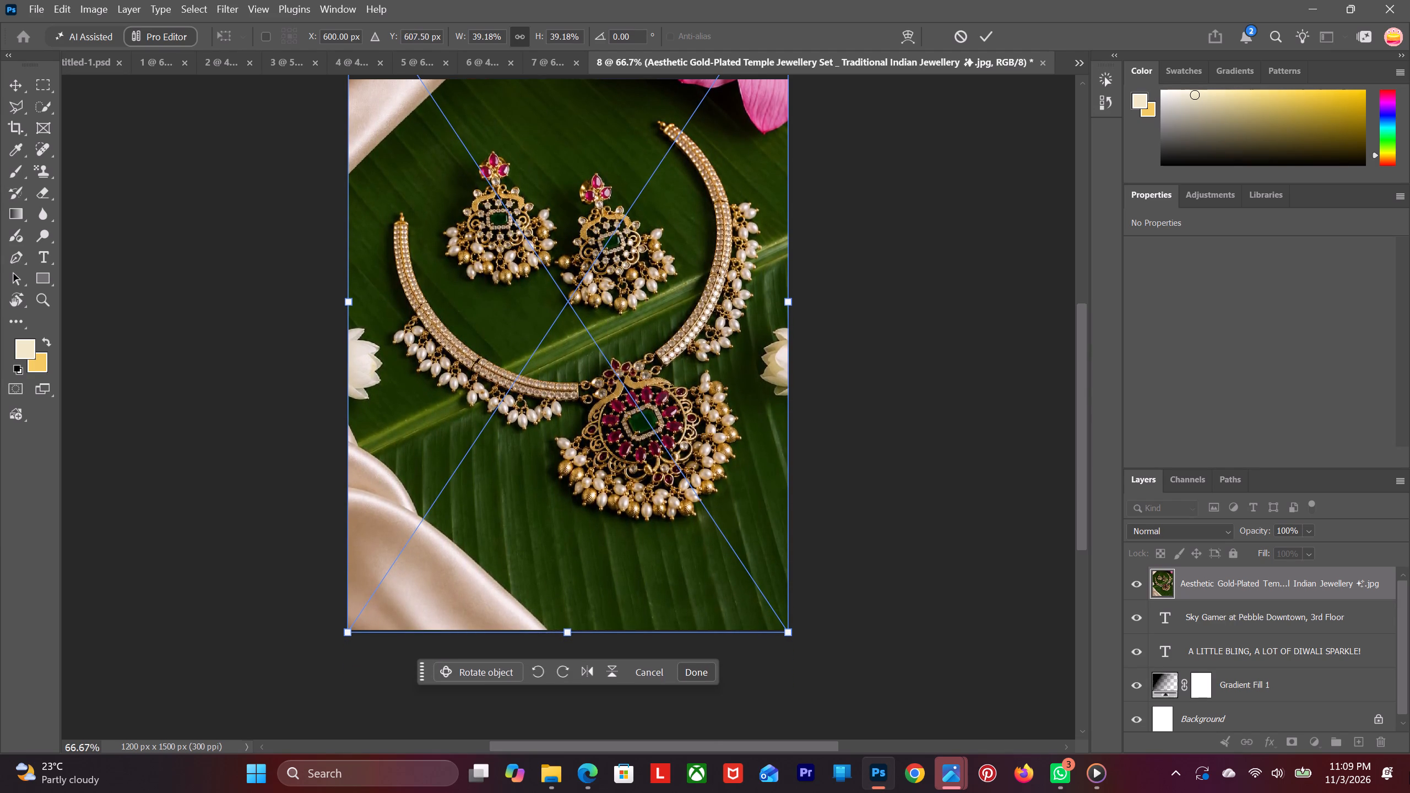
# Enlarge the jewellery image to 40.65% from its top edge and nudge it up to Y 546.75 px.
pyautogui.scroll(6, 623, 215)
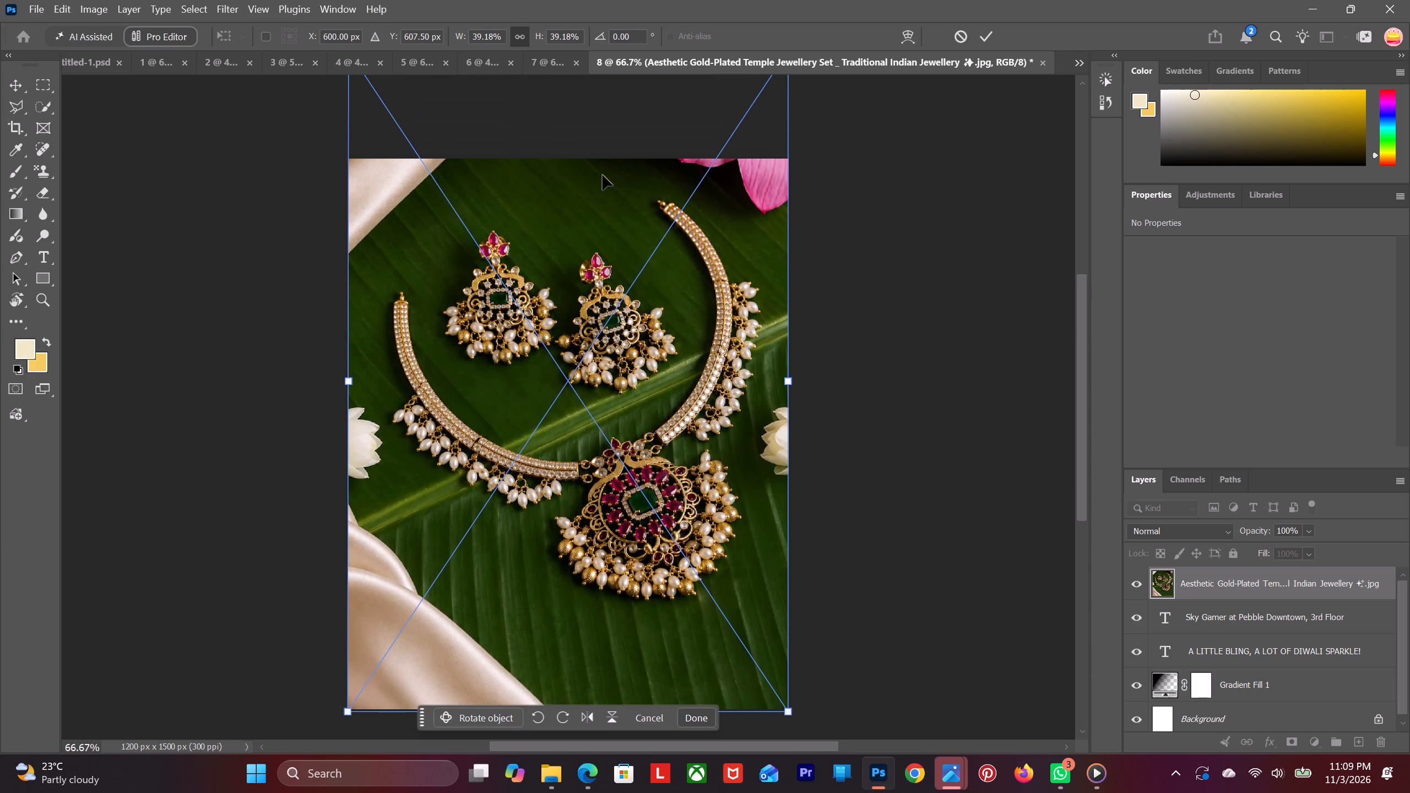
pyautogui.scroll(5, 596, 183)
pyautogui.moveTo(569, 115); pyautogui.dragTo(567, 97)
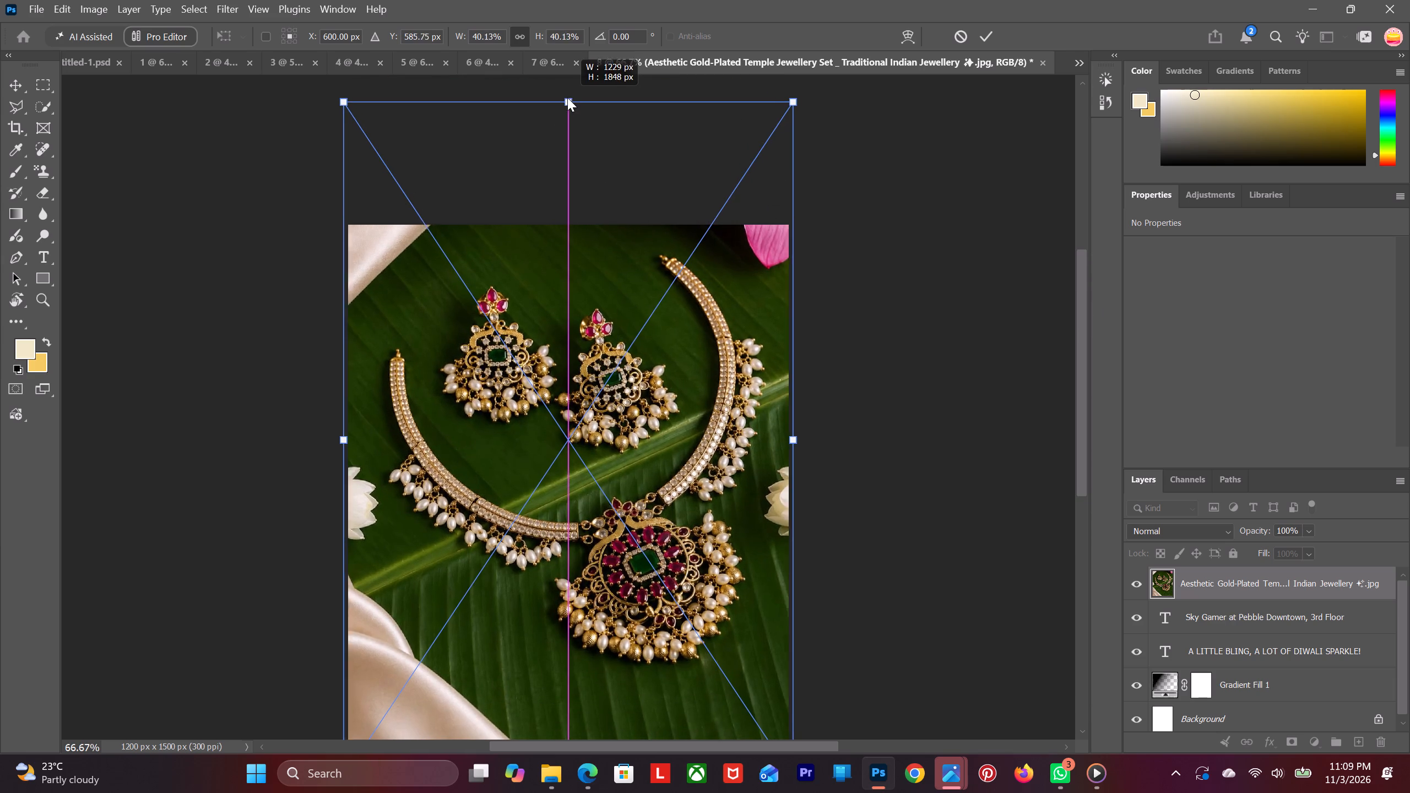
pyautogui.moveTo(567, 97); pyautogui.dragTo(566, 90)
pyautogui.press('Up')
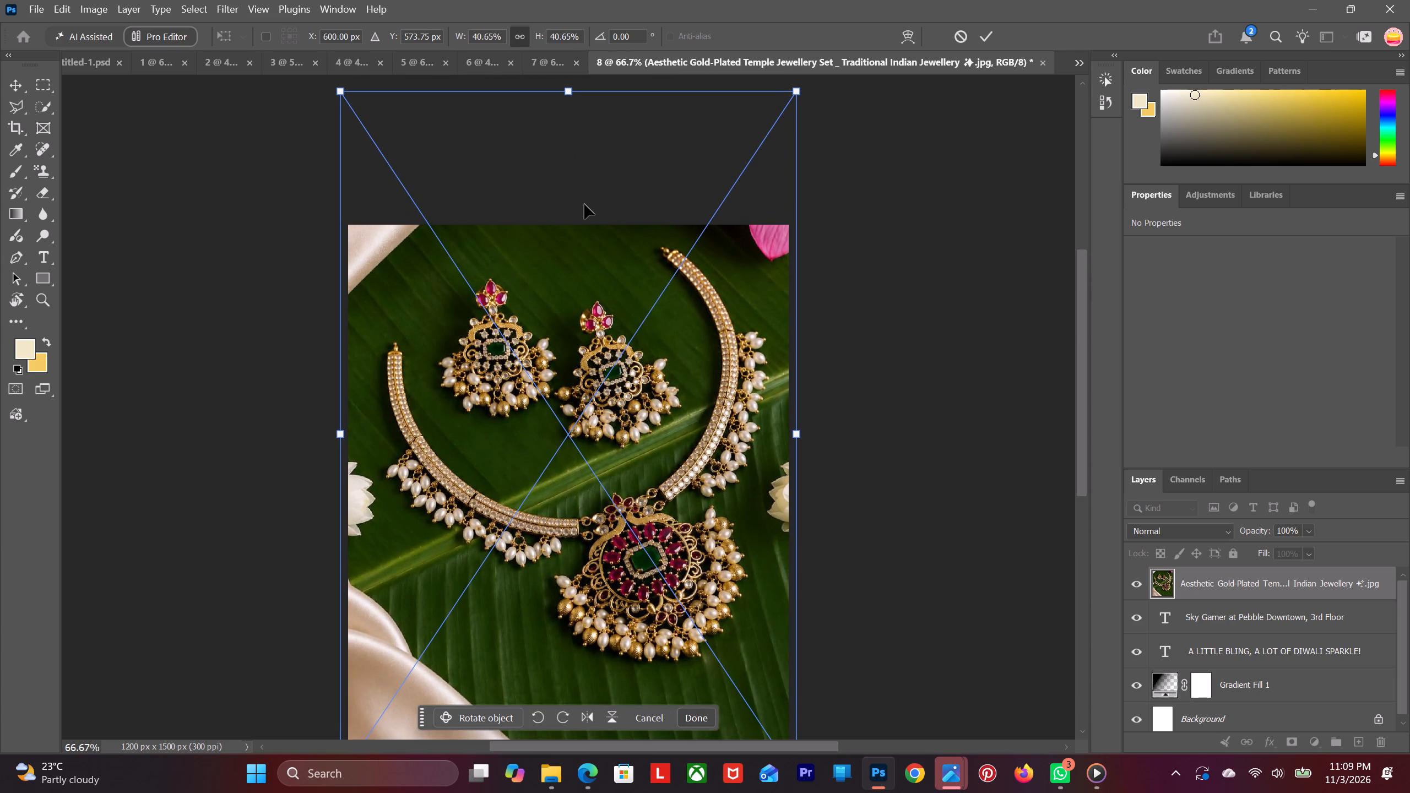
pyautogui.press('Up')
pyautogui.press('Up')
pyautogui.press('Up')
pyautogui.press('Up')
pyautogui.press('Up')
pyautogui.press('Up')
pyautogui.press('Up')
pyautogui.press('Up')
pyautogui.press('Up')
pyautogui.press('Up')
pyautogui.press('Up')
pyautogui.press('Up')
pyautogui.press('Up')
pyautogui.press('Up')
pyautogui.press('Up')
pyautogui.press('Up')
pyautogui.press('Up')
pyautogui.press('Up')
pyautogui.press('Up')
pyautogui.press('Up')
pyautogui.press('Up')
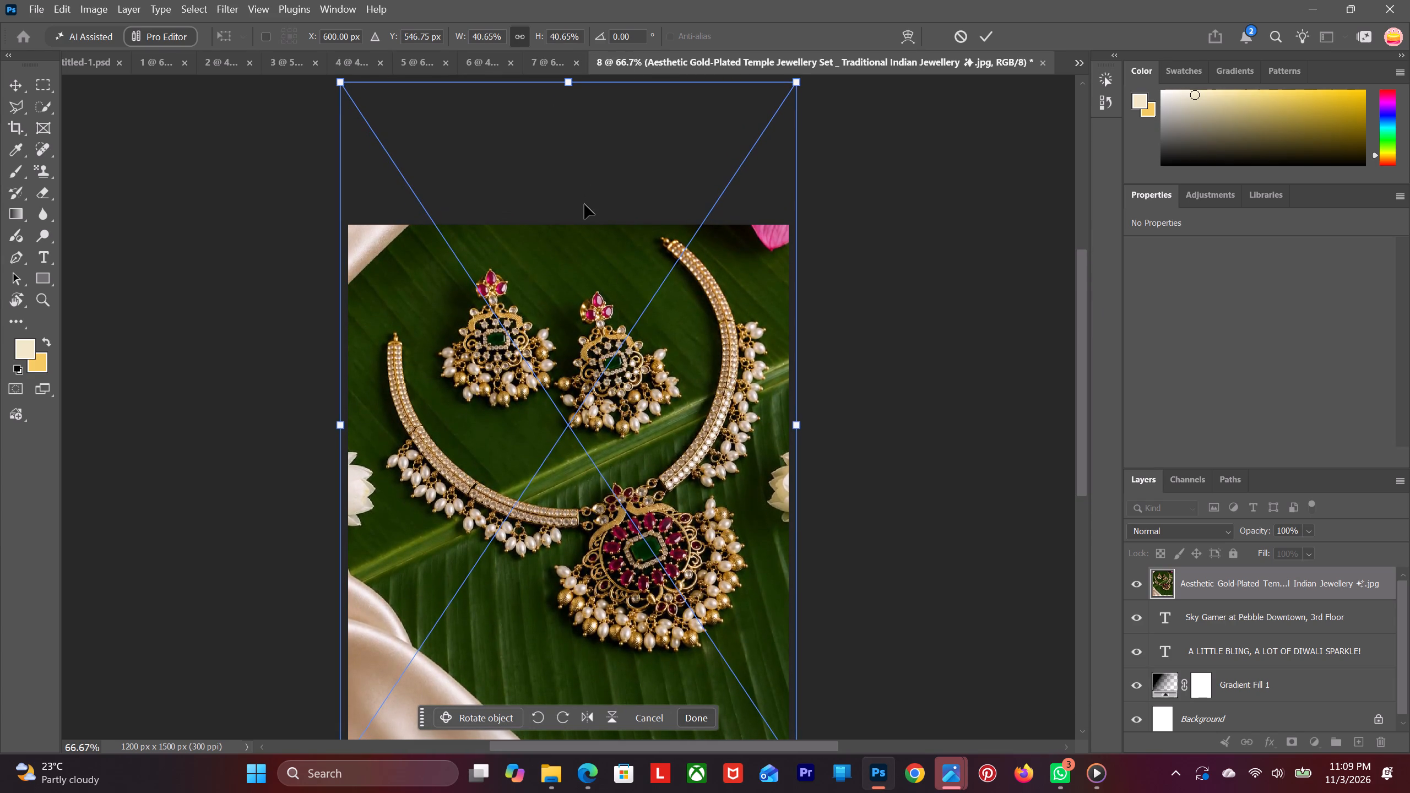
# Enlarge the jewellery image to 41.14%, shift it down to about Y 553 px to cover the canvas's bottom edge, and apply the placement.
pyautogui.scroll(-9, 590, 252)
pyautogui.scroll(4, 601, 415)
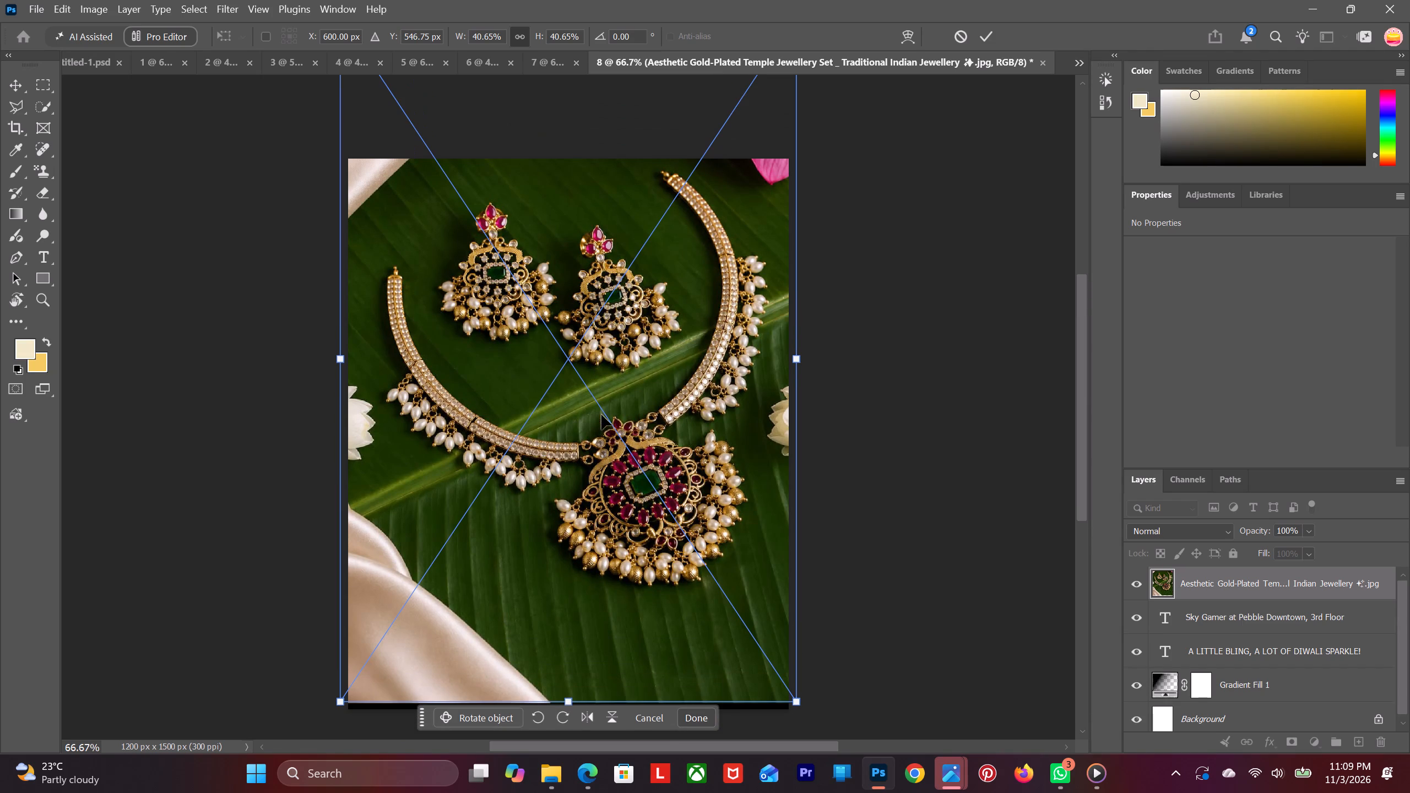
pyautogui.scroll(7, 579, 486)
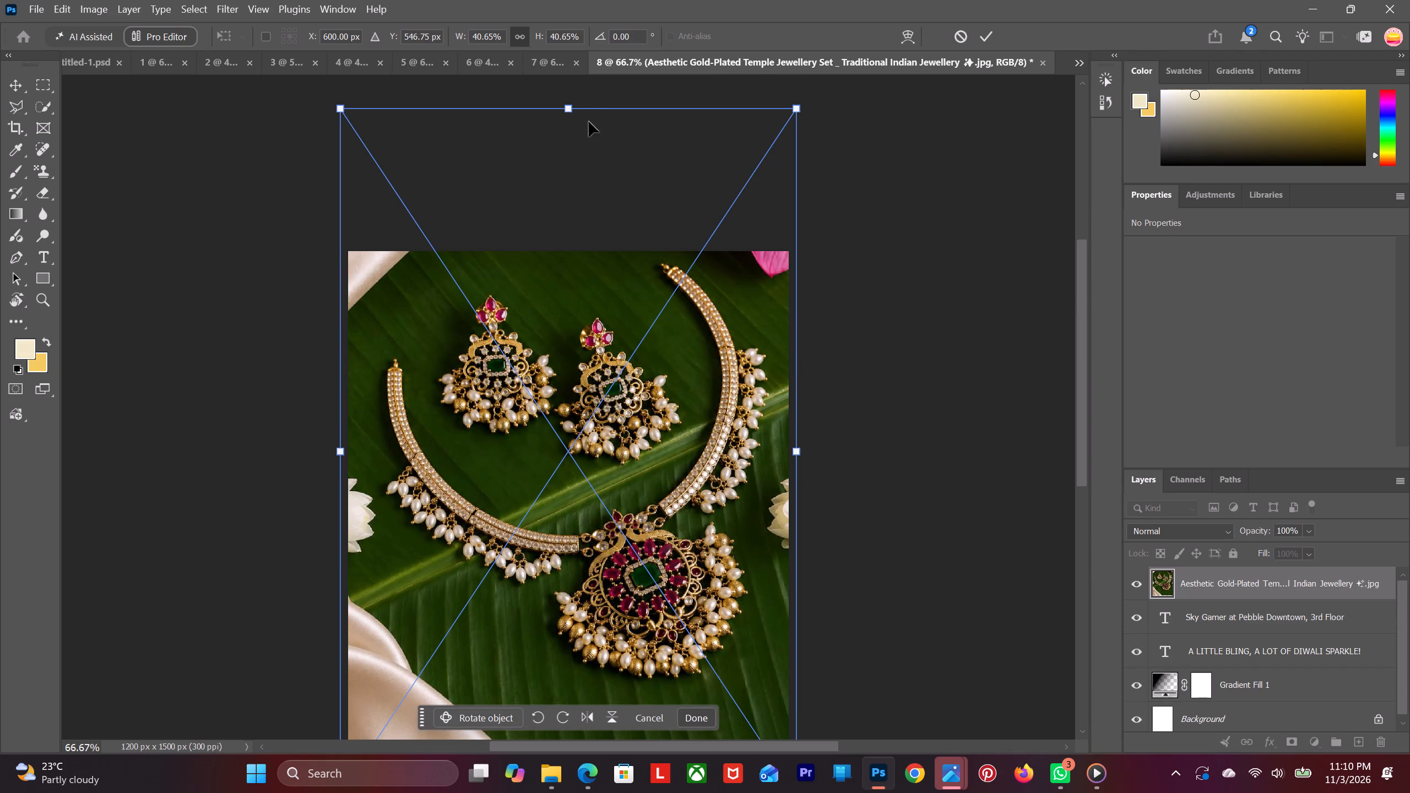
pyautogui.moveTo(571, 111); pyautogui.dragTo(567, 103)
pyautogui.scroll(-9, 609, 227)
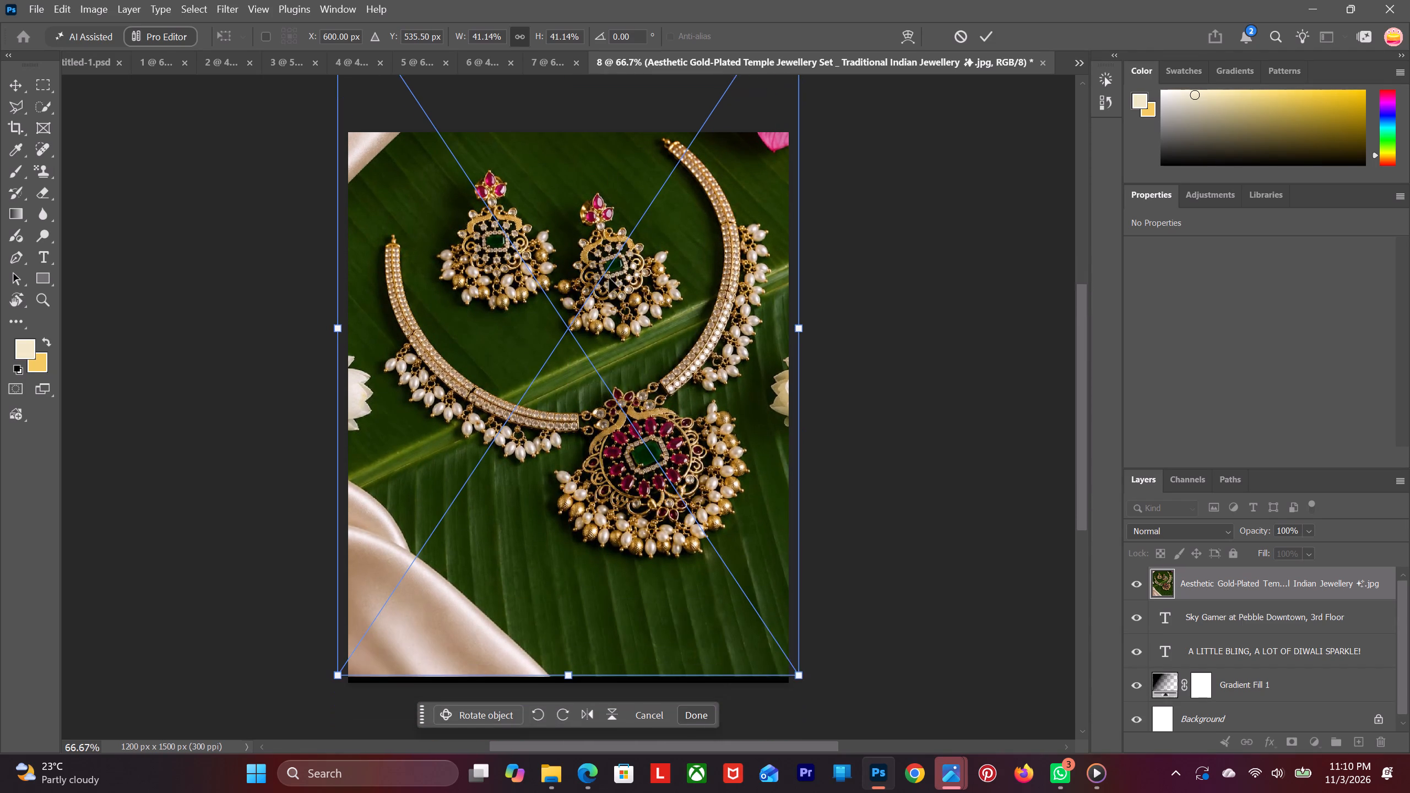
pyautogui.scroll(-4, 609, 278)
pyautogui.moveTo(616, 555); pyautogui.dragTo(616, 562)
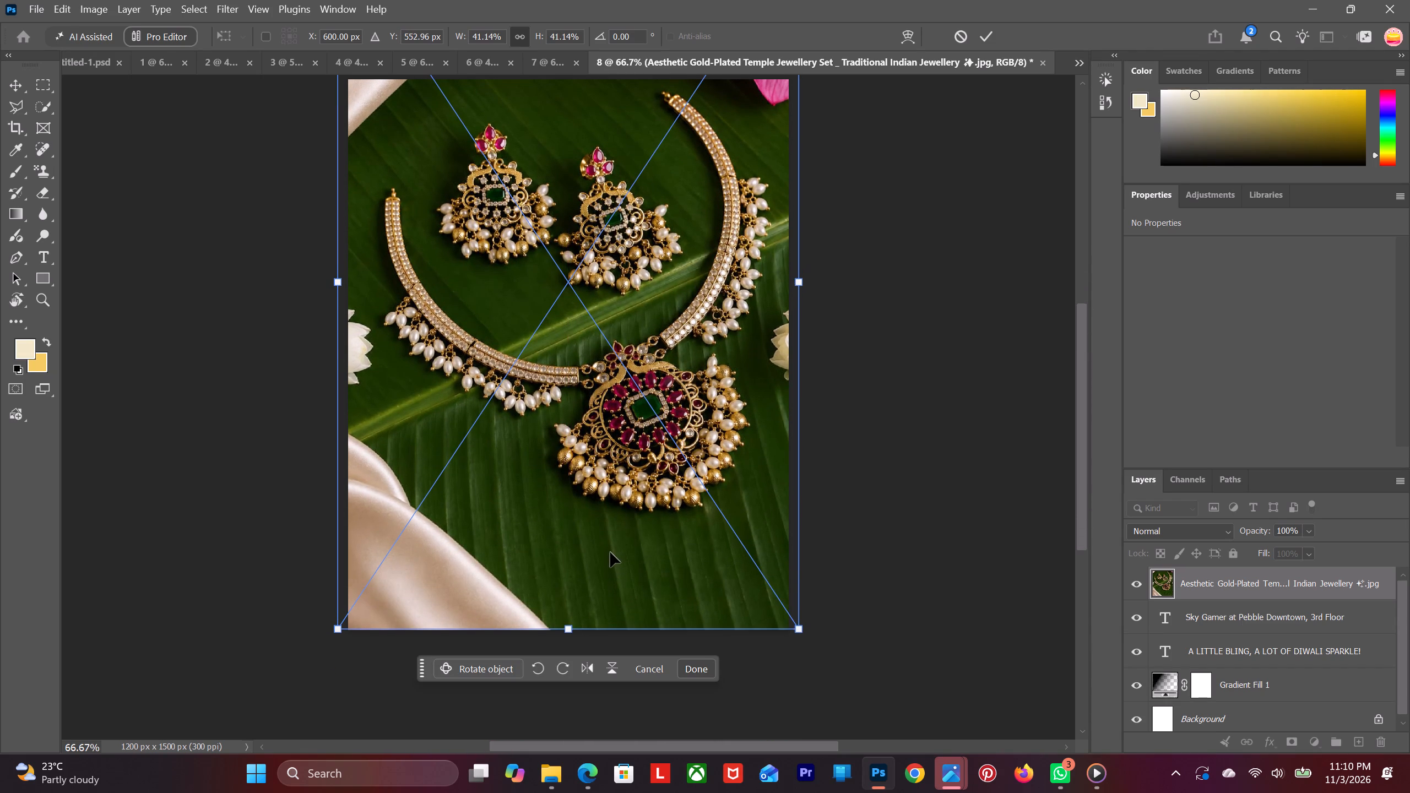
pyautogui.scroll(1, 610, 552)
pyautogui.click(251, 449)
pyautogui.click(253, 440)
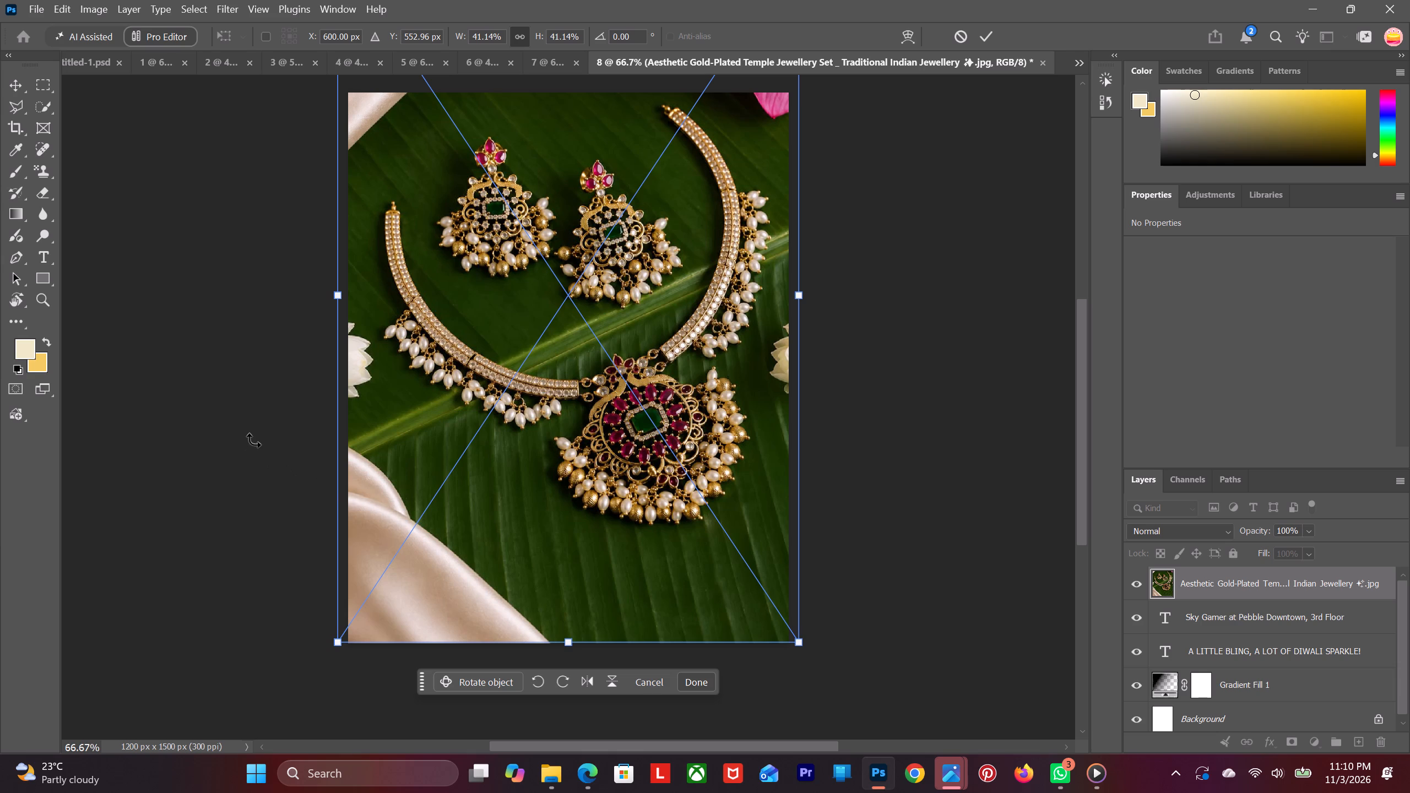
pyautogui.click(14, 84)
pyautogui.click(134, 159)
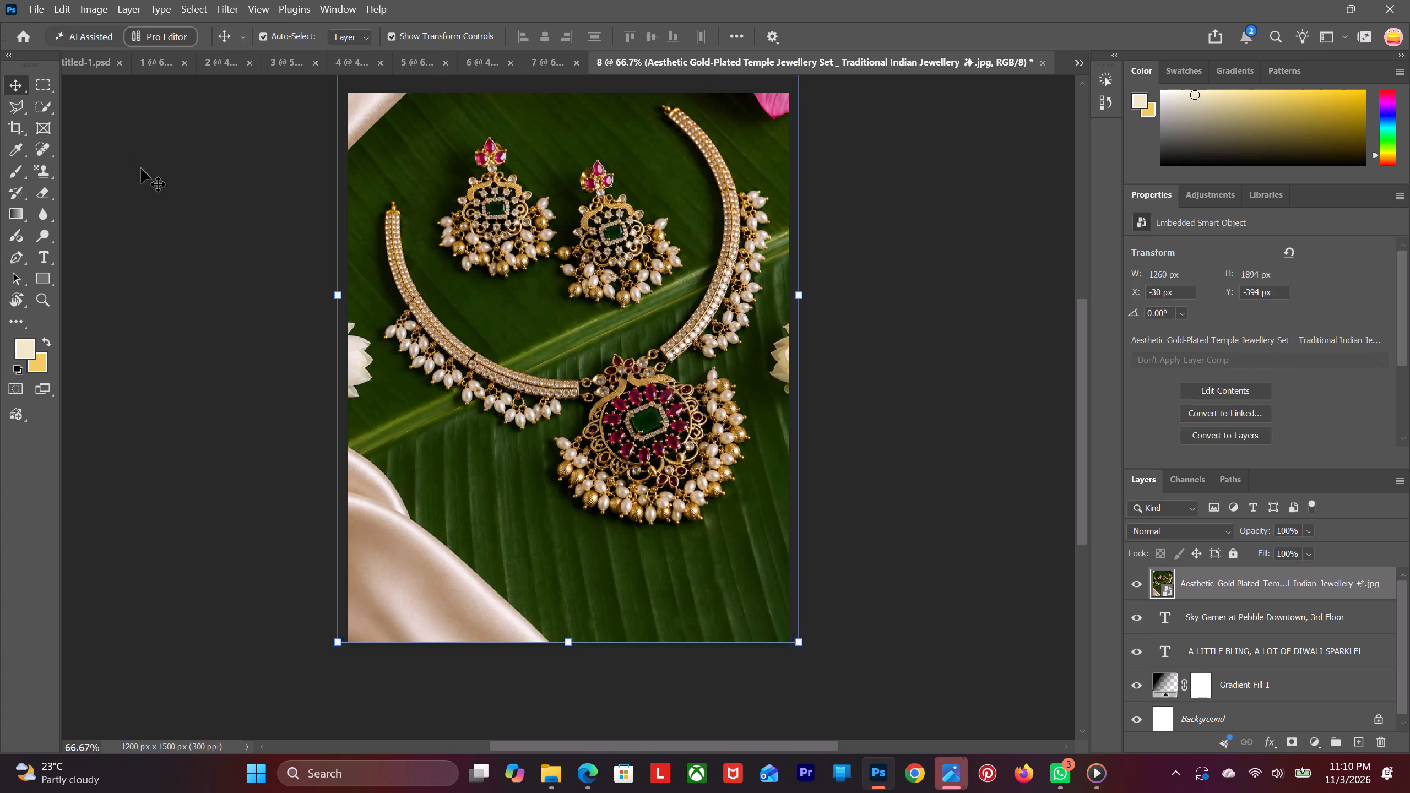
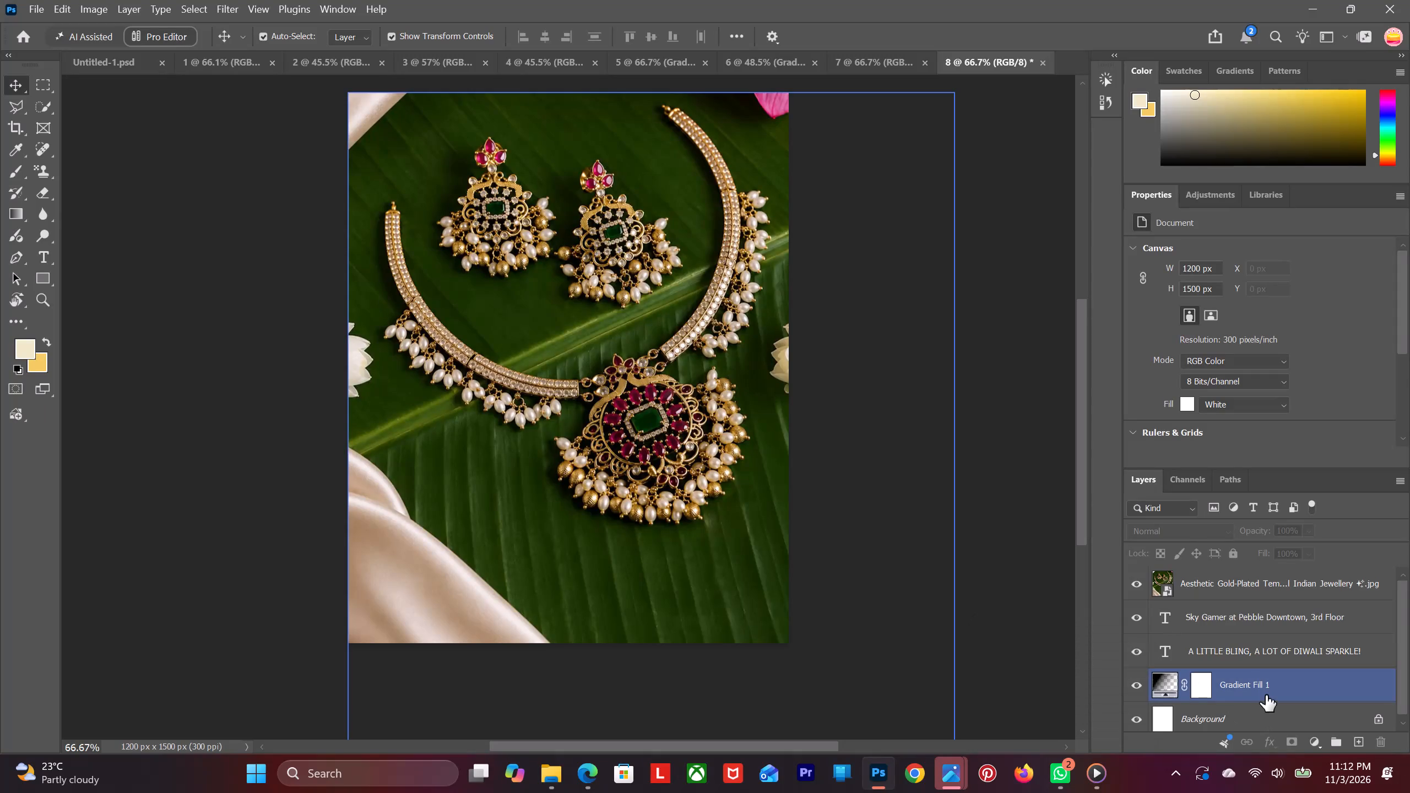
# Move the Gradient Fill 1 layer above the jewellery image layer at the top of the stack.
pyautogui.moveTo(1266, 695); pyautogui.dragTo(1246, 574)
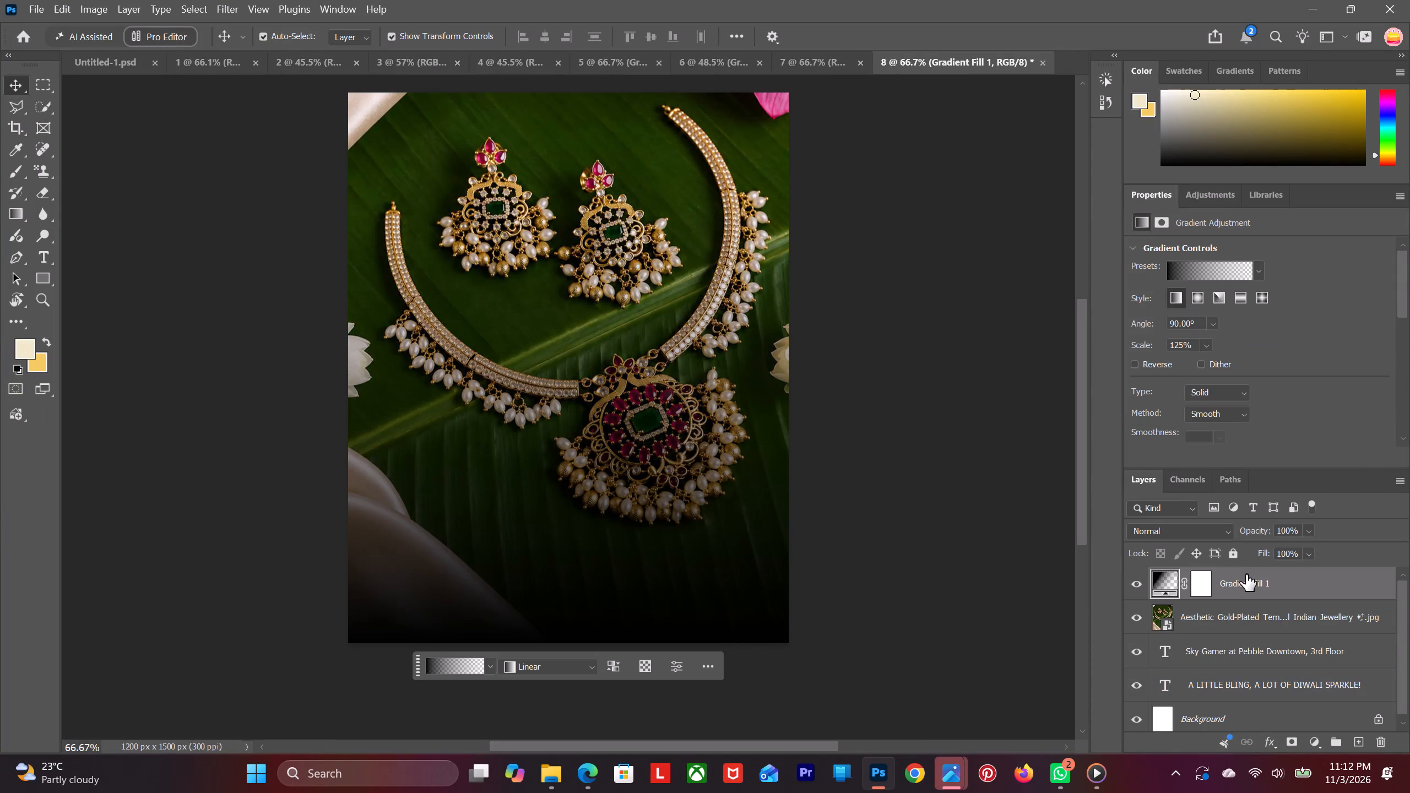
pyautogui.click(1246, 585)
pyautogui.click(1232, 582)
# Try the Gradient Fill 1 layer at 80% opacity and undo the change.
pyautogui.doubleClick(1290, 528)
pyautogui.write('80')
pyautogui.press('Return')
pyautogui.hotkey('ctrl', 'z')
# Delete the Gradient Fill 1 layer from document 8.
pyautogui.click(1290, 588)
pyautogui.press('Delete')
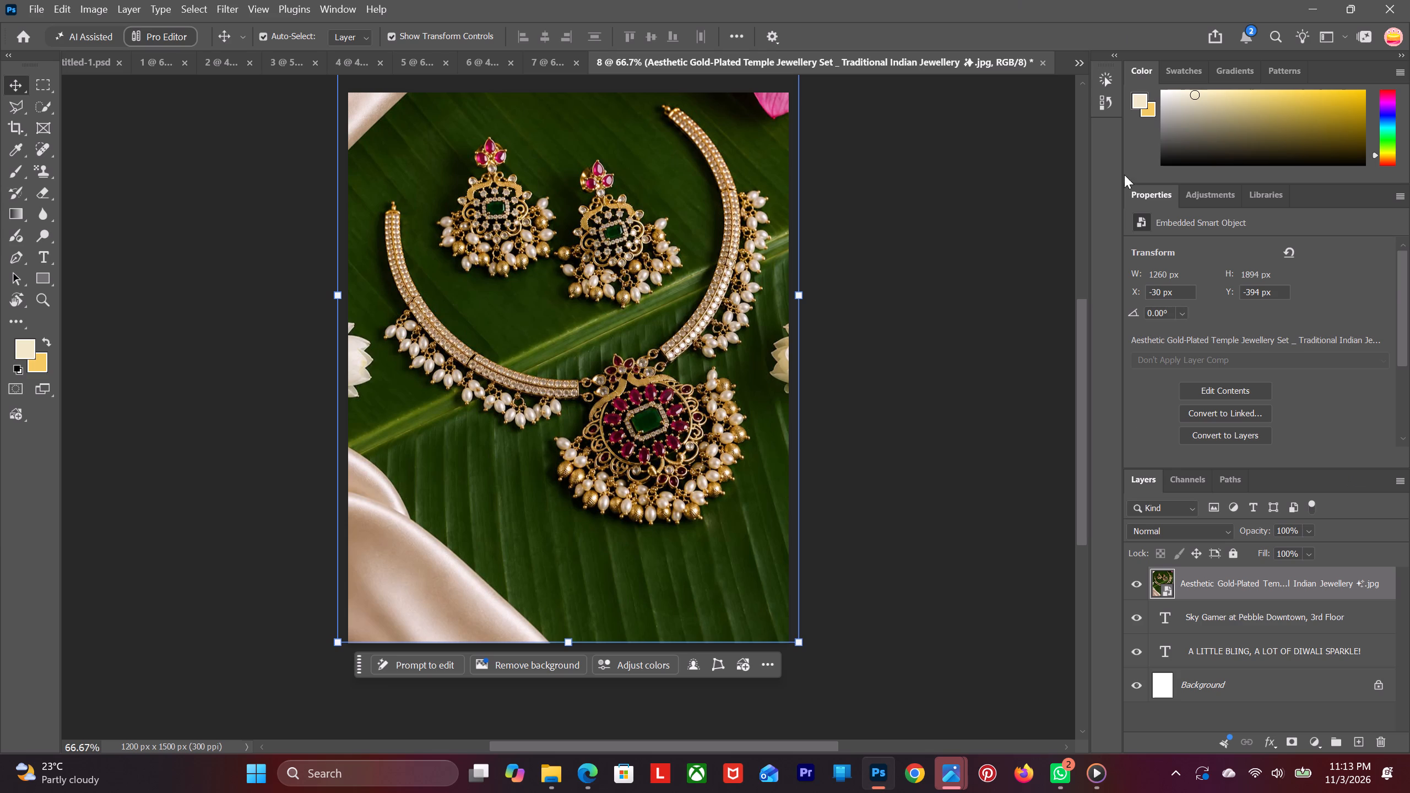
# Unlock the Background layer to turn it into a regular layer.
pyautogui.click(1378, 680)
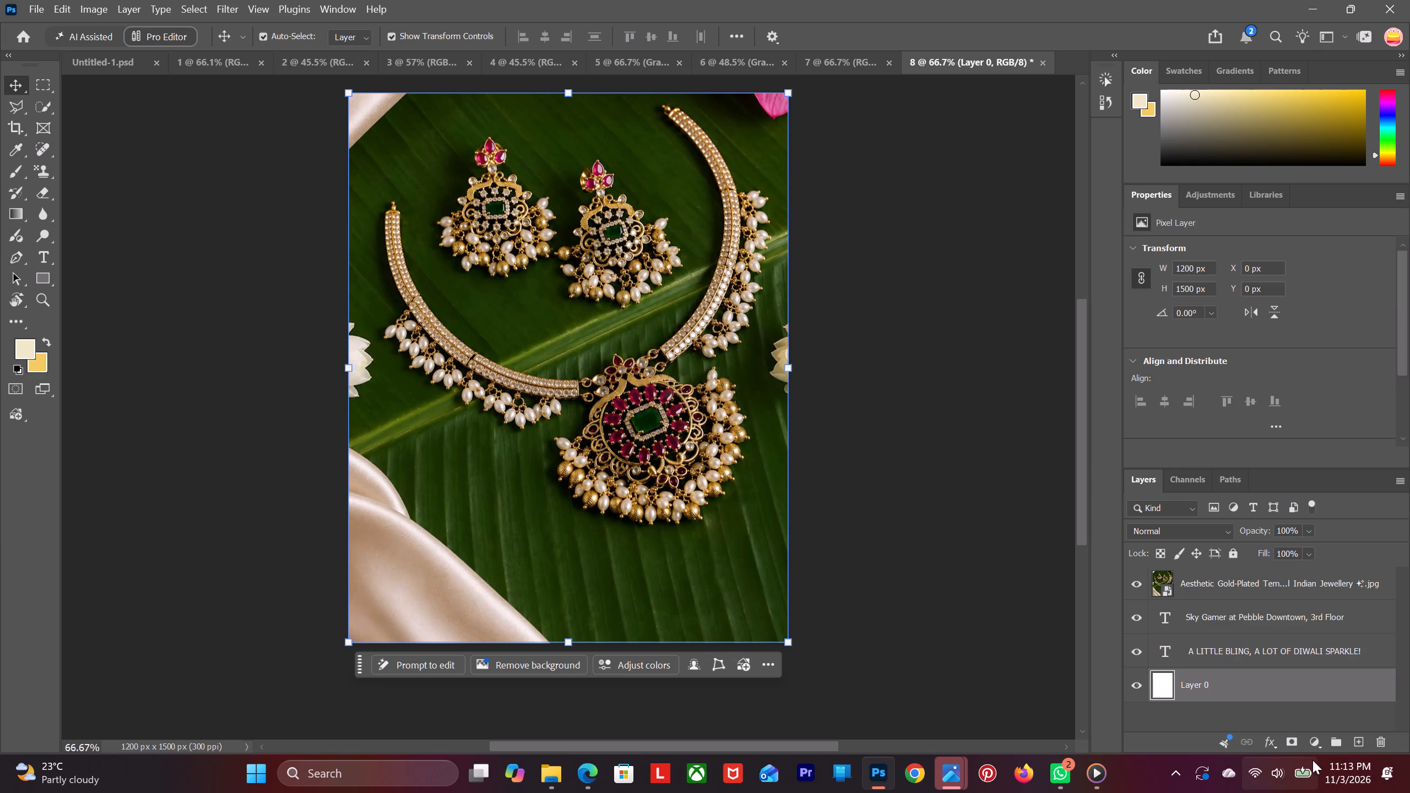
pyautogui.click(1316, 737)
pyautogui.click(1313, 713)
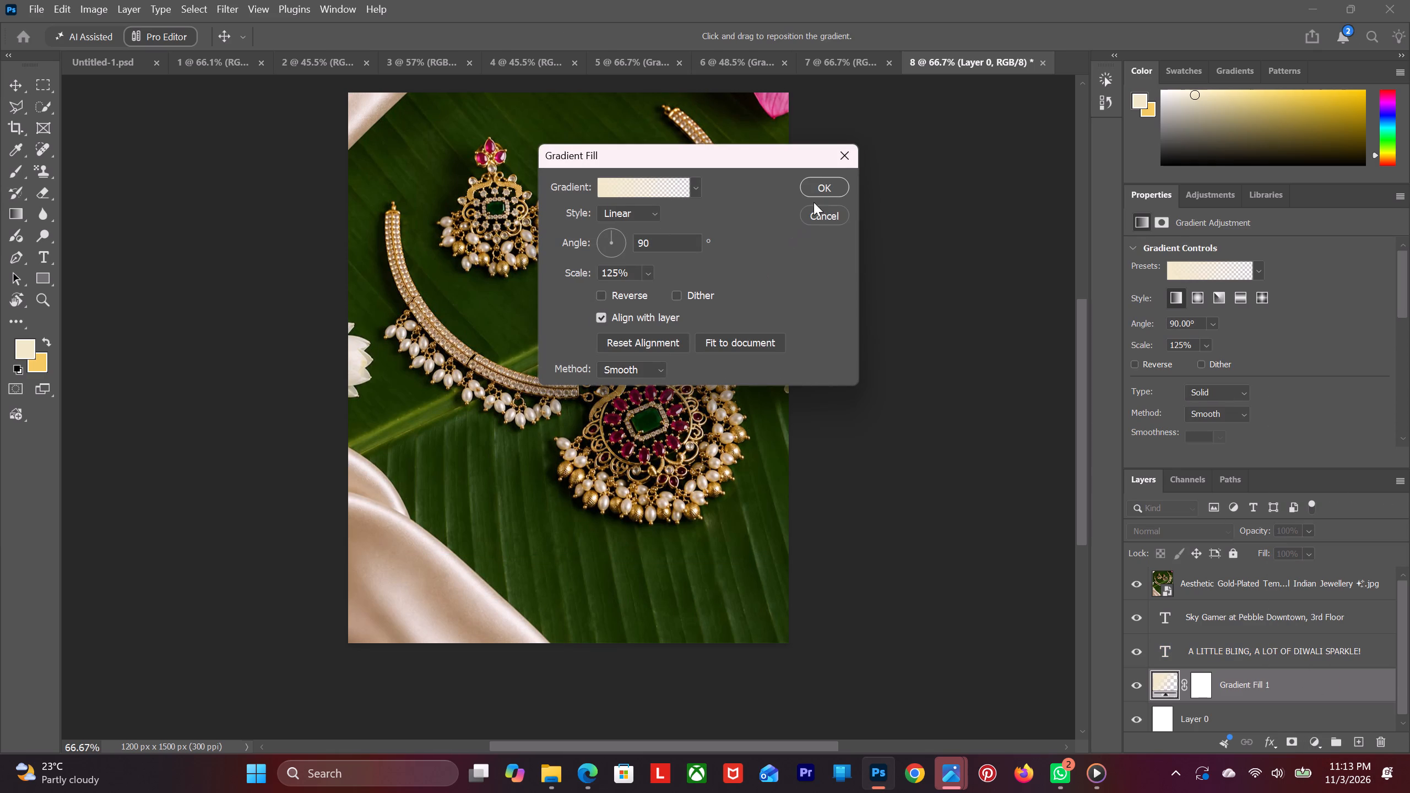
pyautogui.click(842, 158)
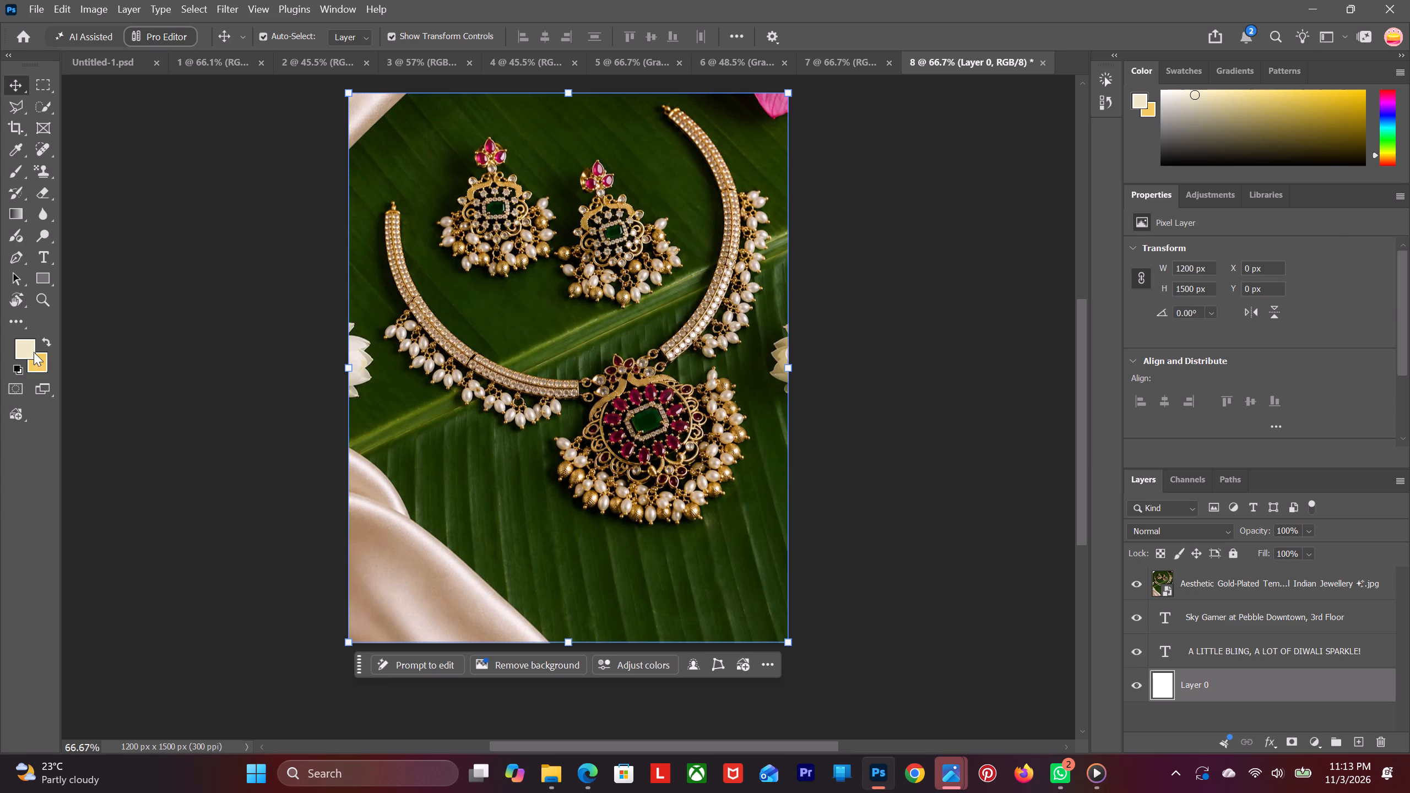
# Set the foreground colour to black, 000000.
pyautogui.click(30, 351)
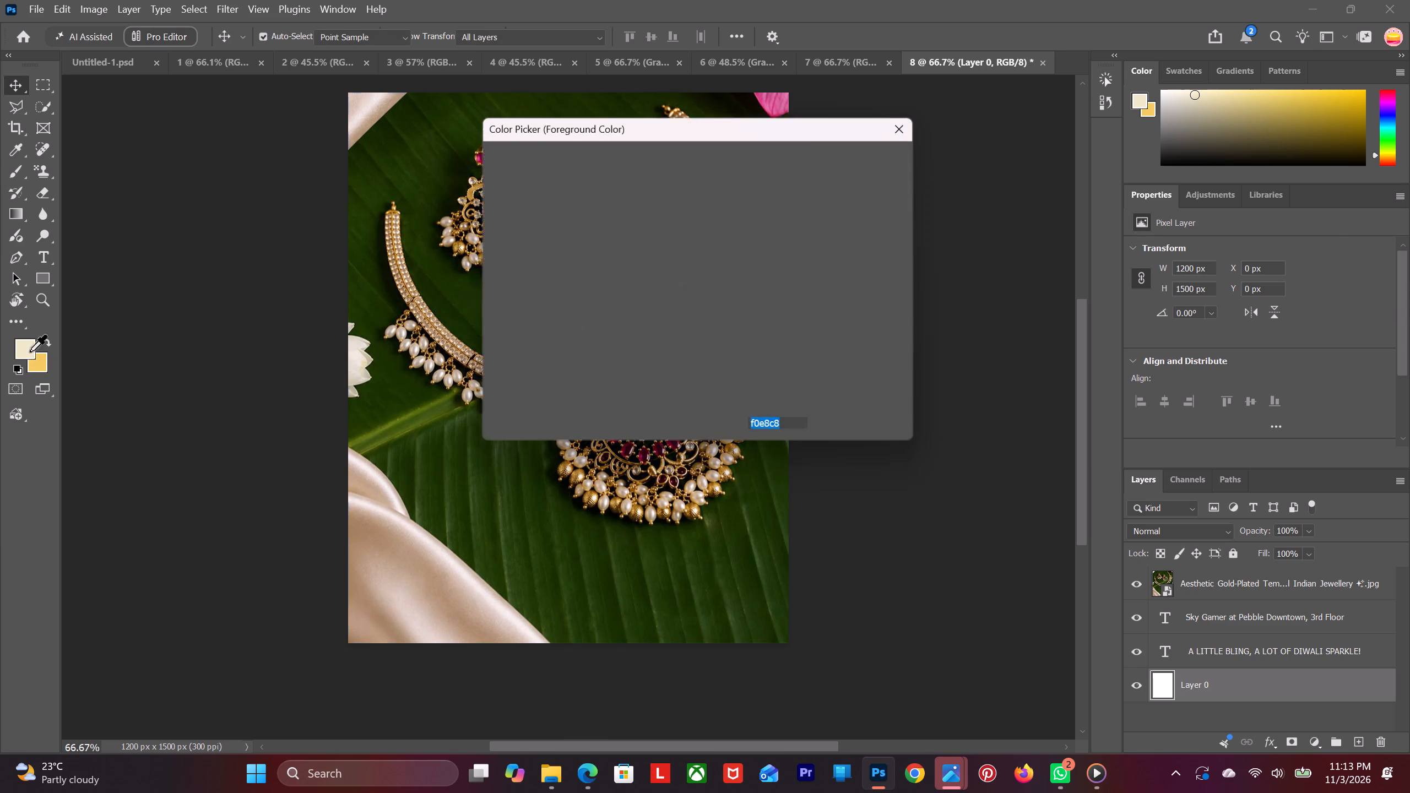
pyautogui.moveTo(585, 285); pyautogui.dragTo(288, 139)
pyautogui.moveTo(507, 190); pyautogui.dragTo(697, 792)
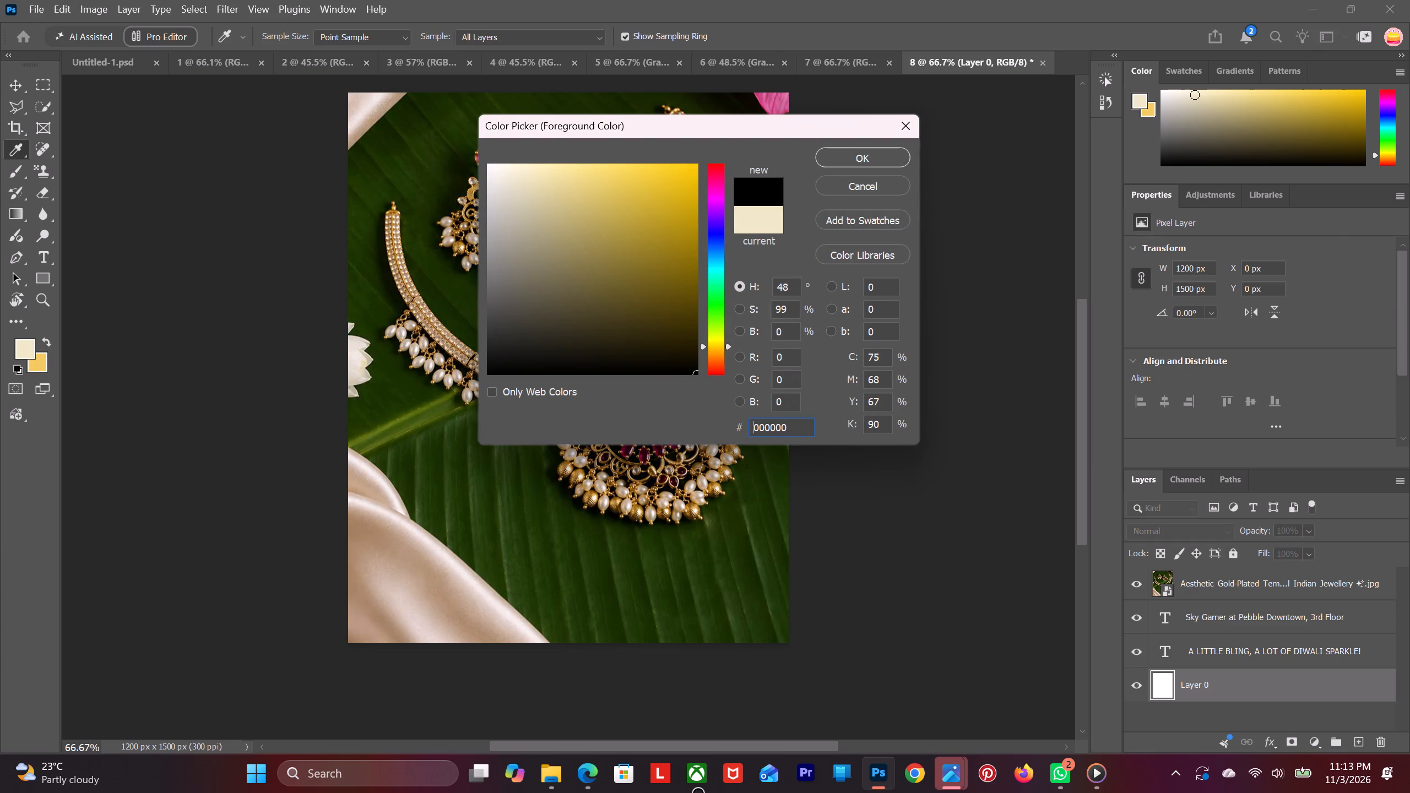
pyautogui.moveTo(697, 792); pyautogui.dragTo(792, 788)
pyautogui.click(867, 161)
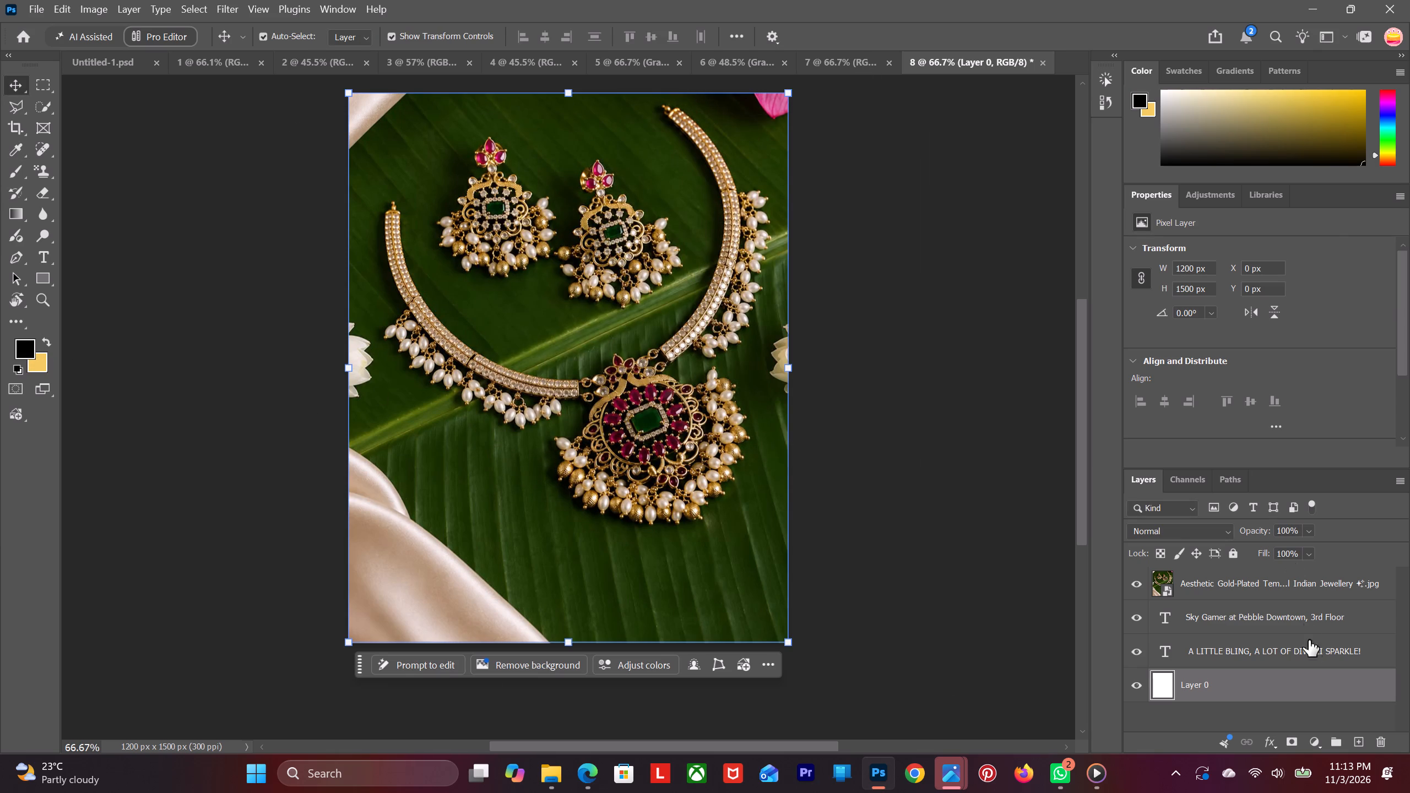
# Add a 90° linear black-to-transparent gradient fill layer above Layer 0, with its 0% opacity stop near the midpoint and black stops at 49 and 56.
pyautogui.click(1312, 742)
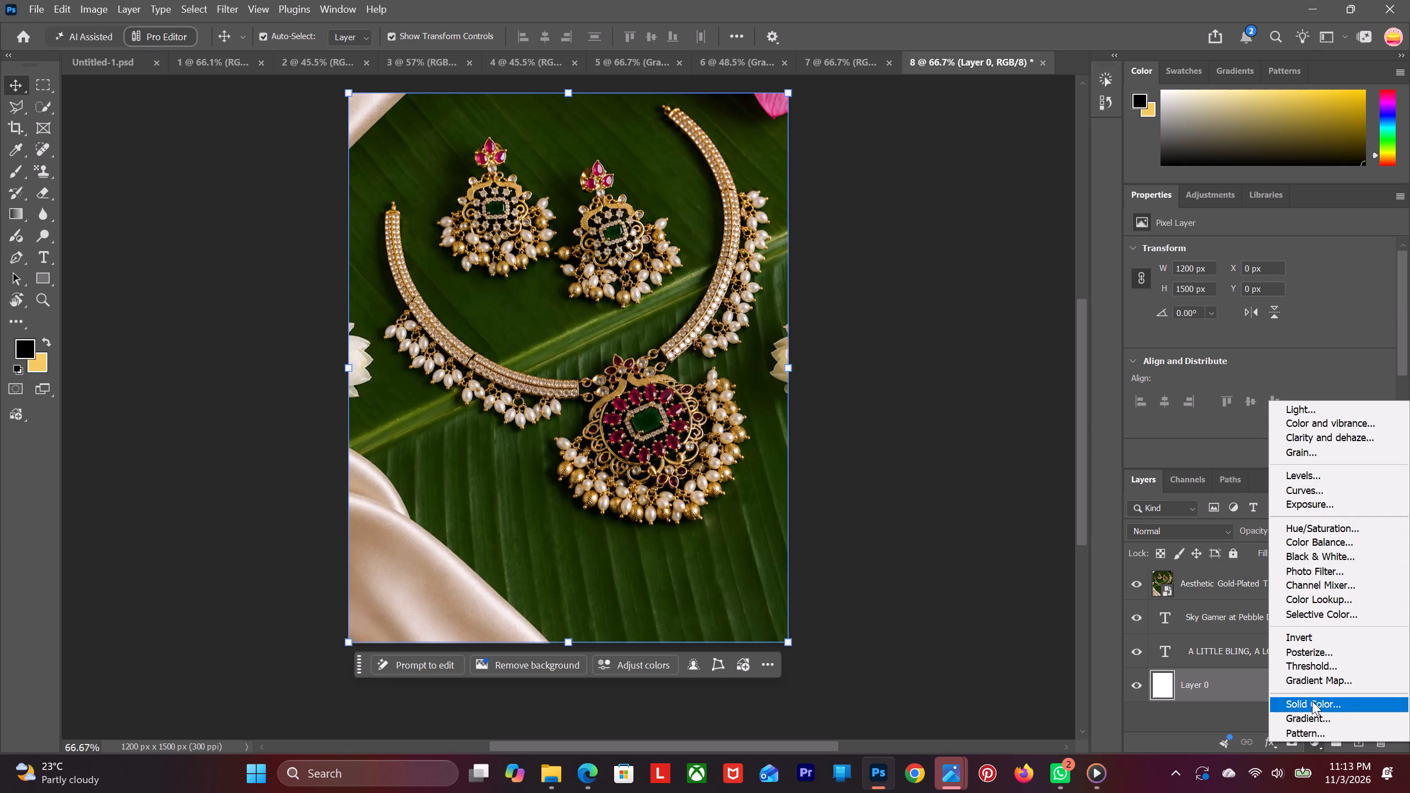
pyautogui.click(1315, 714)
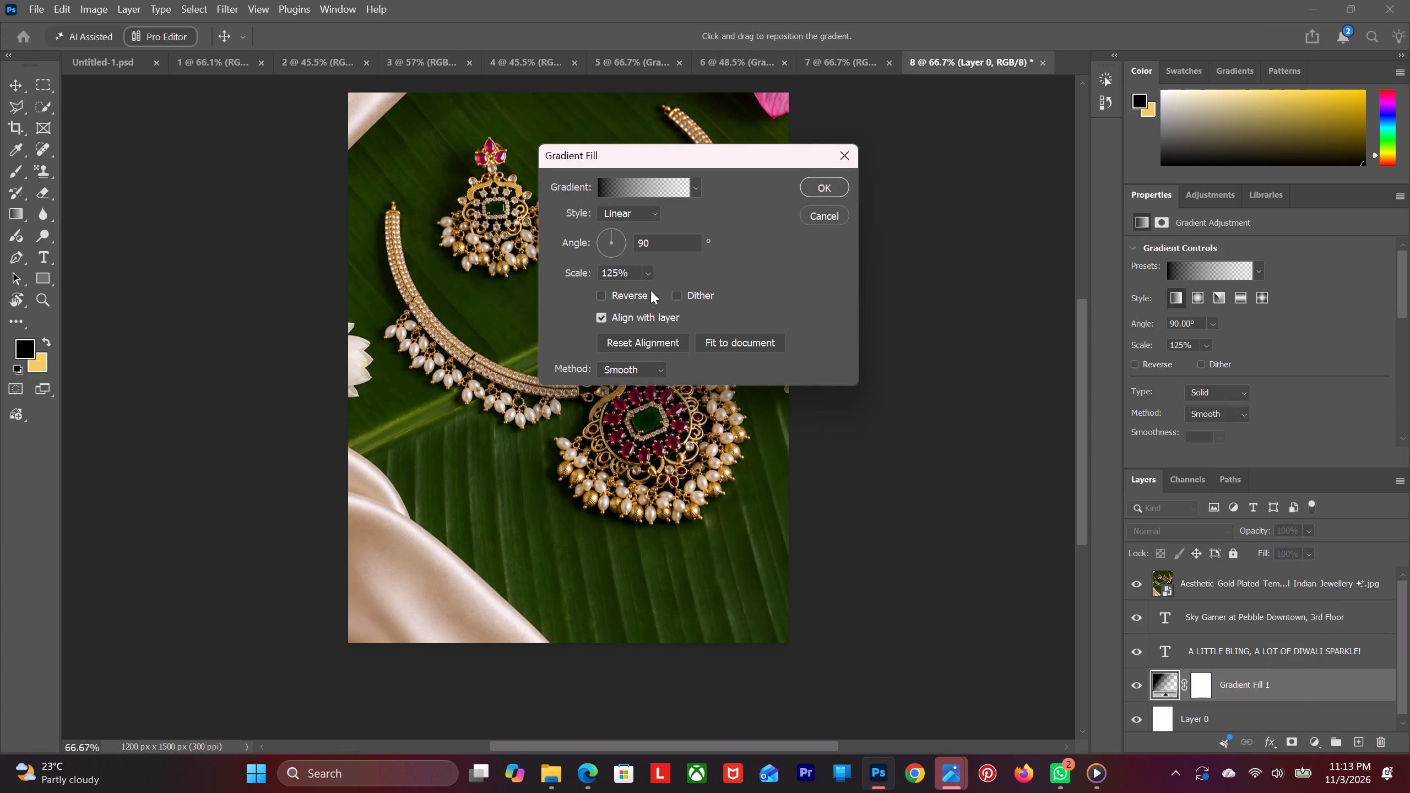
pyautogui.click(645, 186)
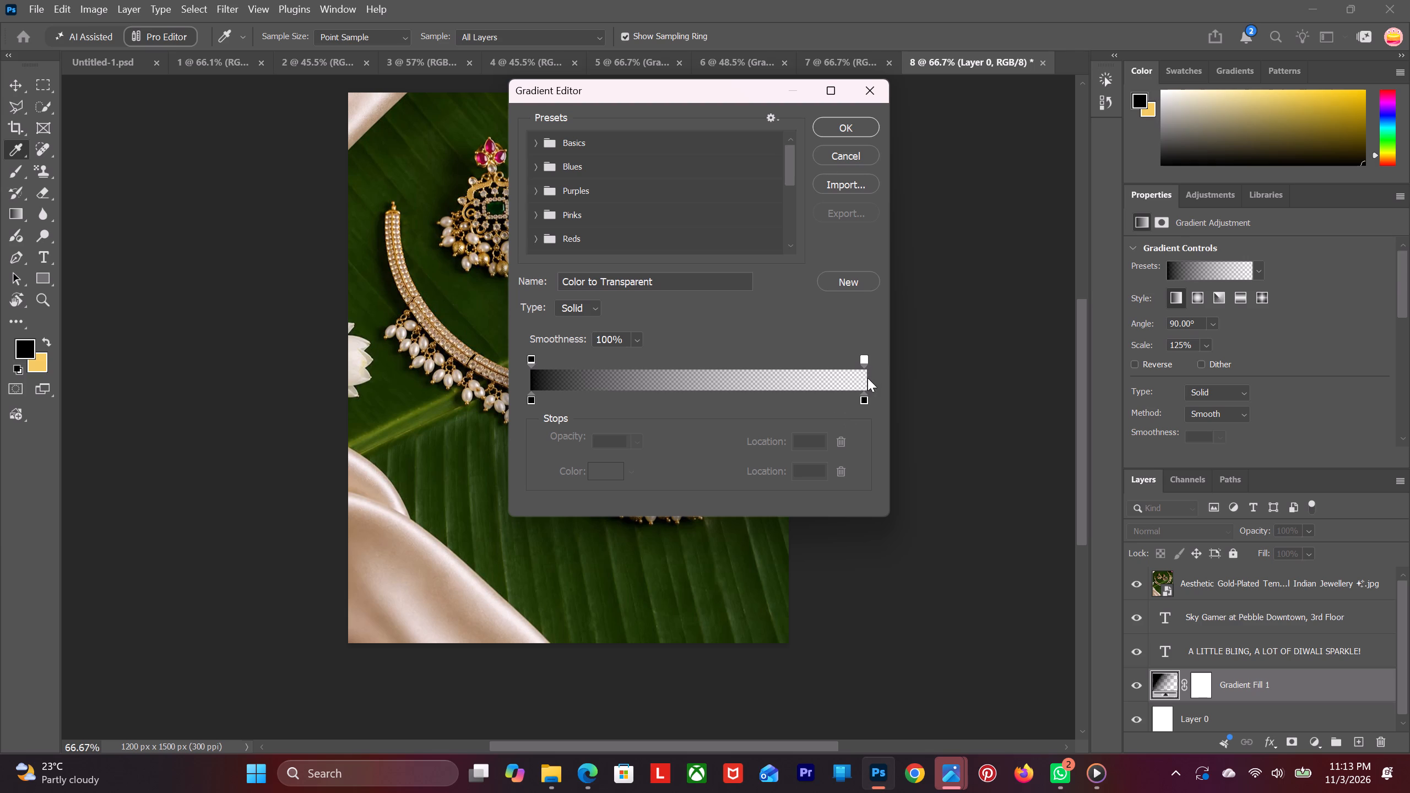
pyautogui.moveTo(864, 397); pyautogui.dragTo(718, 399)
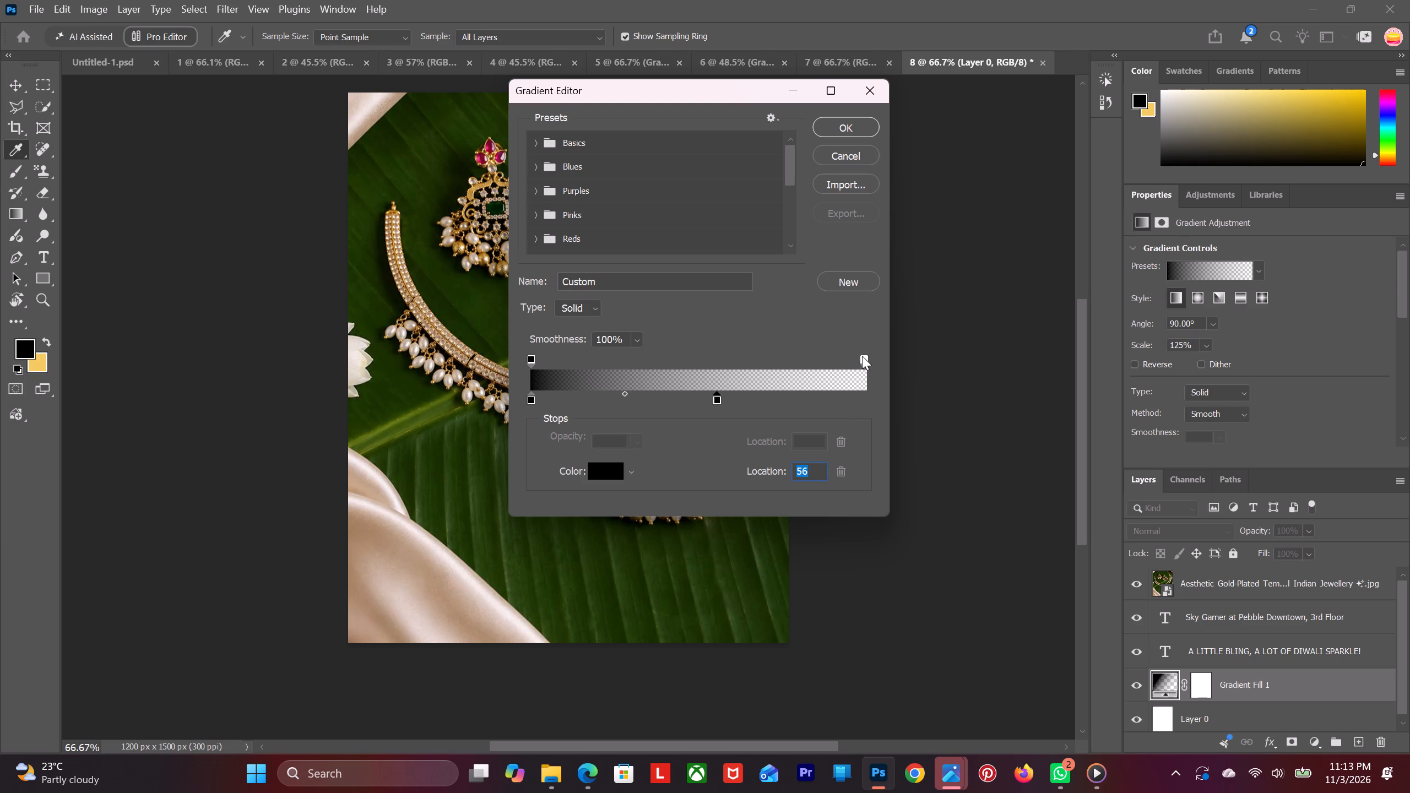
pyautogui.moveTo(863, 354); pyautogui.dragTo(772, 363)
pyautogui.moveTo(866, 357); pyautogui.dragTo(711, 377)
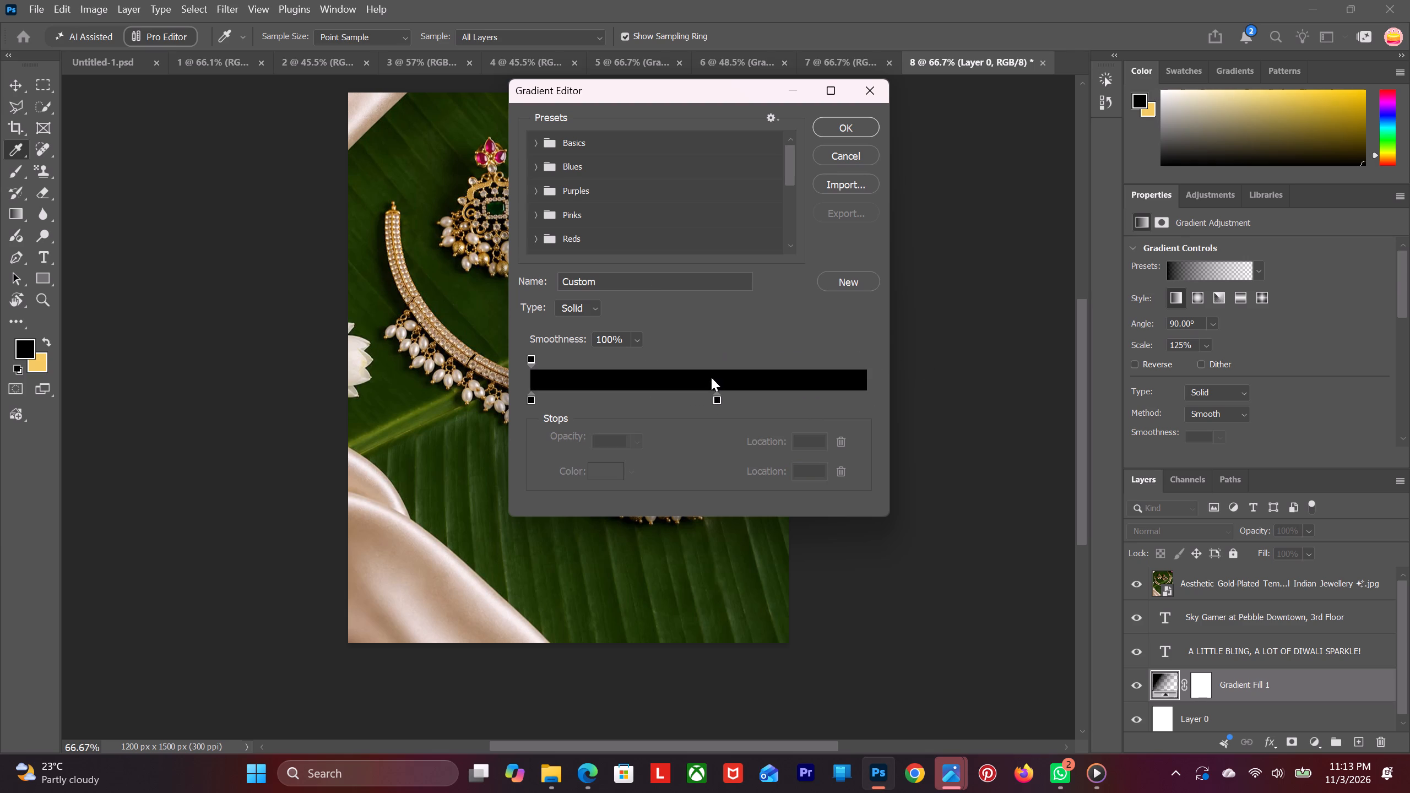
pyautogui.moveTo(711, 377); pyautogui.dragTo(679, 366)
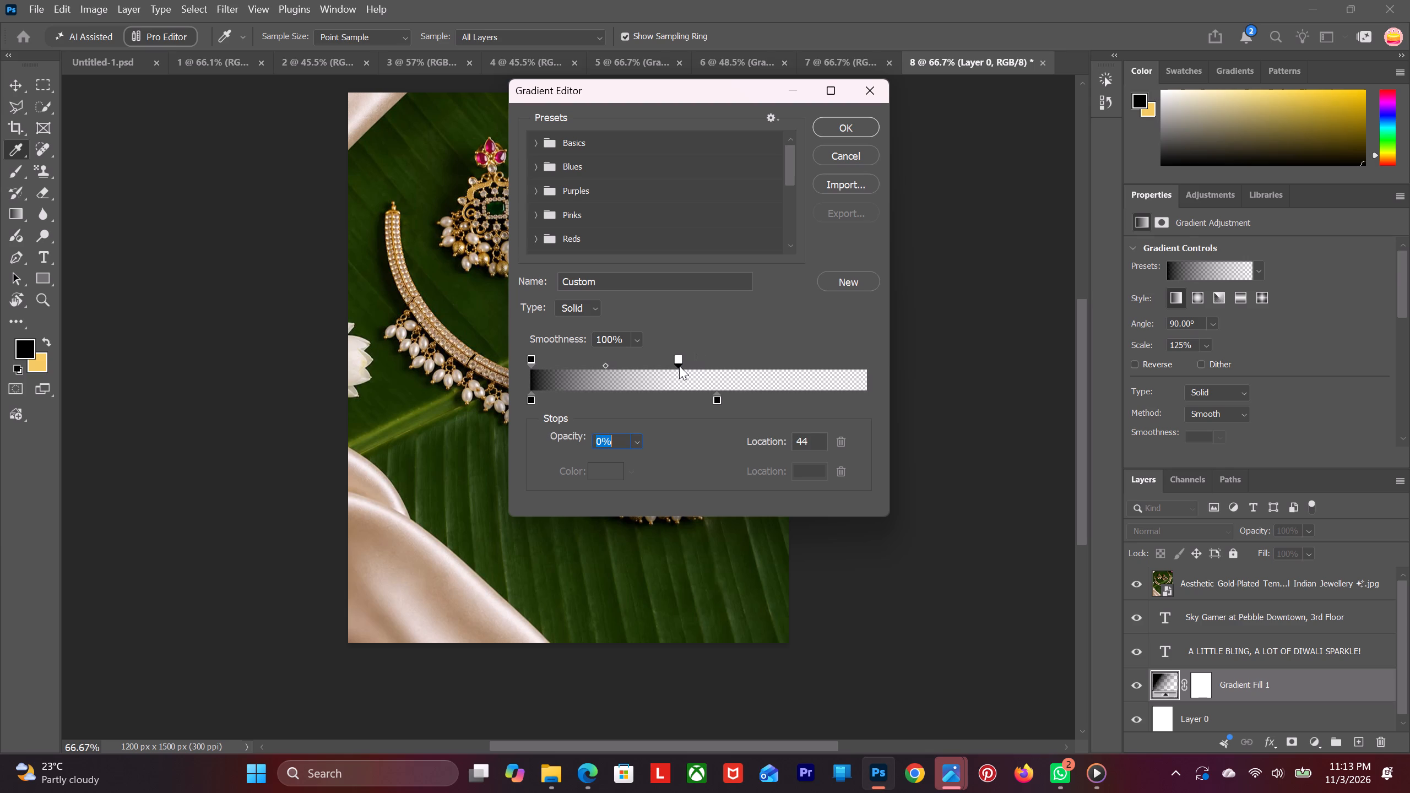
pyautogui.moveTo(679, 366); pyautogui.dragTo(701, 362)
pyautogui.moveTo(724, 399); pyautogui.dragTo(698, 394)
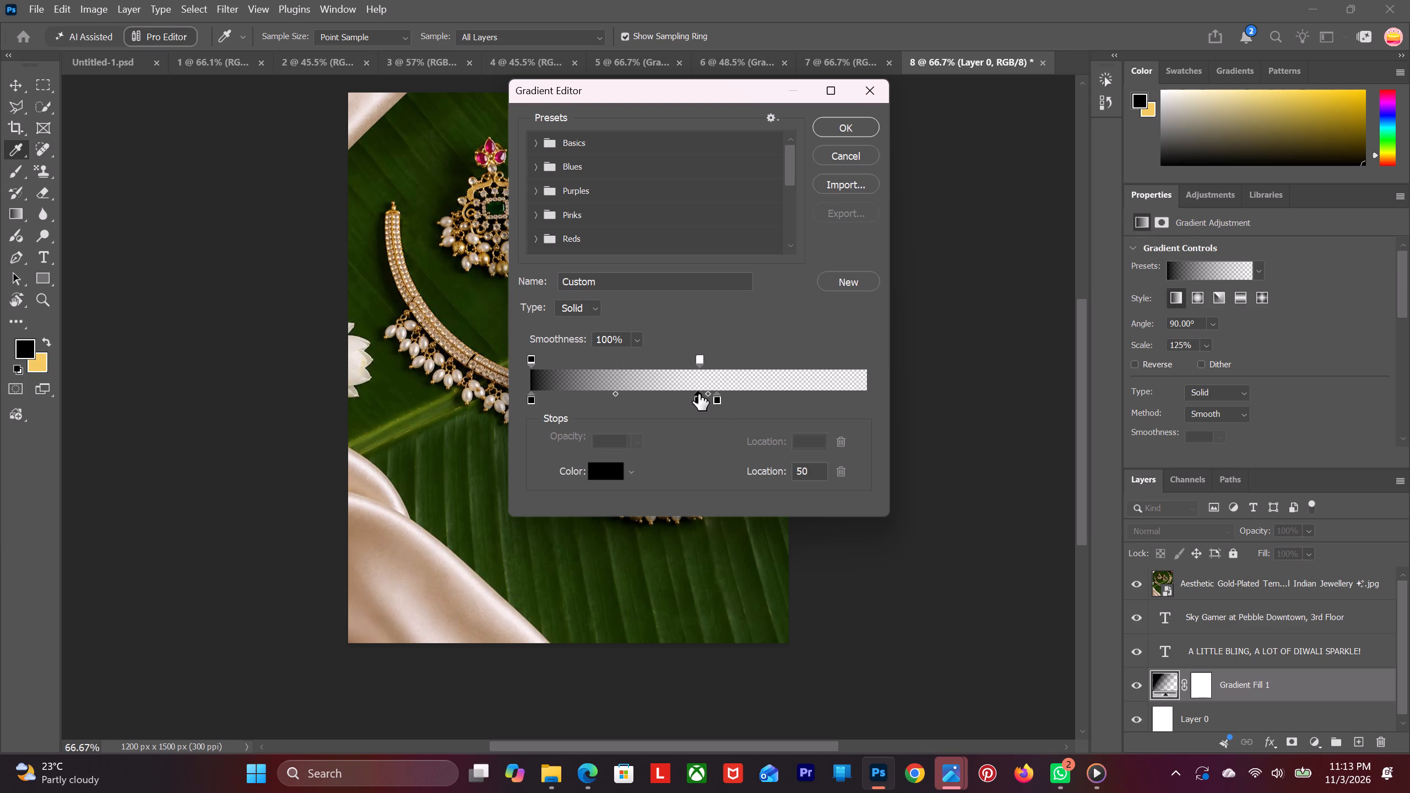
pyautogui.moveTo(698, 394); pyautogui.dragTo(695, 394)
pyautogui.click(846, 121)
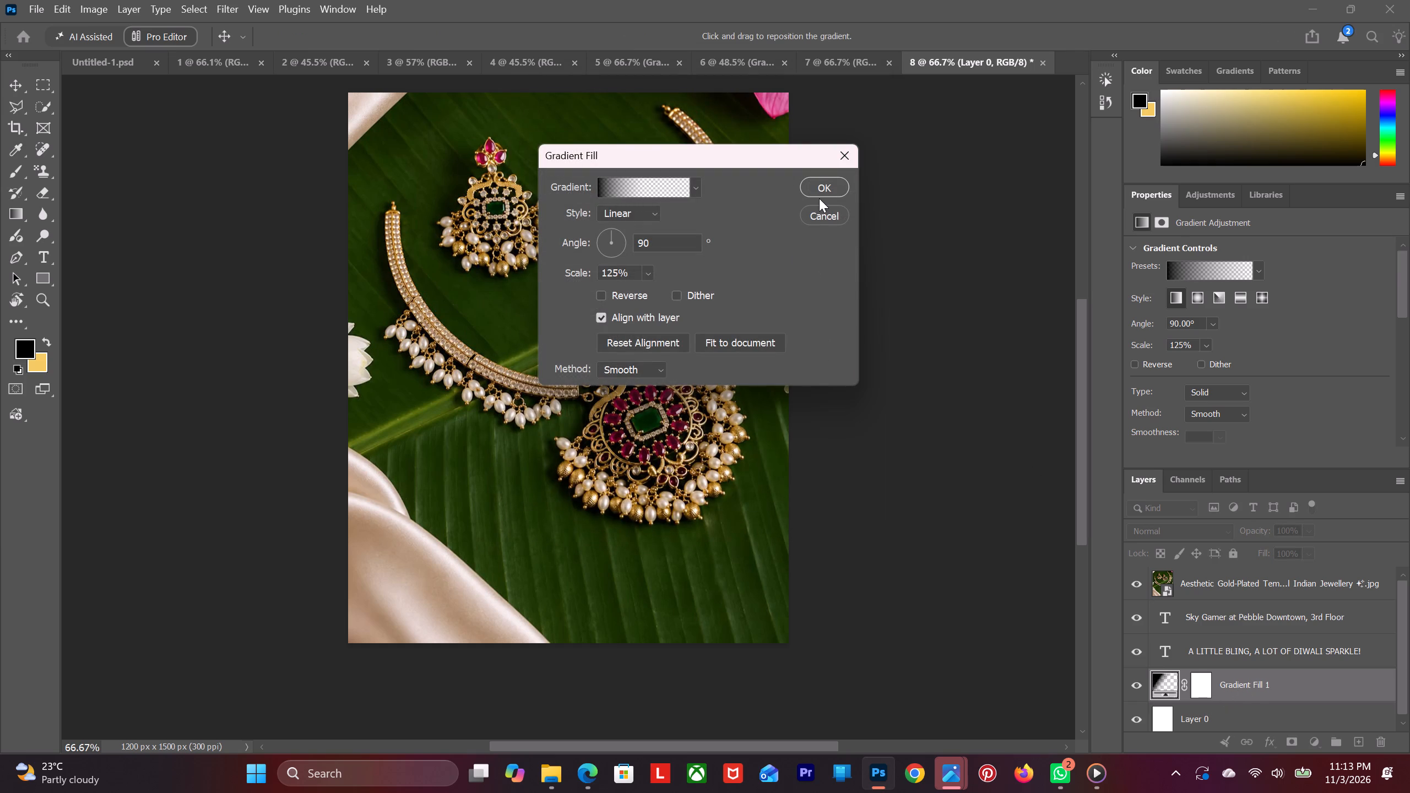
pyautogui.click(820, 188)
# Move the new gradient fill layer above the jewellery image so it darkens the bottom of the picture.
pyautogui.moveTo(1286, 678); pyautogui.dragTo(1279, 669)
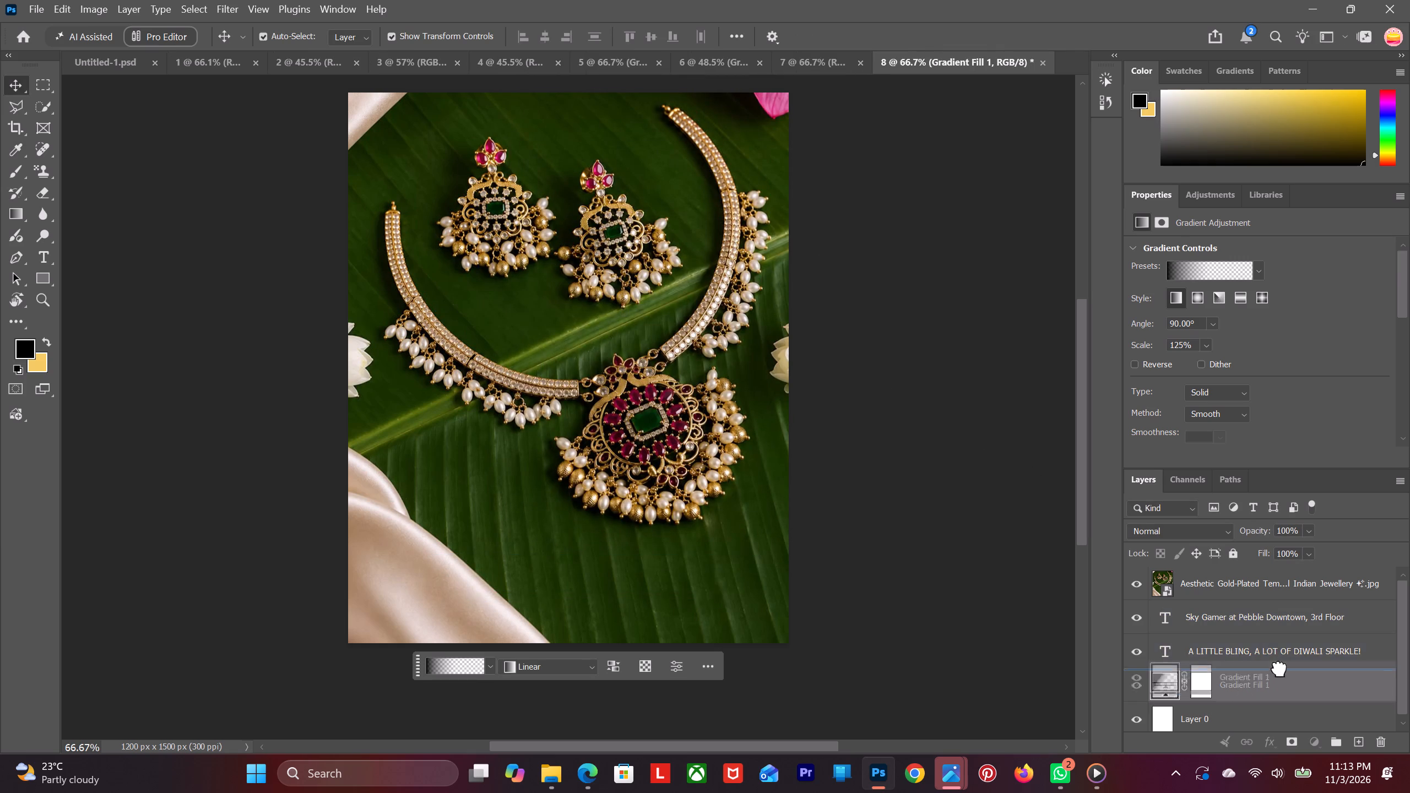
pyautogui.moveTo(1279, 669); pyautogui.dragTo(1255, 562)
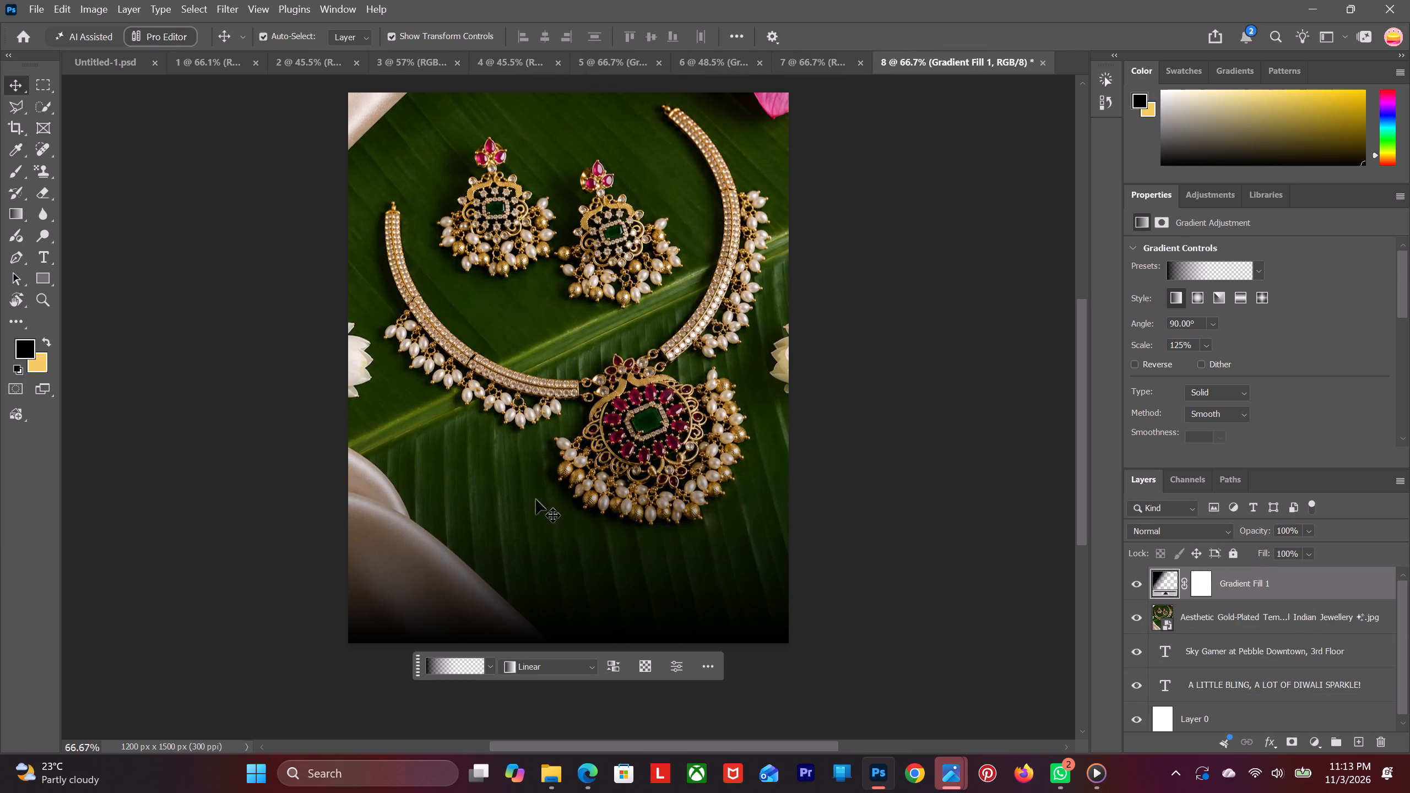
pyautogui.scroll(-2, 531, 496)
pyautogui.scroll(8, 508, 477)
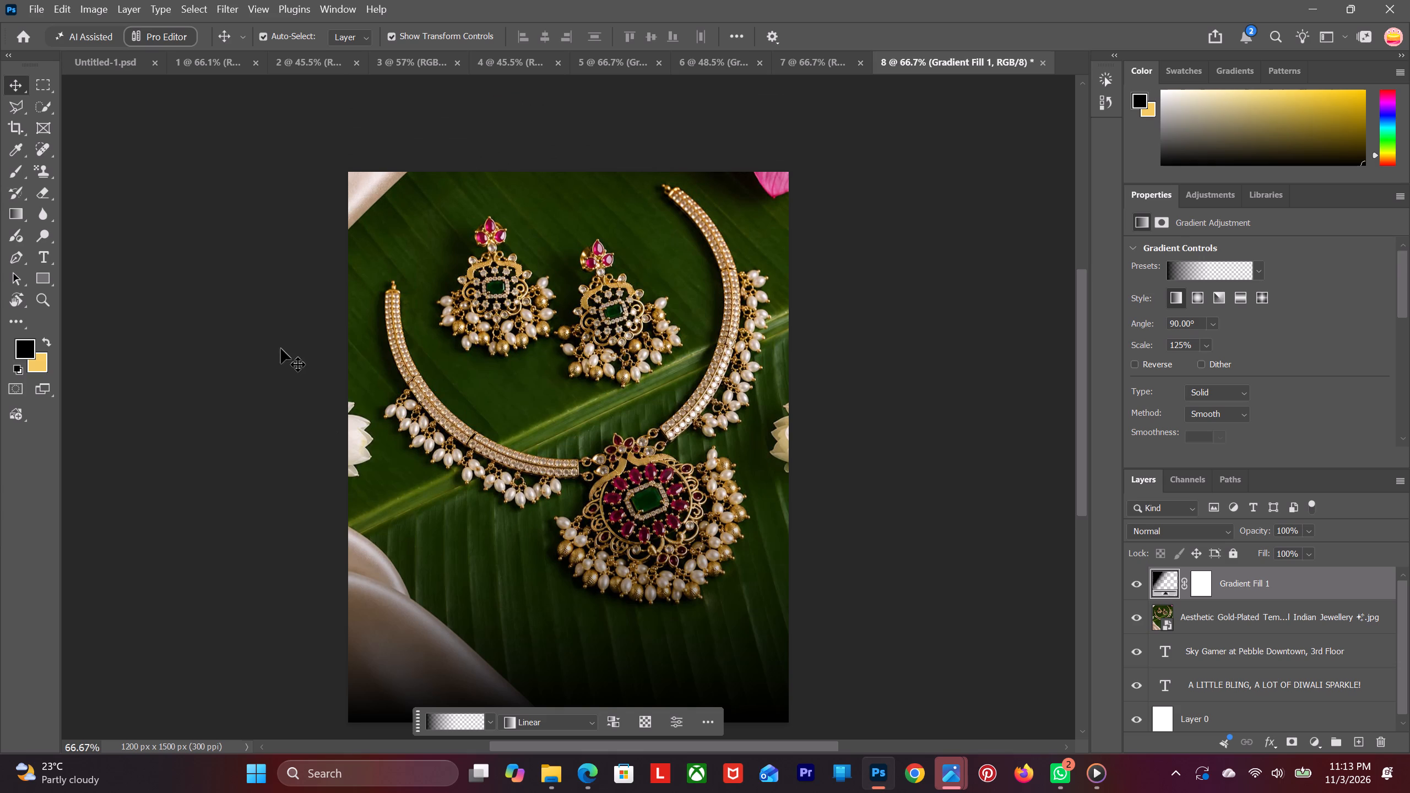
# Move the headline and venue text layers above the jewellery image layer, keeping them directly beneath the gradient fill.
pyautogui.scroll(-4, 259, 328)
pyautogui.keyDown('alt'); pyautogui.scroll(-3, 259, 328); pyautogui.keyUp('alt')
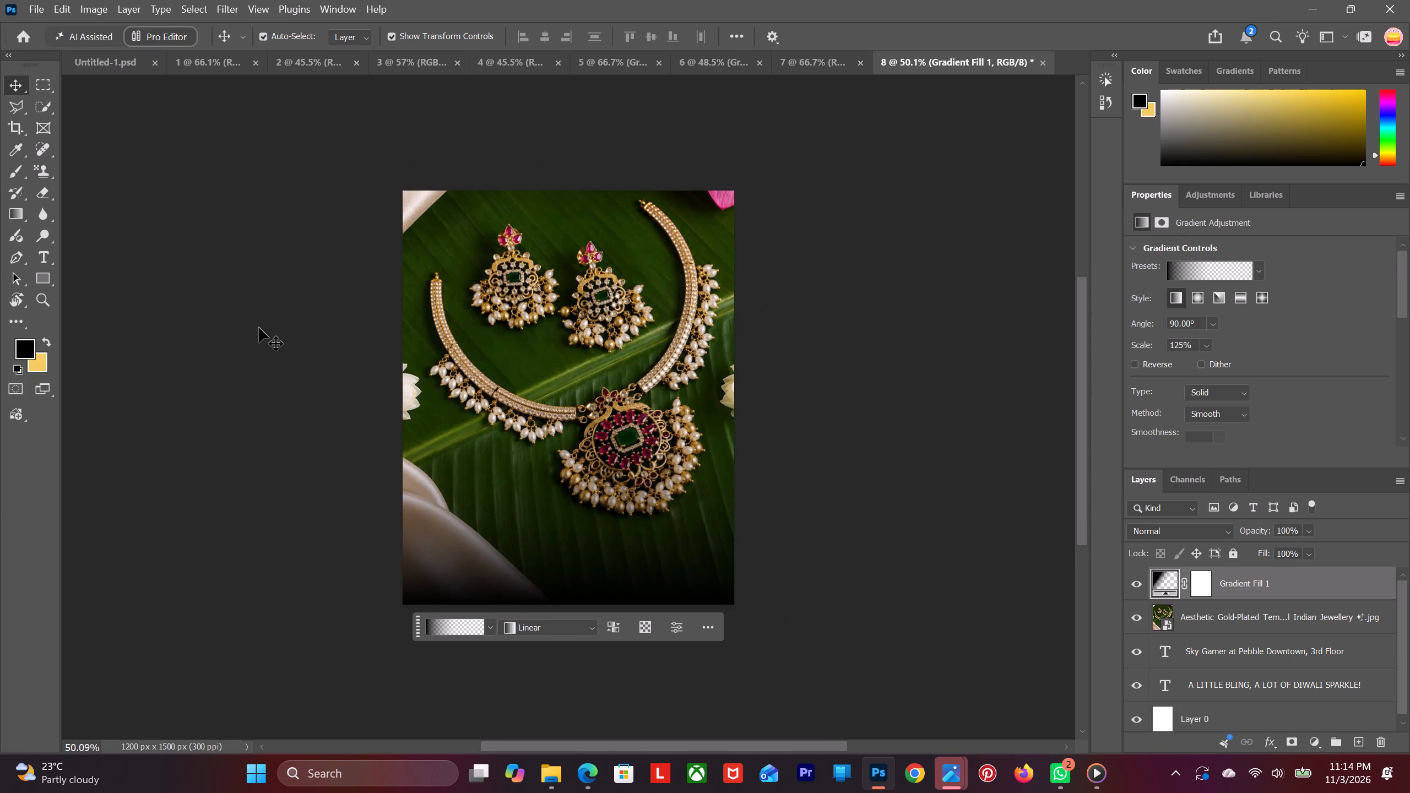
pyautogui.keyDown('alt'); pyautogui.scroll(-3, 259, 328); pyautogui.keyUp('alt')
pyautogui.scroll(-3, 259, 328)
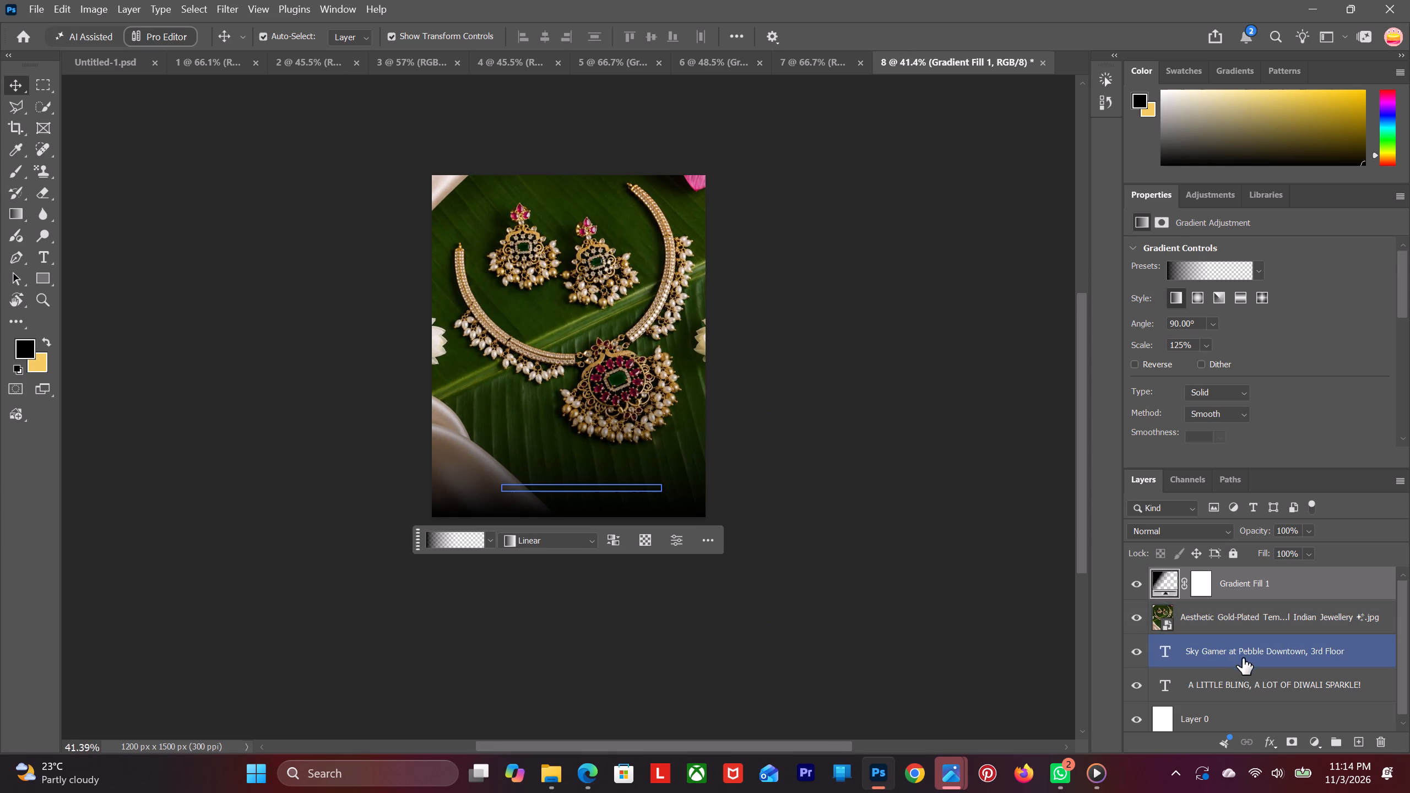
pyautogui.keyDown('ctrl'); pyautogui.click(1251, 676); pyautogui.keyUp('ctrl')
pyautogui.keyDown('ctrl'); pyautogui.click(1246, 660); pyautogui.keyUp('ctrl')
pyautogui.moveTo(1252, 688); pyautogui.dragTo(1241, 681)
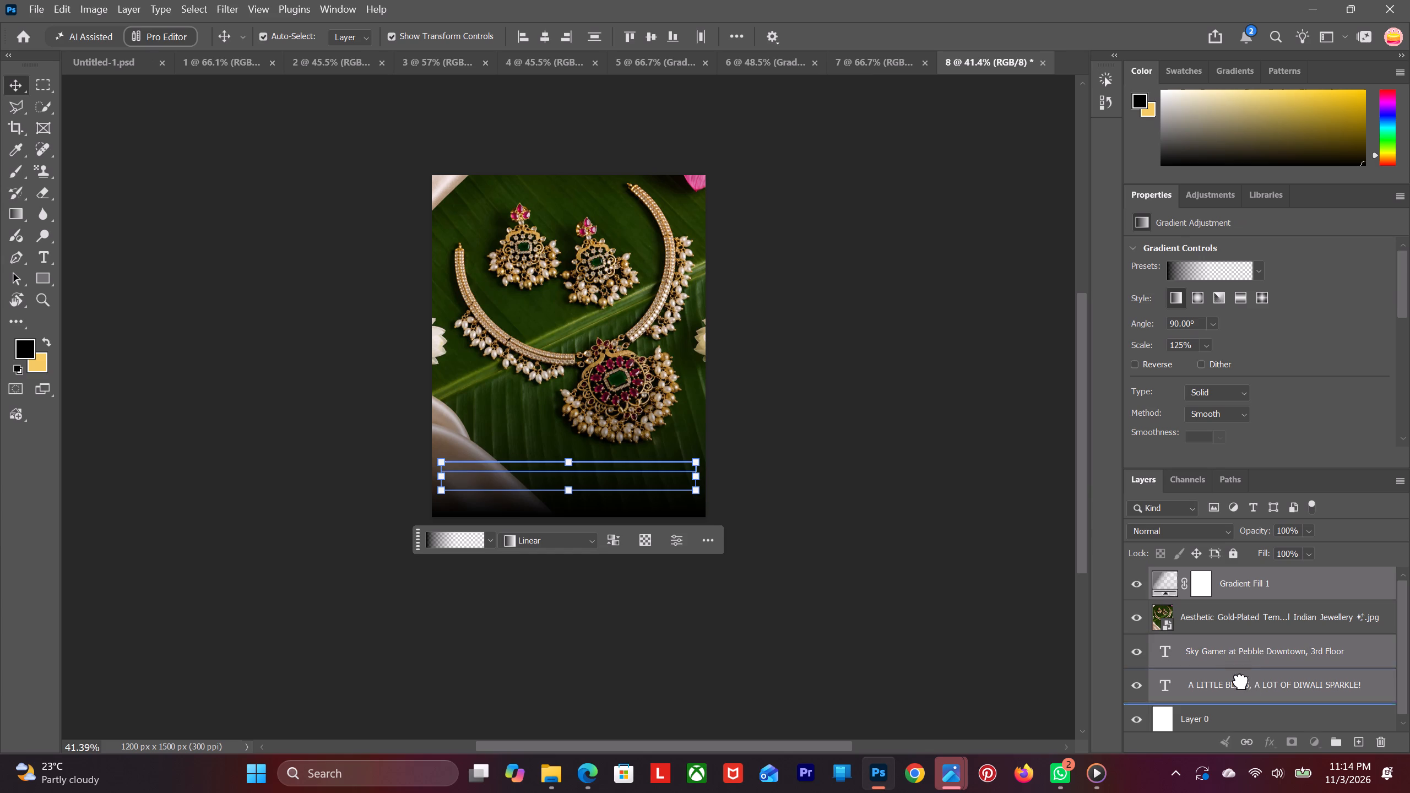
pyautogui.moveTo(1241, 681); pyautogui.dragTo(1235, 588)
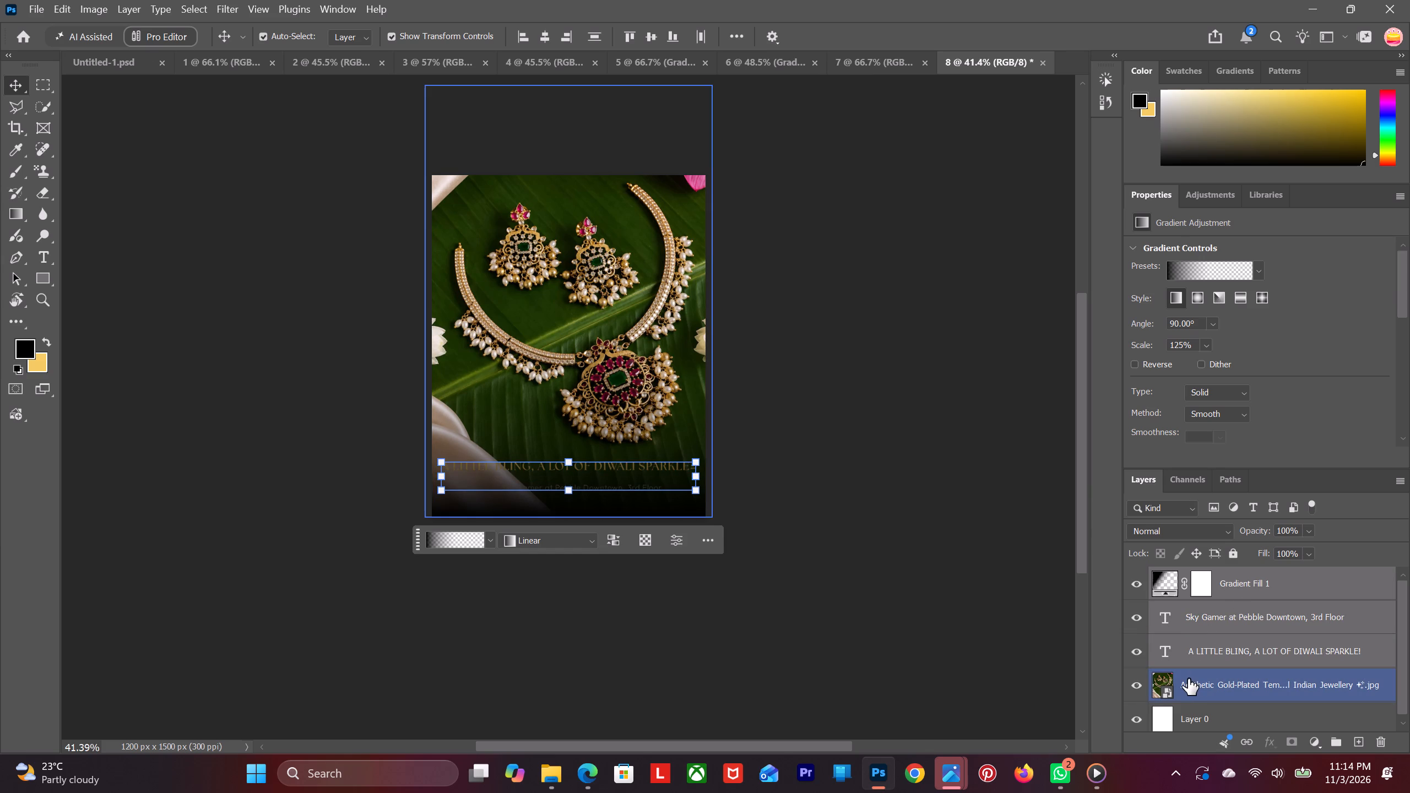
pyautogui.hotkey('ctrl', 'z')
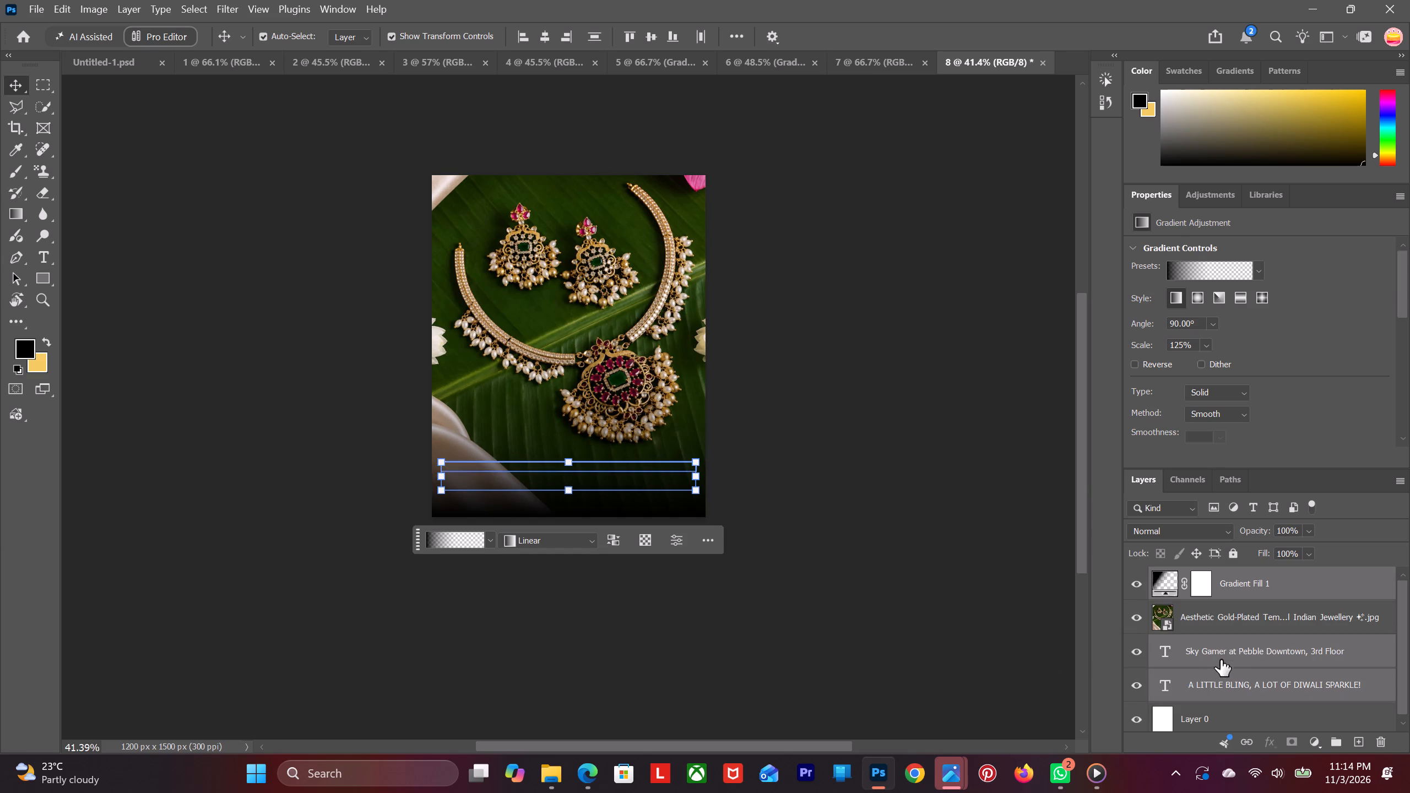
pyautogui.moveTo(1230, 641); pyautogui.dragTo(1224, 579)
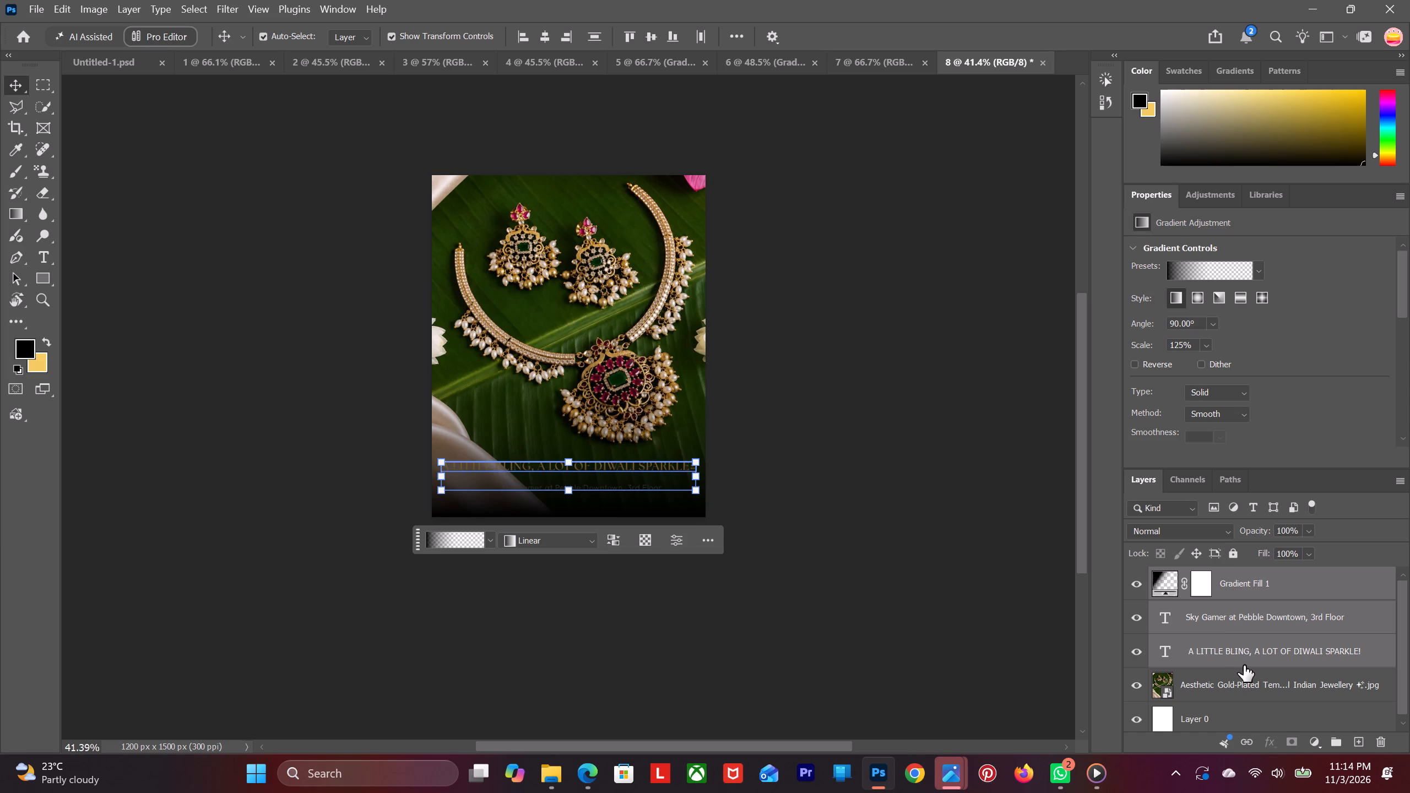
pyautogui.click(952, 632)
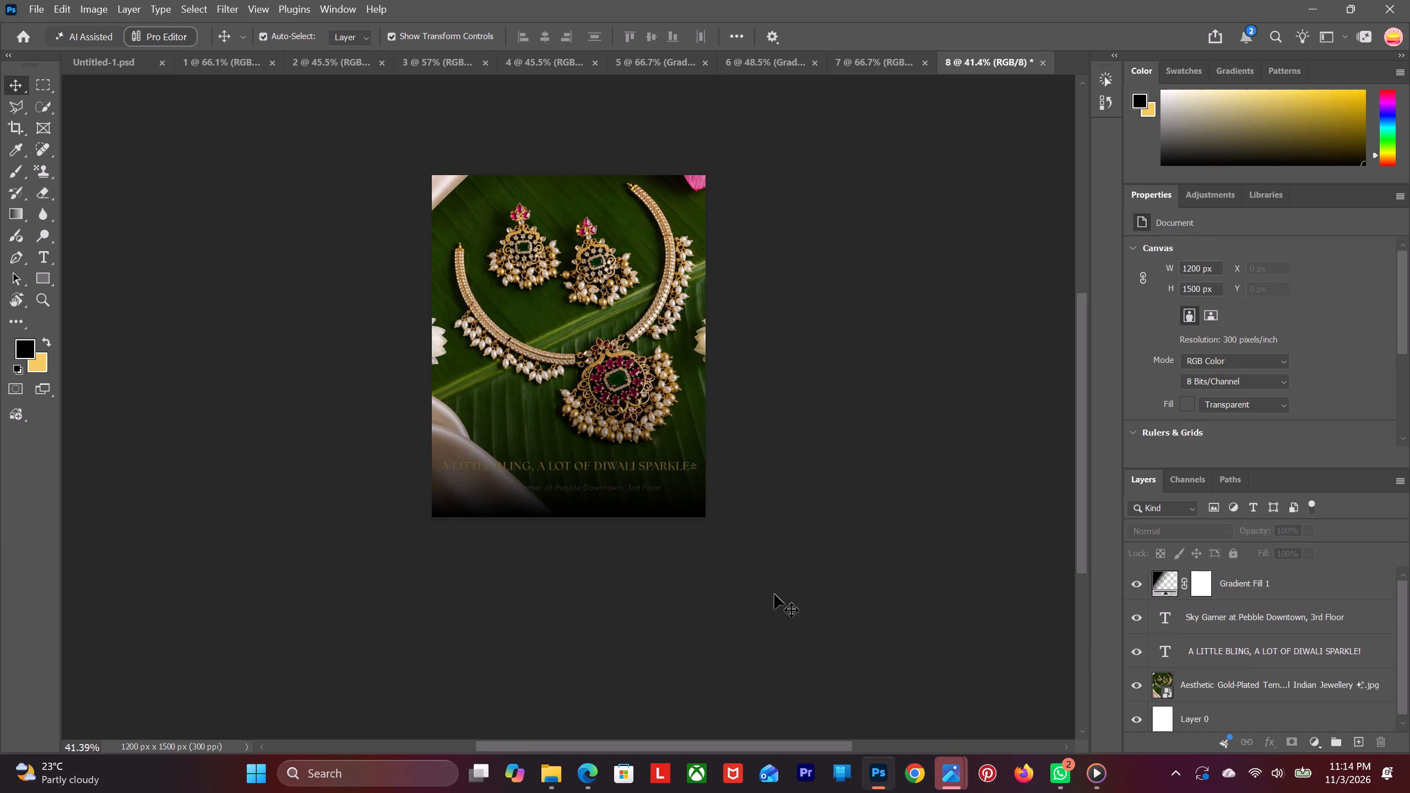
# Move the gradient fill layer below both text layers and directly above the jewellery image.
pyautogui.keyDown('alt'); pyautogui.scroll(7, 421, 507); pyautogui.keyUp('alt')
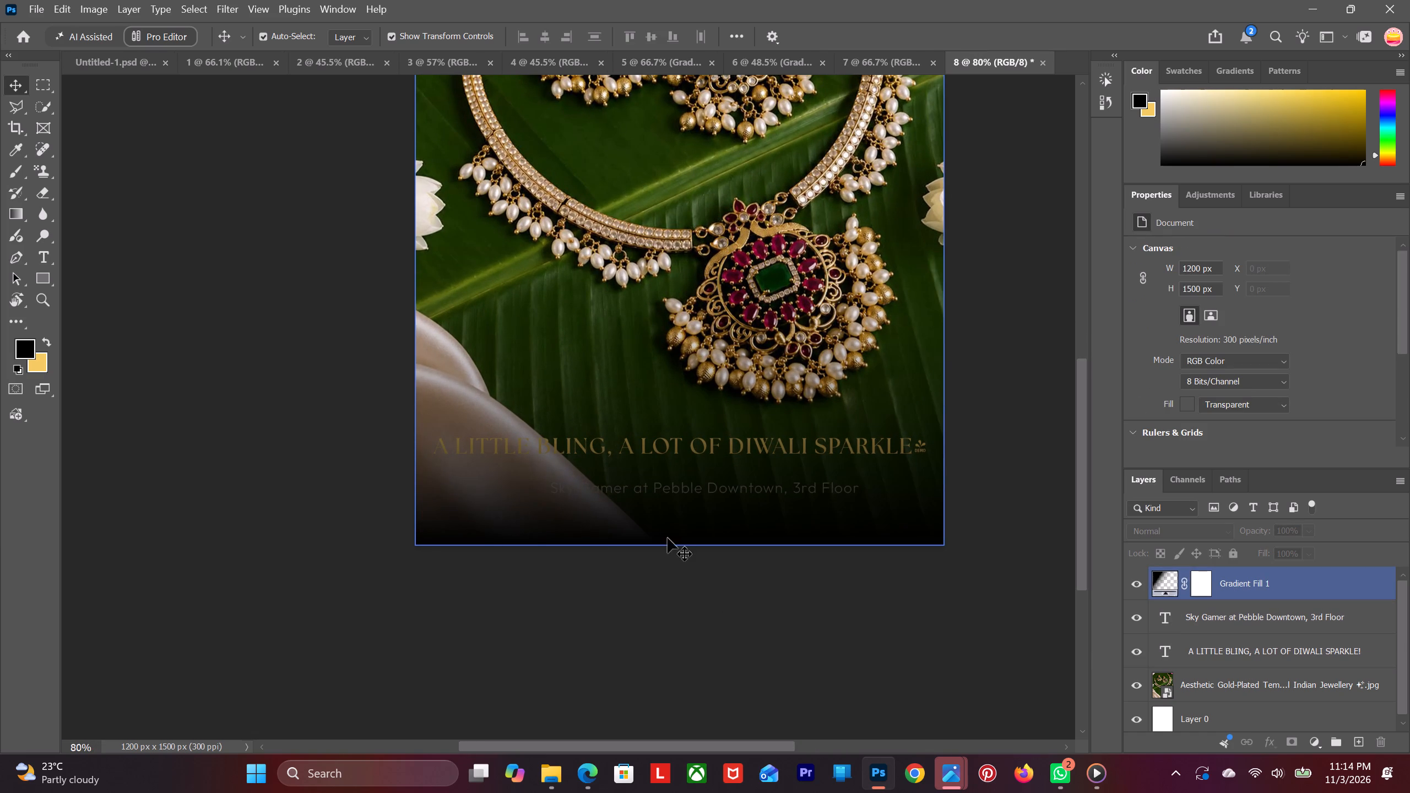
pyautogui.scroll(-3, 668, 538)
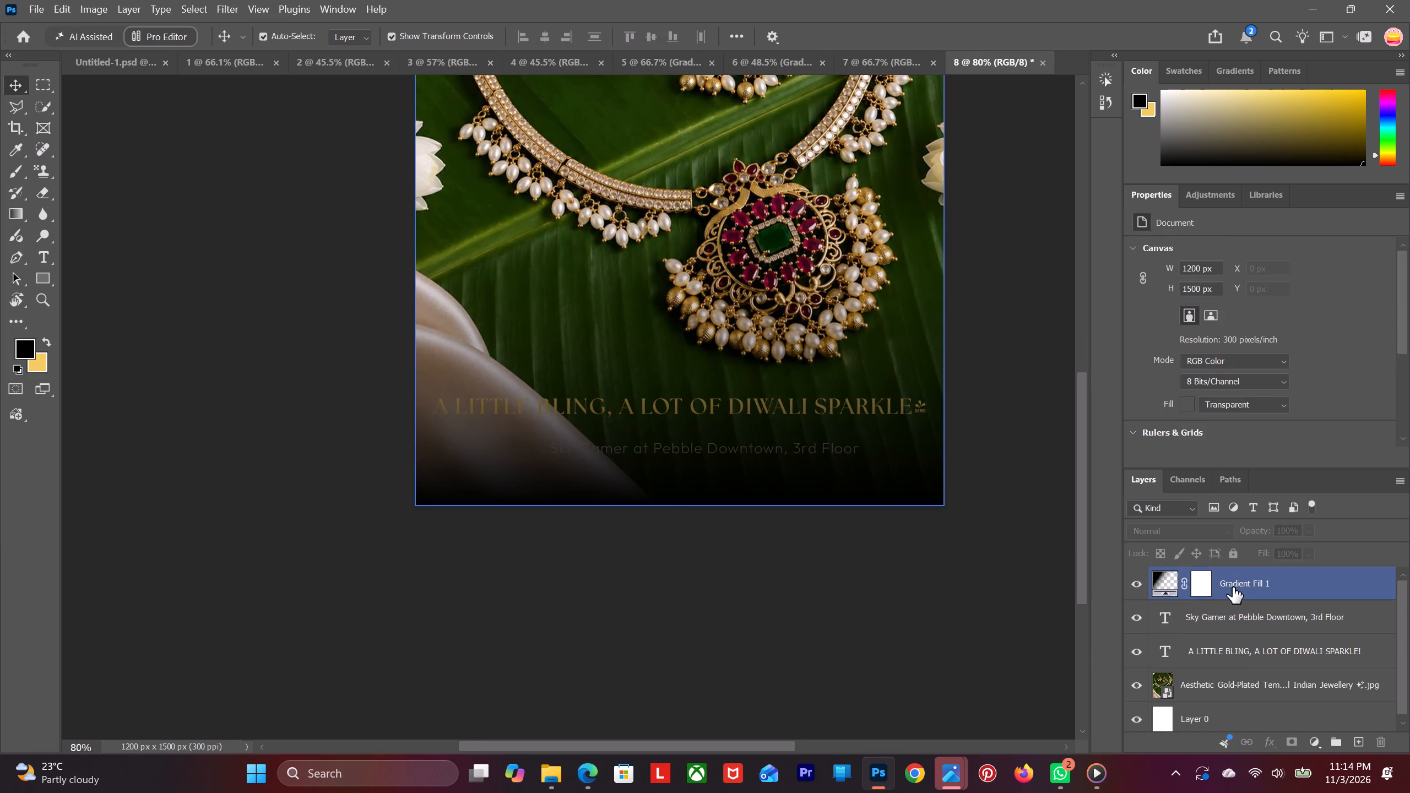
pyautogui.moveTo(1234, 584); pyautogui.dragTo(1241, 660)
pyautogui.scroll(-5, 677, 531)
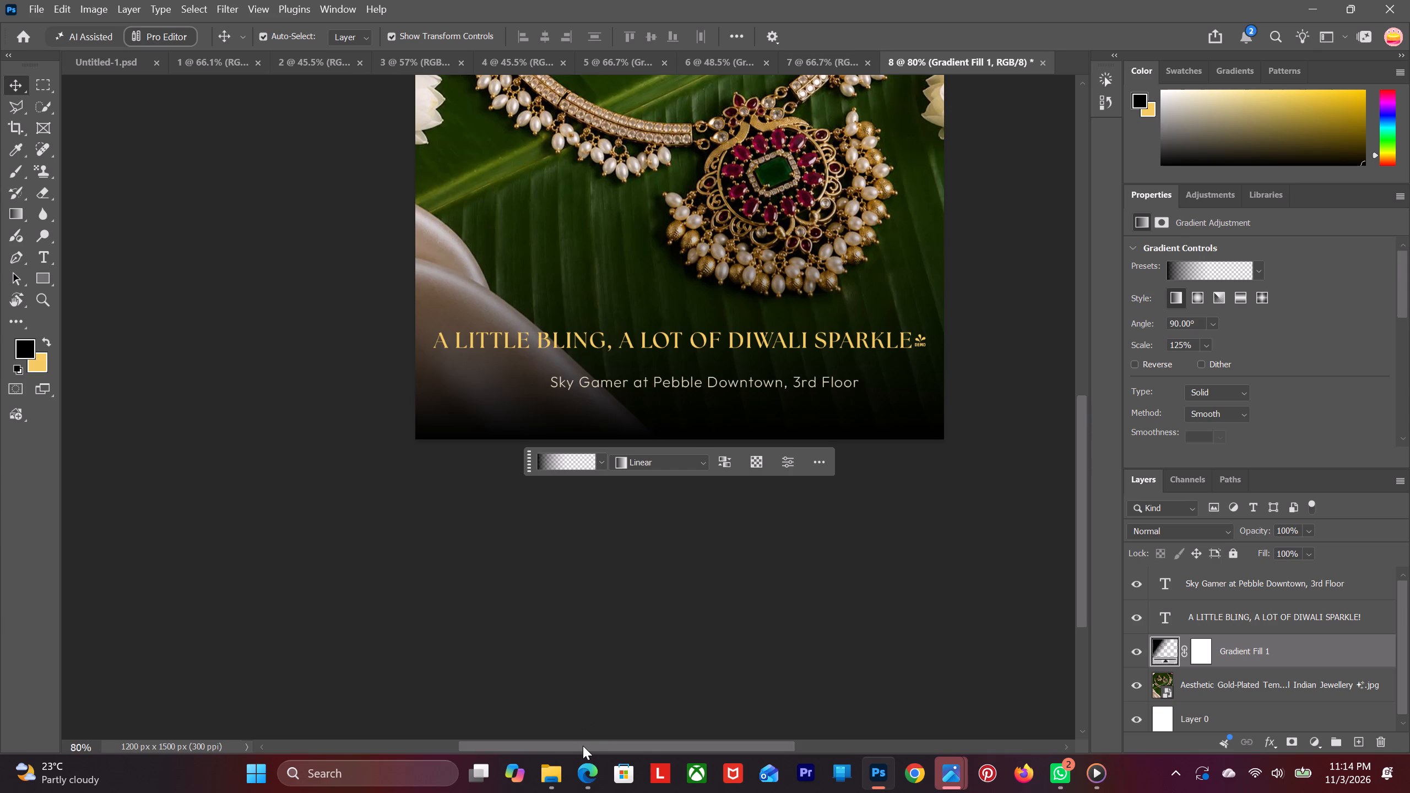
pyautogui.moveTo(584, 746); pyautogui.dragTo(642, 732)
pyautogui.scroll(-6, 485, 529)
pyautogui.scroll(6, 427, 498)
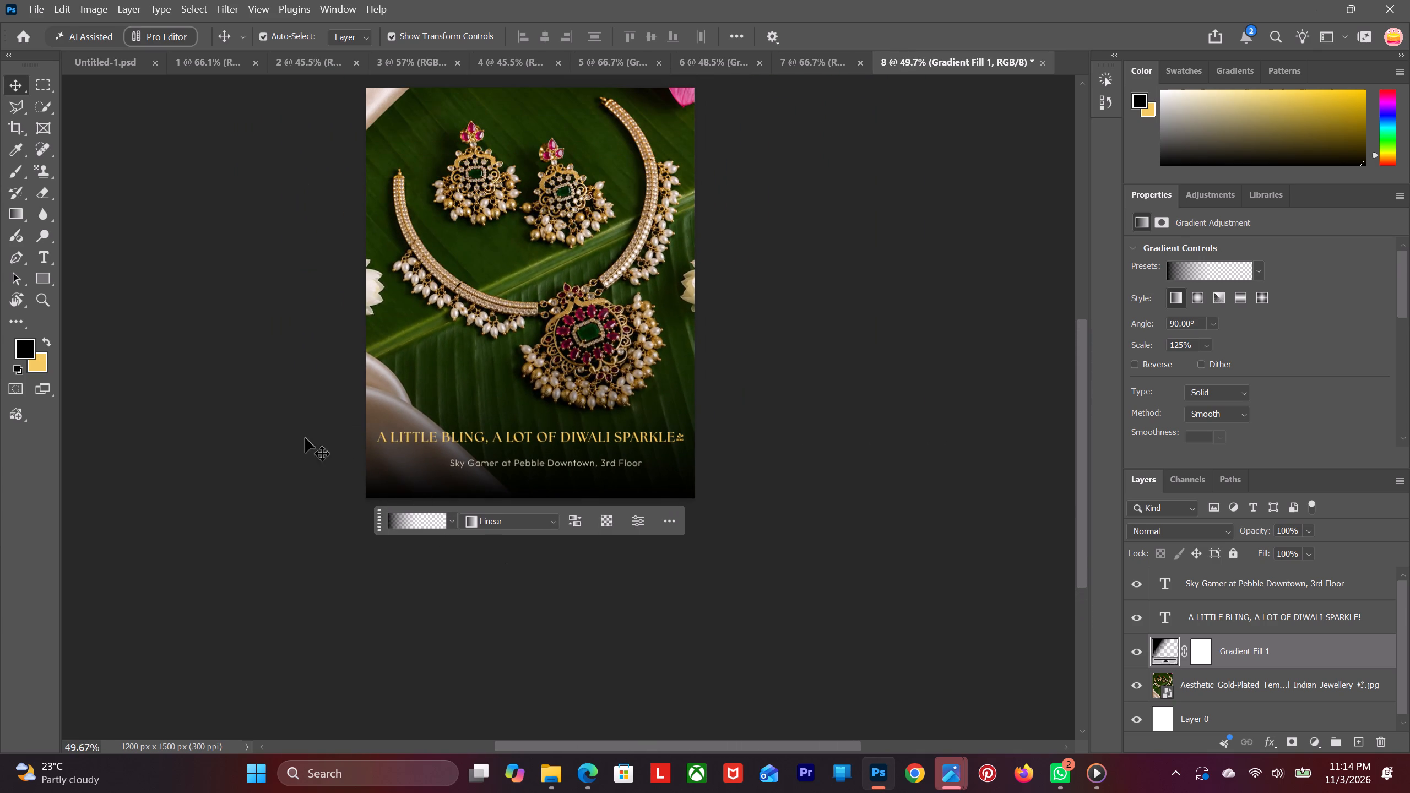